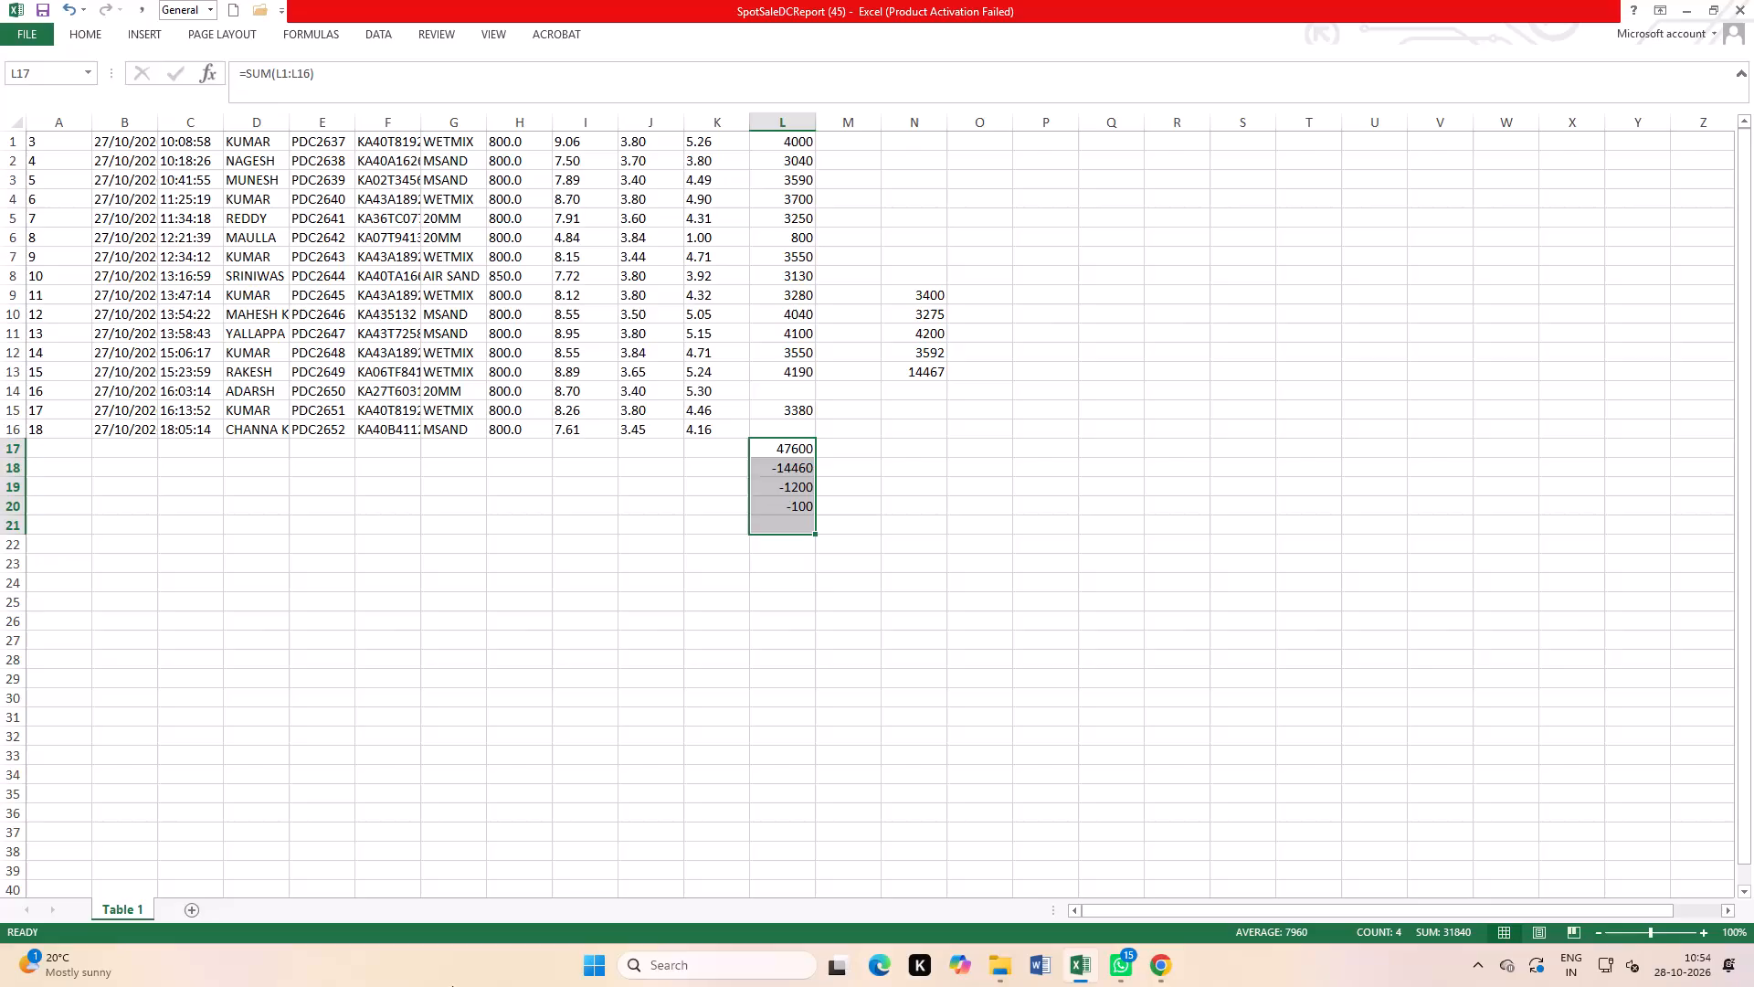
# In Chrome, set the From Date of the DC/Pending DC report for SSS WASHING PLANT to 27/10/2026.
pyautogui.scroll(1, 865, 806)
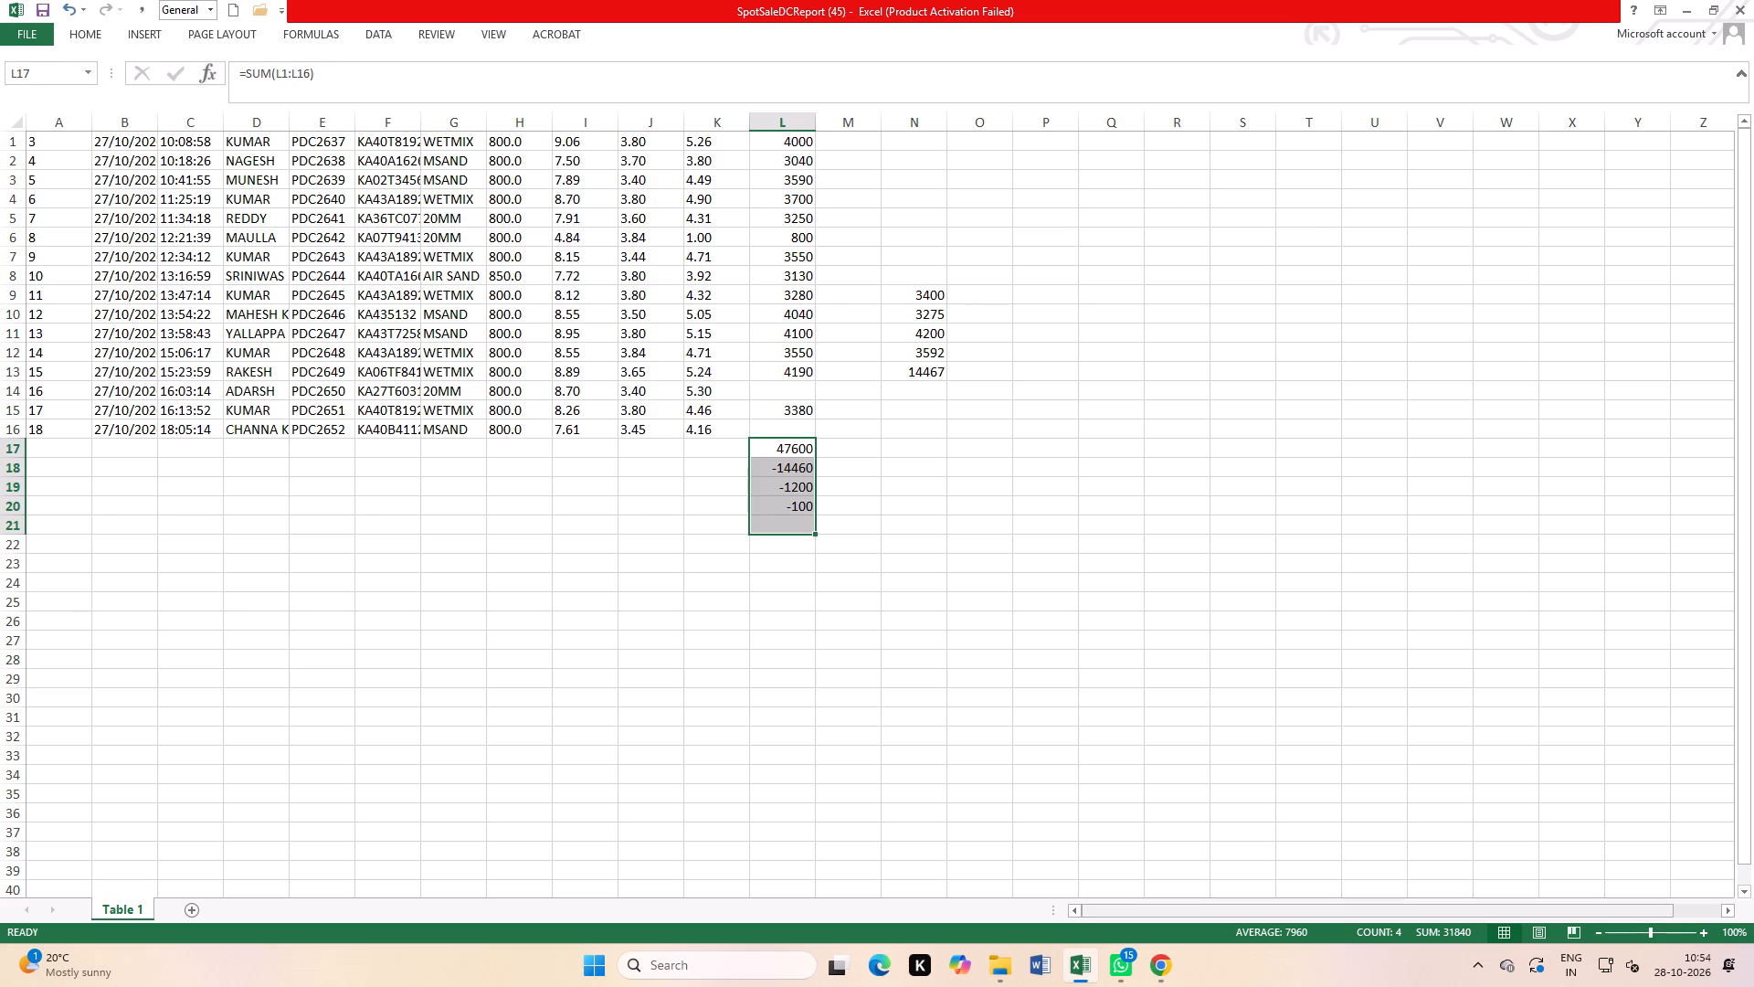
pyautogui.click(1163, 966)
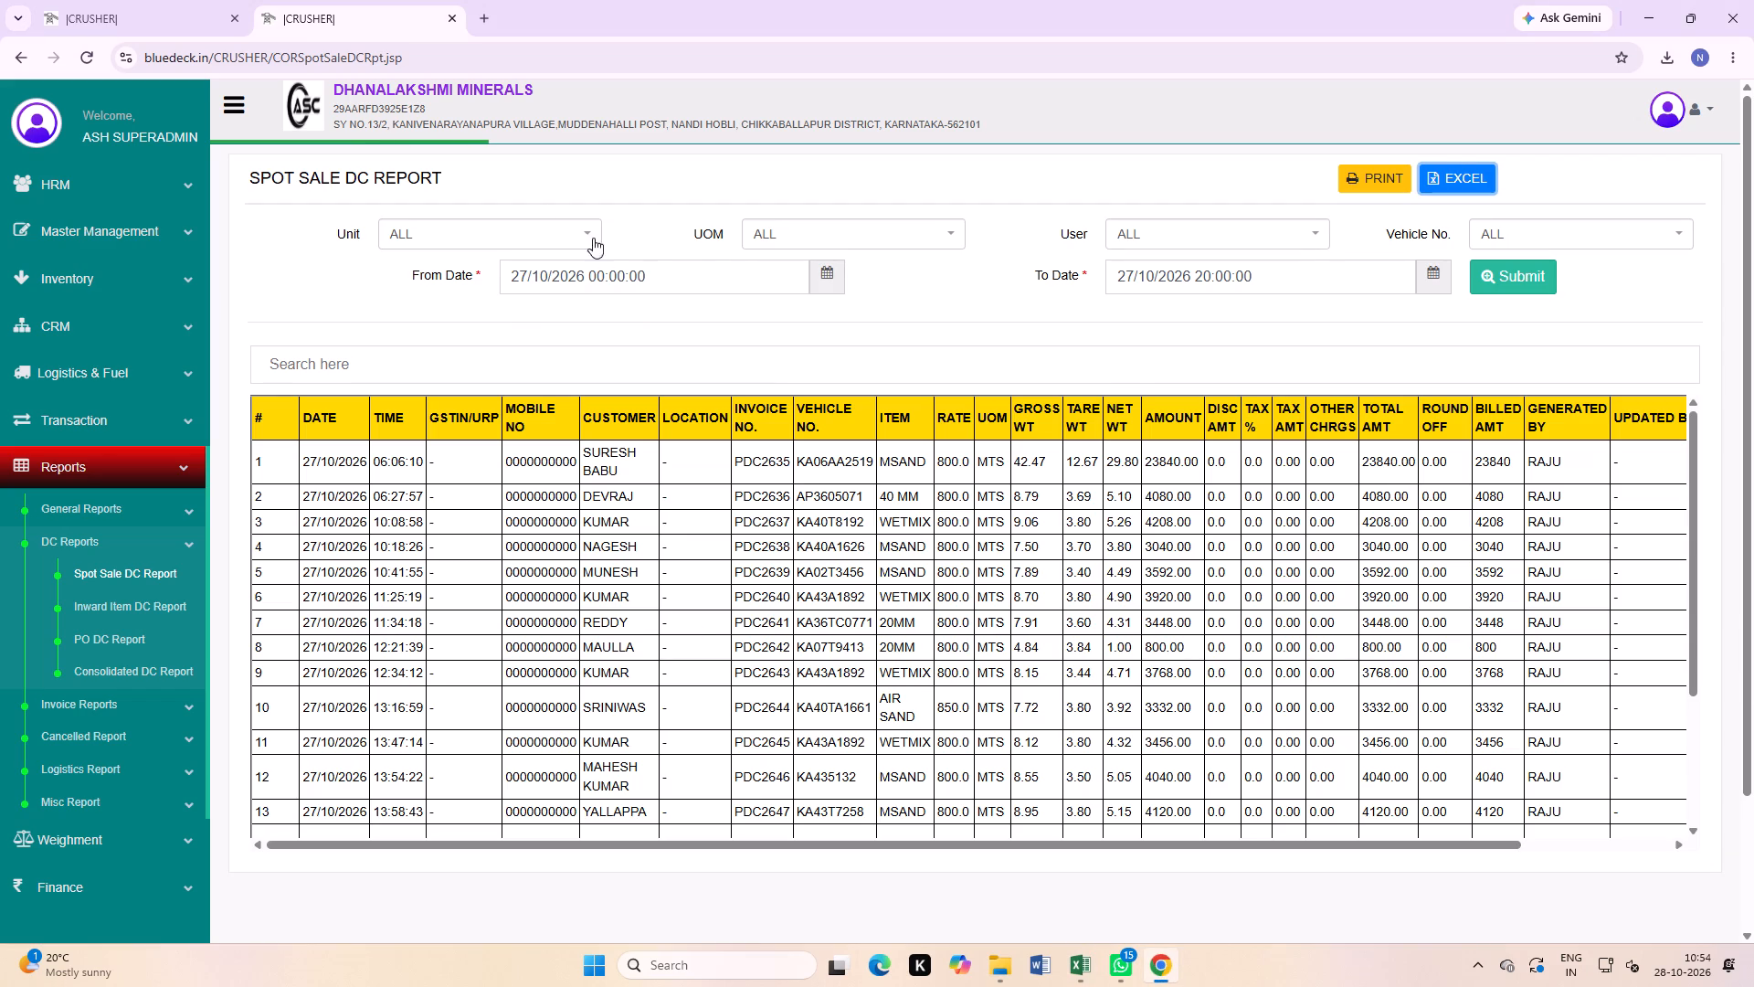
pyautogui.click(138, 12)
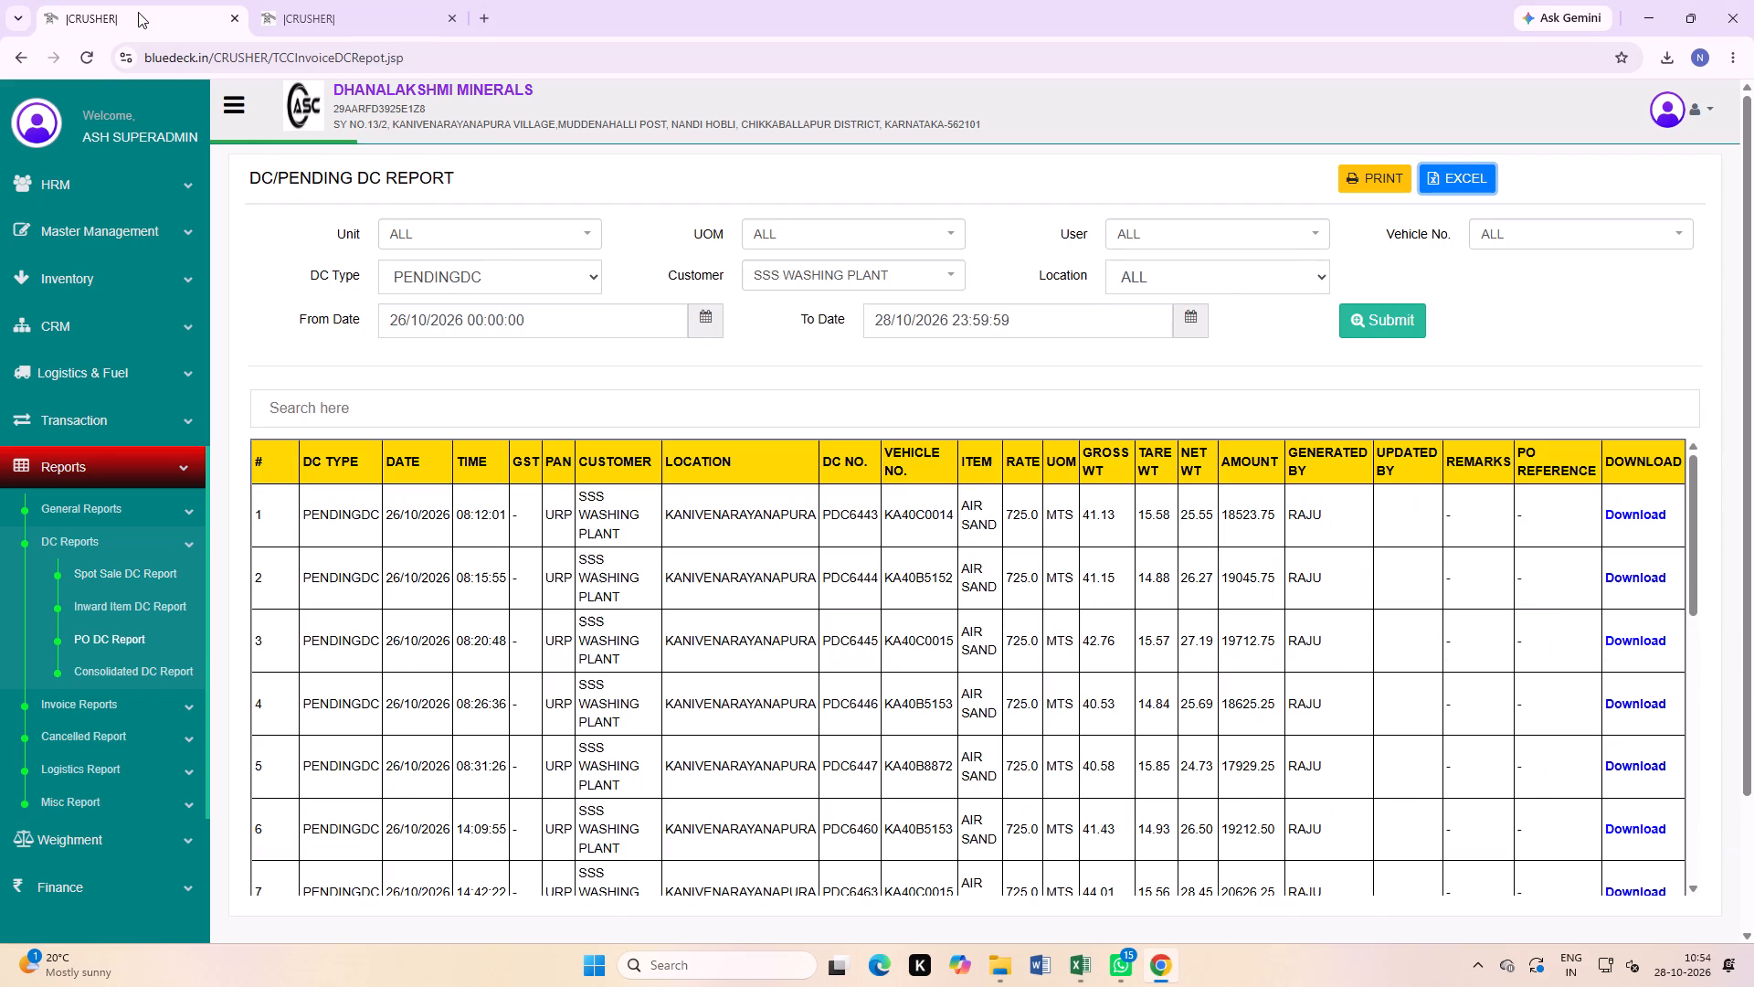
pyautogui.click(705, 318)
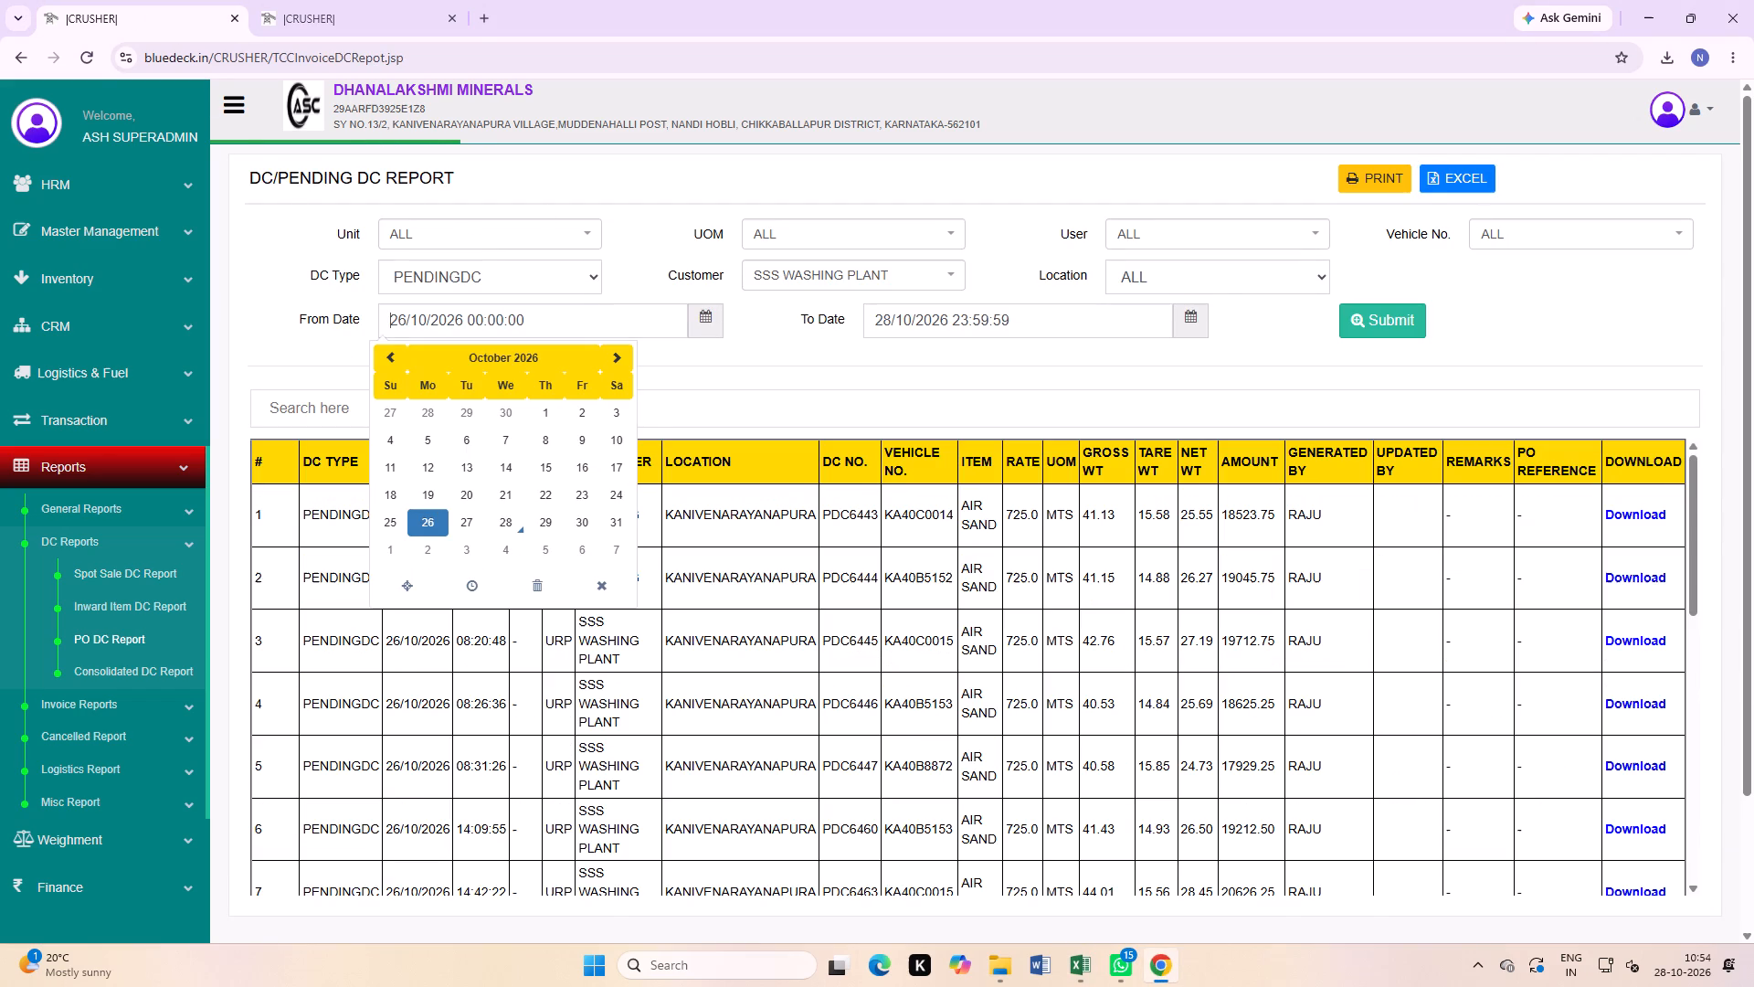
pyautogui.click(475, 523)
pyautogui.click(731, 412)
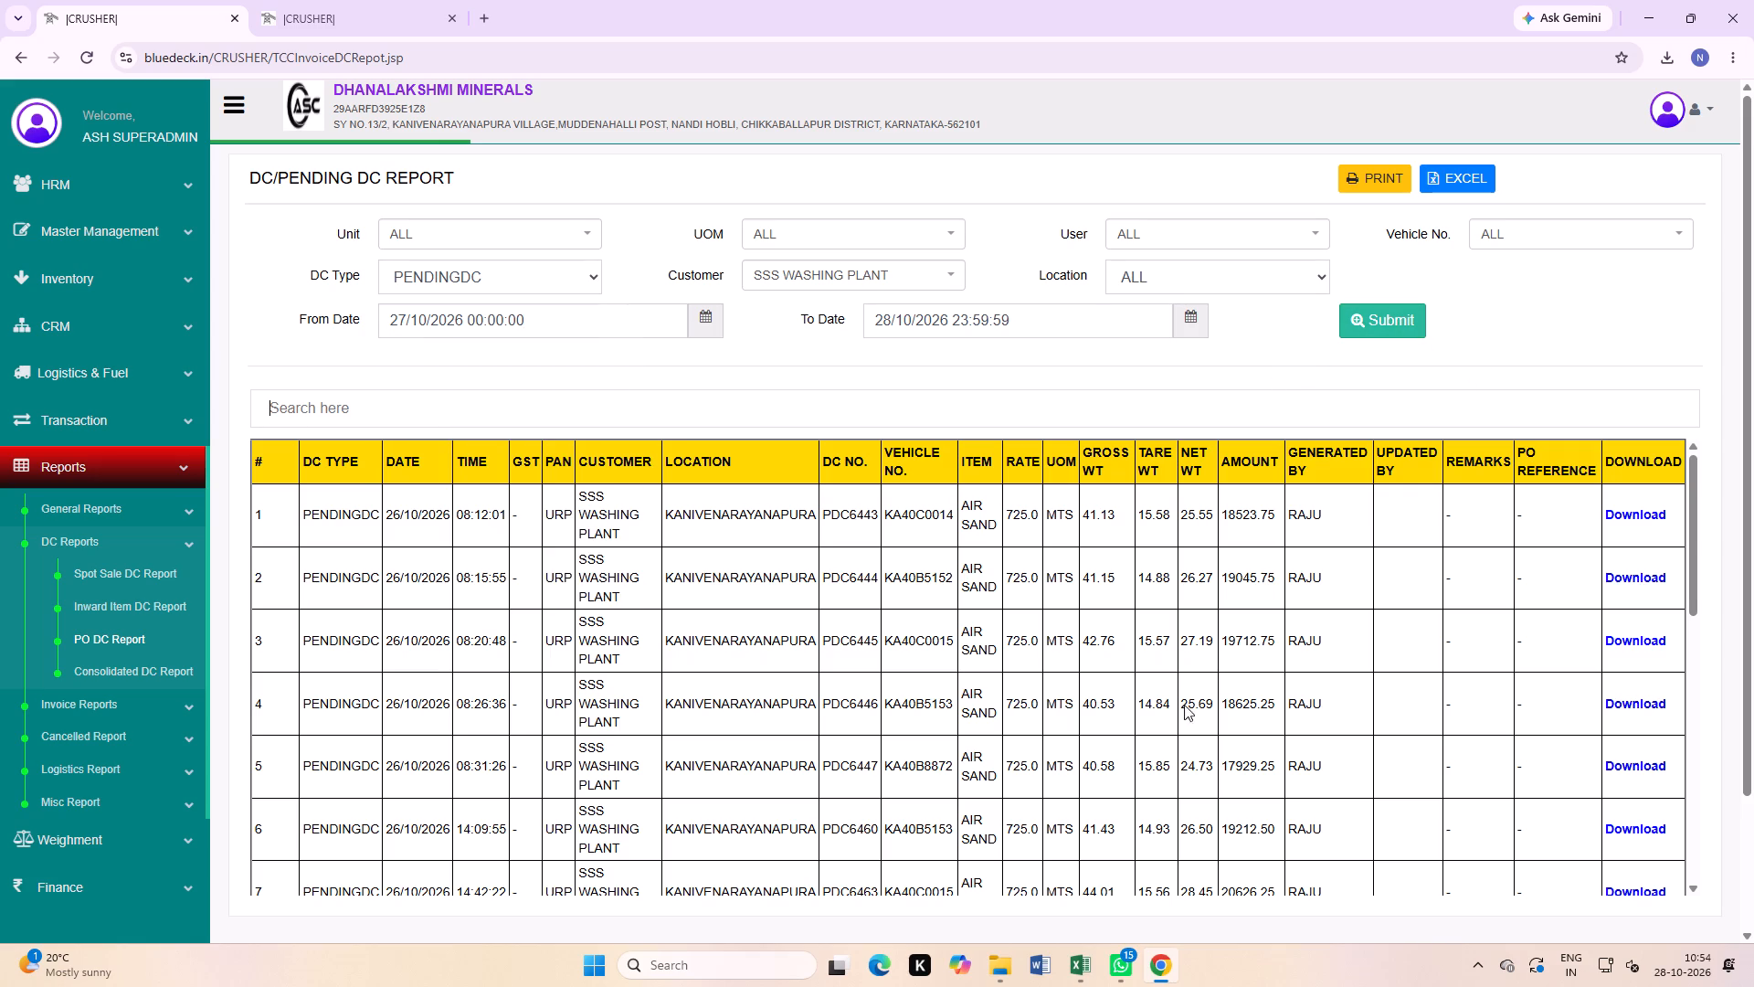
# Switch to the SpotSaleDCReport workbook in Excel and undo the earlier edits back to the original columns, from serial number through Download.
pyautogui.click(1086, 905)
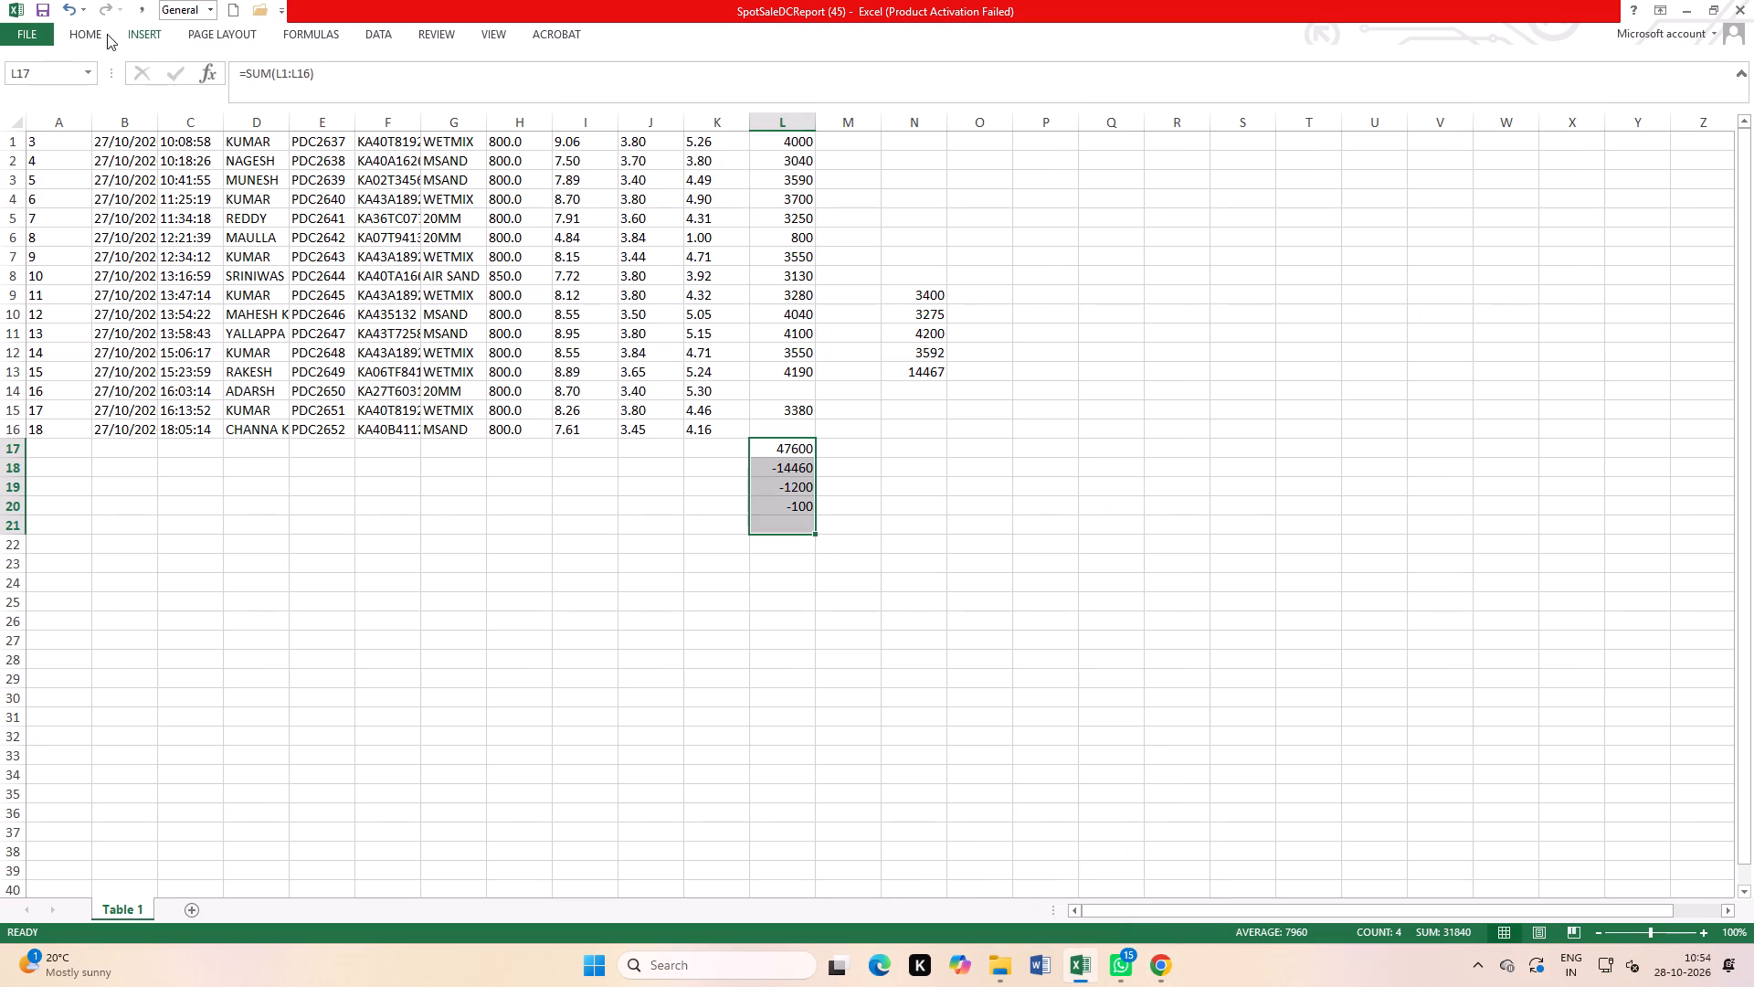
pyautogui.tripleClick(64, 2)
pyautogui.tripleClick(64, 2)
pyautogui.tripleClick(64, 2)
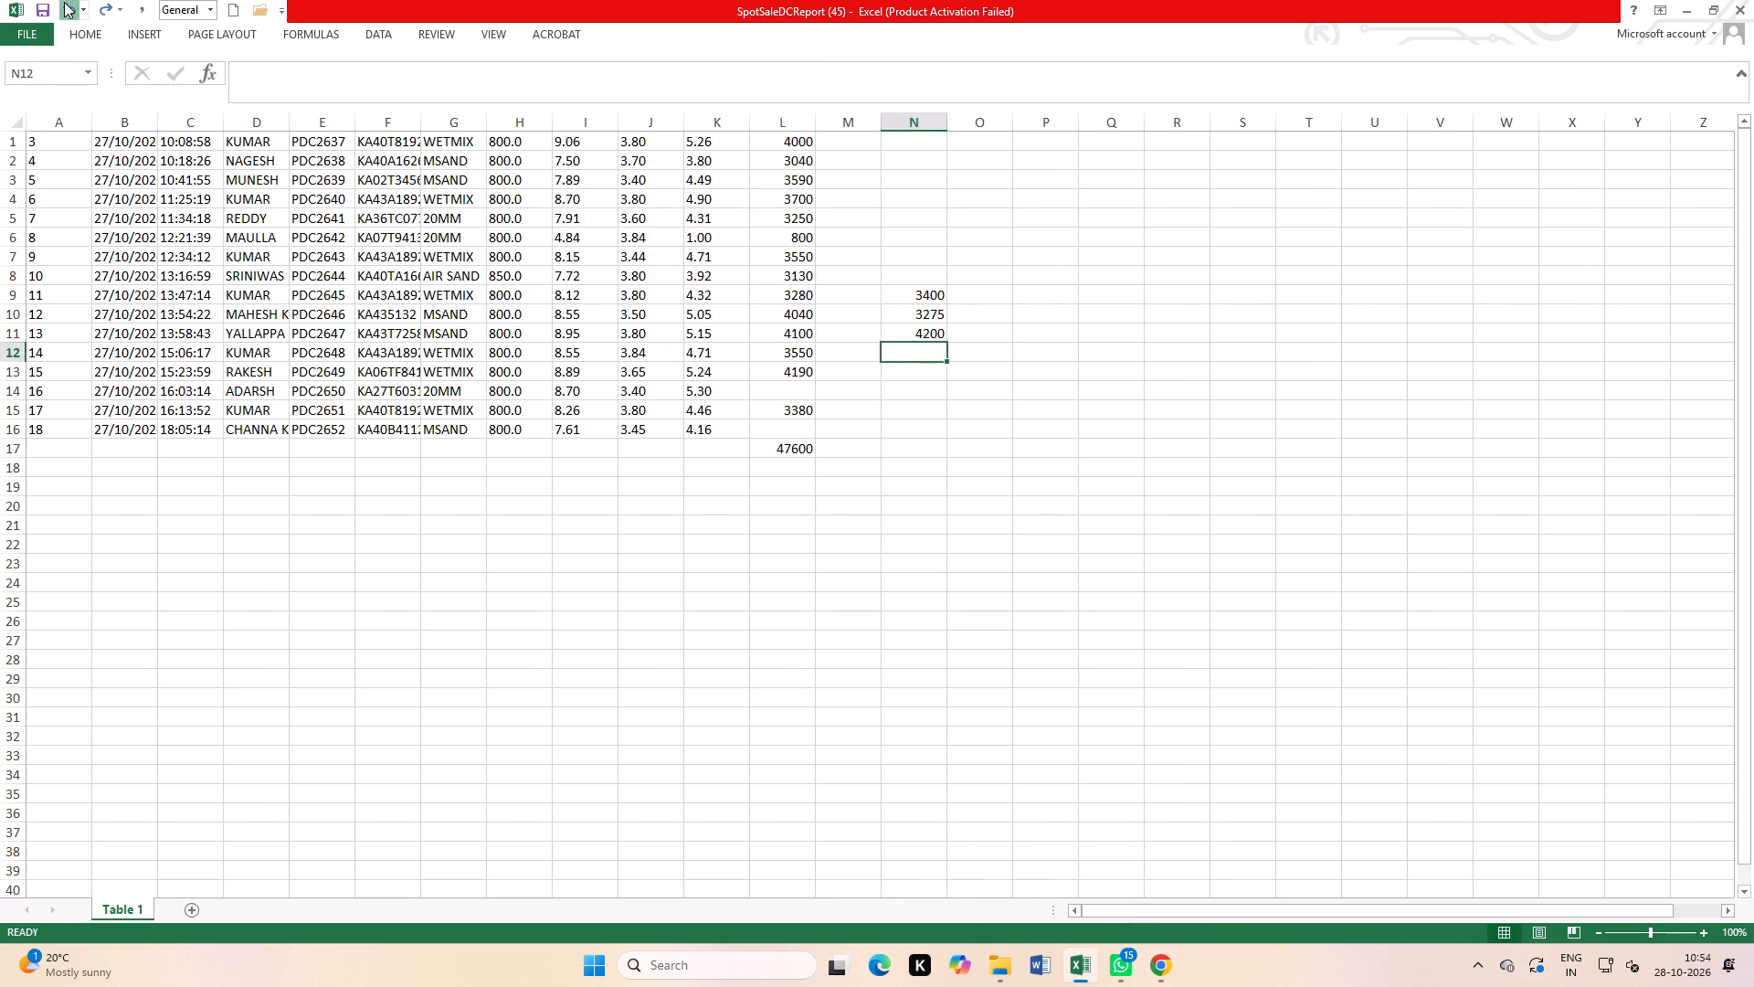
pyautogui.tripleClick(64, 2)
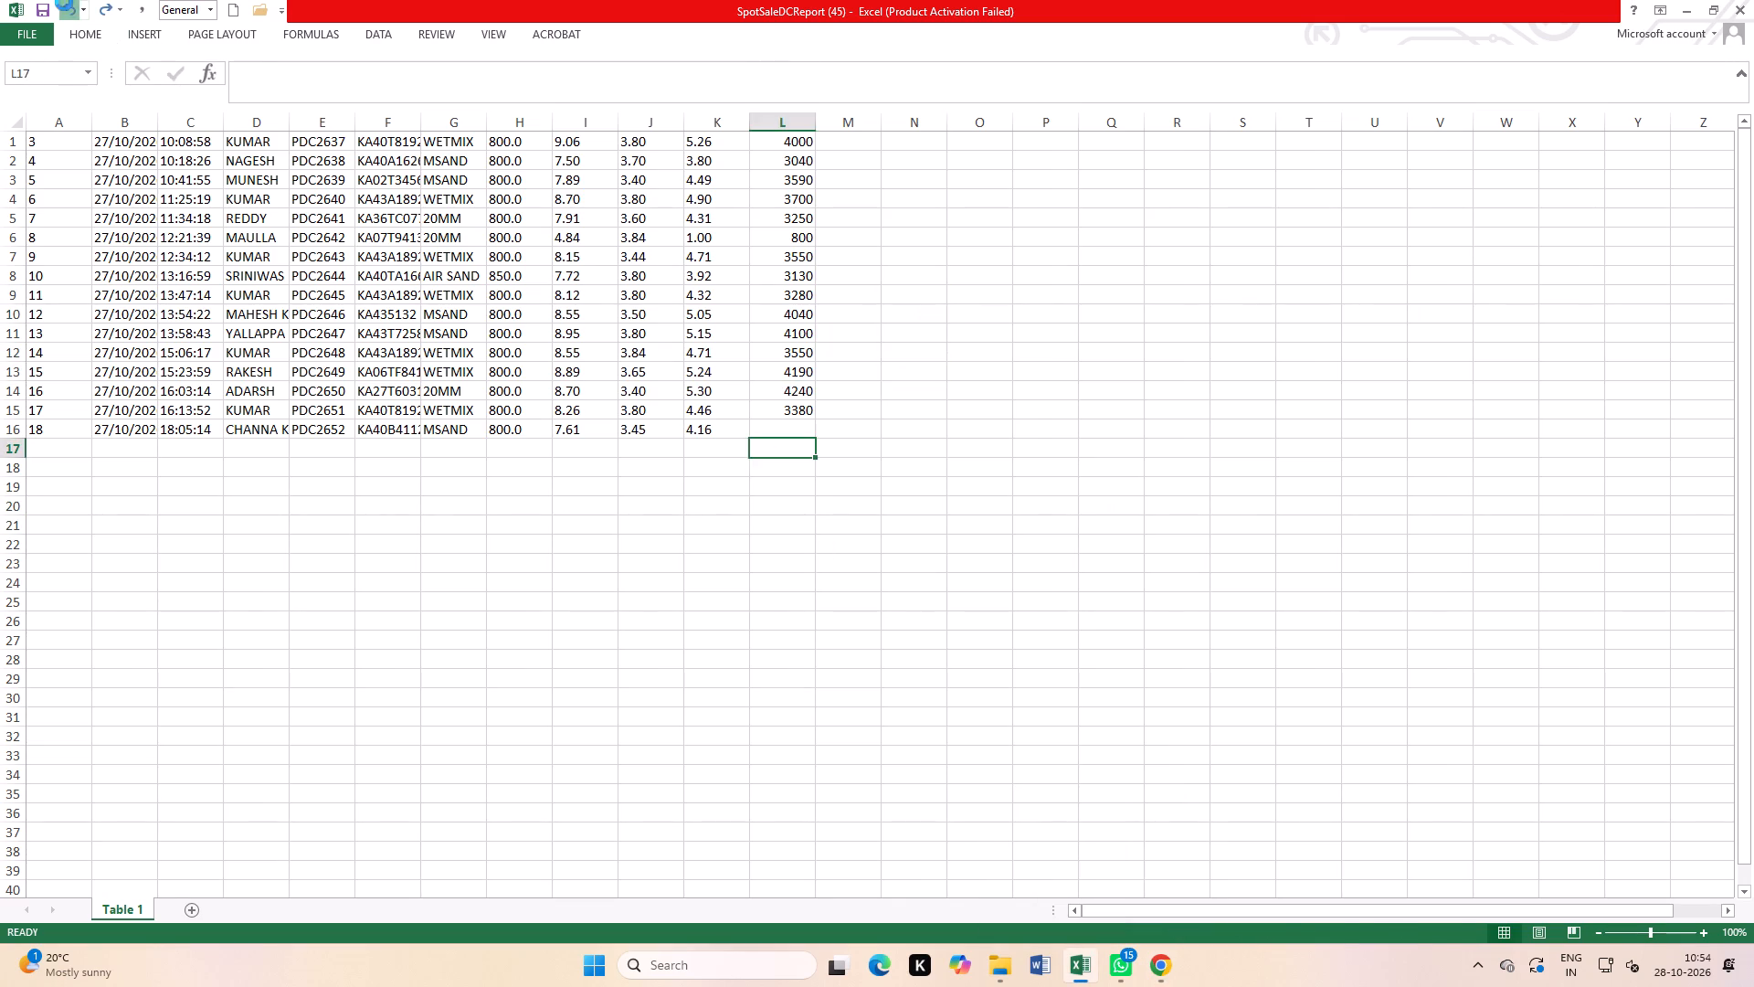
pyautogui.tripleClick(64, 2)
pyautogui.tripleClick(64, 2)
pyautogui.tripleClick(64, 2)
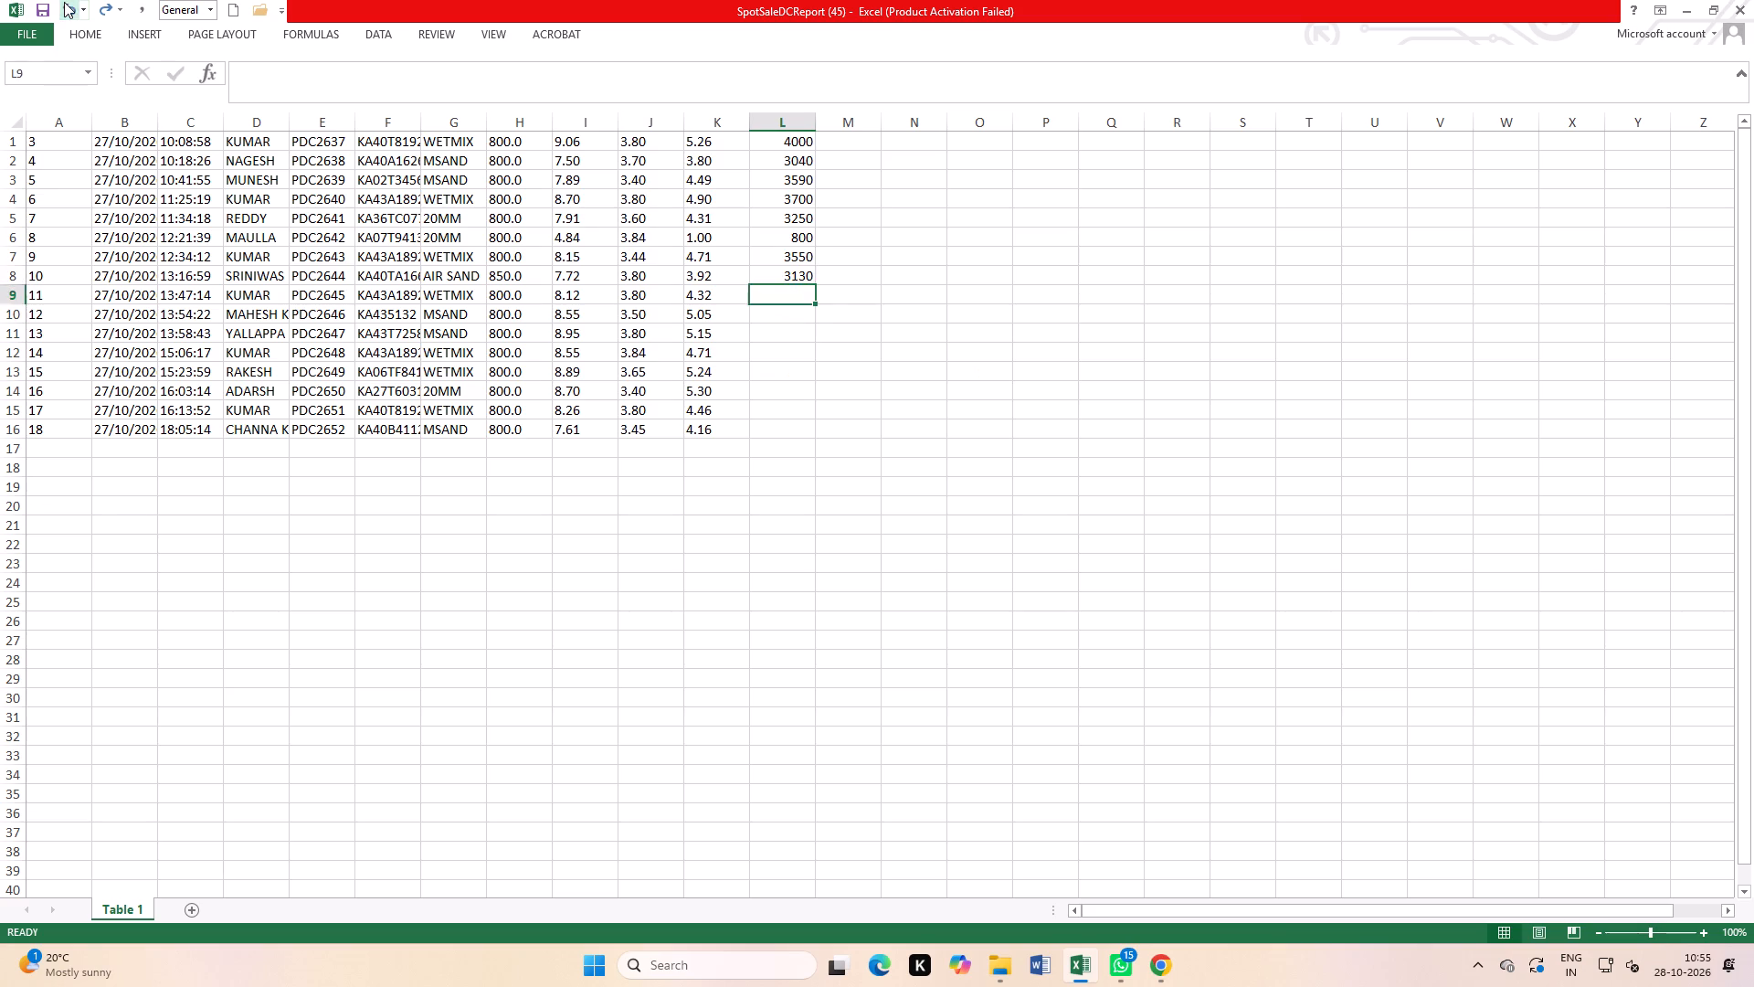
pyautogui.tripleClick(64, 2)
pyautogui.tripleClick(64, 2)
pyautogui.tripleClick(64, 2)
pyautogui.tripleClick(64, 2)
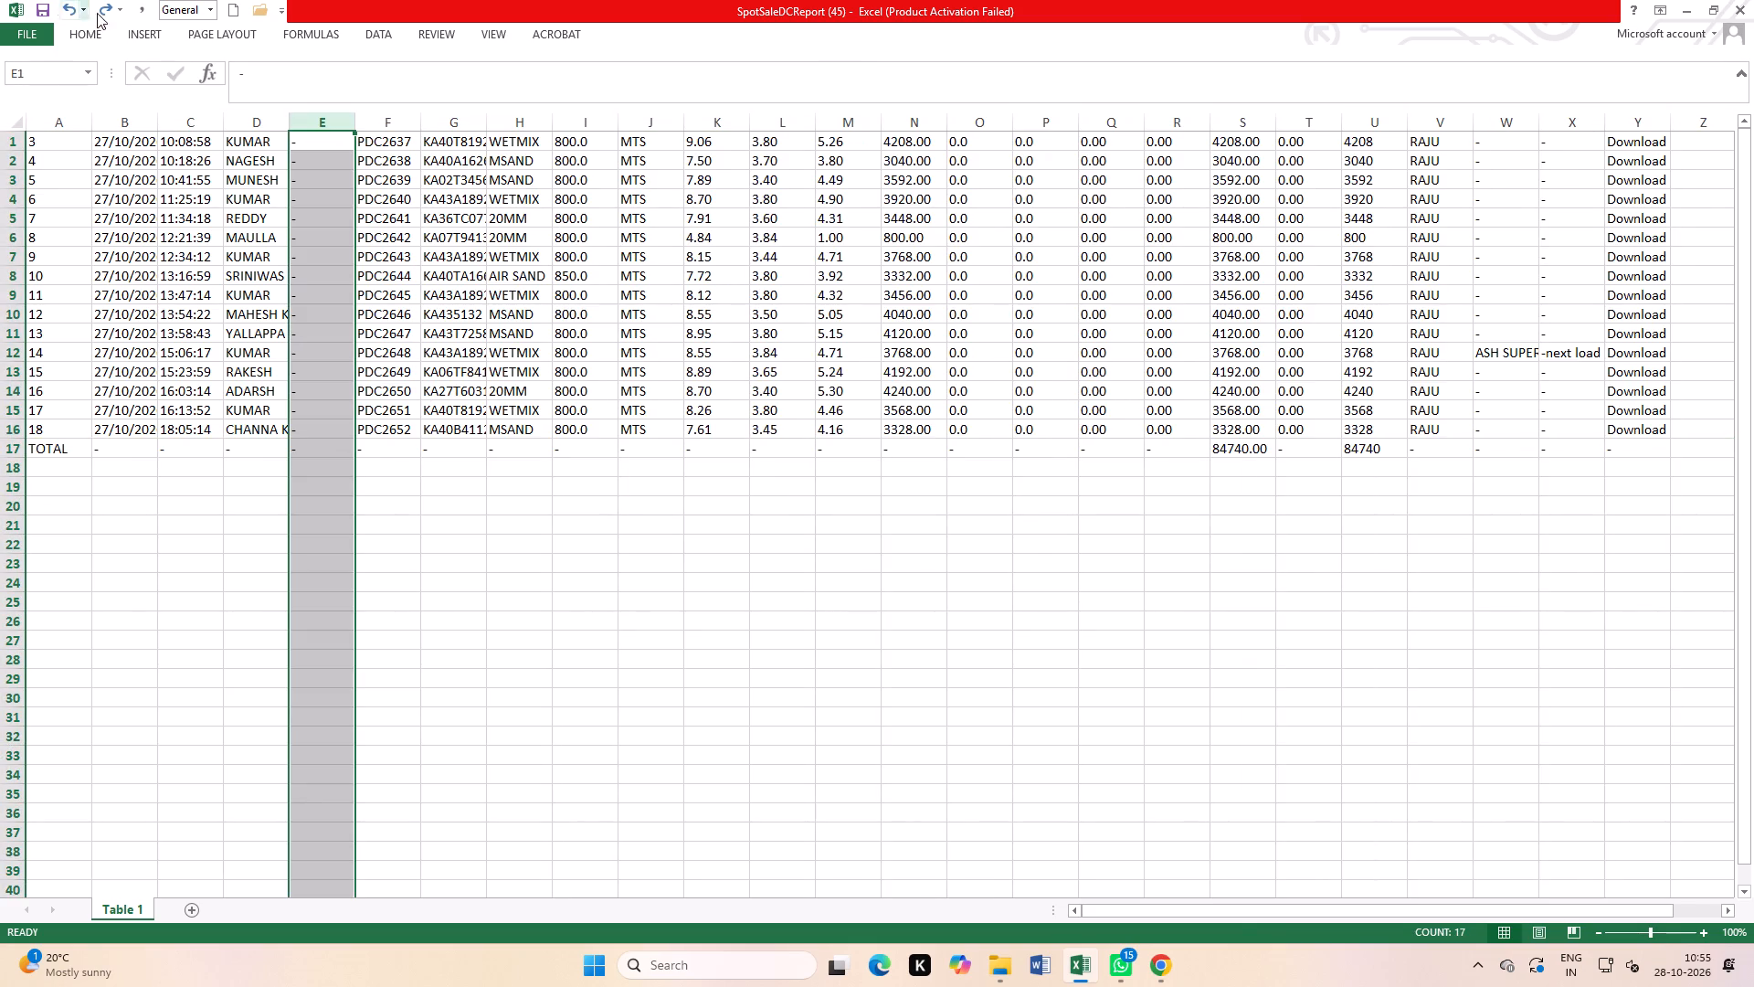
pyautogui.click(823, 638)
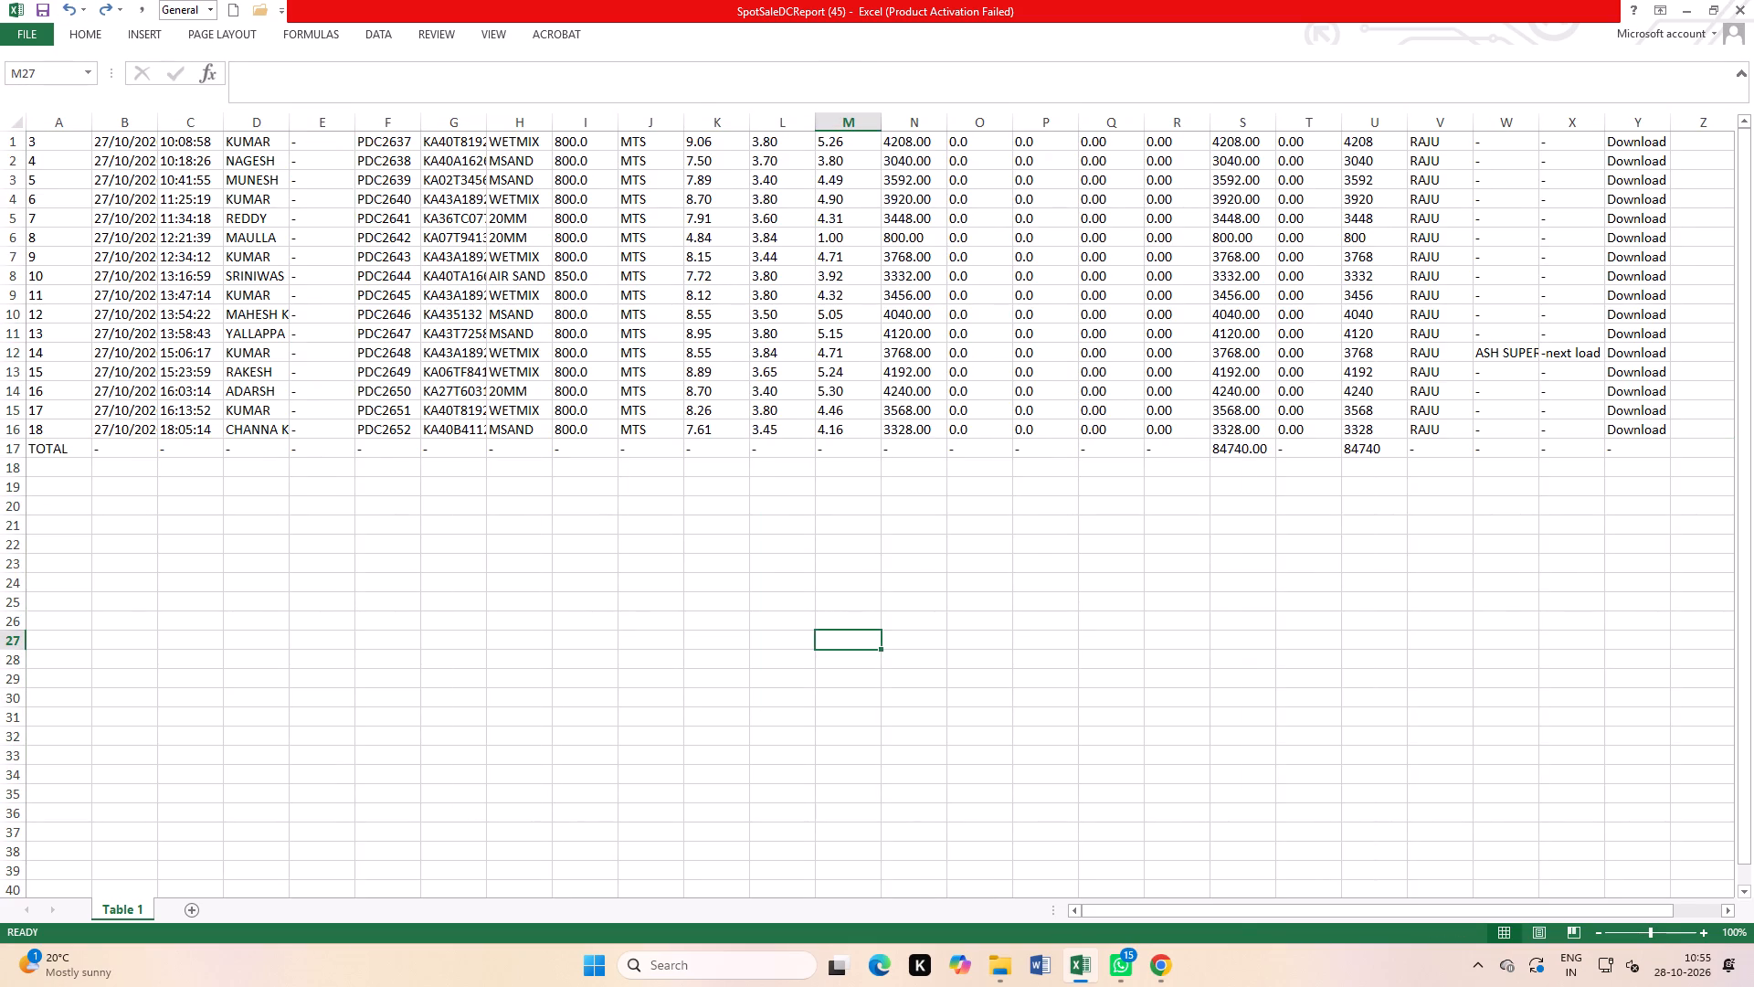
# Open the Cash Report Oct-26 workbook from the OCTOBER folder without updating links, and go to the end of the GSC SALE entries.
pyautogui.hotkey('ctrl', 'Tab')
pyautogui.click(999, 975)
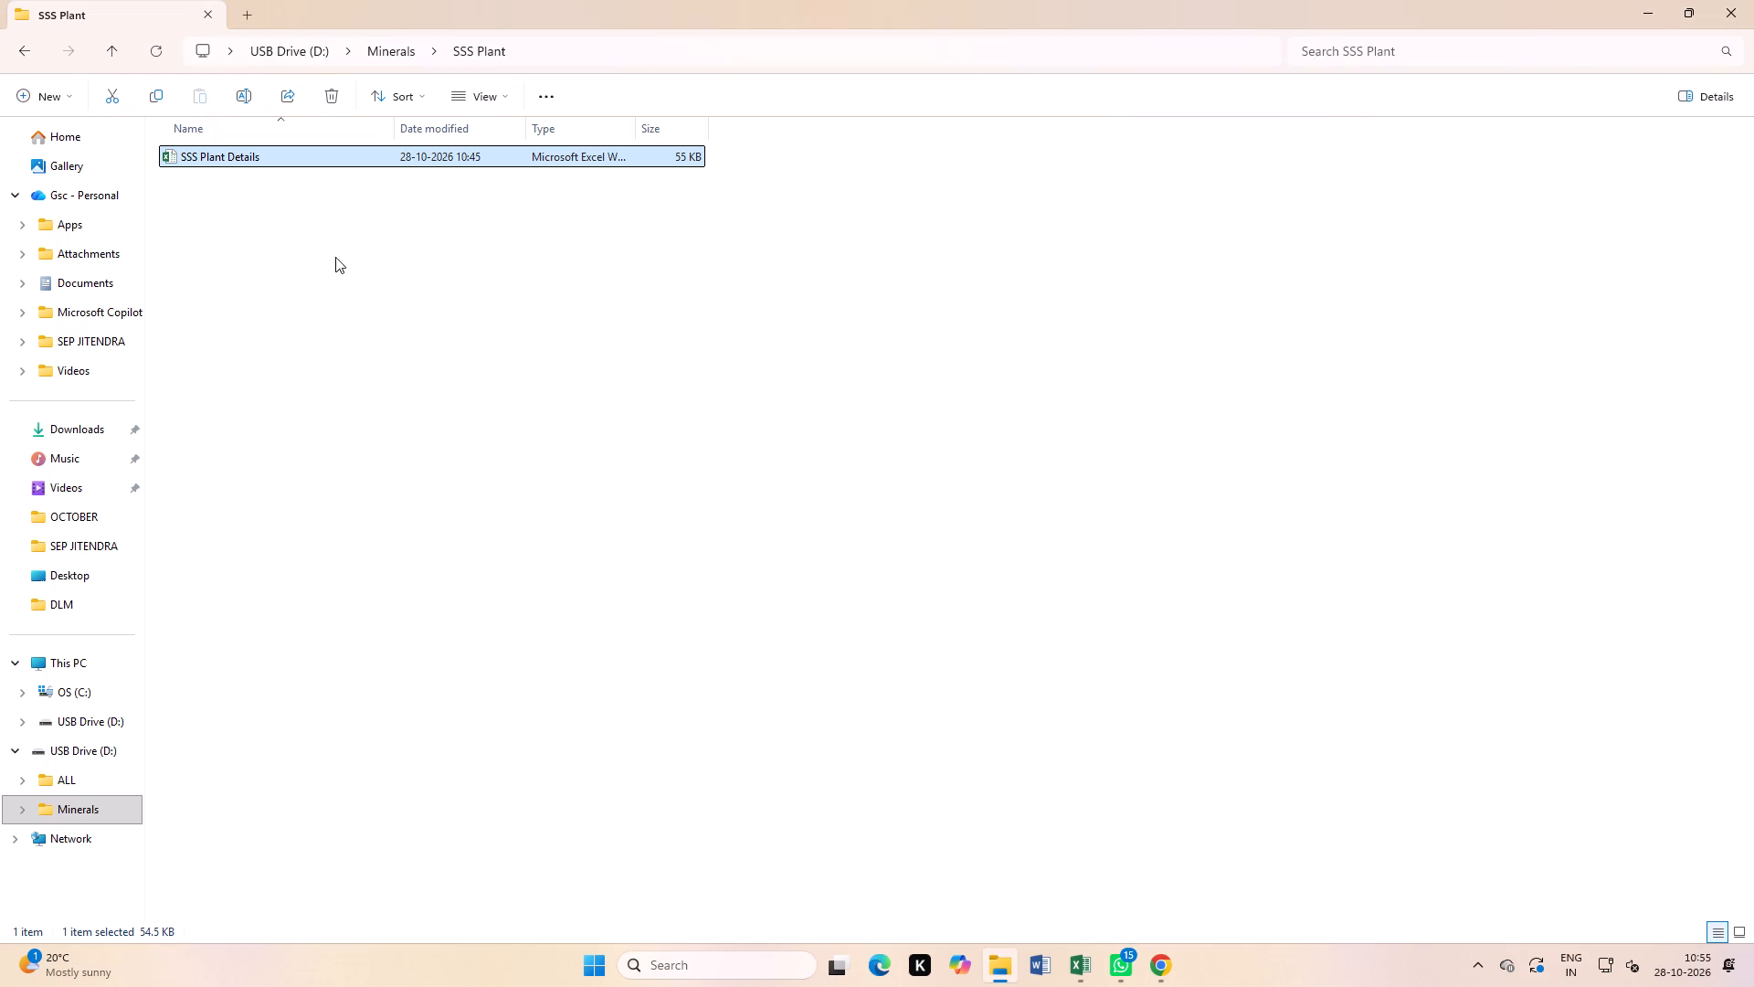
pyautogui.click(26, 59)
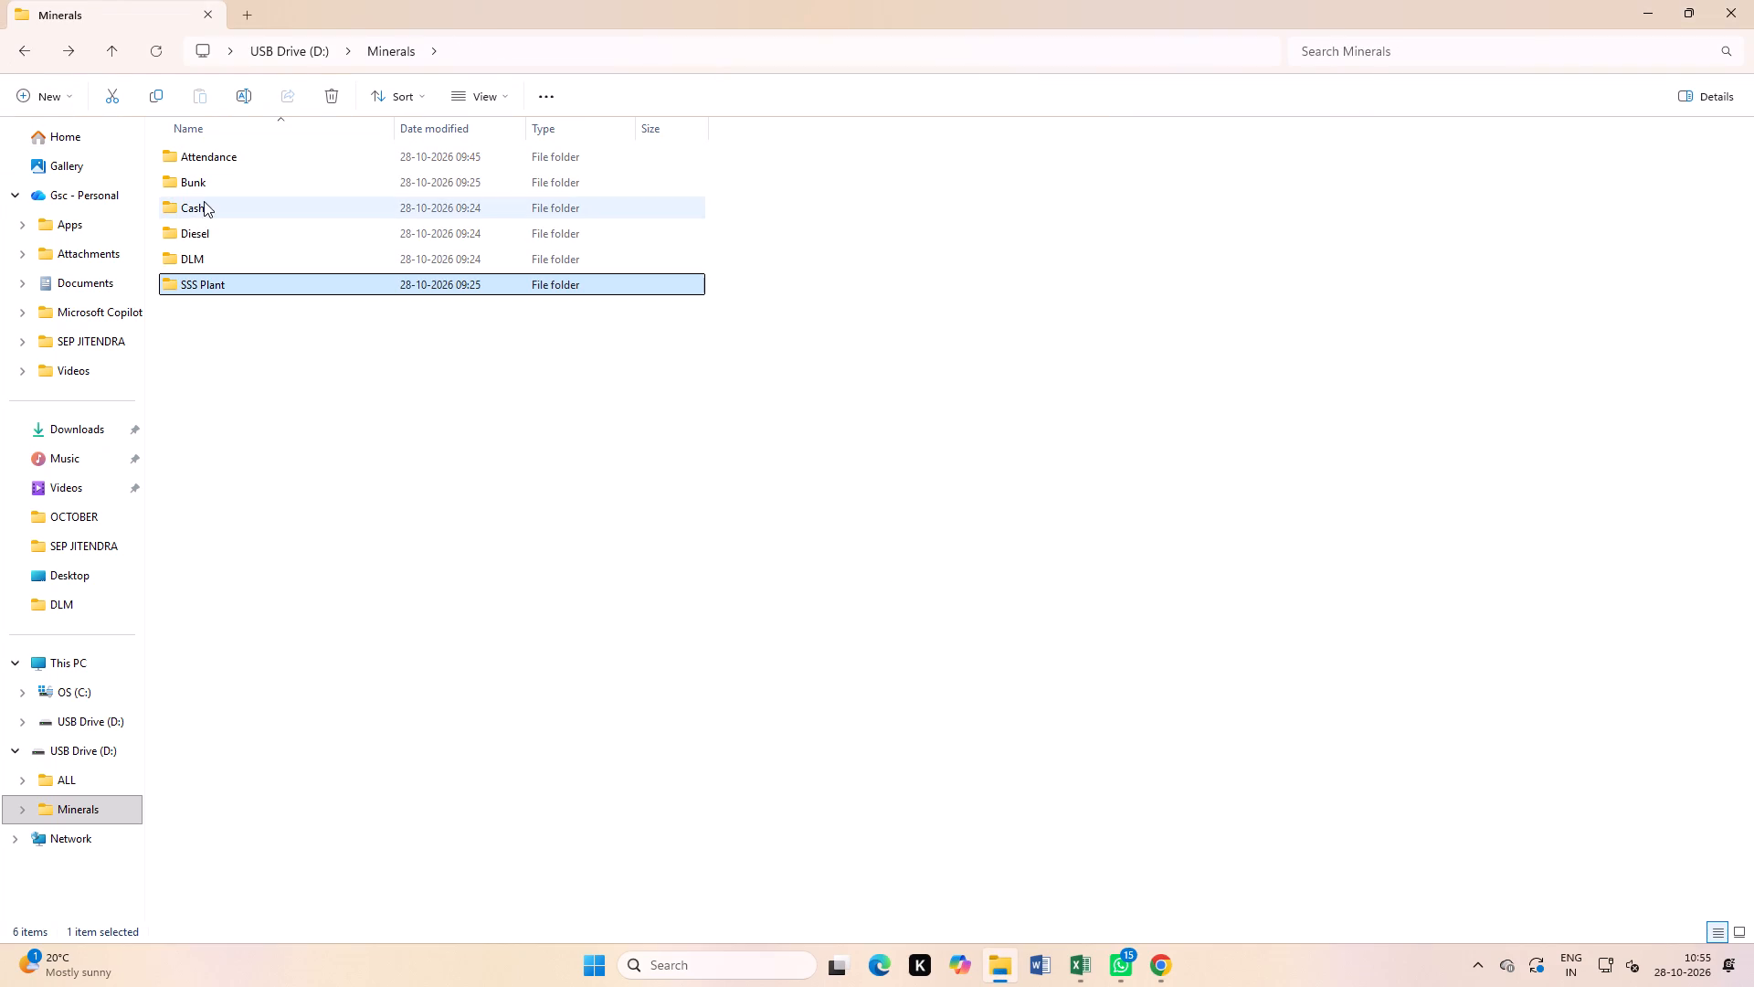
pyautogui.click(76, 518)
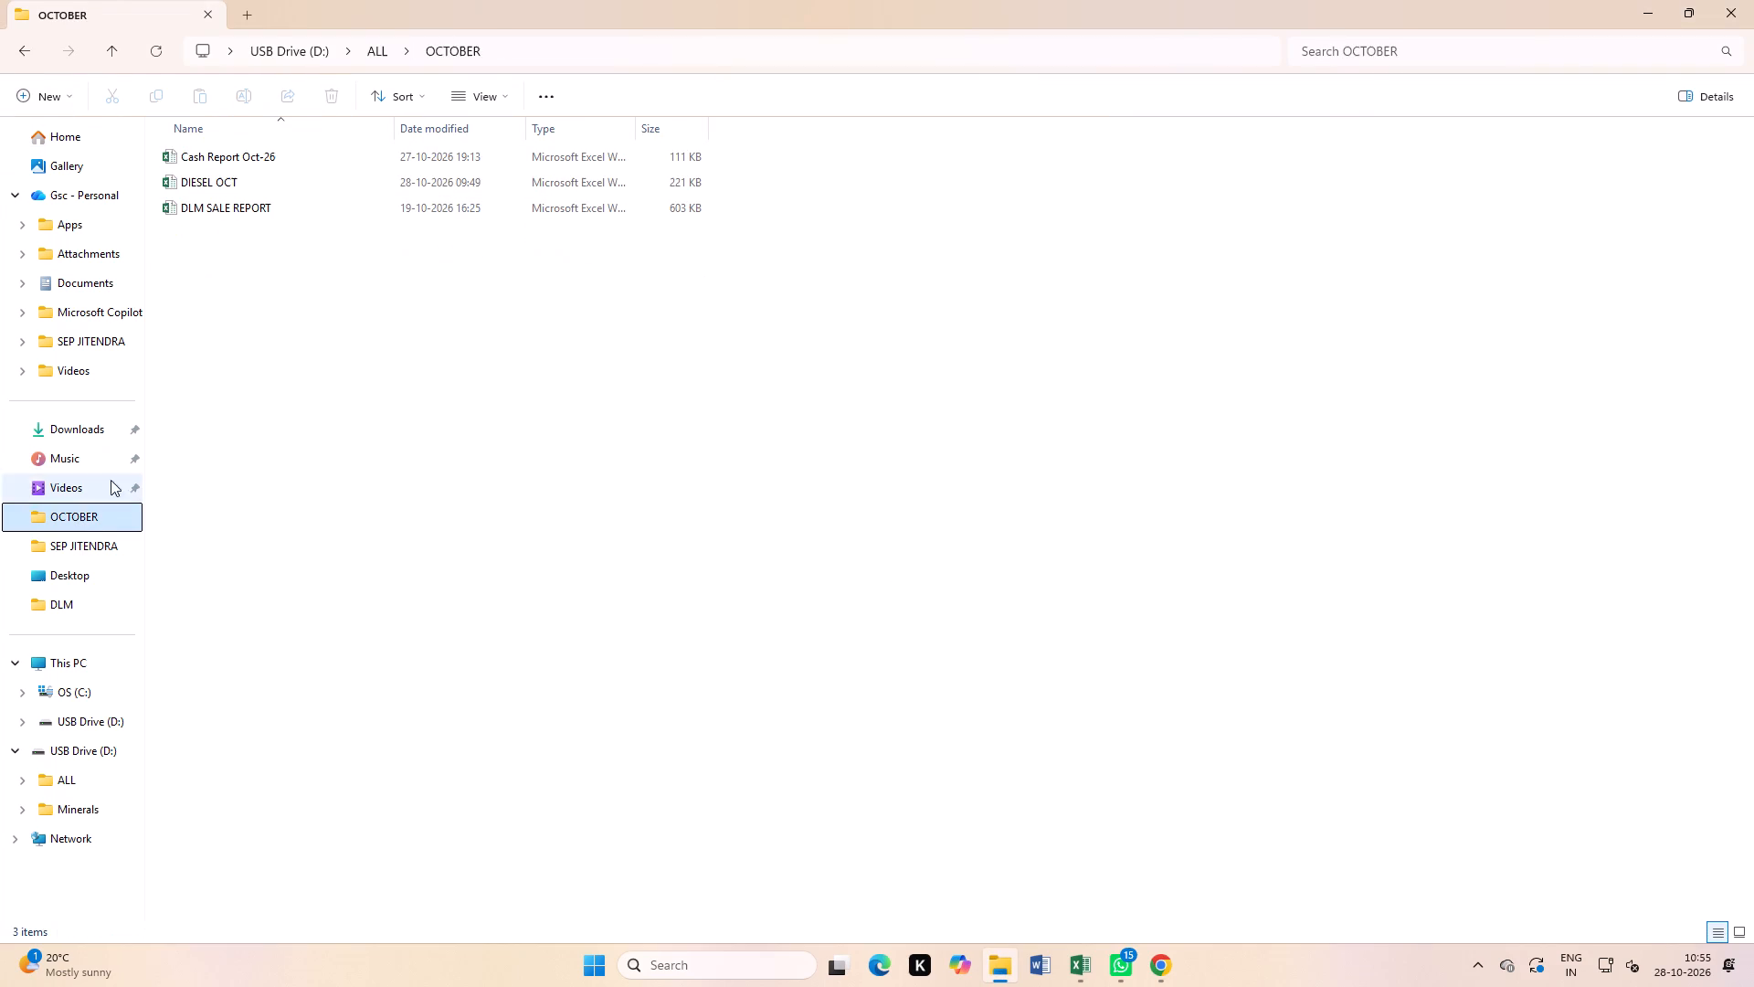
pyautogui.doubleClick(205, 159)
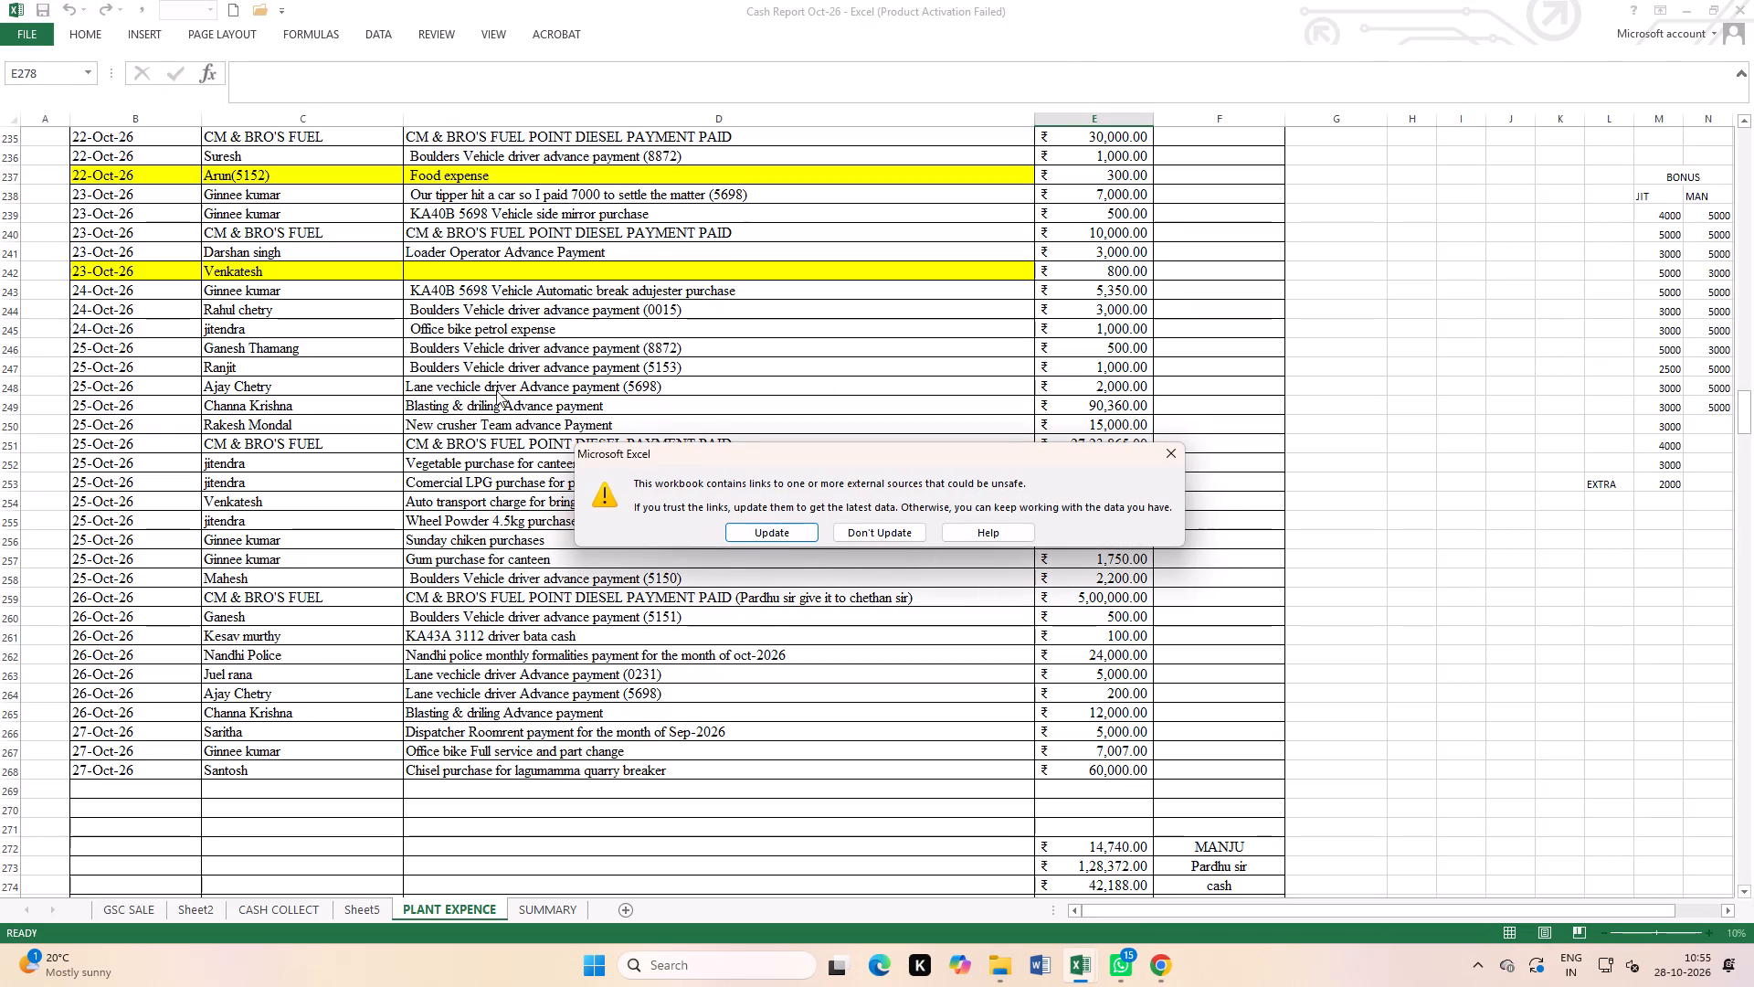
pyautogui.click(1171, 451)
pyautogui.click(123, 907)
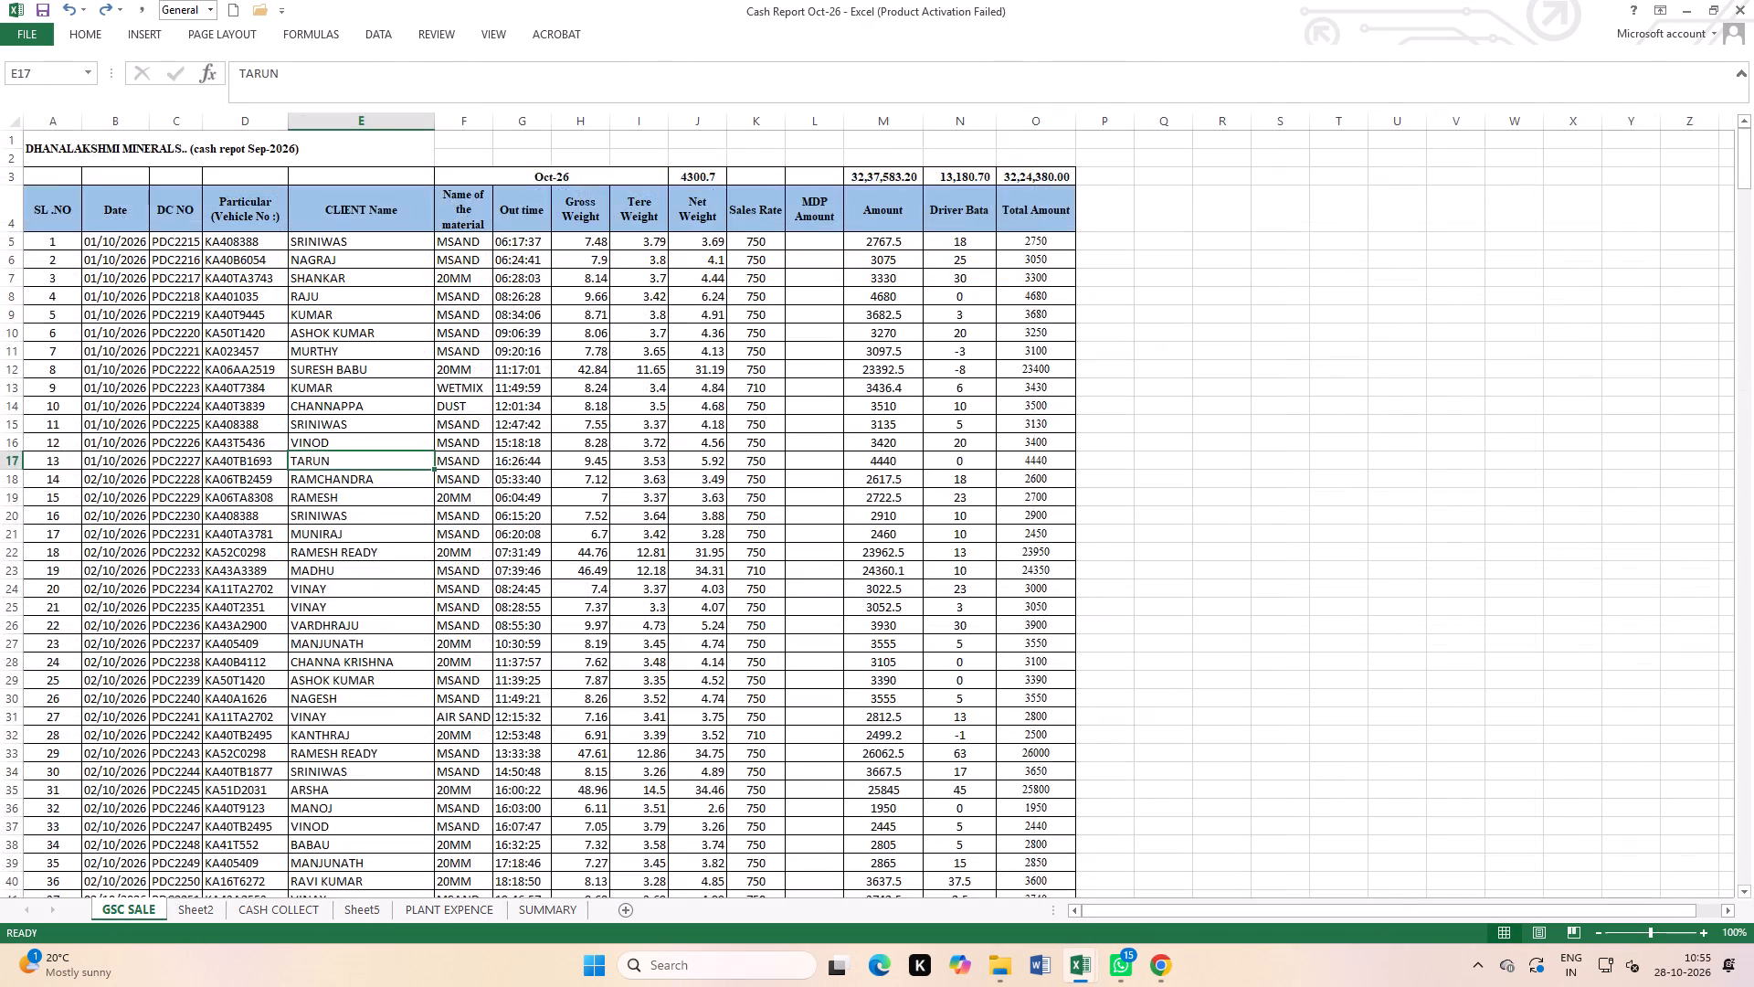
pyautogui.scroll(-18, 312, 827)
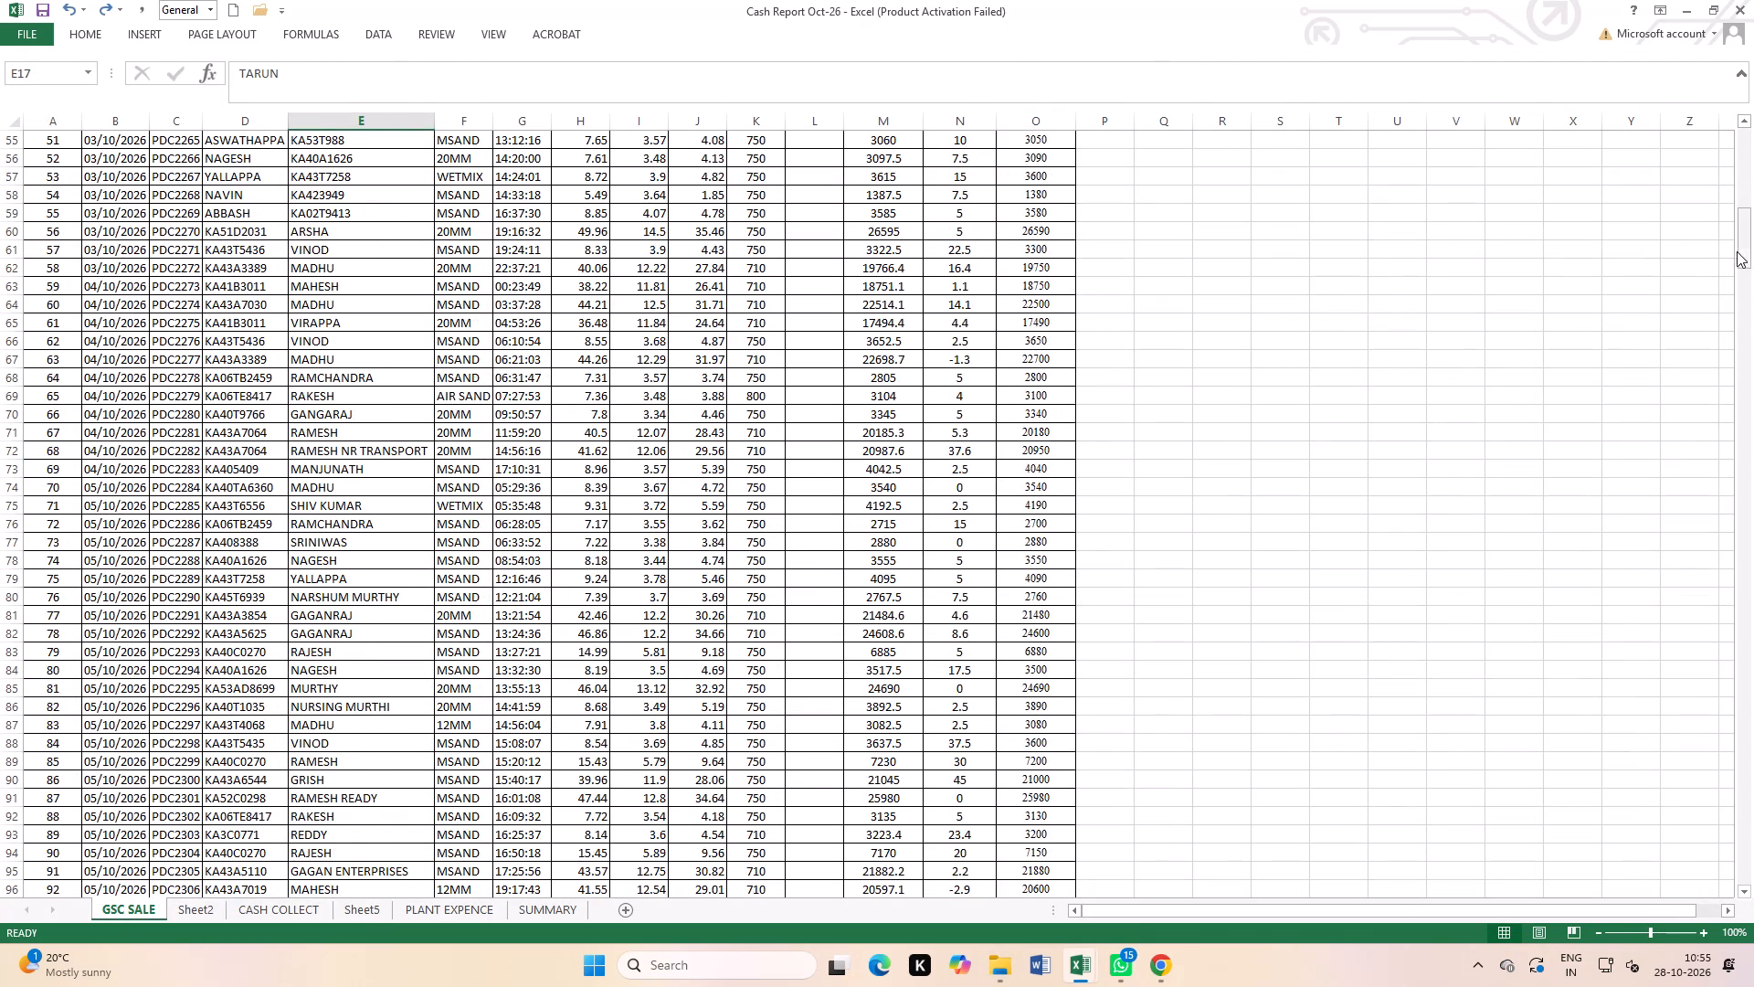
pyautogui.moveTo(1739, 251); pyautogui.dragTo(1720, 548)
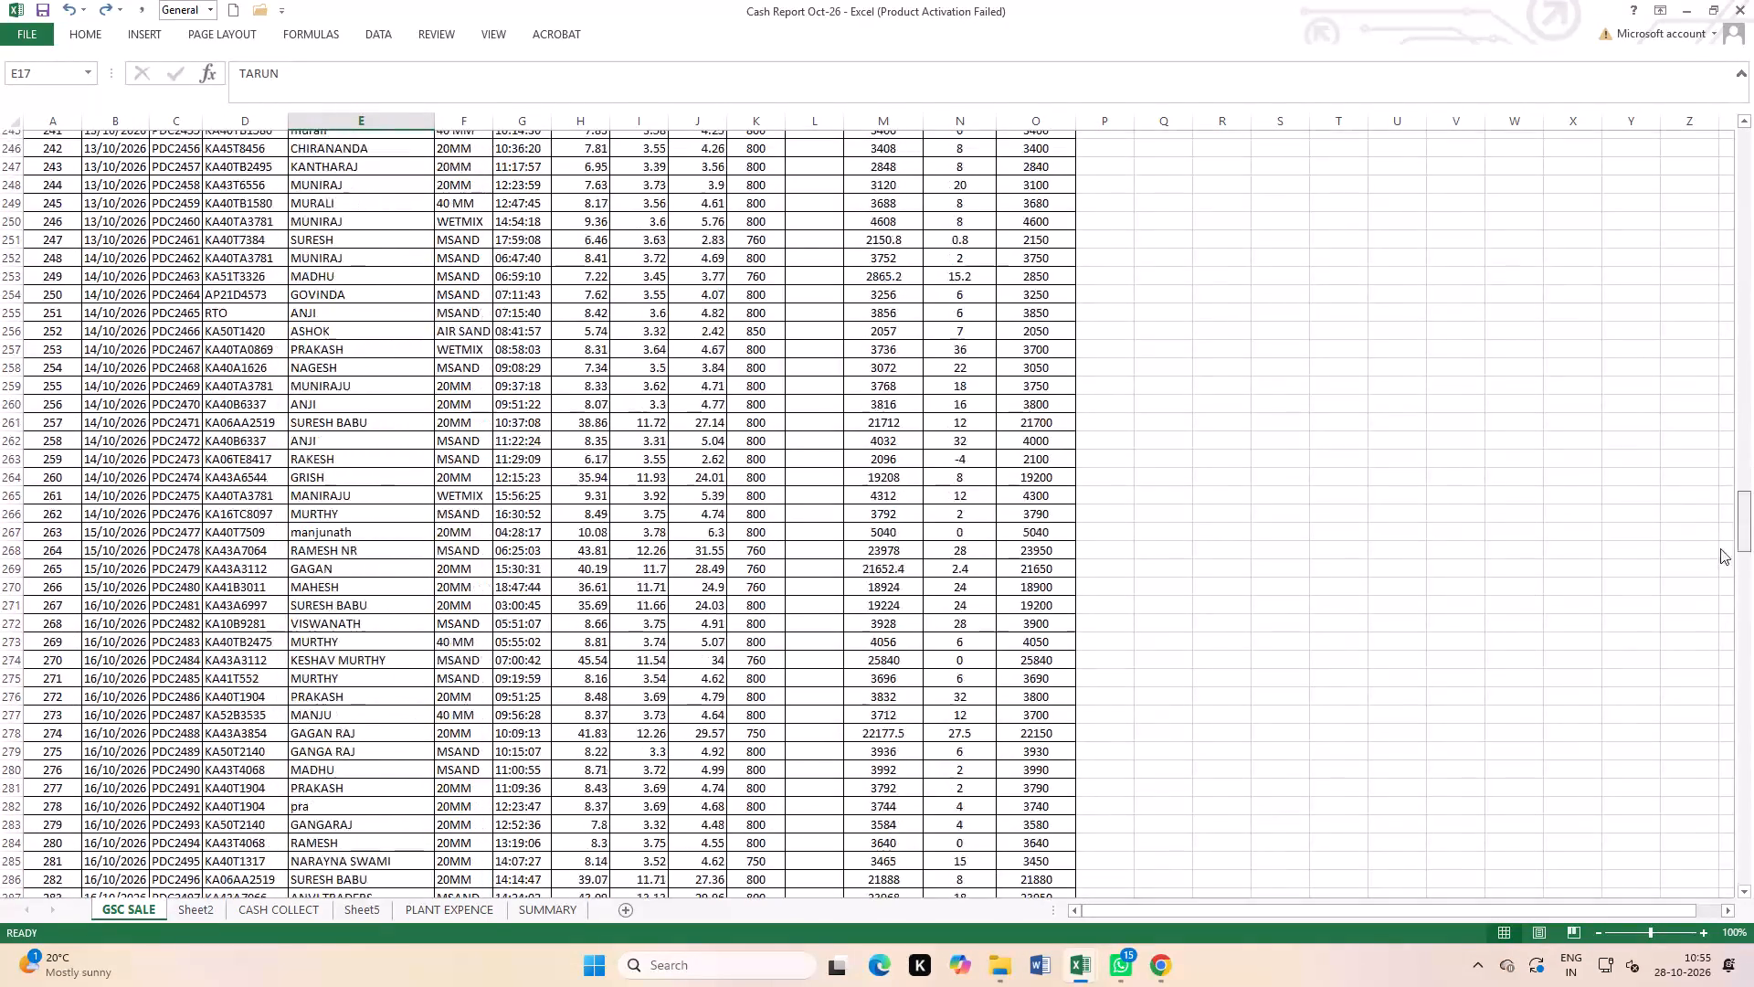
pyautogui.moveTo(1720, 548); pyautogui.dragTo(1683, 705)
pyautogui.scroll(-14, 420, 596)
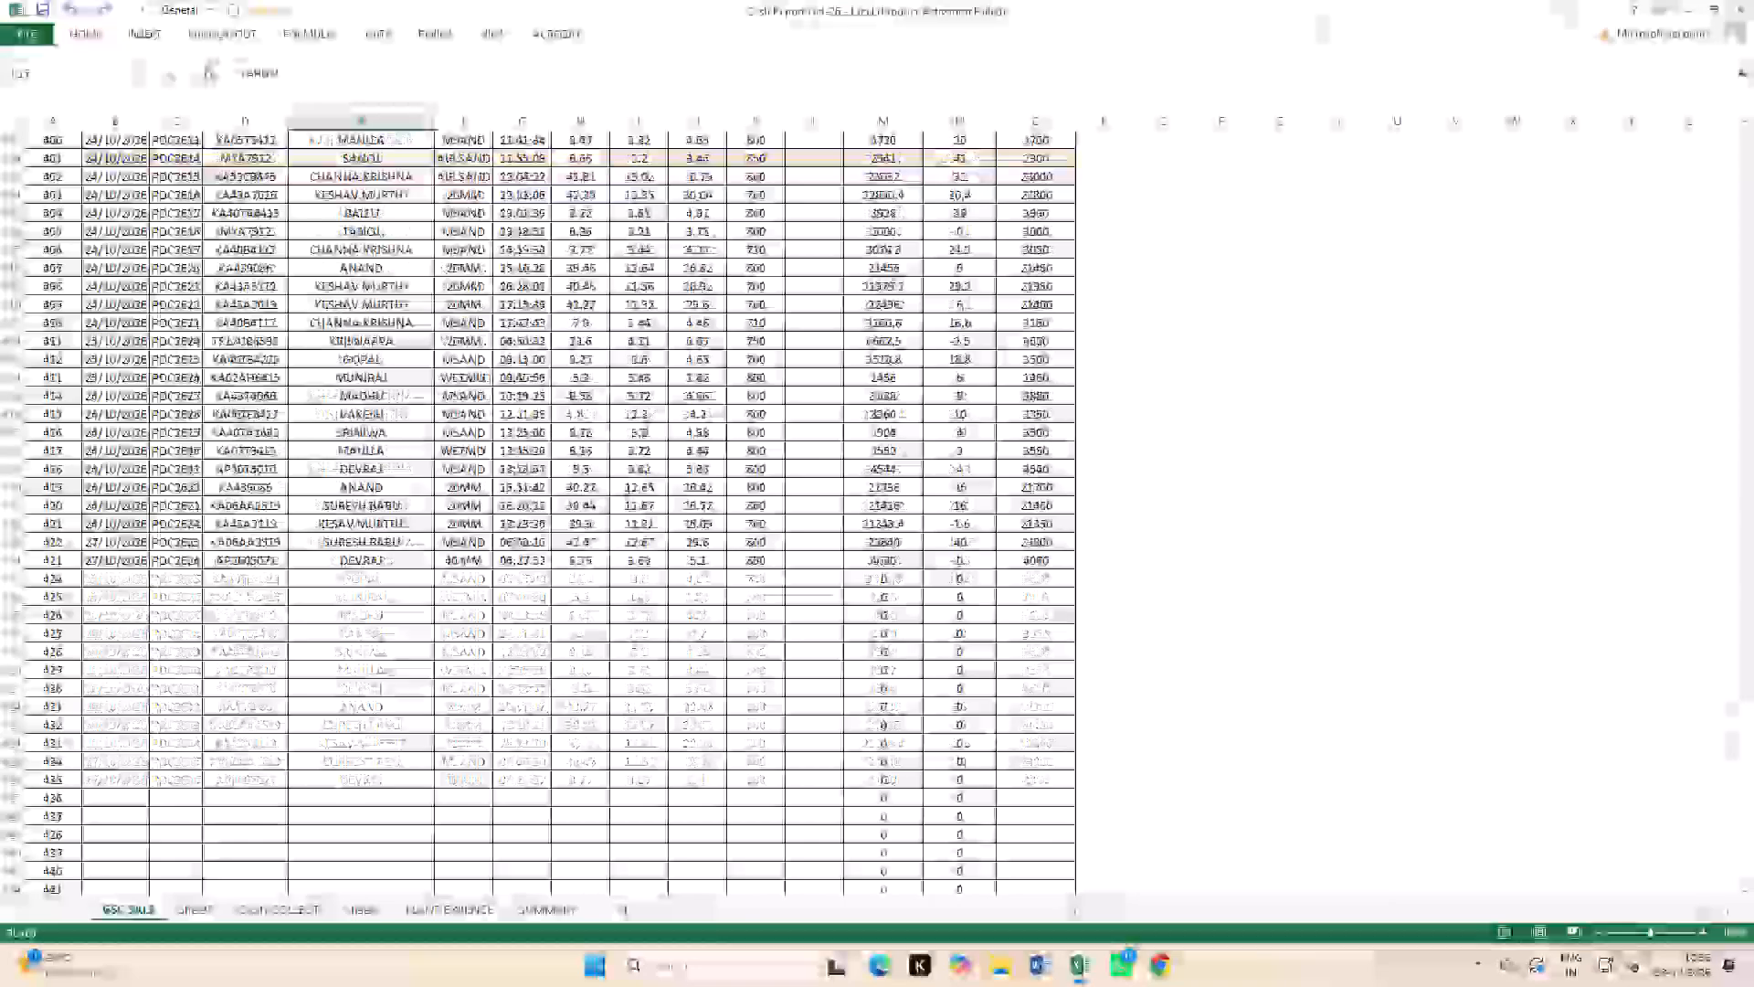
pyautogui.scroll(-1, 426, 622)
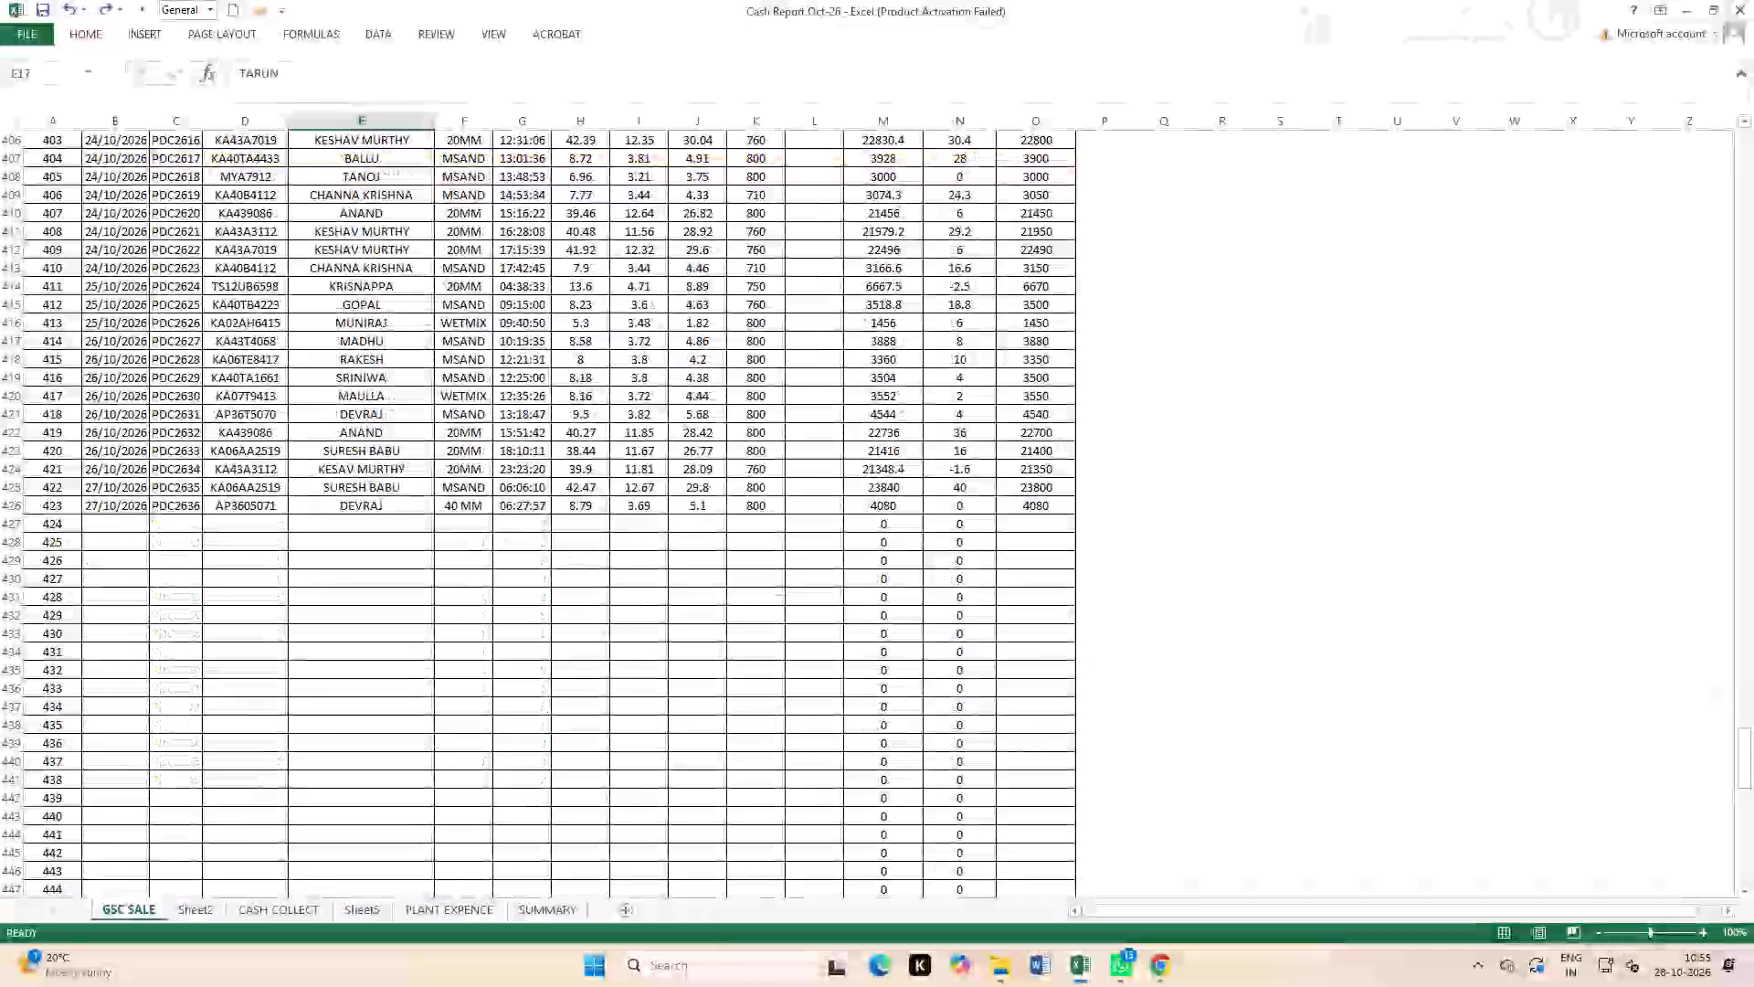
# Return to the SpotSaleDCReport workbook and fit the widths of vehicle number column G and customer name column D to their contents.
pyautogui.hotkey('ctrl', 'Tab')
pyautogui.scroll(5, 477, 430)
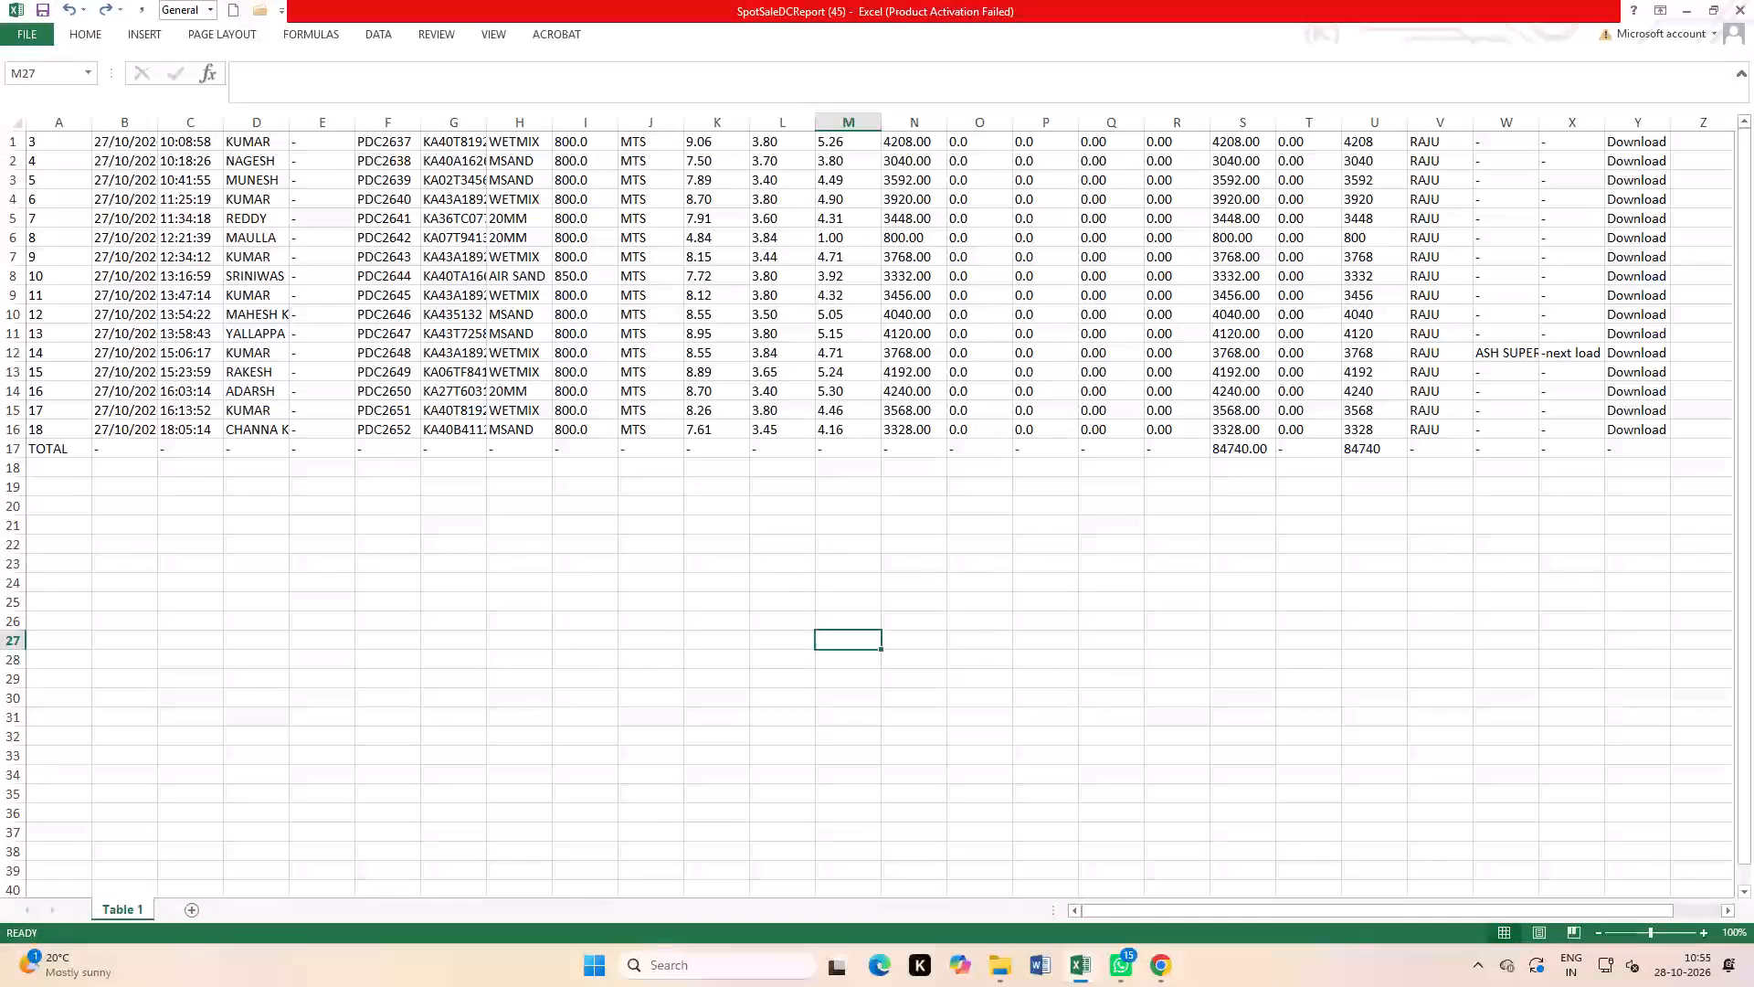
pyautogui.scroll(1, 281, 301)
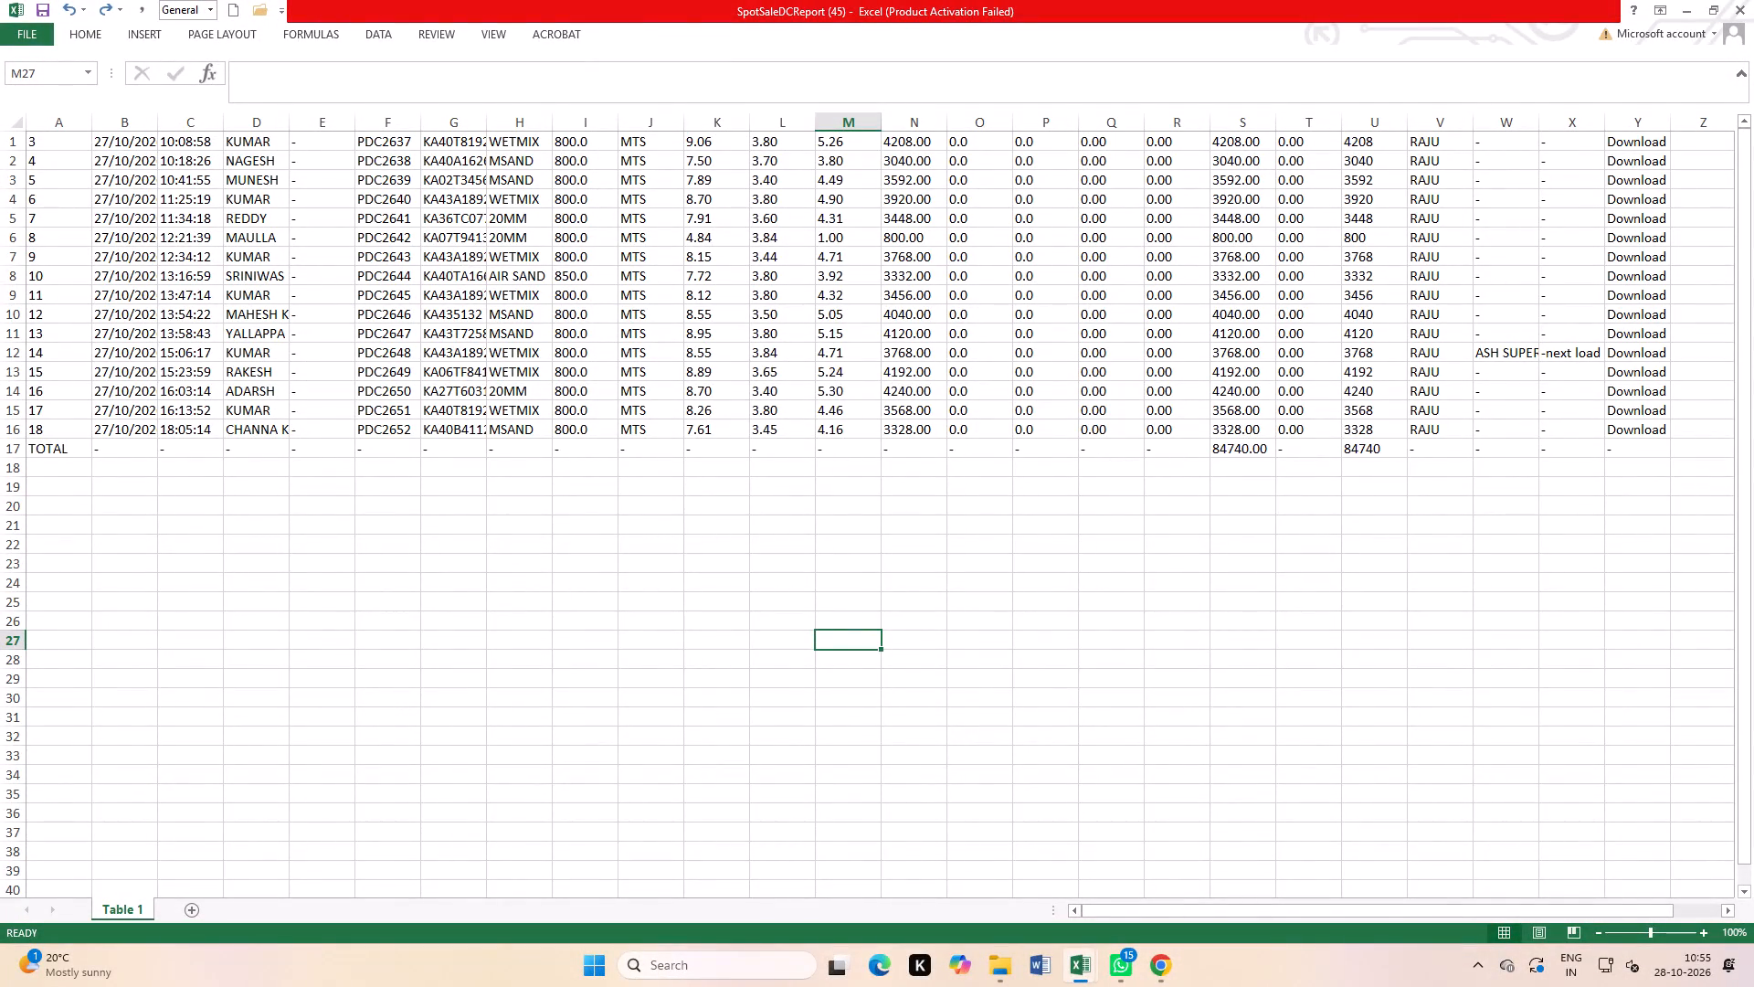
pyautogui.scroll(5, 274, 233)
pyautogui.doubleClick(487, 119)
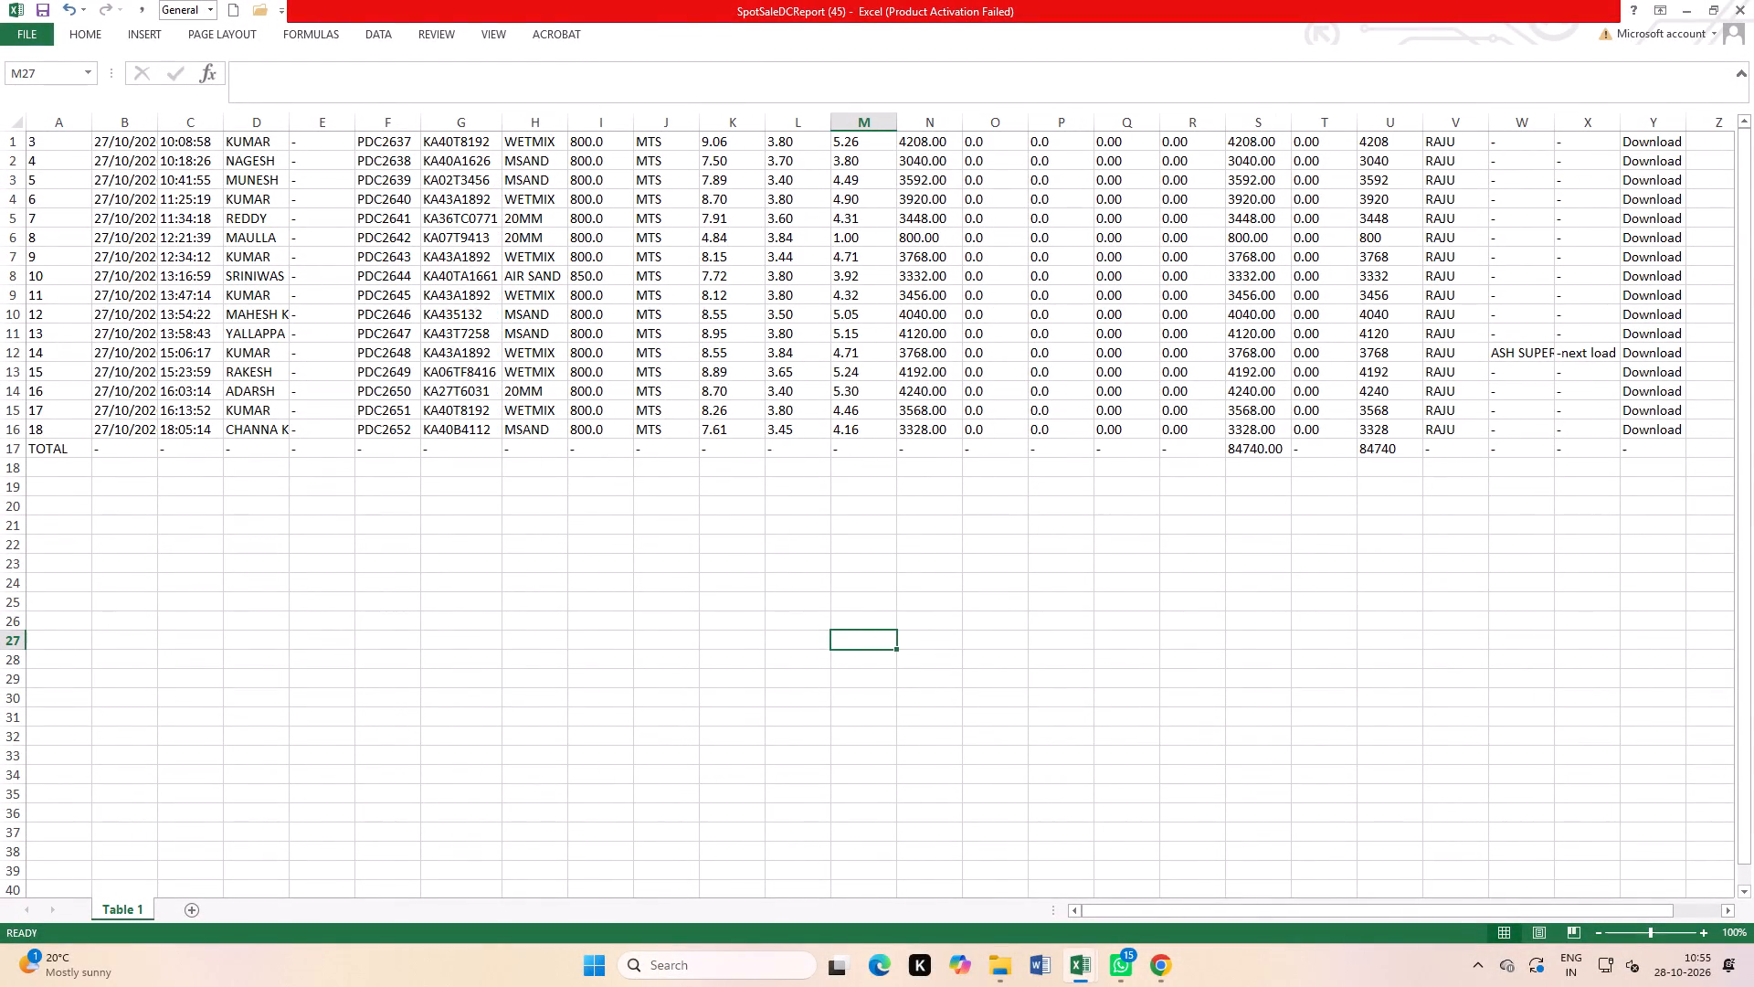
pyautogui.moveTo(384, 140); pyautogui.dragTo(463, 387)
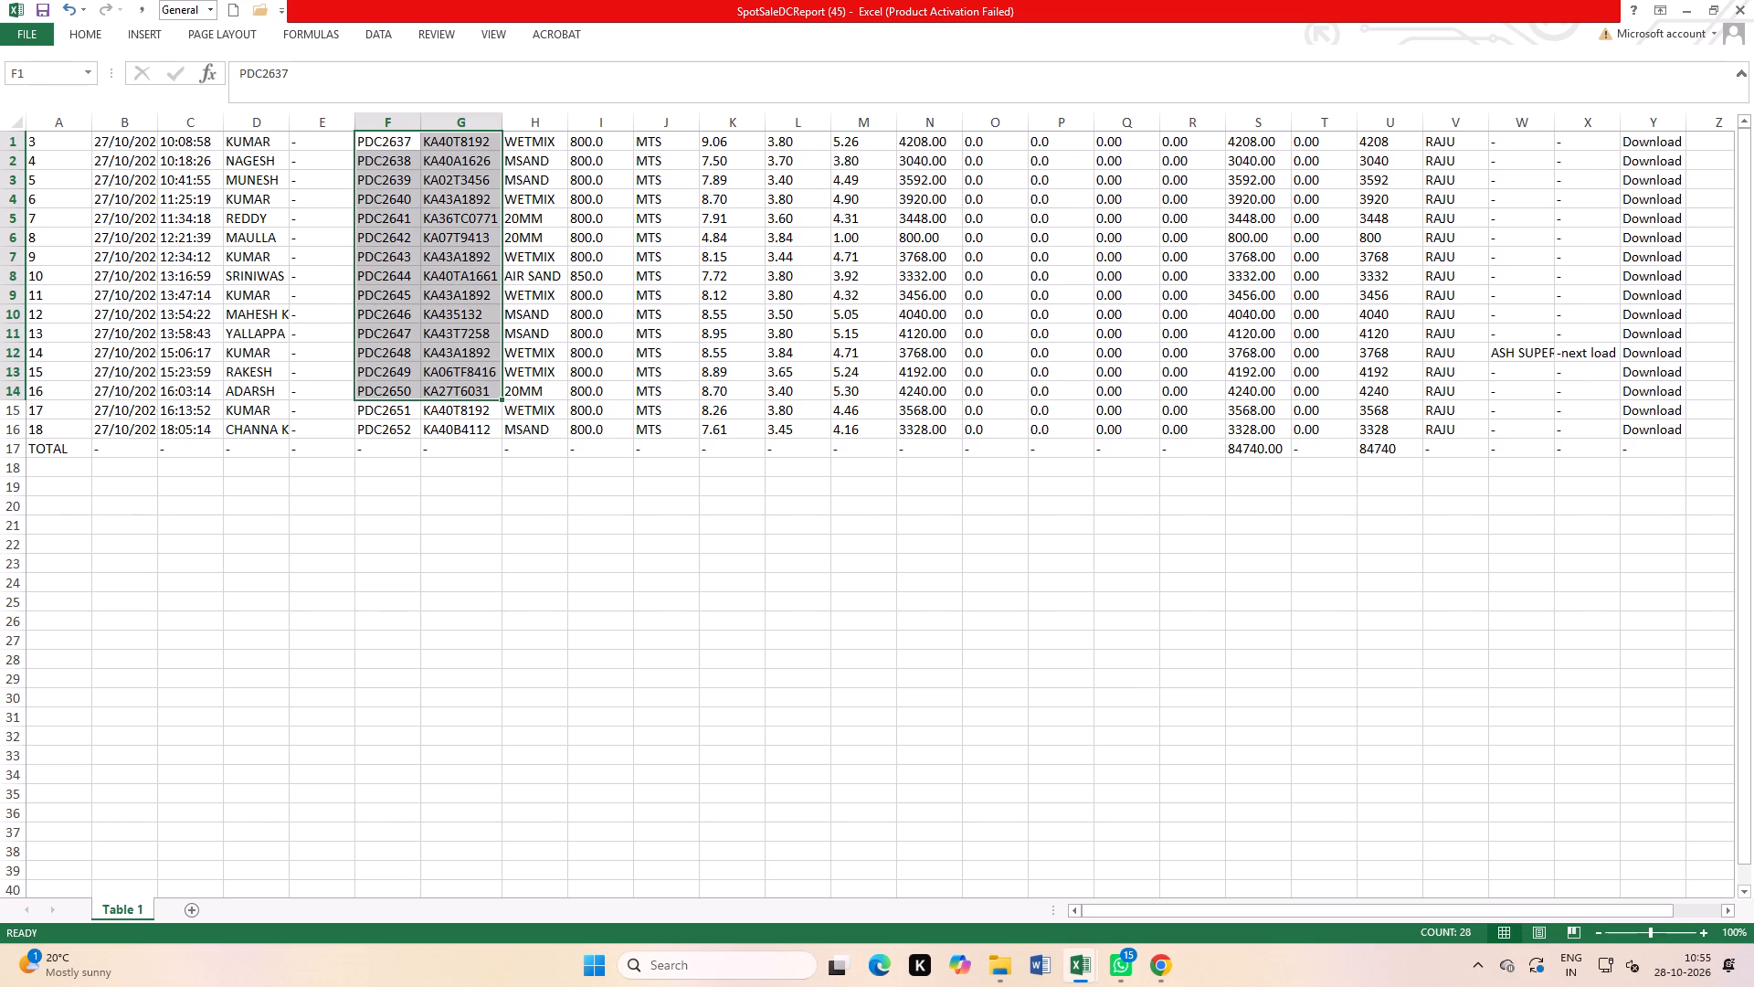
pyautogui.doubleClick(288, 118)
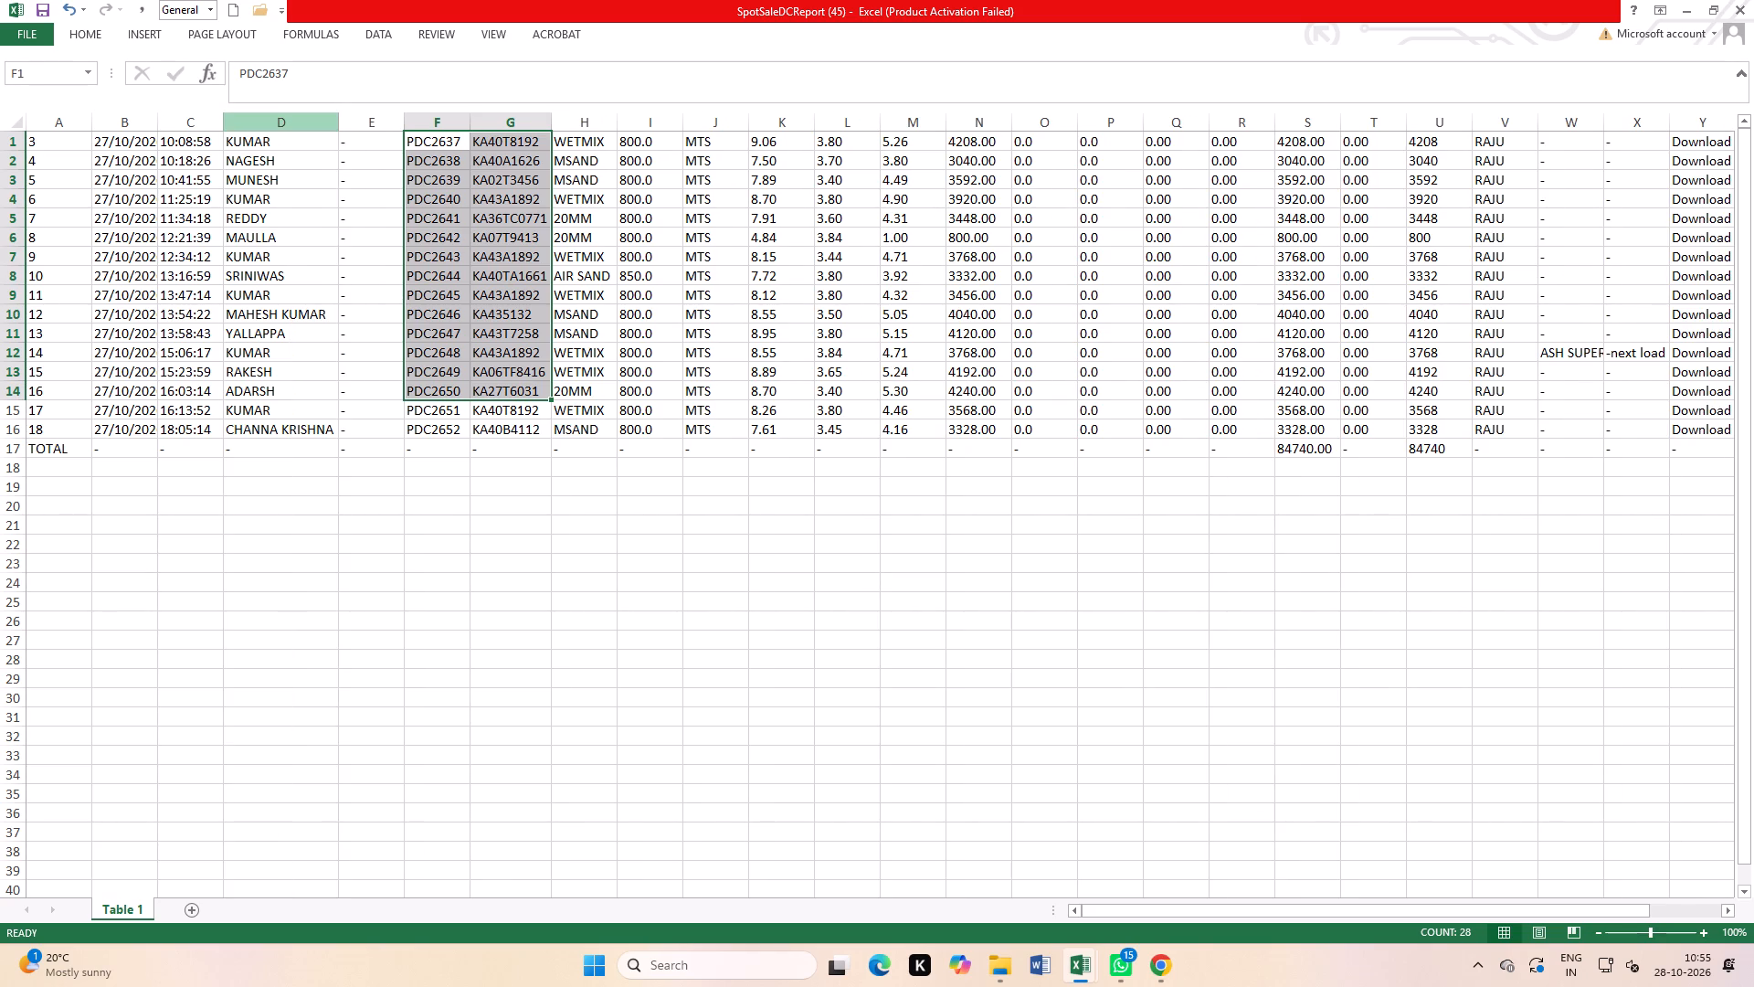
# Insert a blank column H between the vehicle numbers and the material names.
pyautogui.click(244, 115)
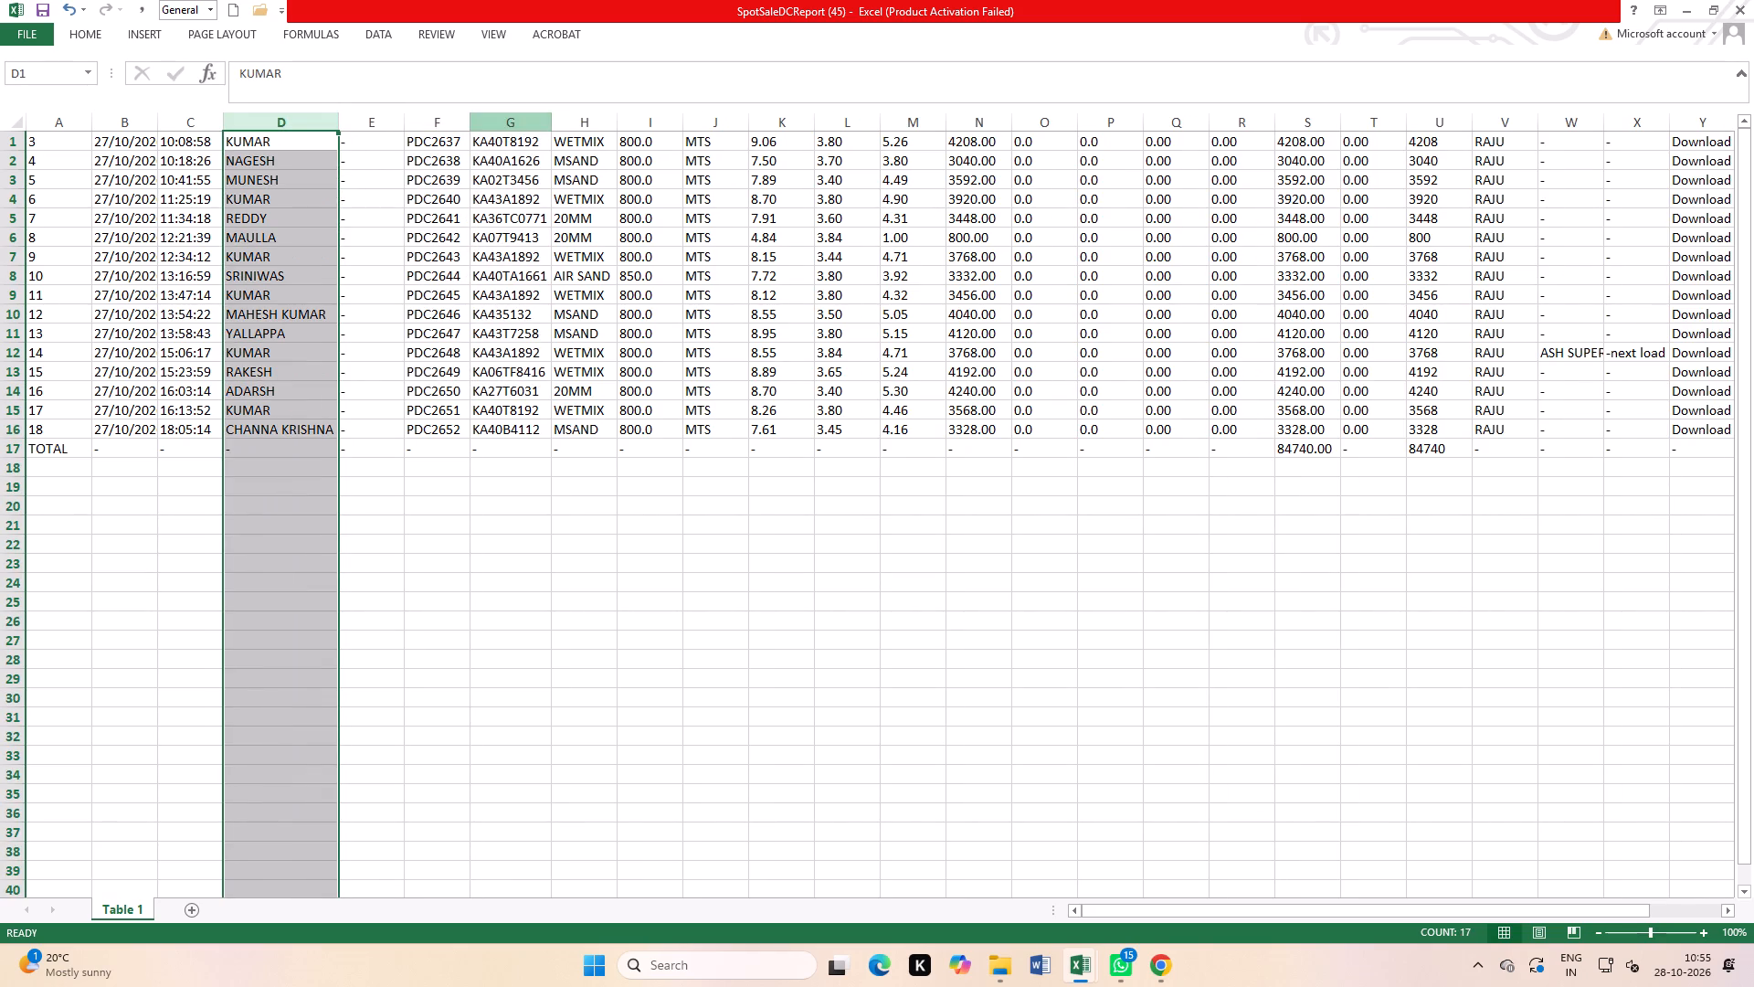
pyautogui.click(570, 127)
pyautogui.hotkey('ctrl', '+')
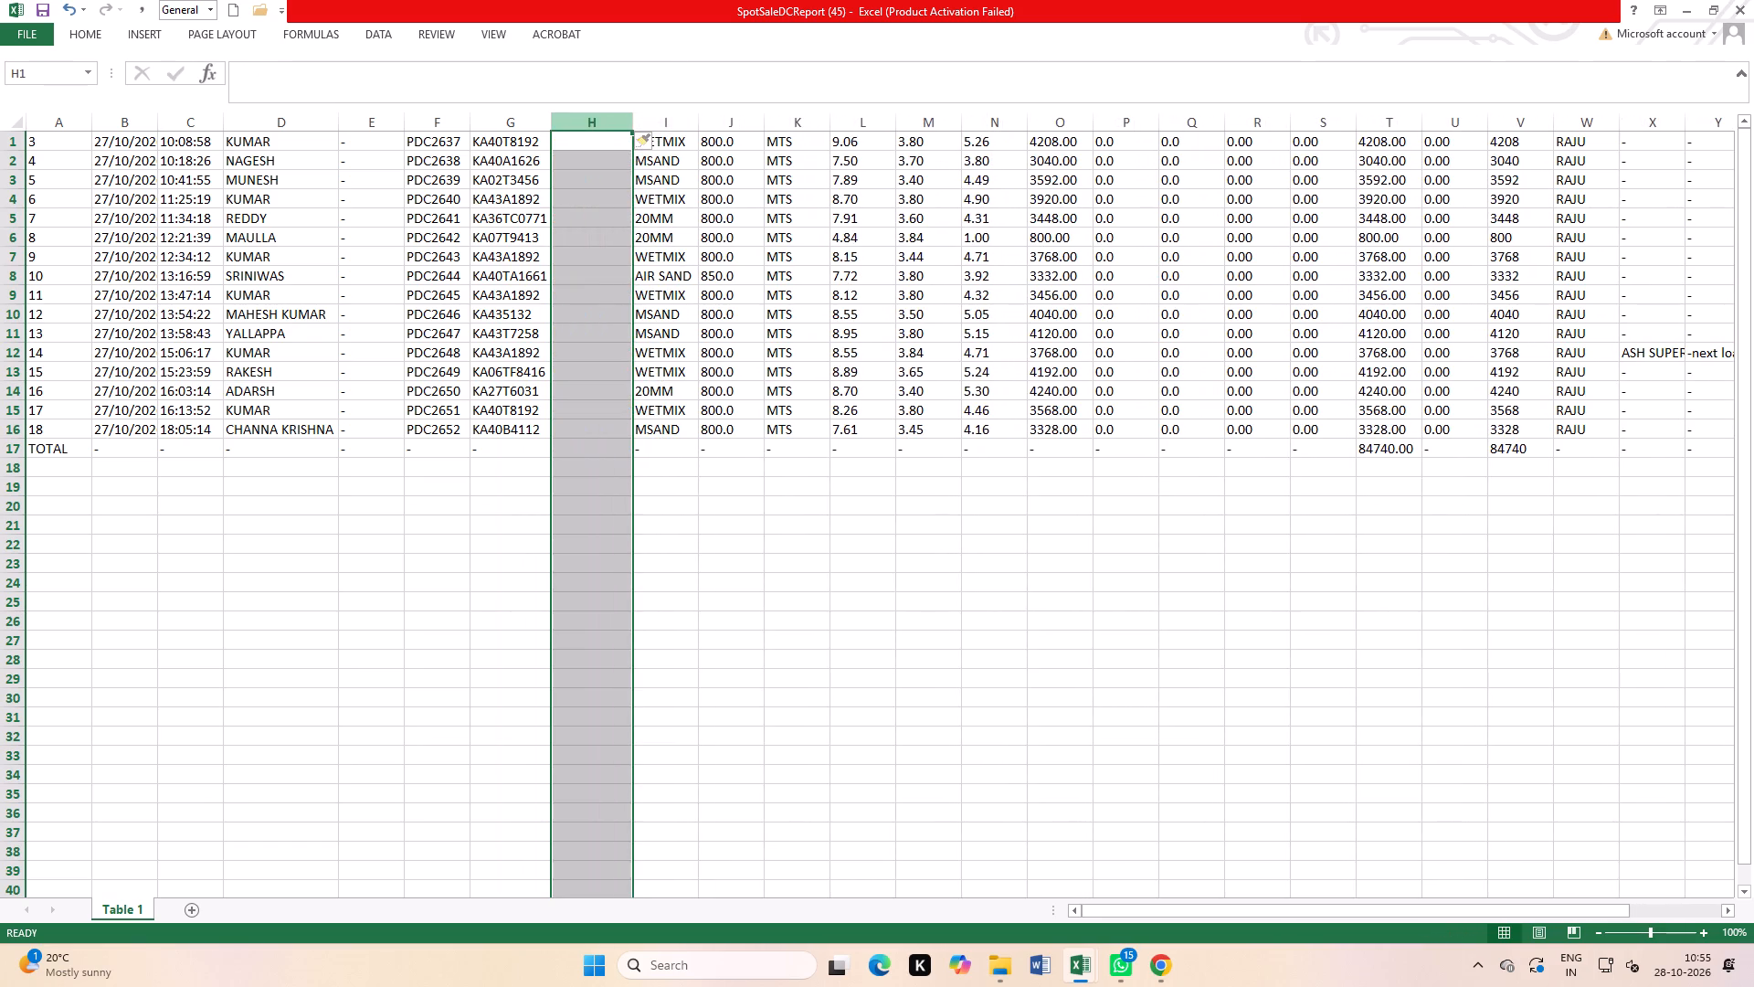
# Move the customer names in D1:D16 into the blank column H, starting at H1.
pyautogui.click(248, 263)
pyautogui.moveTo(264, 137); pyautogui.dragTo(283, 406)
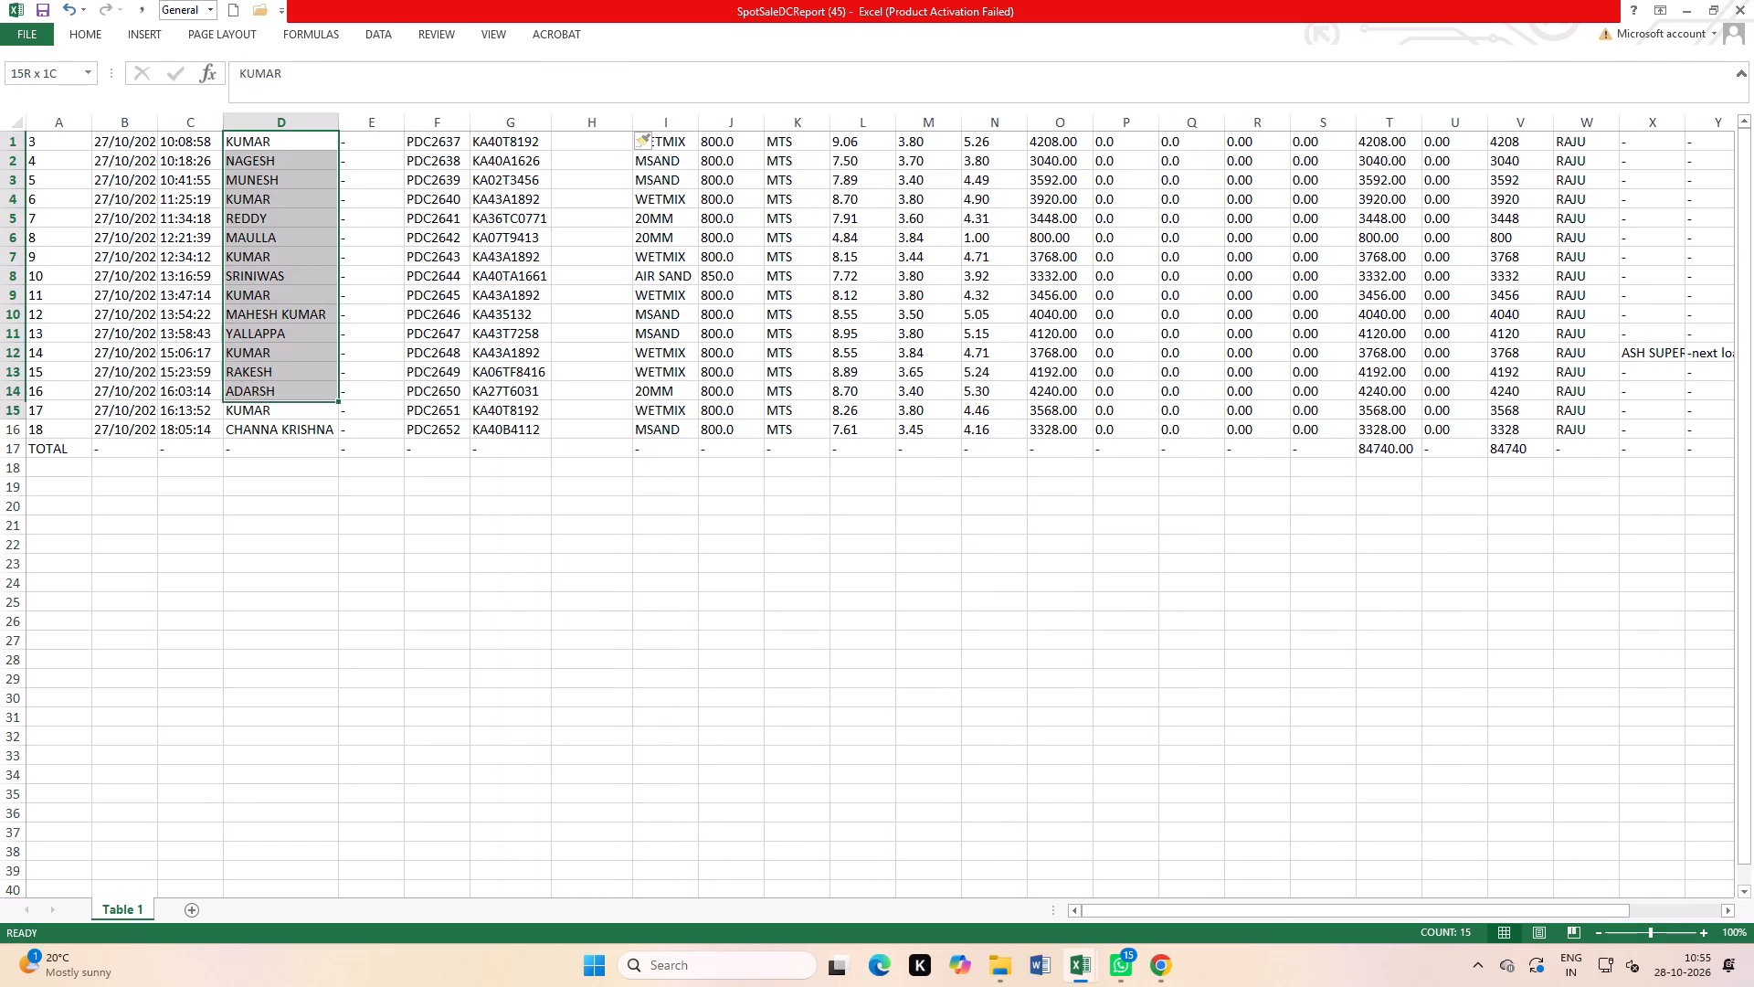
pyautogui.moveTo(283, 406); pyautogui.dragTo(282, 424)
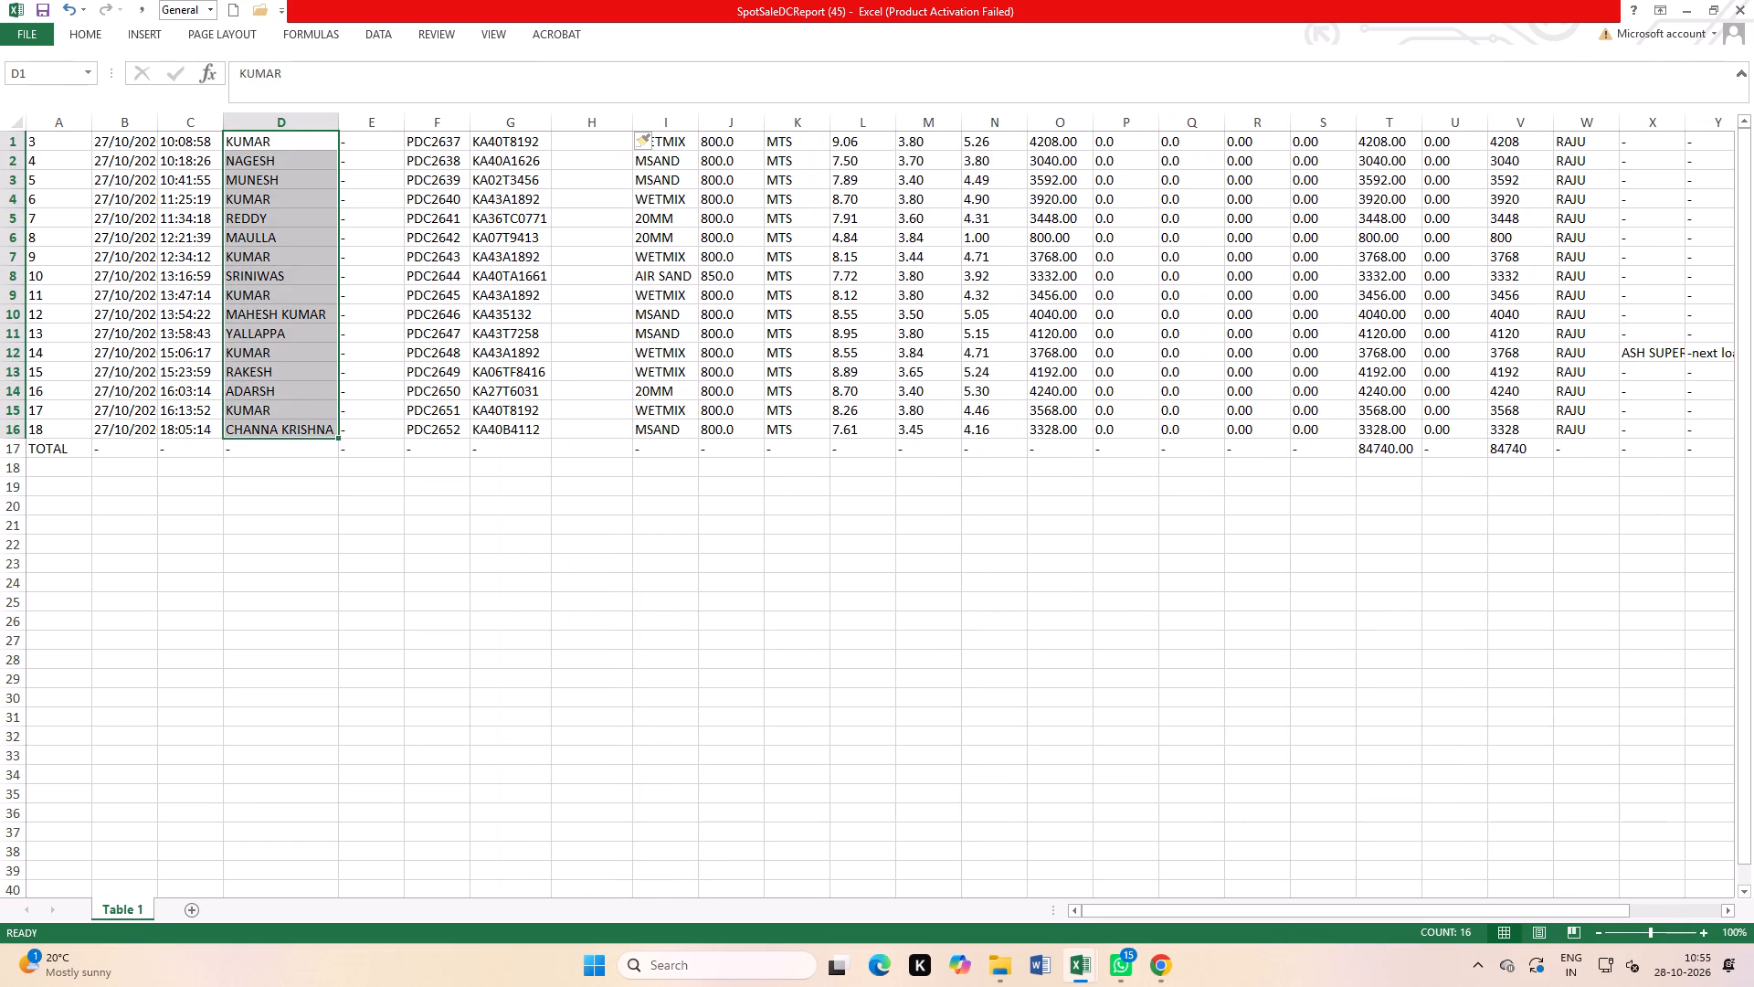
pyautogui.hotkey('ctrl', 'x')
pyautogui.click(584, 142)
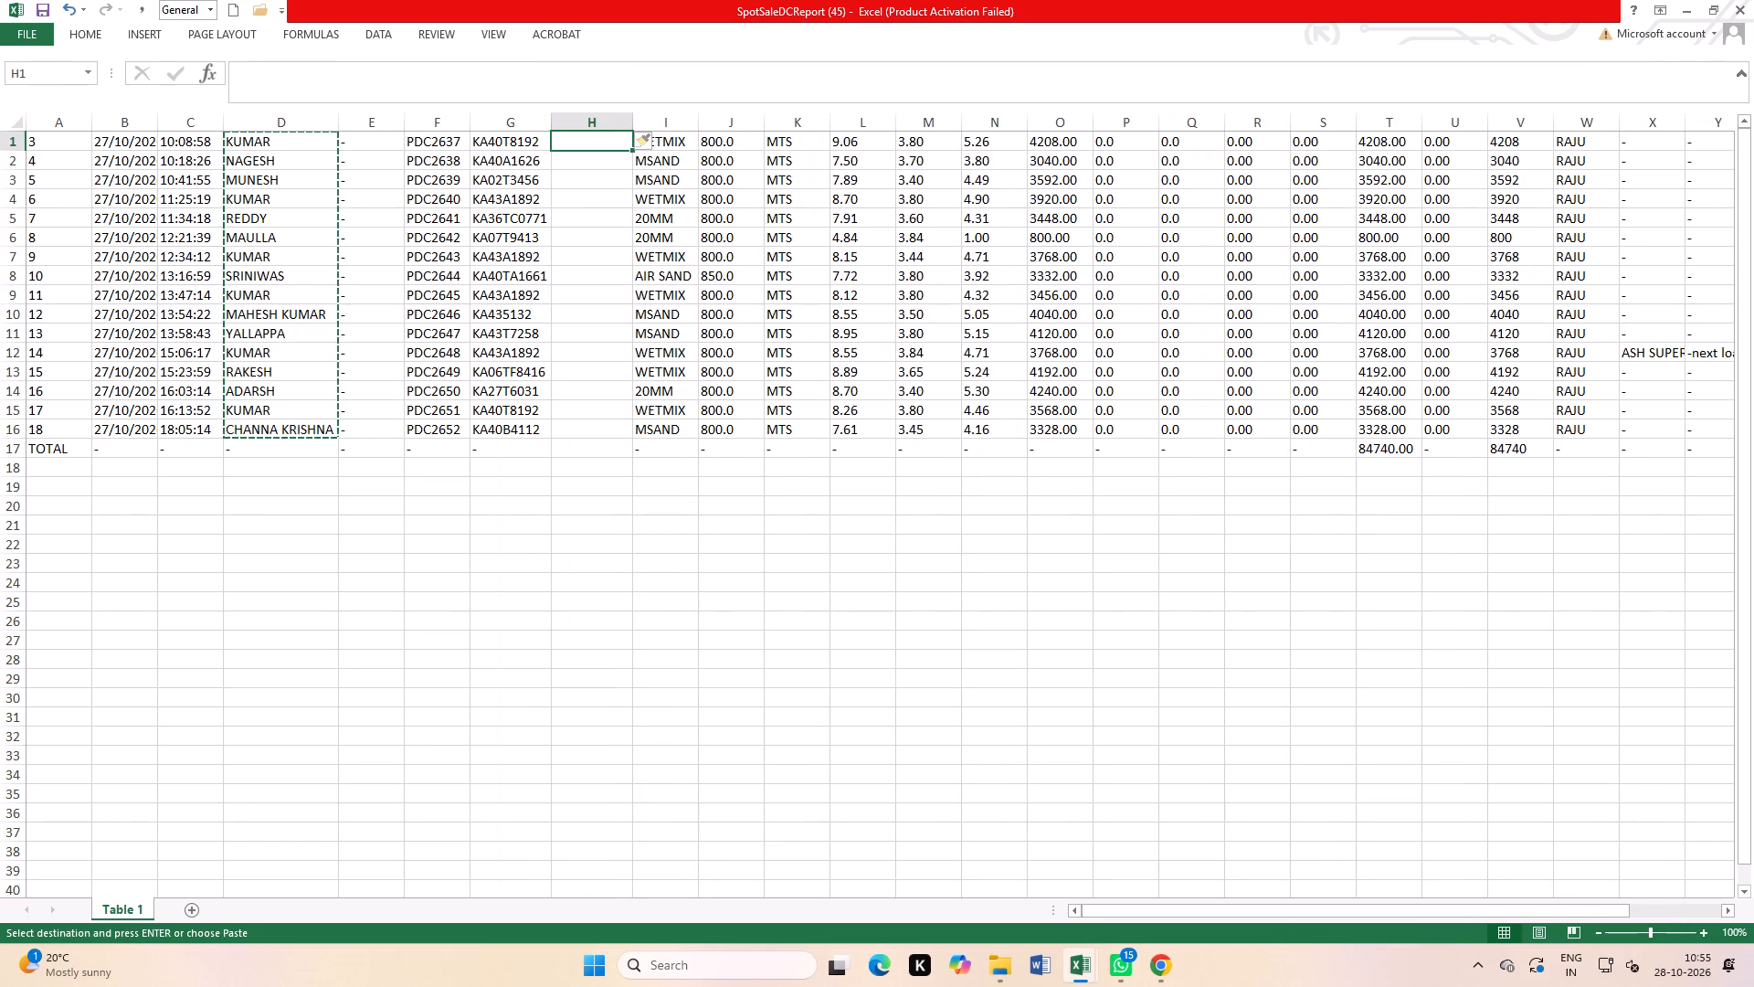
pyautogui.hotkey('ctrl', 'v')
pyautogui.click(422, 351)
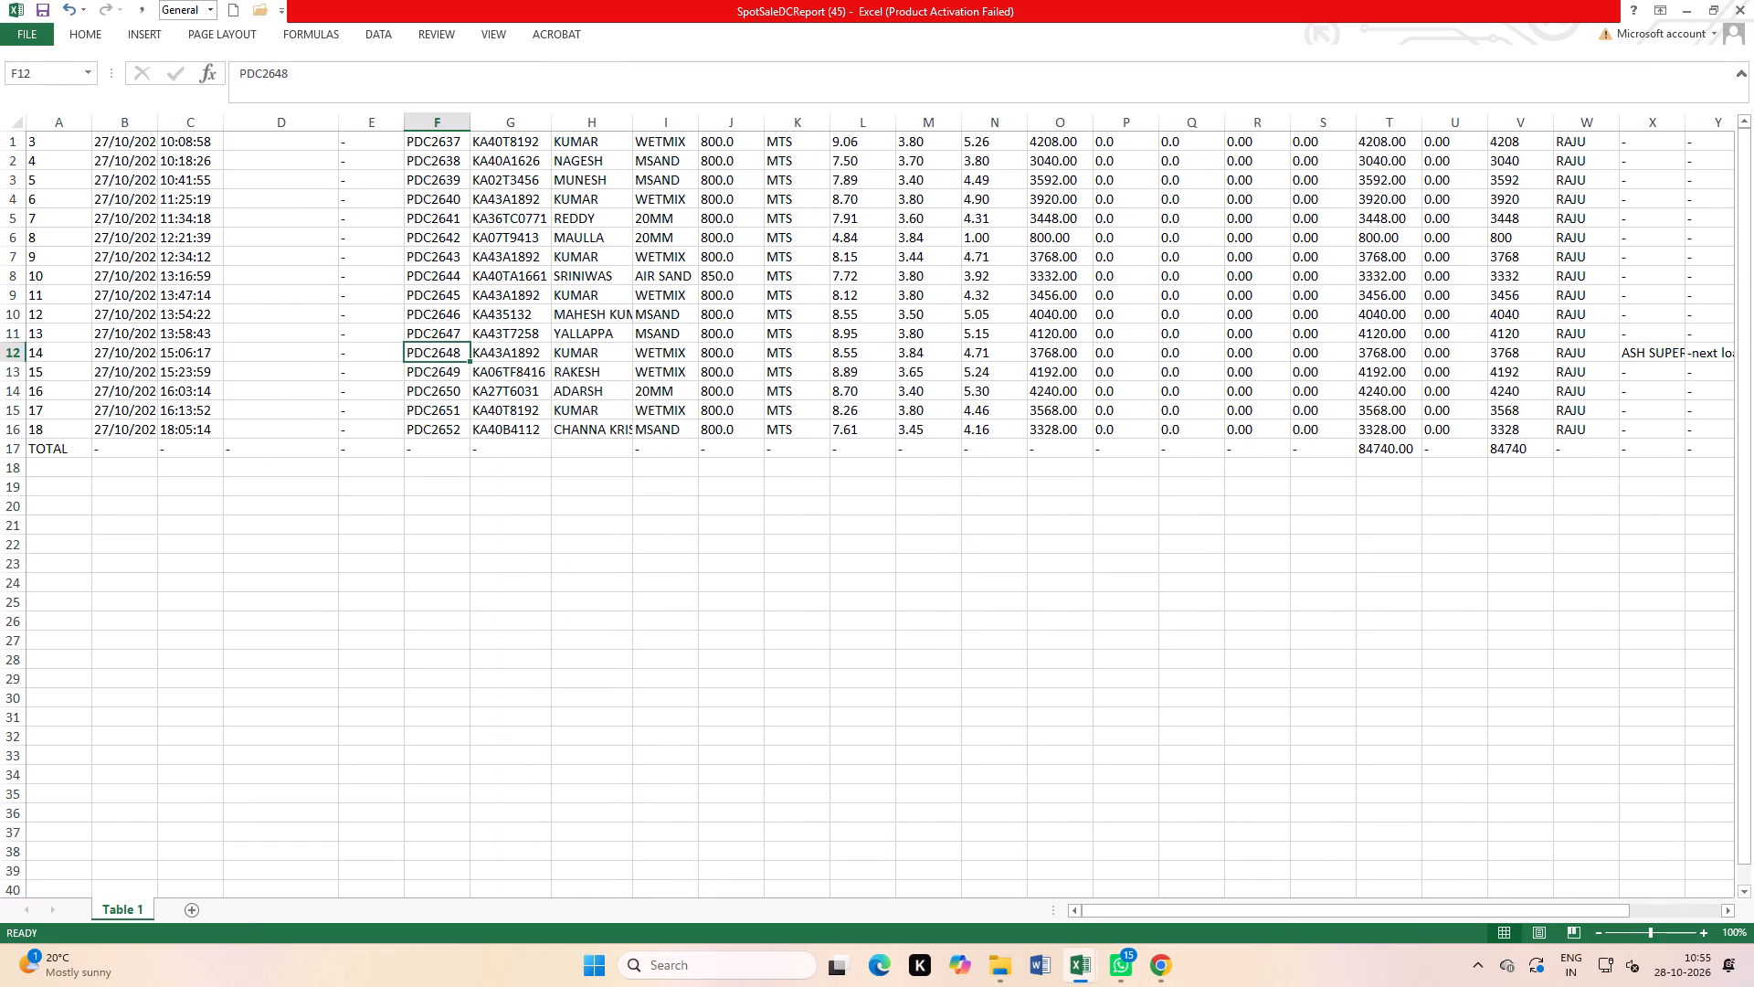
# Move the times in C1:C16 to column K starting at K1, replacing the MTS units.
pyautogui.moveTo(198, 142); pyautogui.dragTo(210, 203)
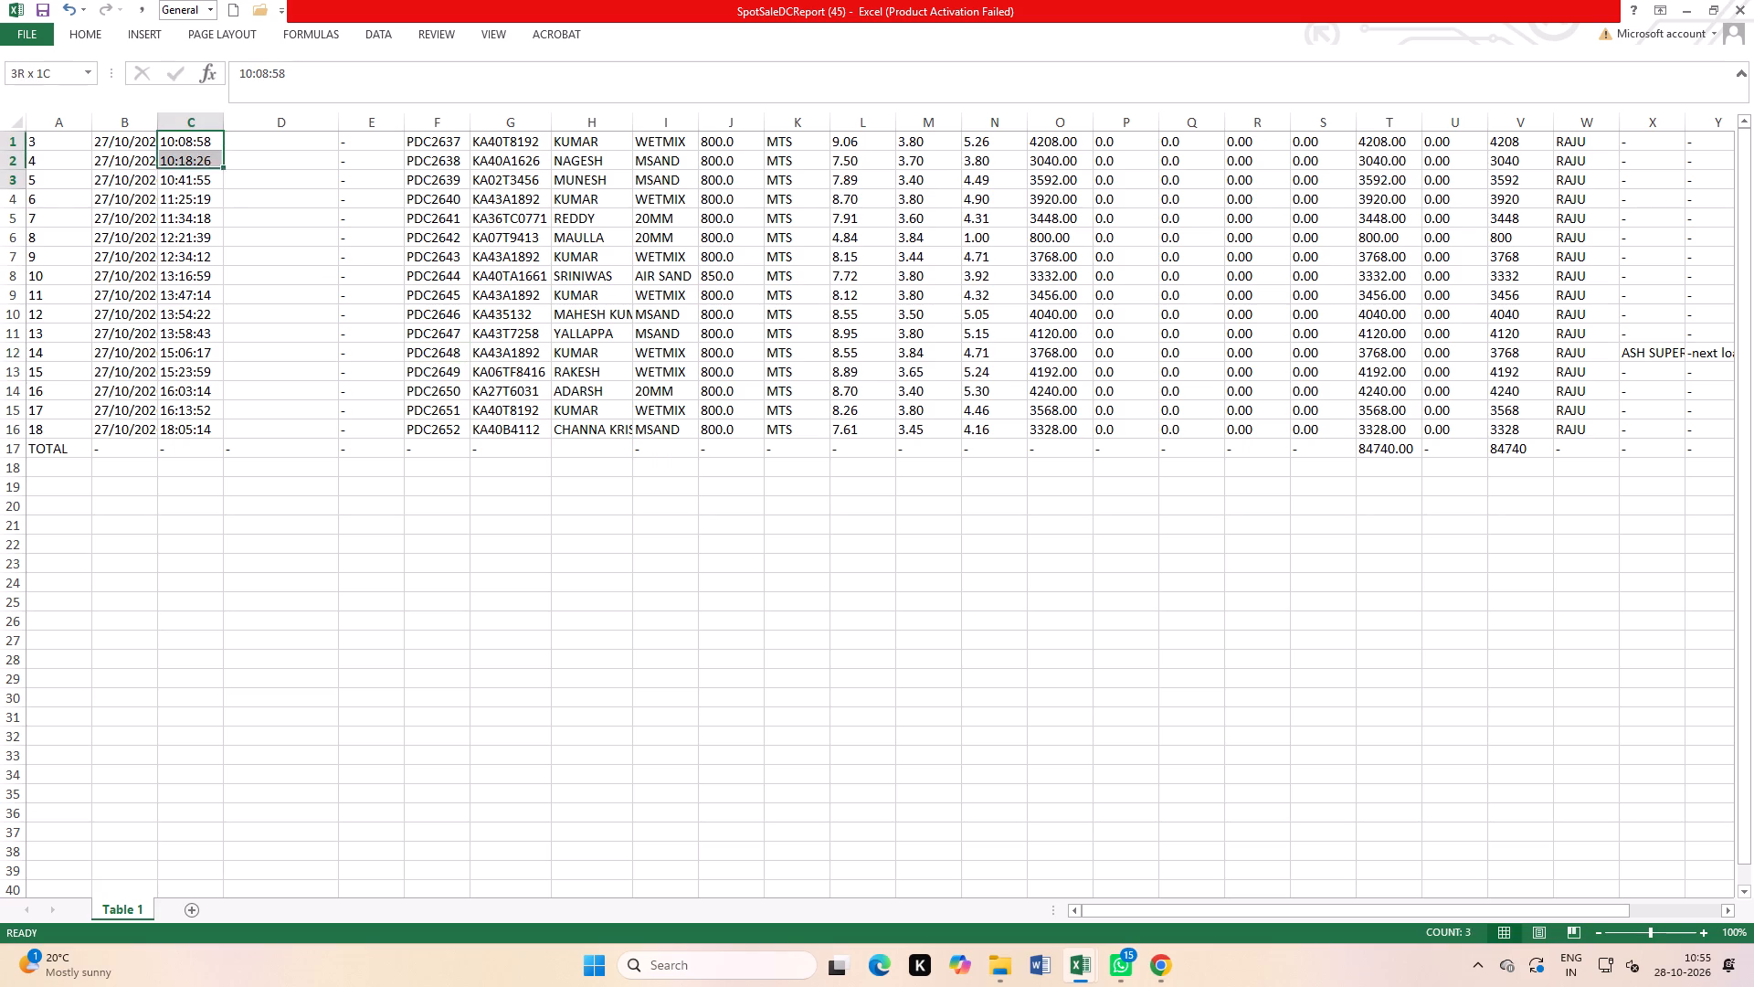
pyautogui.moveTo(210, 203); pyautogui.dragTo(212, 434)
pyautogui.hotkey('ctrl', 'x')
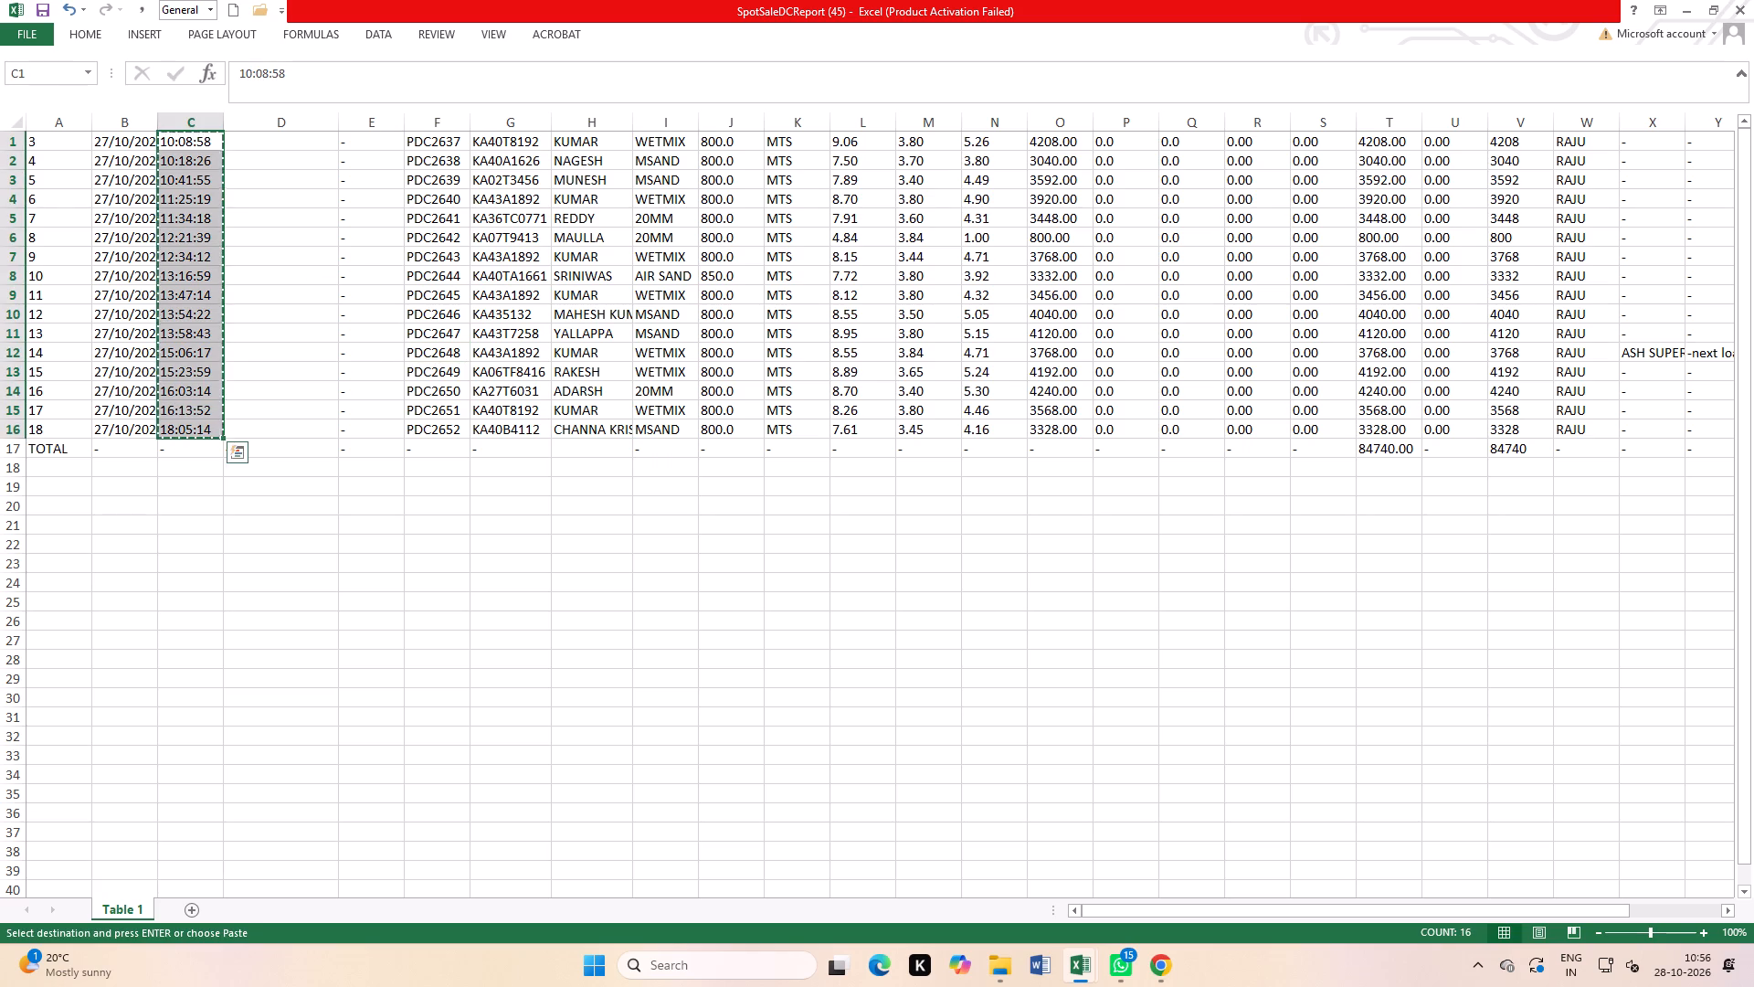
pyautogui.click(778, 143)
pyautogui.hotkey('ctrl', 'v')
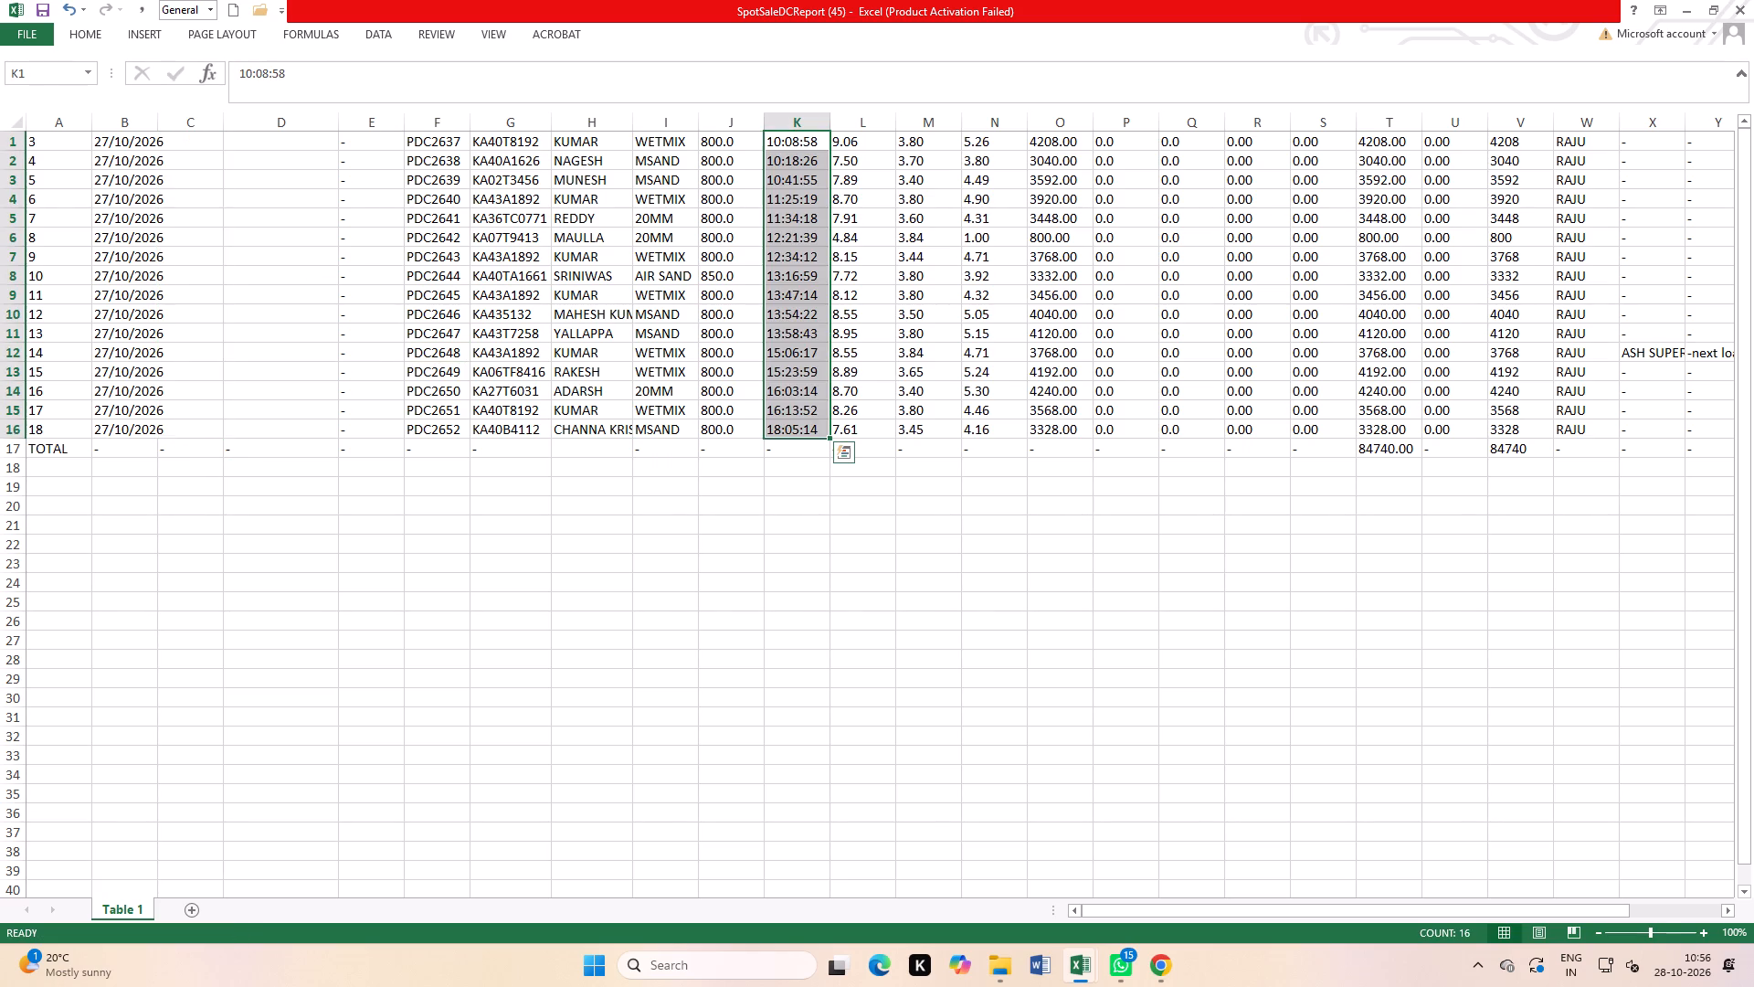
# Move the rates in J1:J16 to column O starting at O1, replacing the amounts there.
pyautogui.moveTo(725, 140); pyautogui.dragTo(719, 432)
pyautogui.hotkey('ctrl', 'x')
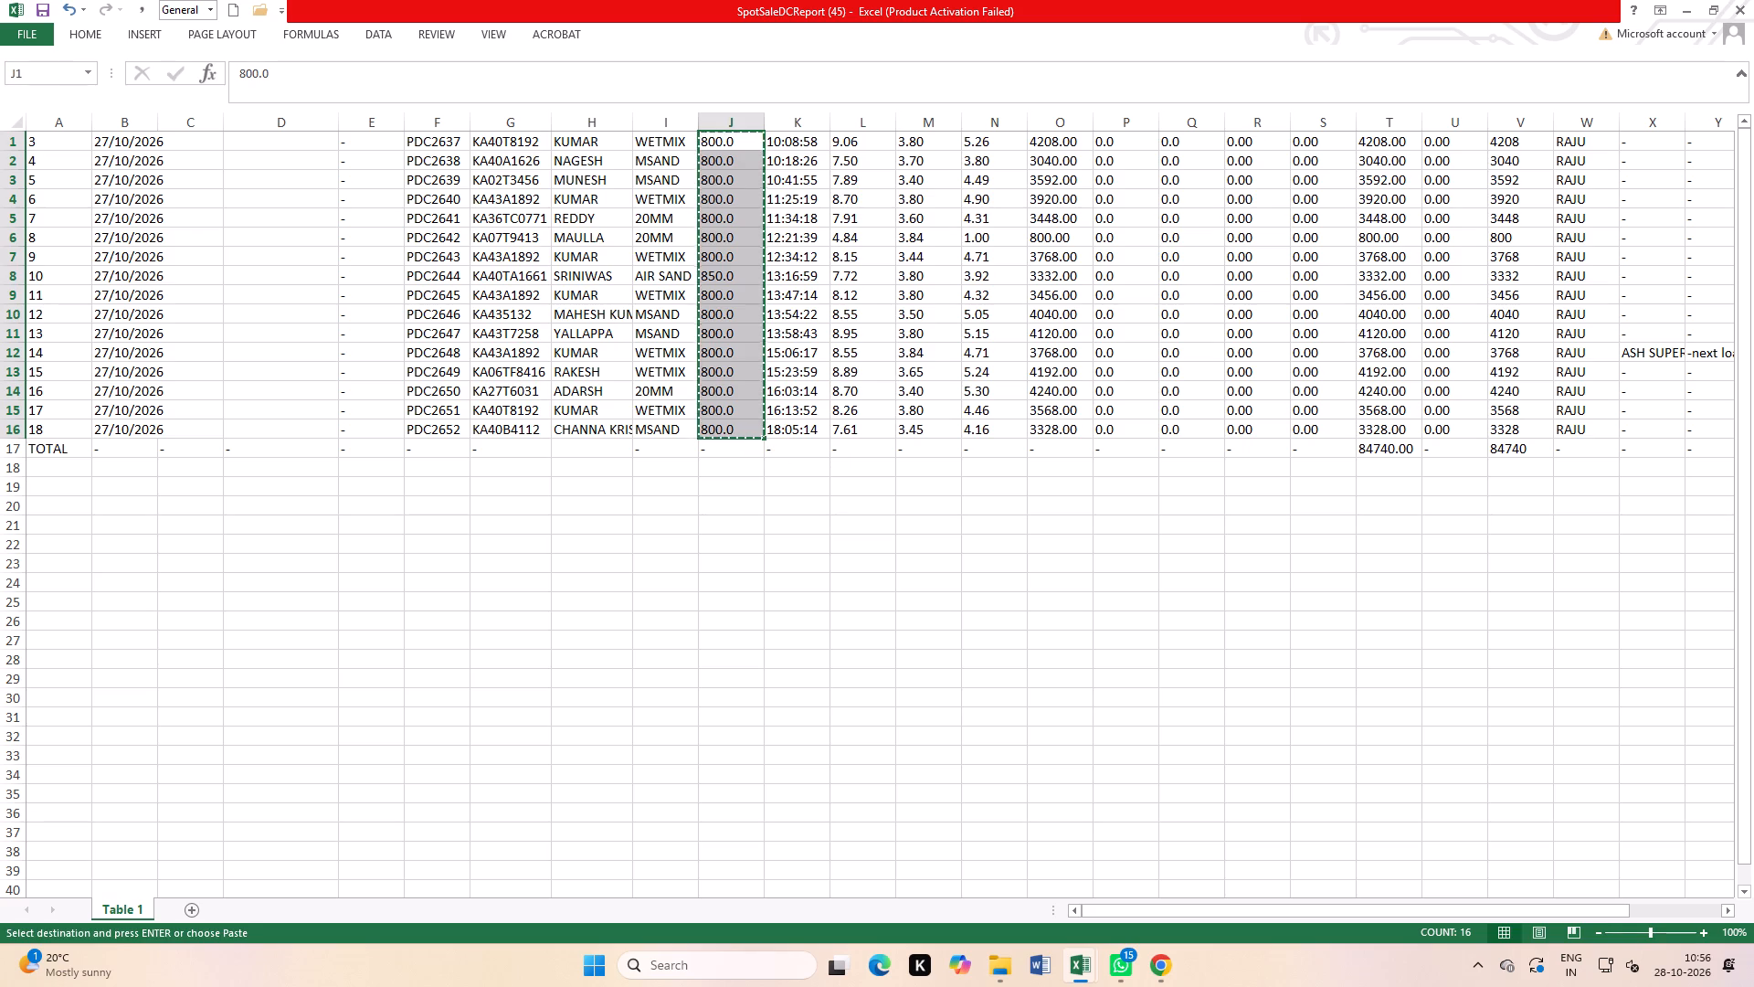
pyautogui.click(1051, 143)
pyautogui.hotkey('ctrl', 'v')
pyautogui.click(918, 324)
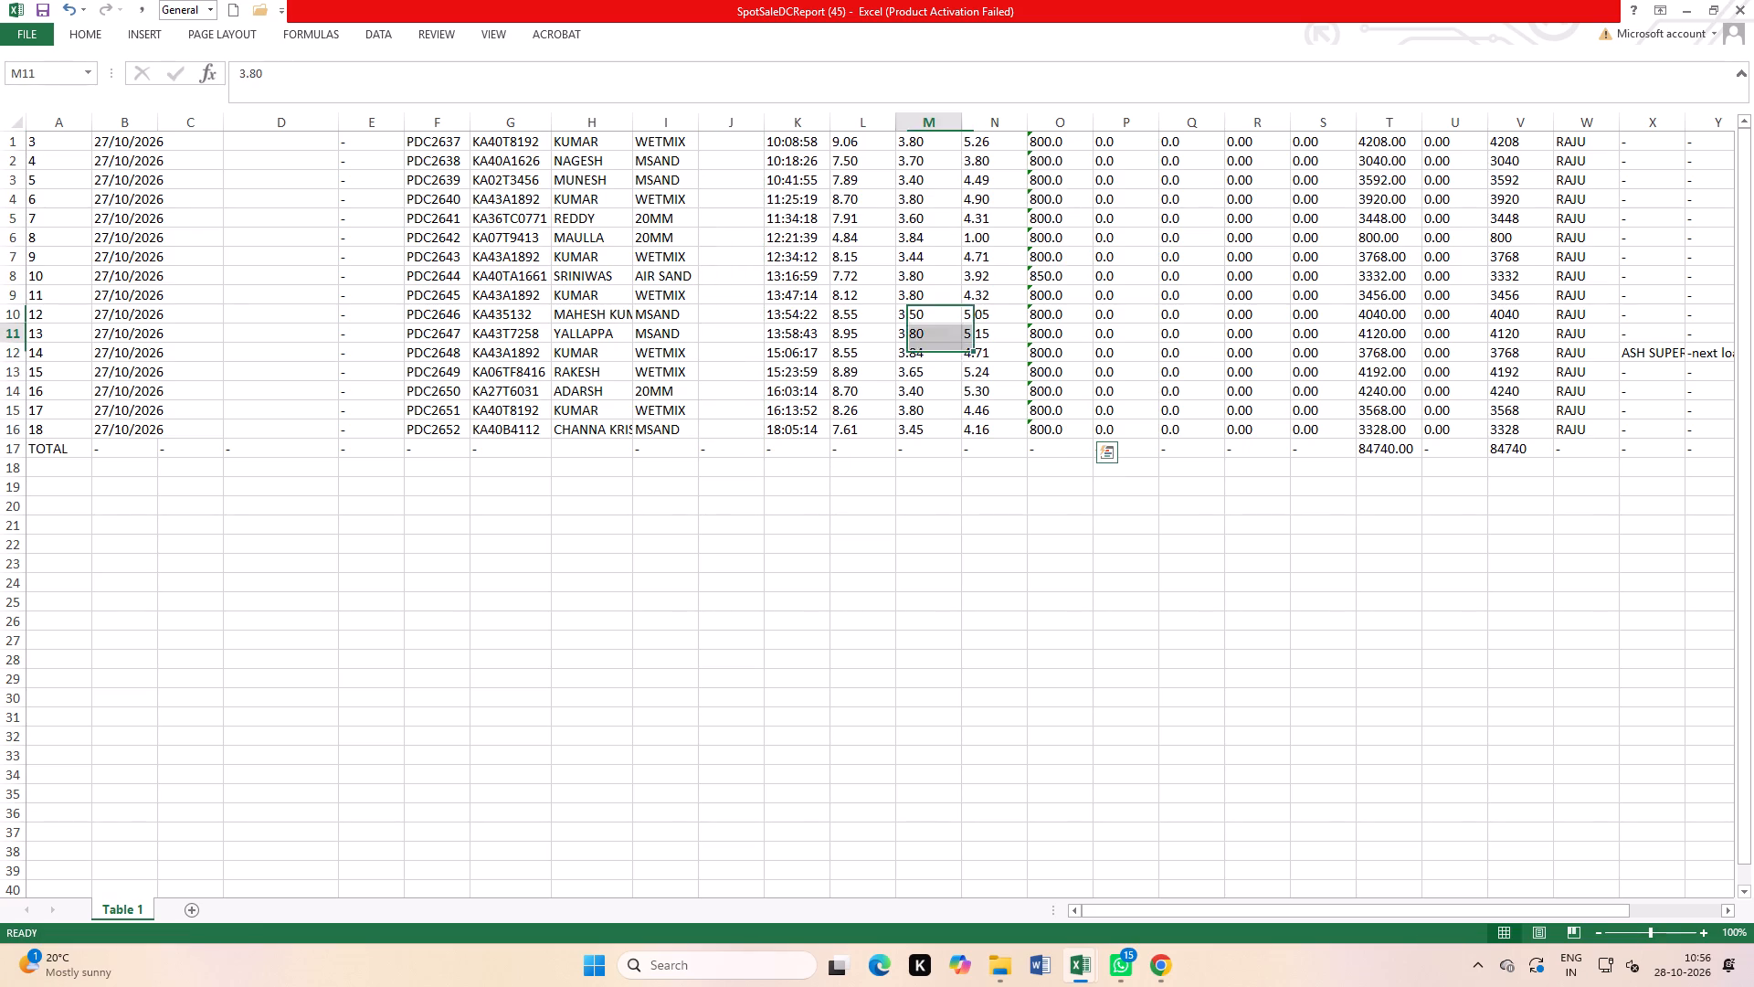
# Delete the emptied column J between the material names and the times.
pyautogui.click(738, 122)
pyautogui.rightClick(723, 179)
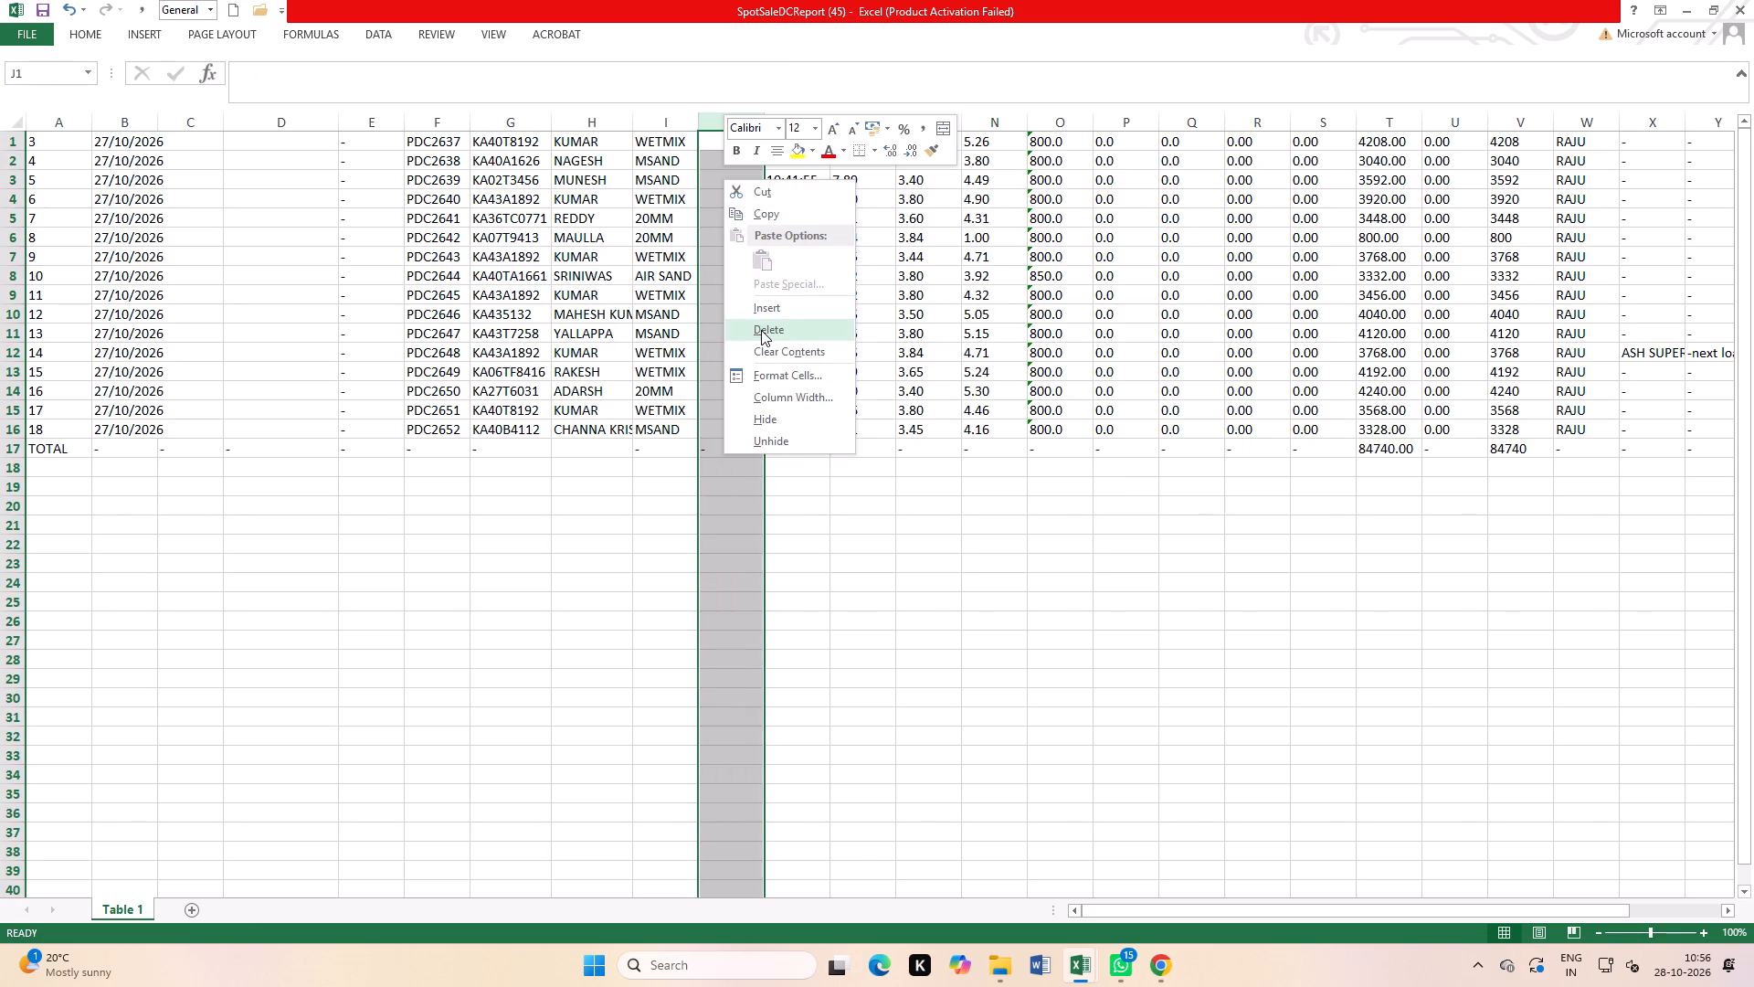
pyautogui.click(761, 330)
pyautogui.click(971, 292)
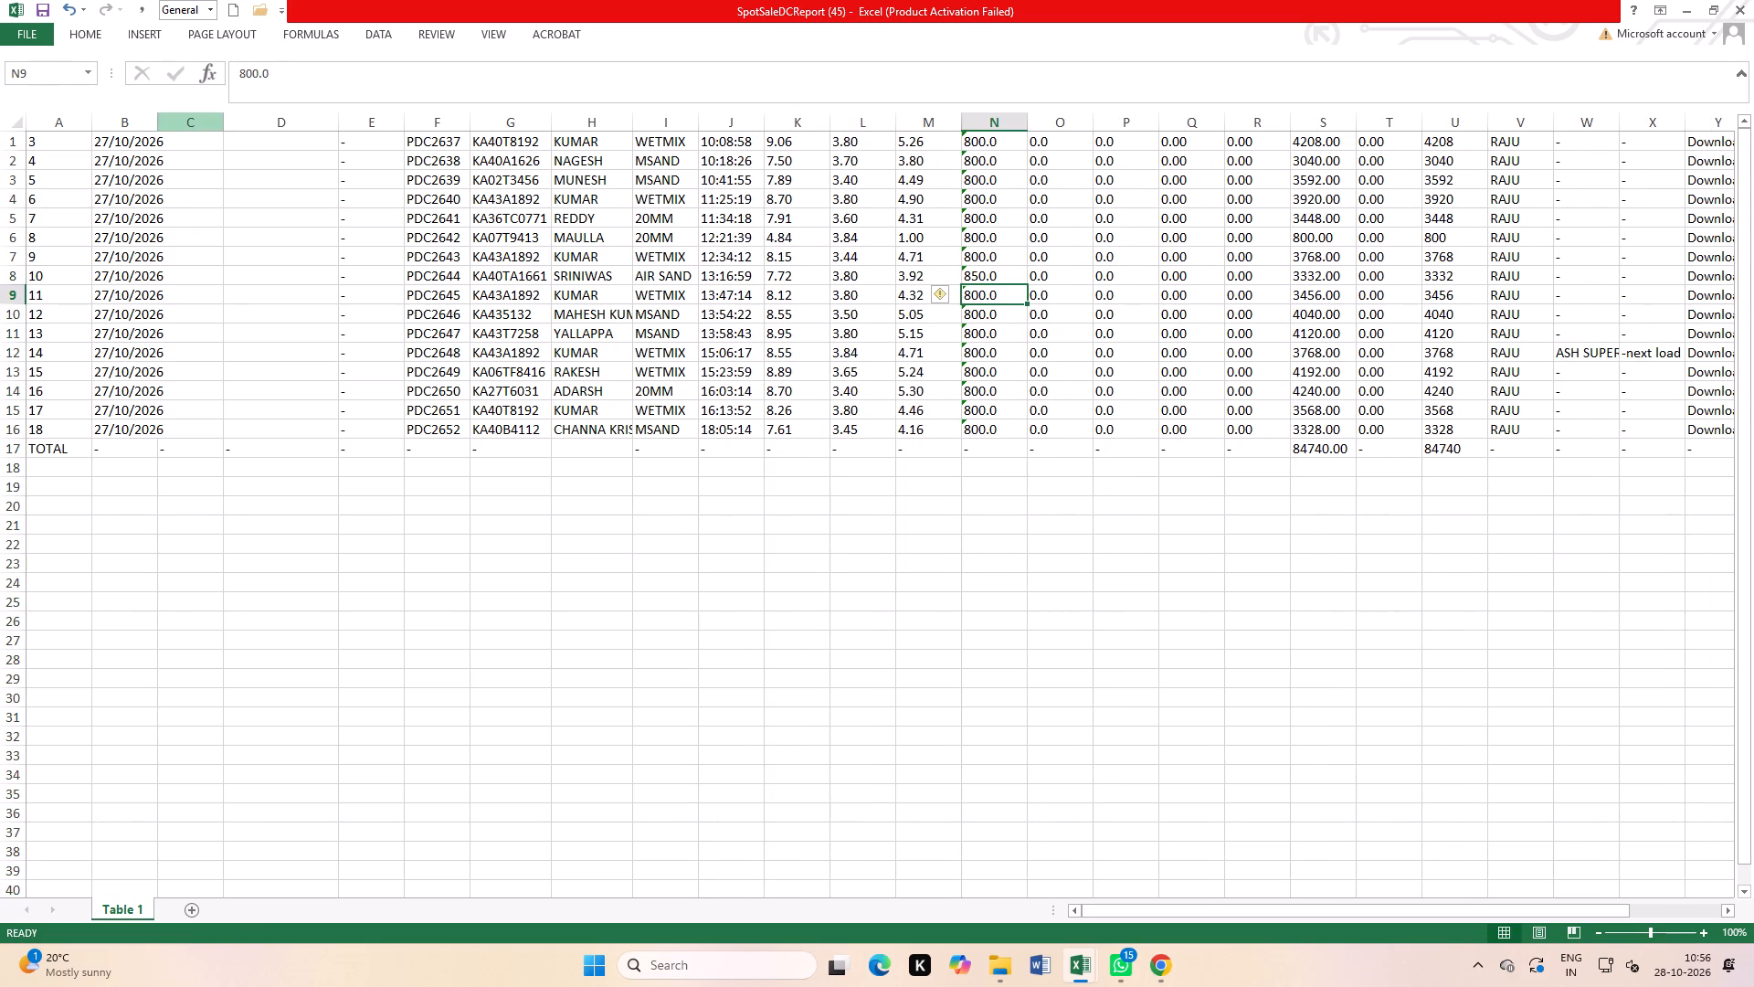
# Fit date column B to its contents and delete the unneeded columns C to E before the PDC numbers.
pyautogui.doubleClick(155, 119)
pyautogui.moveTo(205, 122); pyautogui.dragTo(362, 164)
pyautogui.rightClick(322, 189)
pyautogui.click(383, 333)
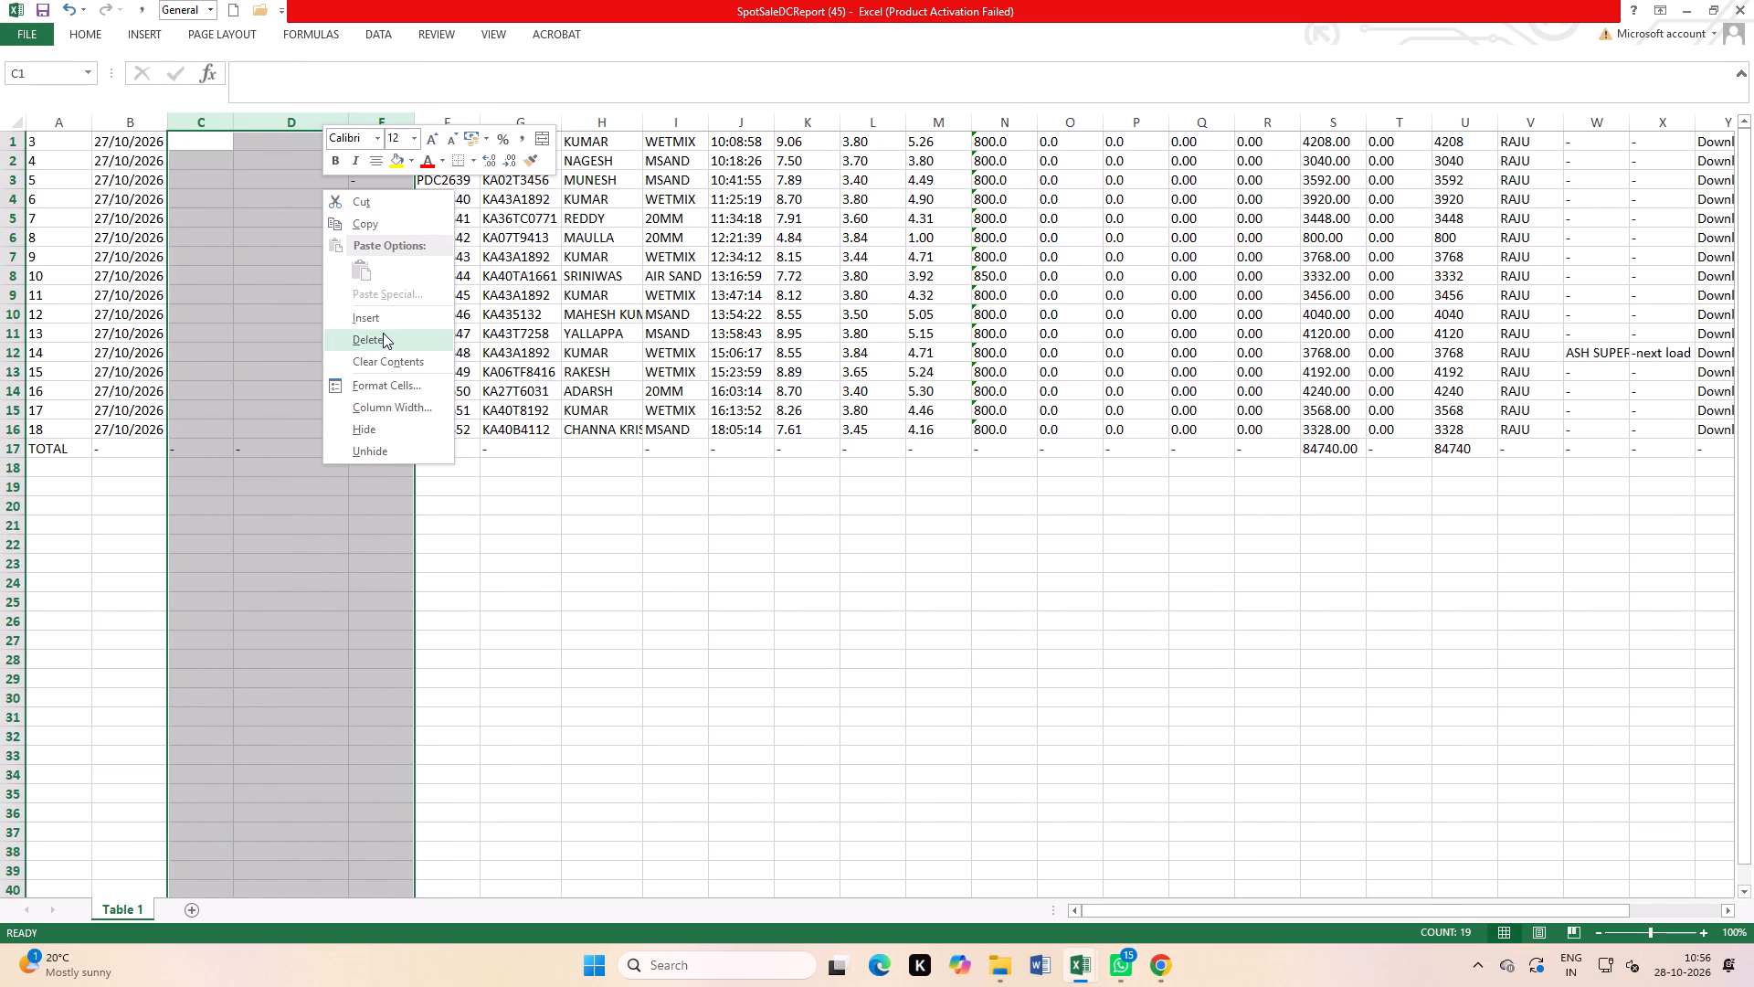
pyautogui.click(734, 540)
# Select the block of sale records starting at B1, from the dates across to the material names in column F.
pyautogui.moveTo(126, 144); pyautogui.dragTo(166, 172)
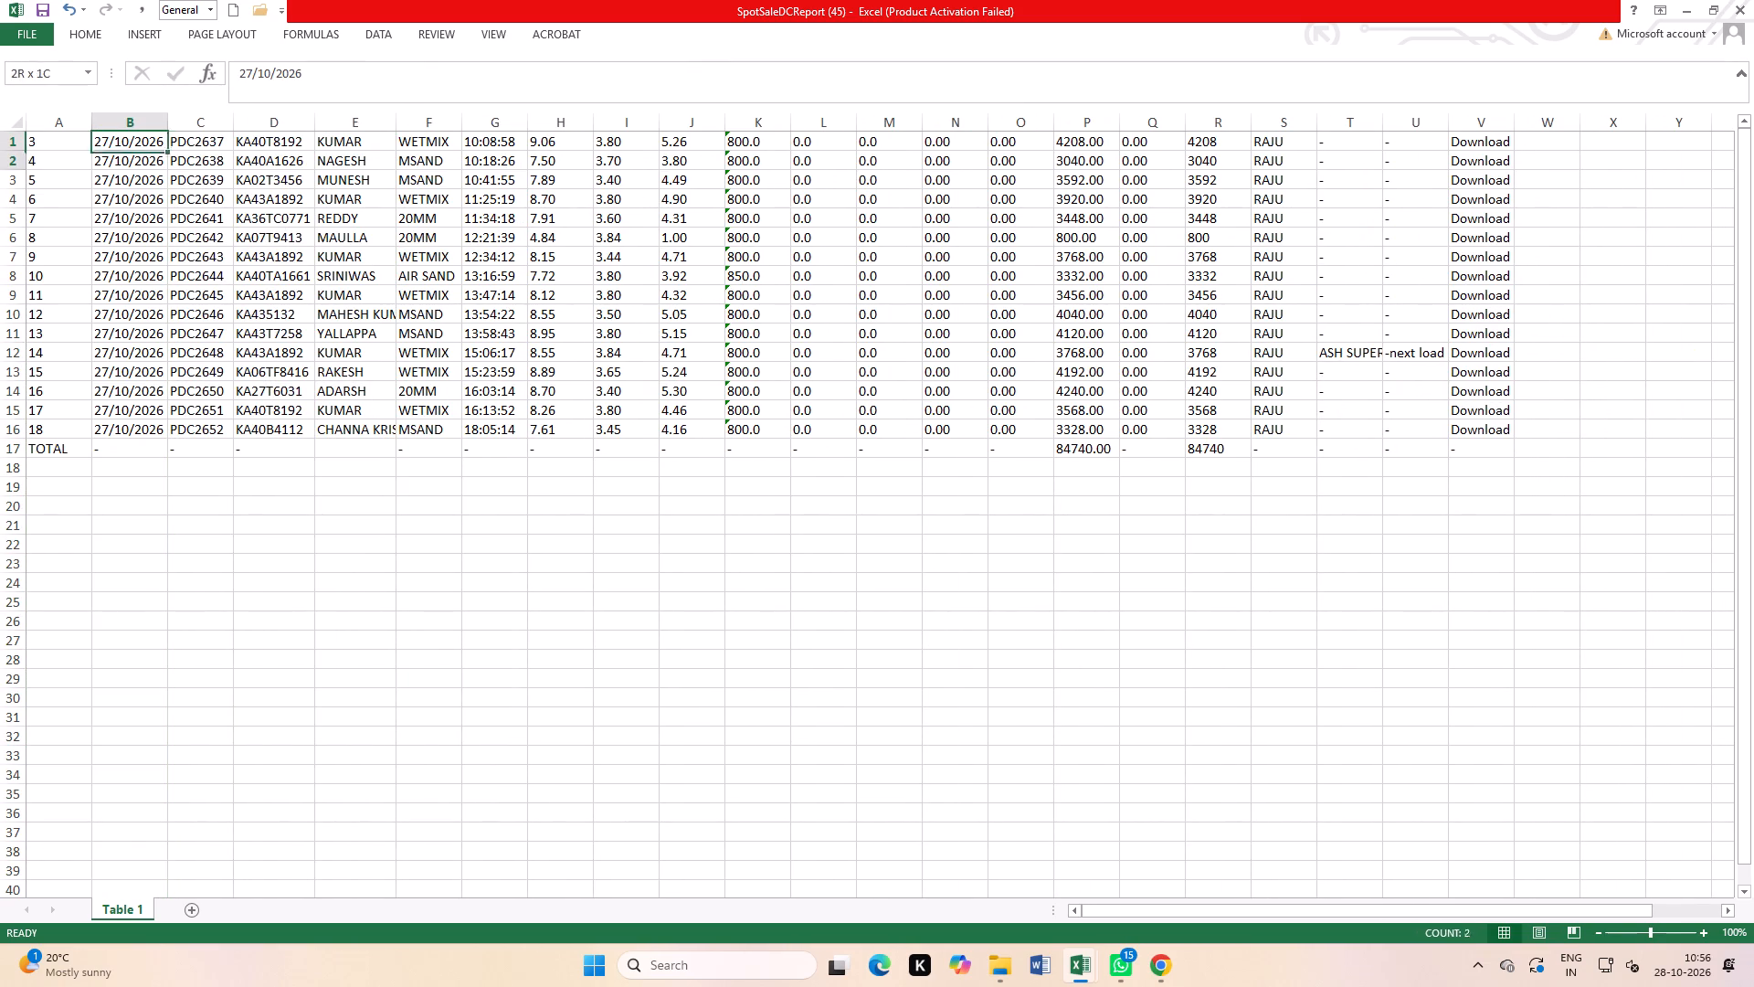
pyautogui.moveTo(166, 172); pyautogui.dragTo(446, 399)
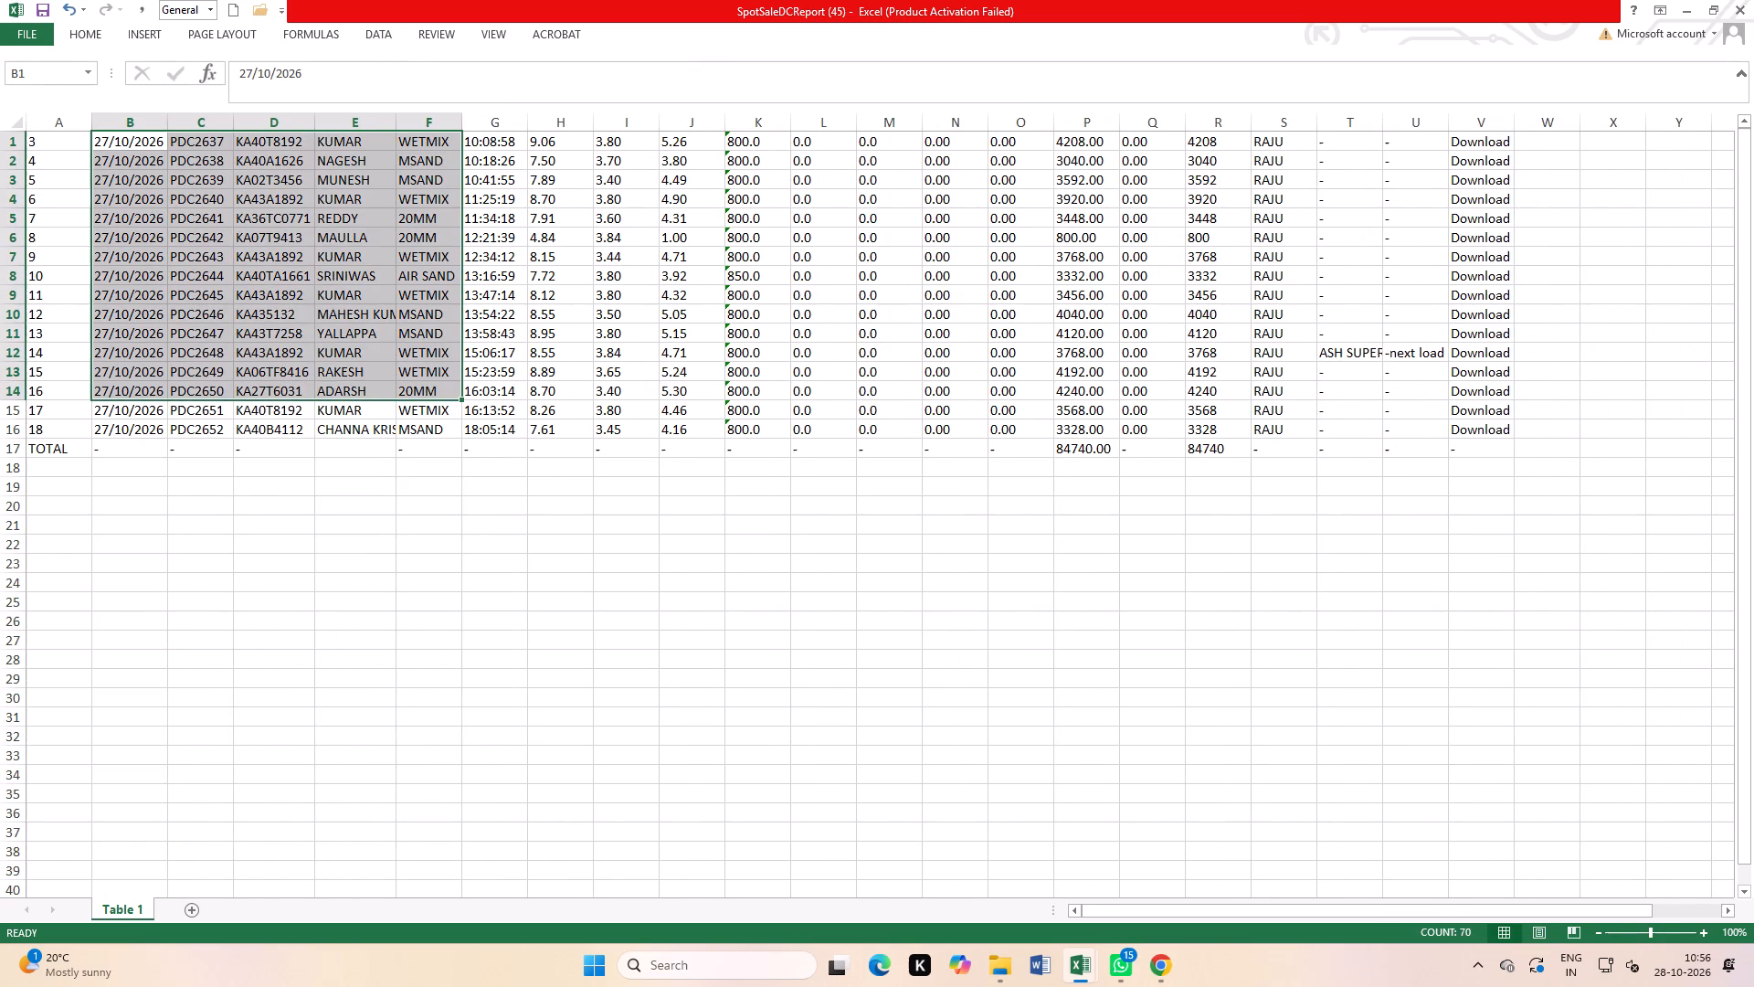
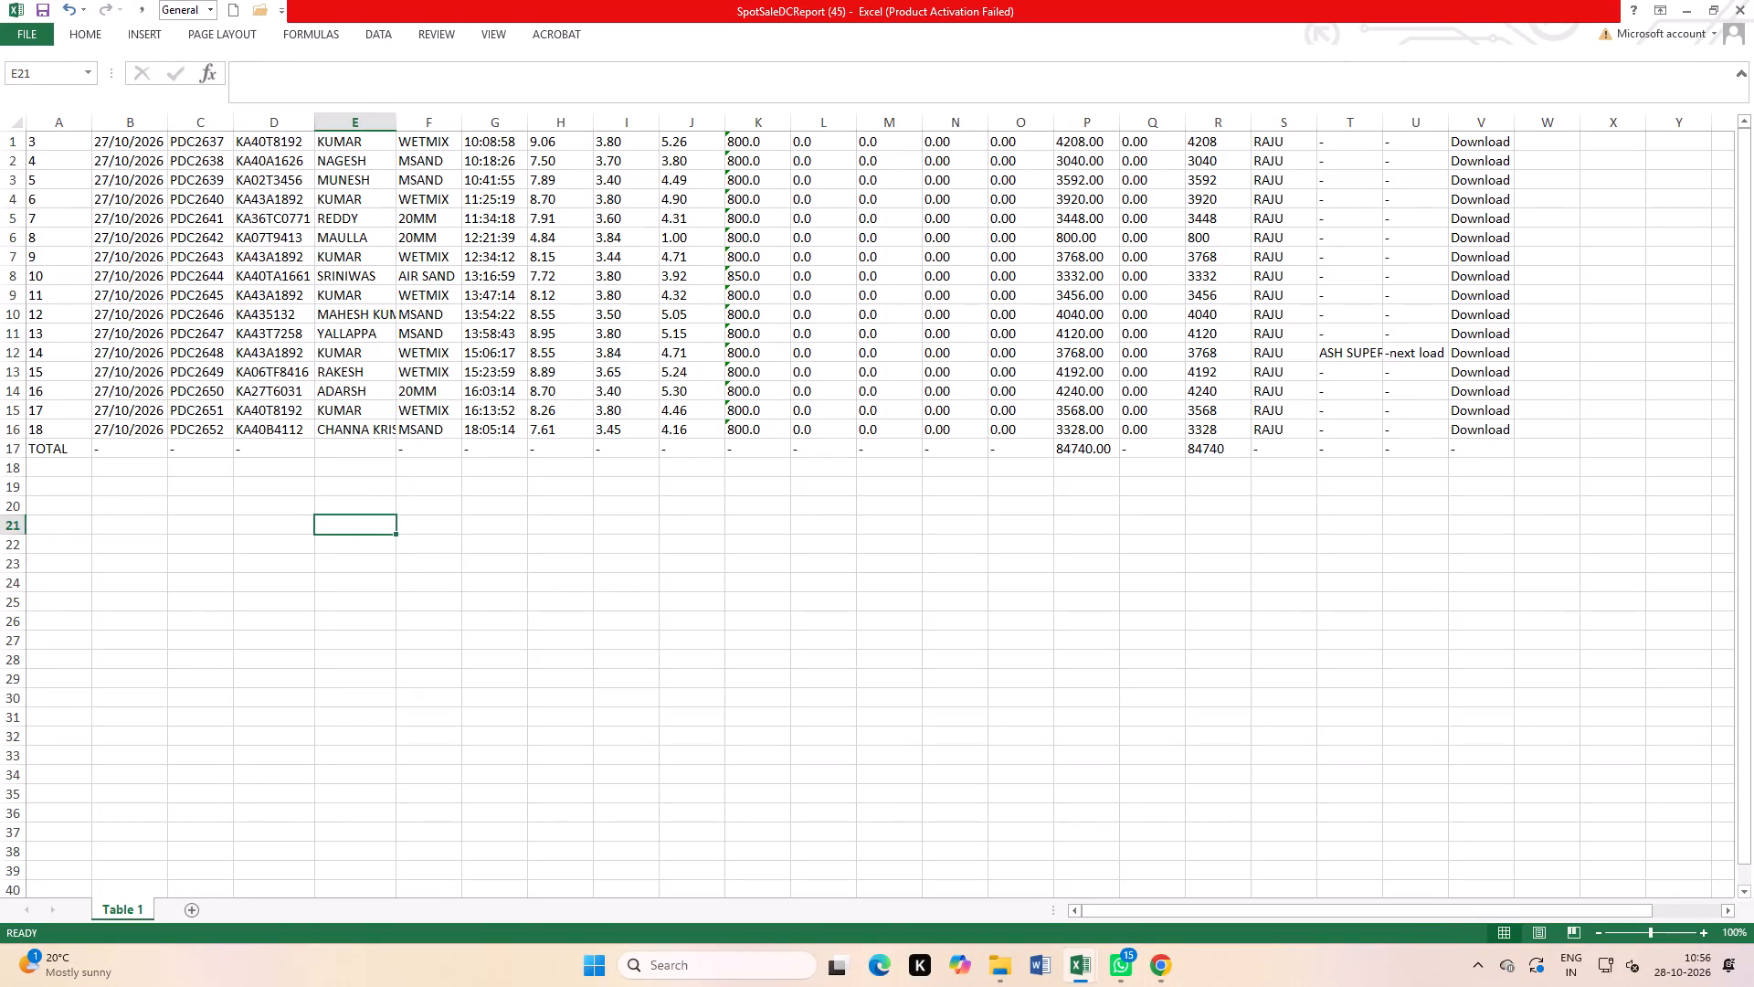
# Centre the sale records in B1:K16 horizontally and vertically, and apply all borders to them.
pyautogui.moveTo(117, 143); pyautogui.dragTo(692, 430)
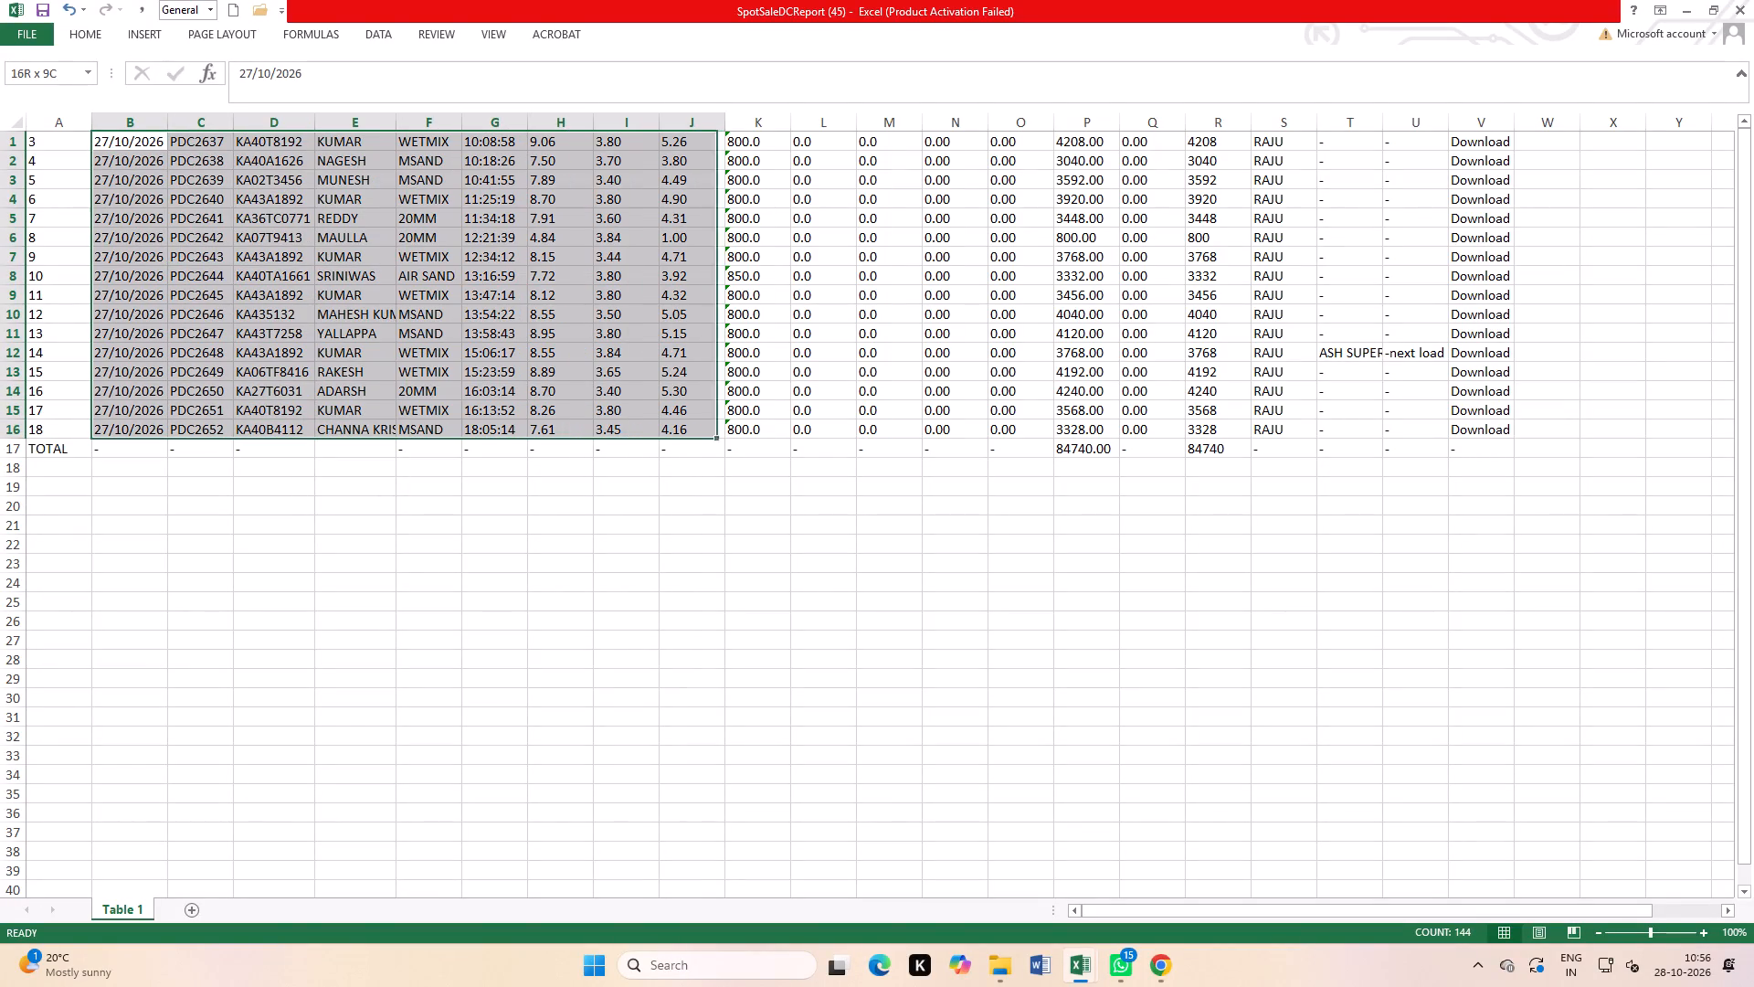
pyautogui.moveTo(692, 430); pyautogui.dragTo(759, 430)
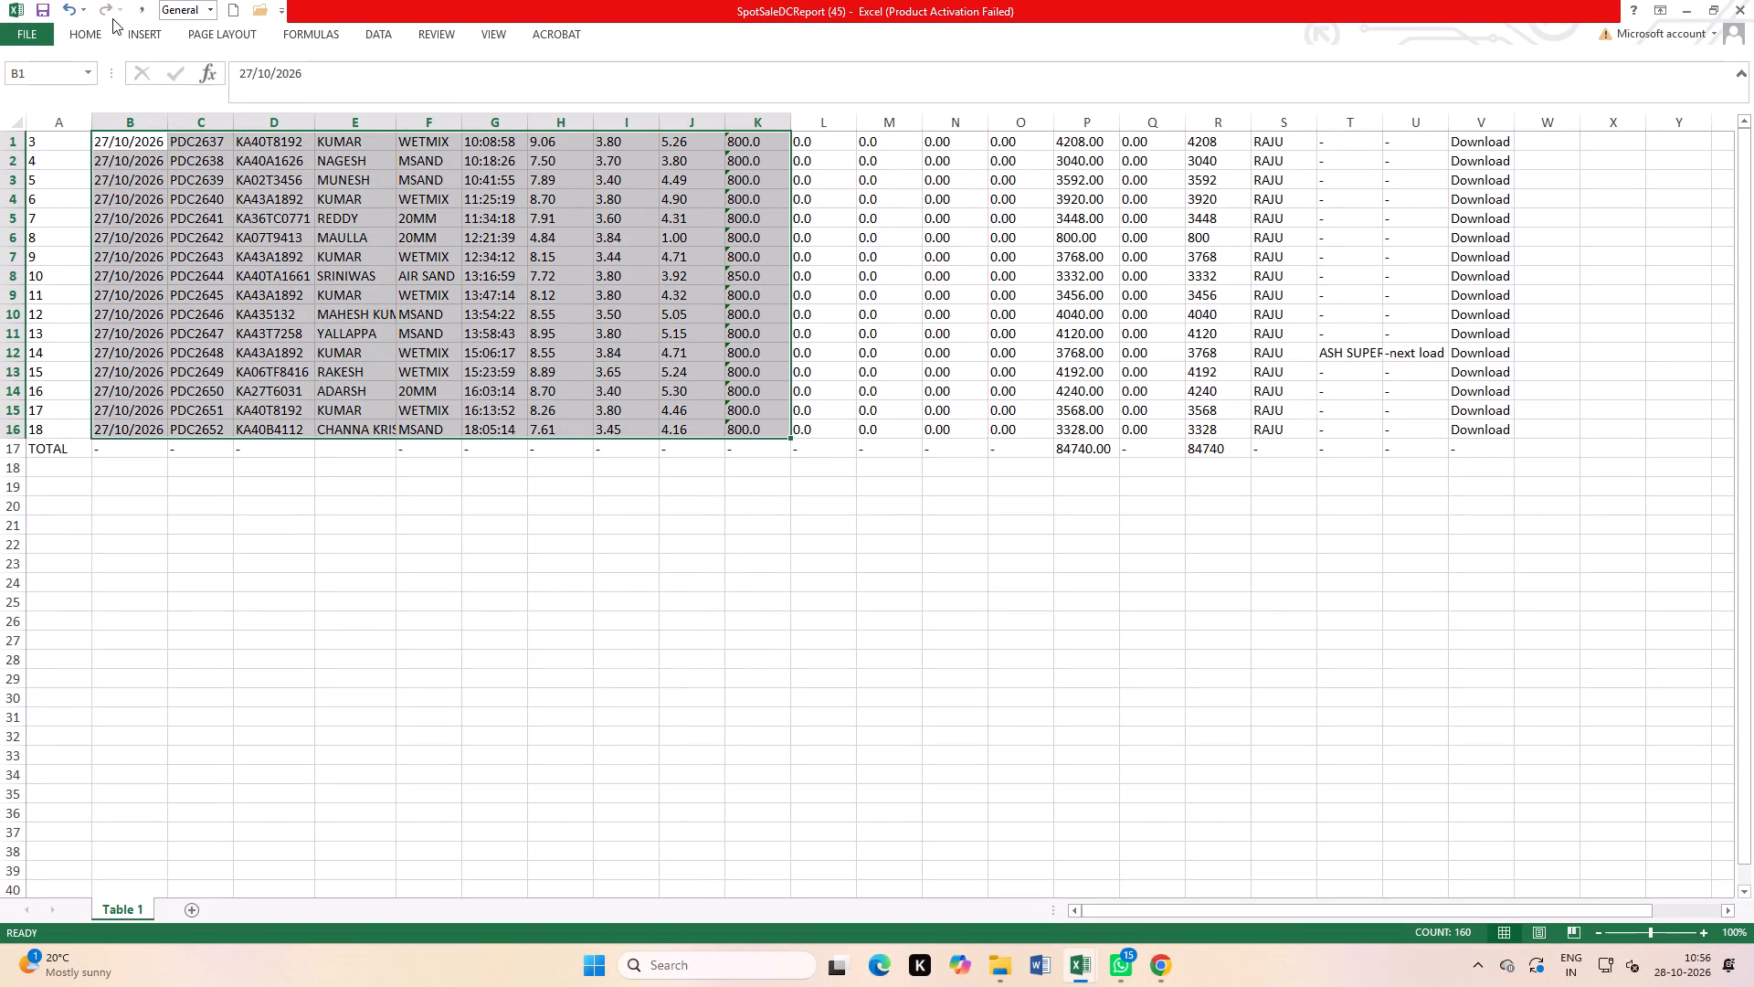
pyautogui.click(88, 35)
pyautogui.click(375, 101)
pyautogui.click(372, 66)
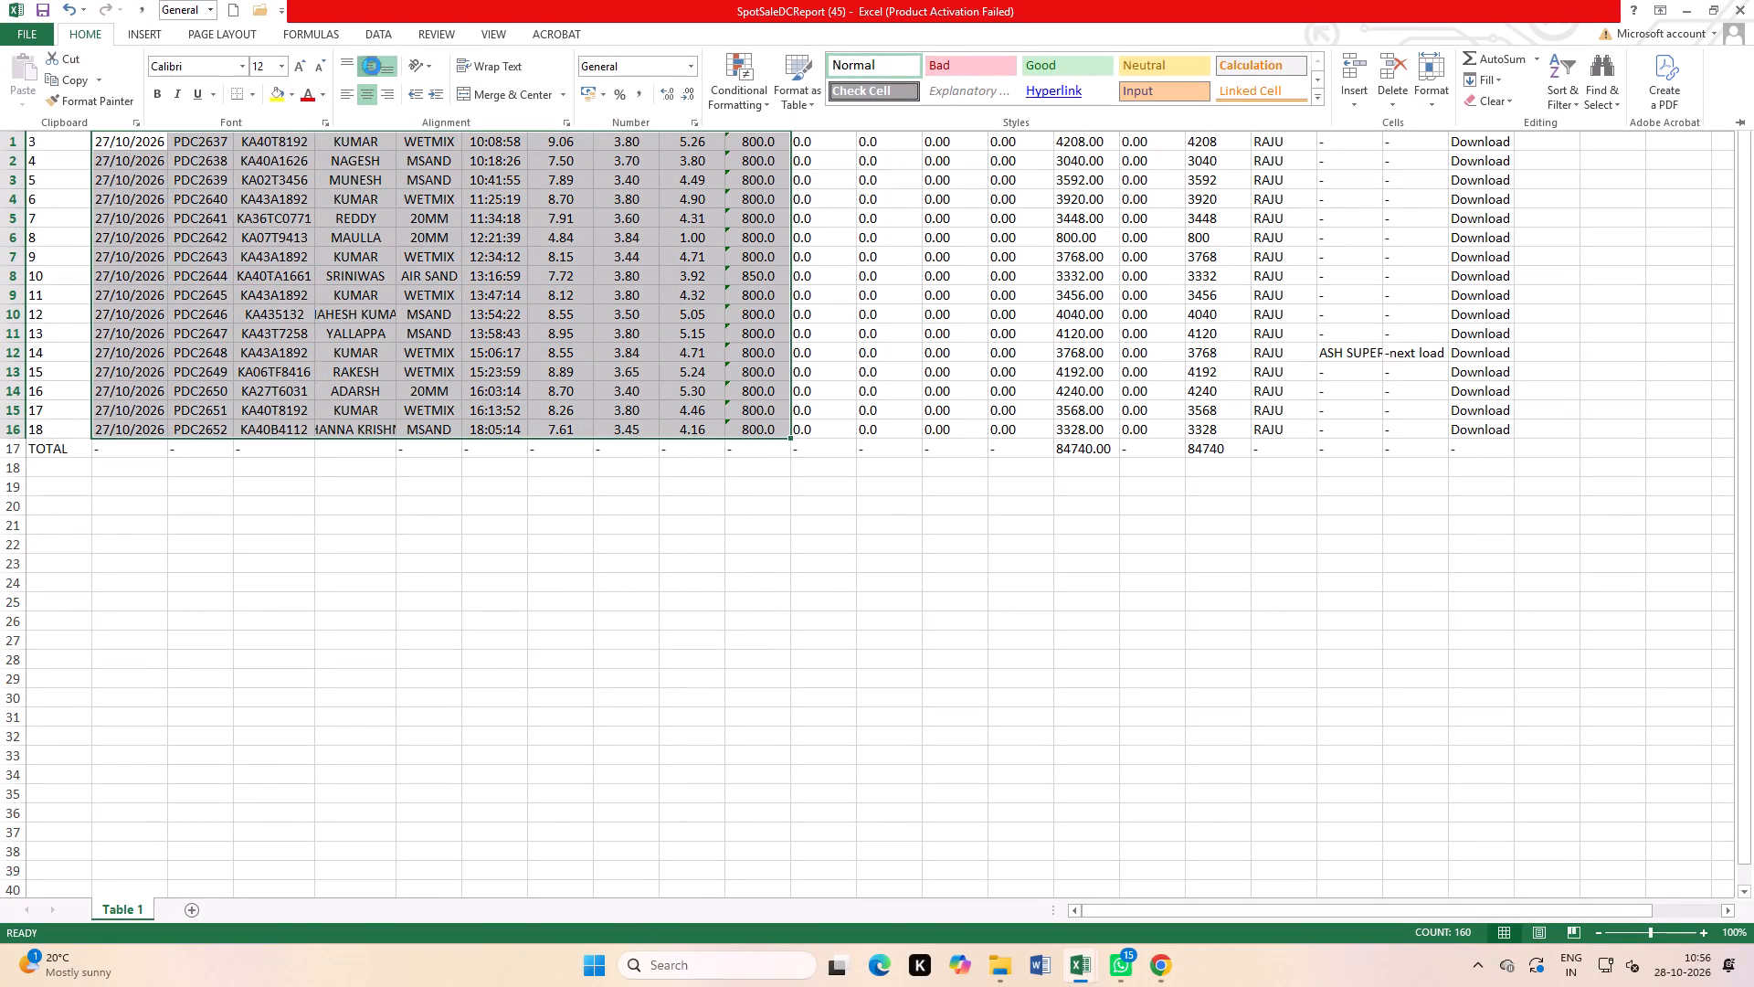
pyautogui.click(254, 93)
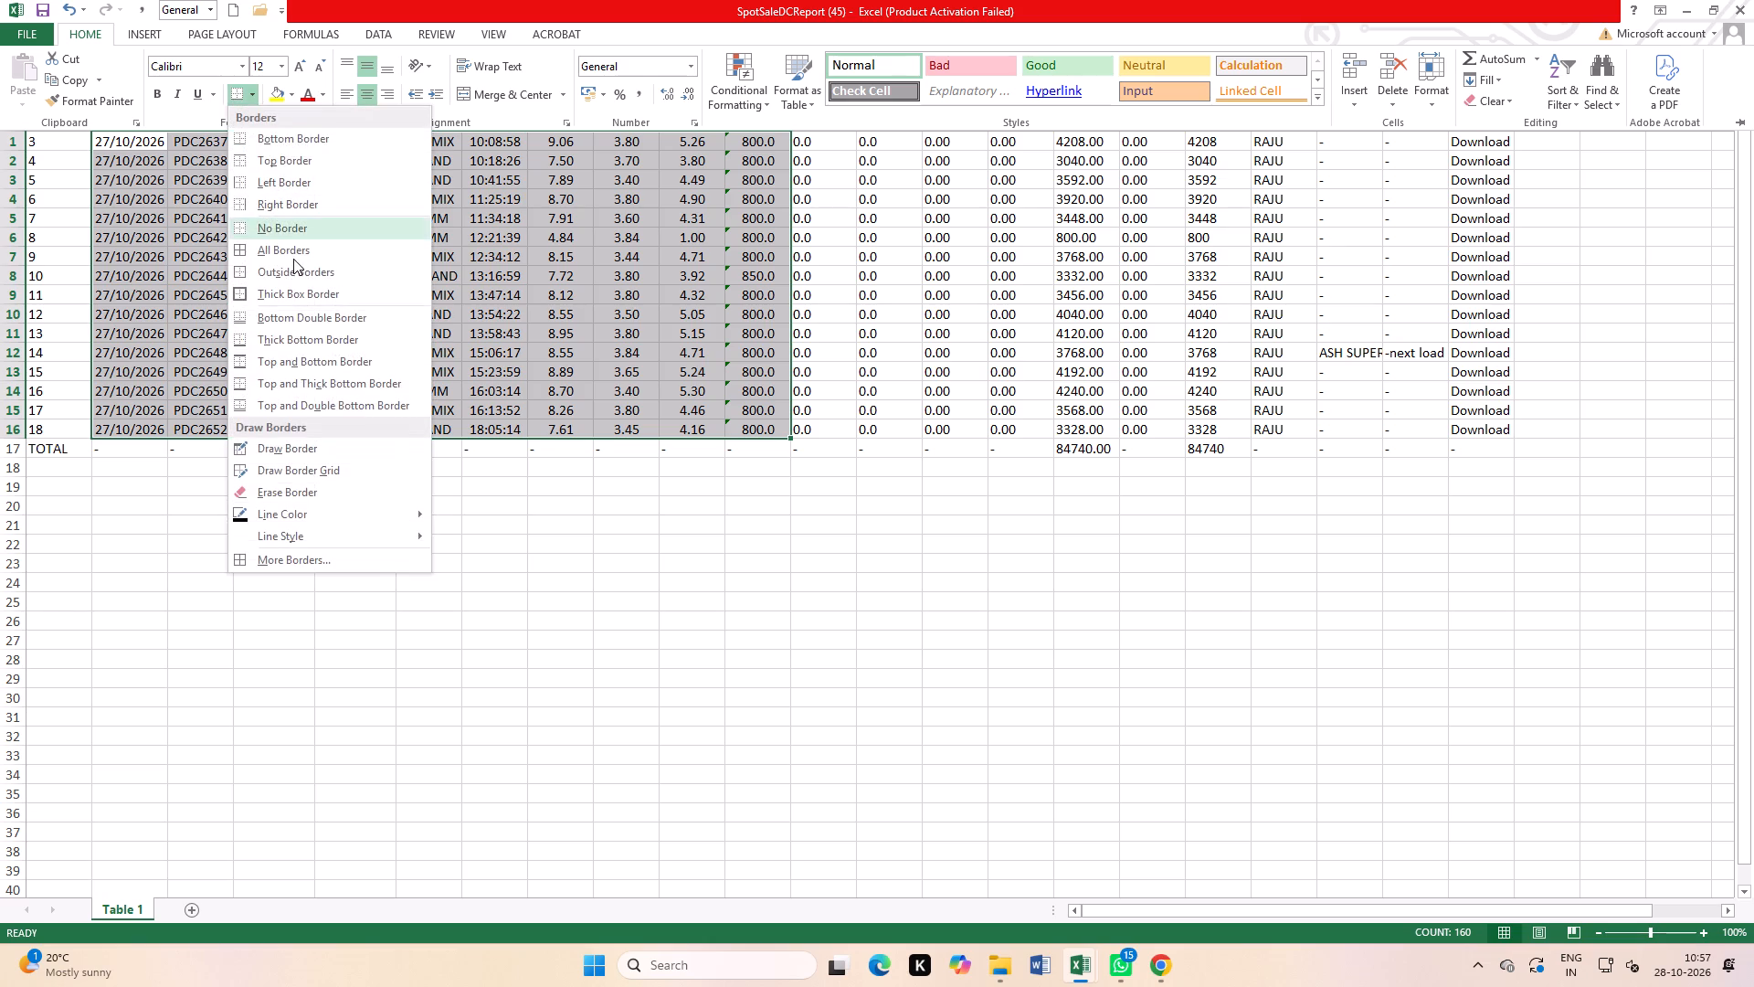
pyautogui.click(293, 259)
pyautogui.click(557, 385)
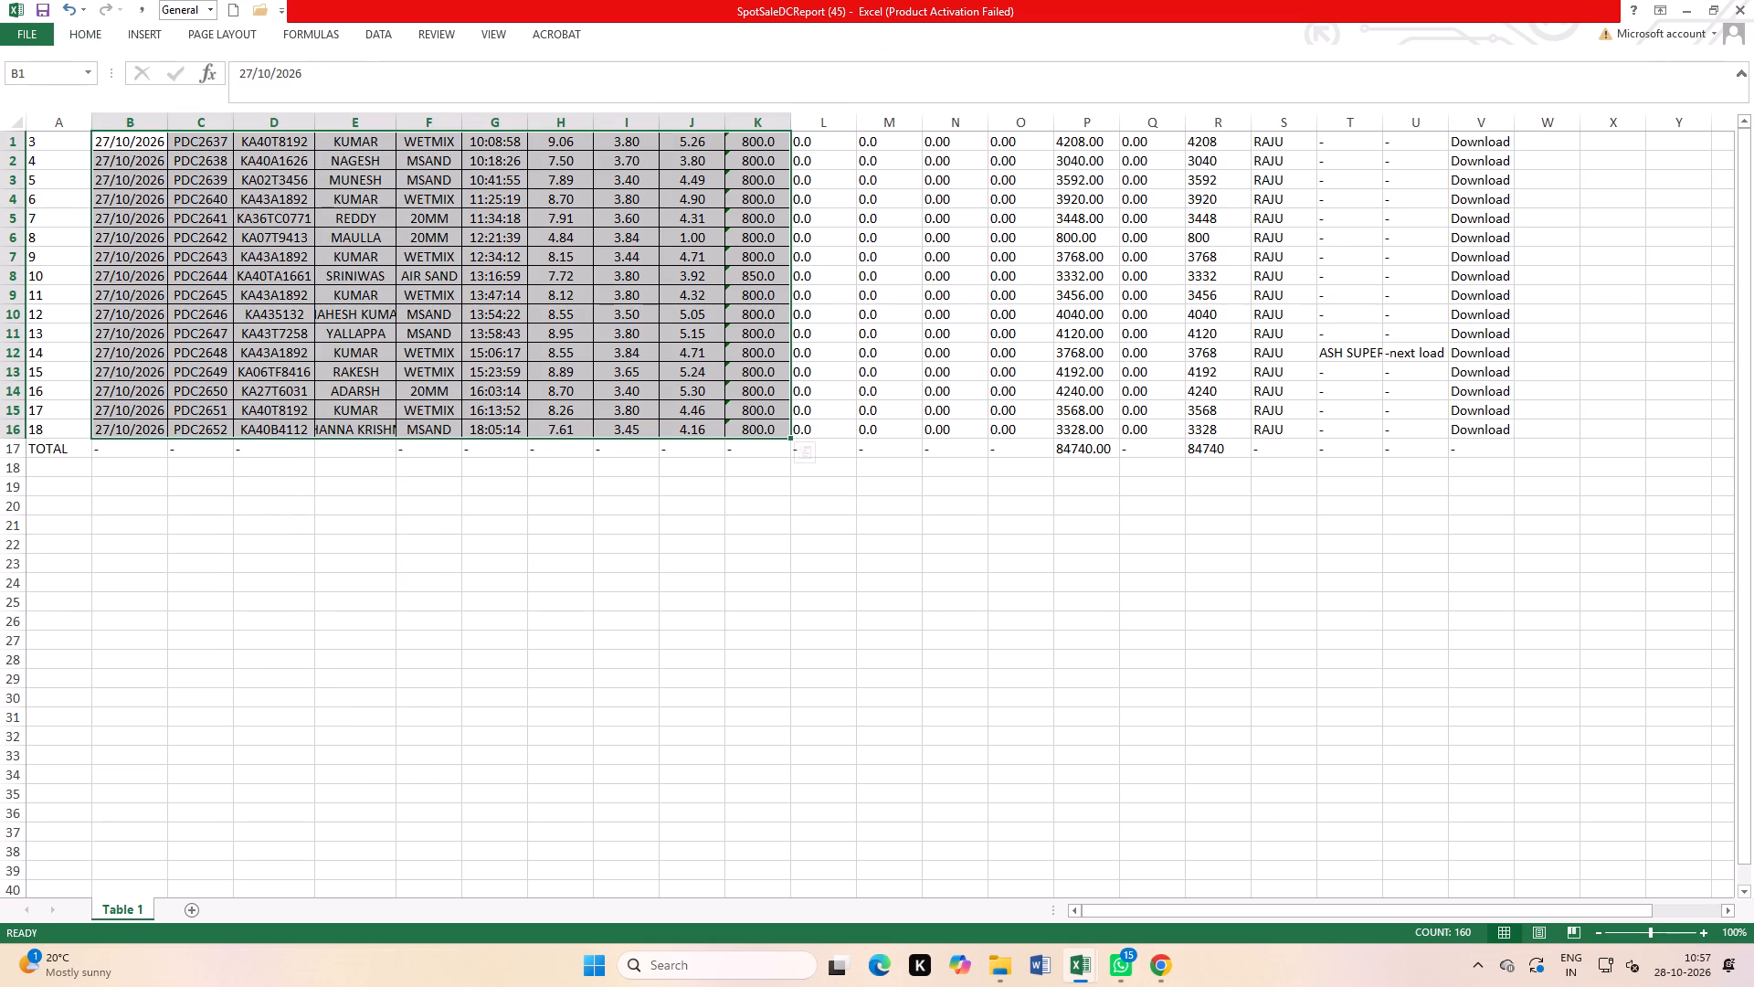
# Copy the sale records B1:K16 into the GSC SALE sheet of Cash Report Oct-26, starting at B427.
pyautogui.hotkey('ctrl', 'c')
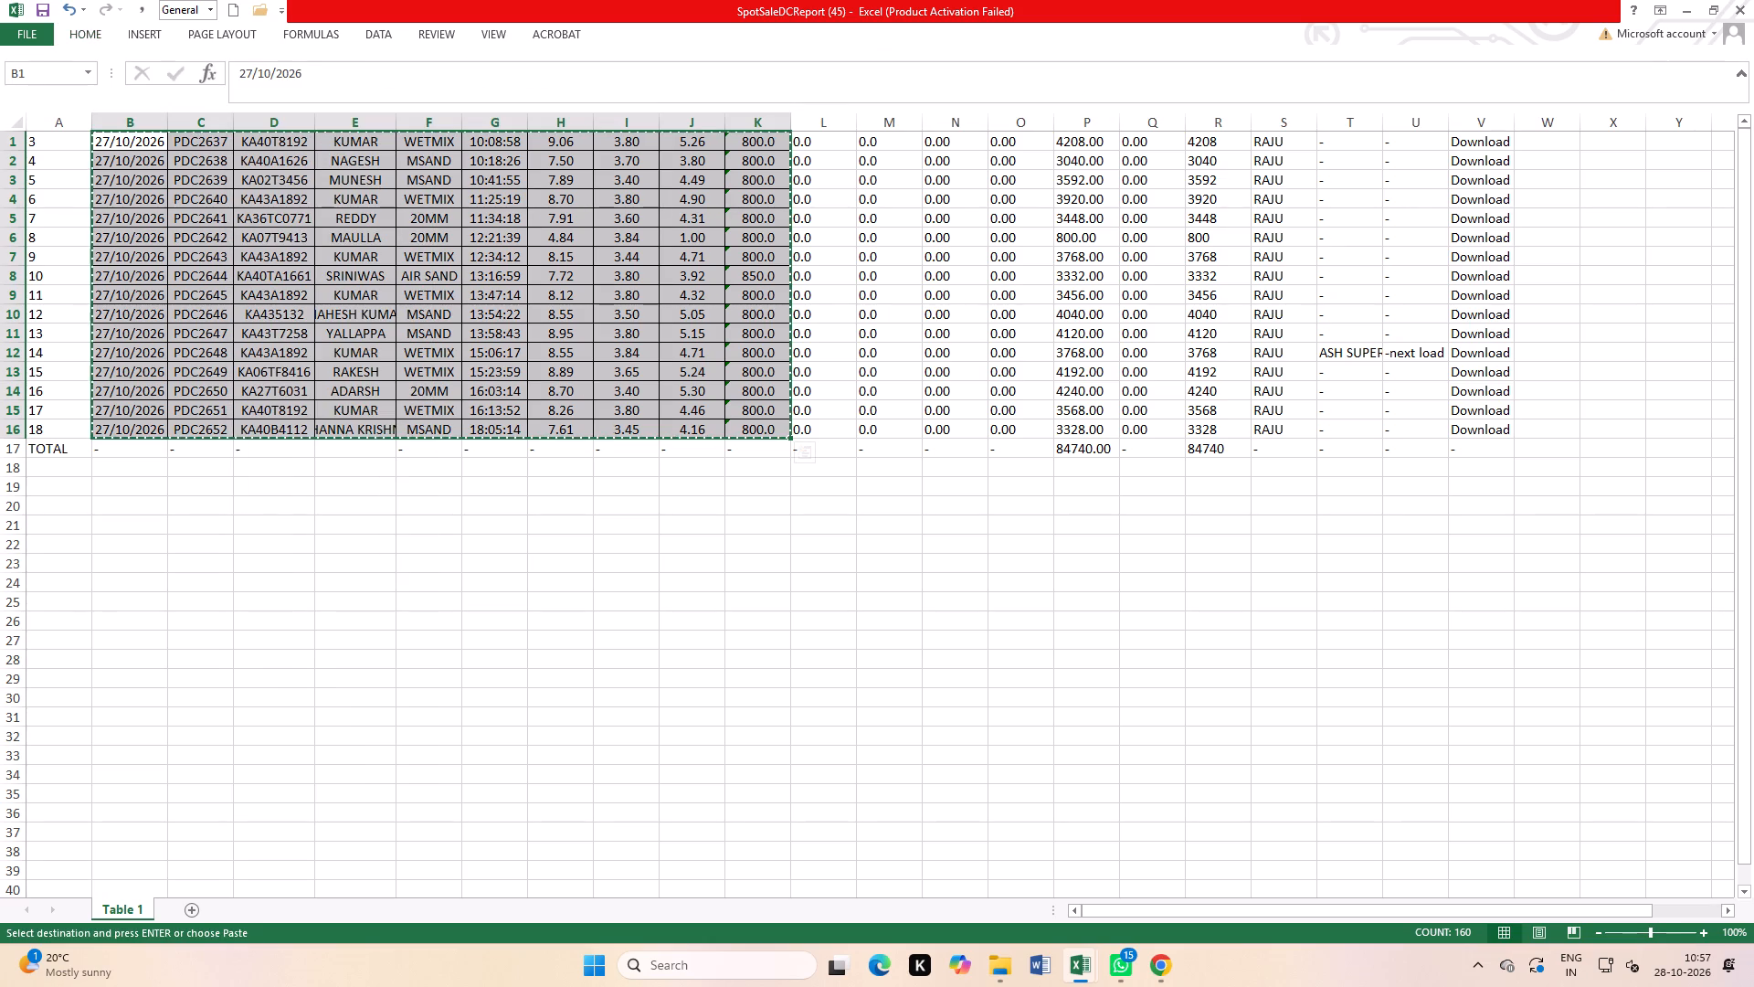
pyautogui.hotkey('ctrl', 'Tab')
pyautogui.click(146, 525)
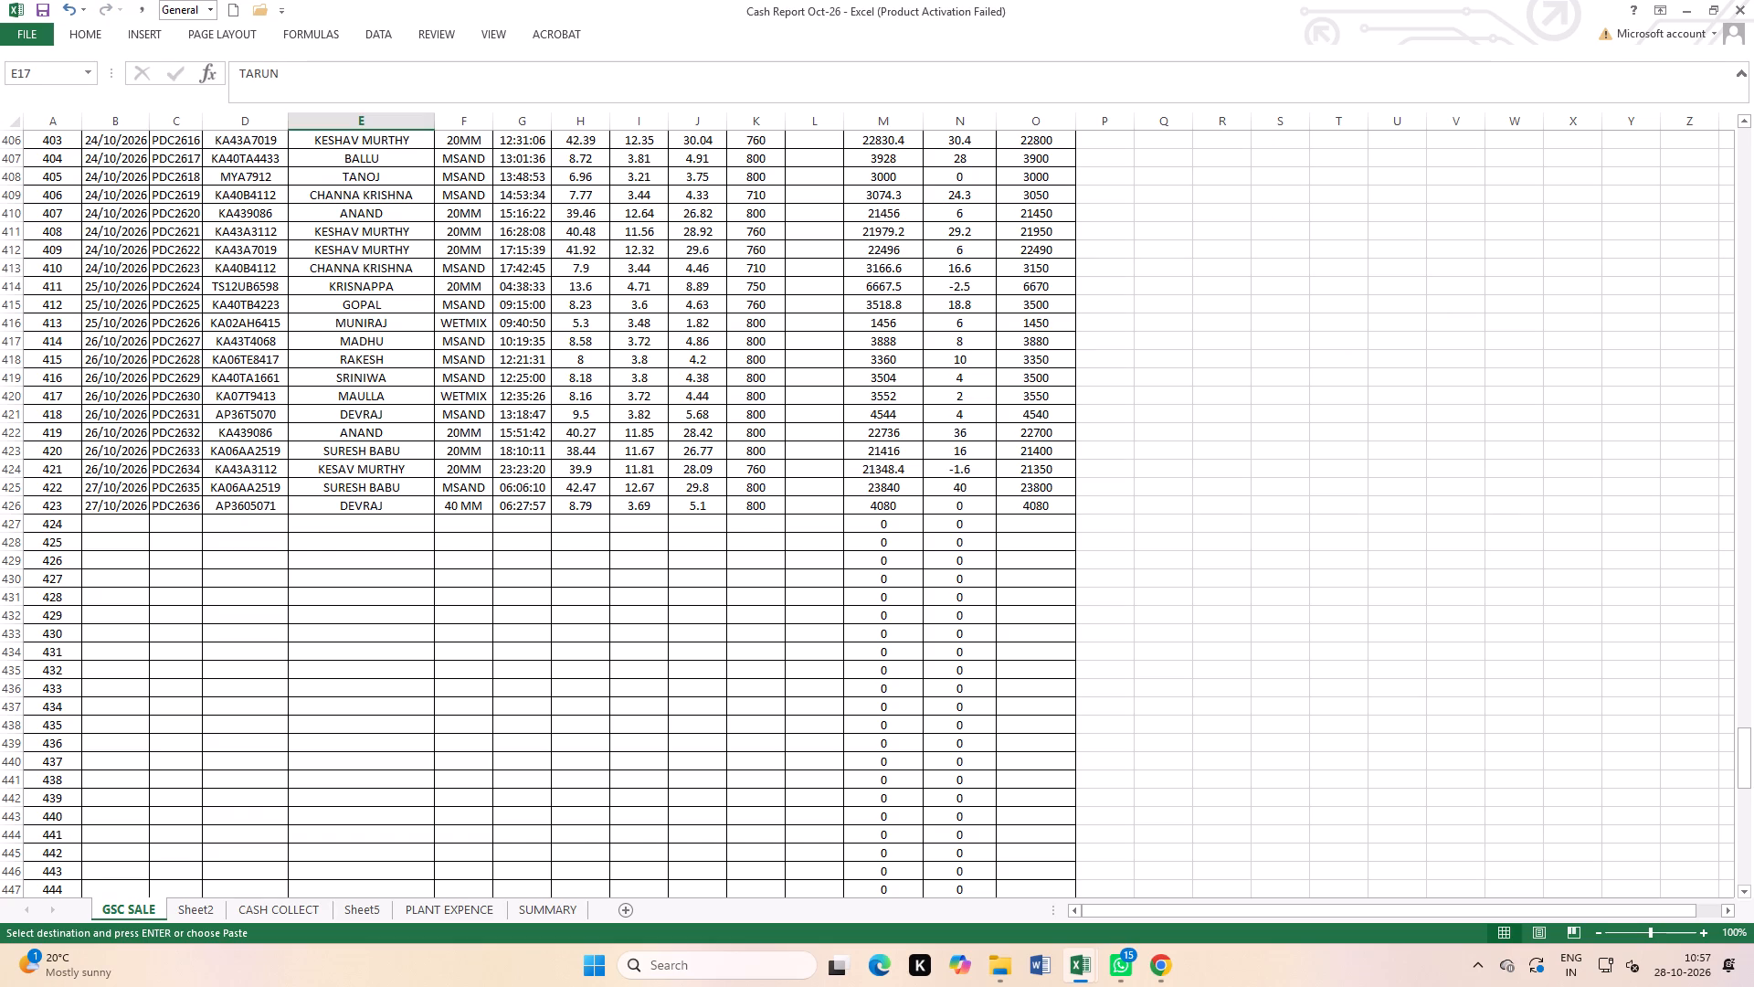
pyautogui.hotkey('ctrl', 'v')
# Convert the pasted text values in H427:K442 to numbers.
pyautogui.scroll(-1, 585, 511)
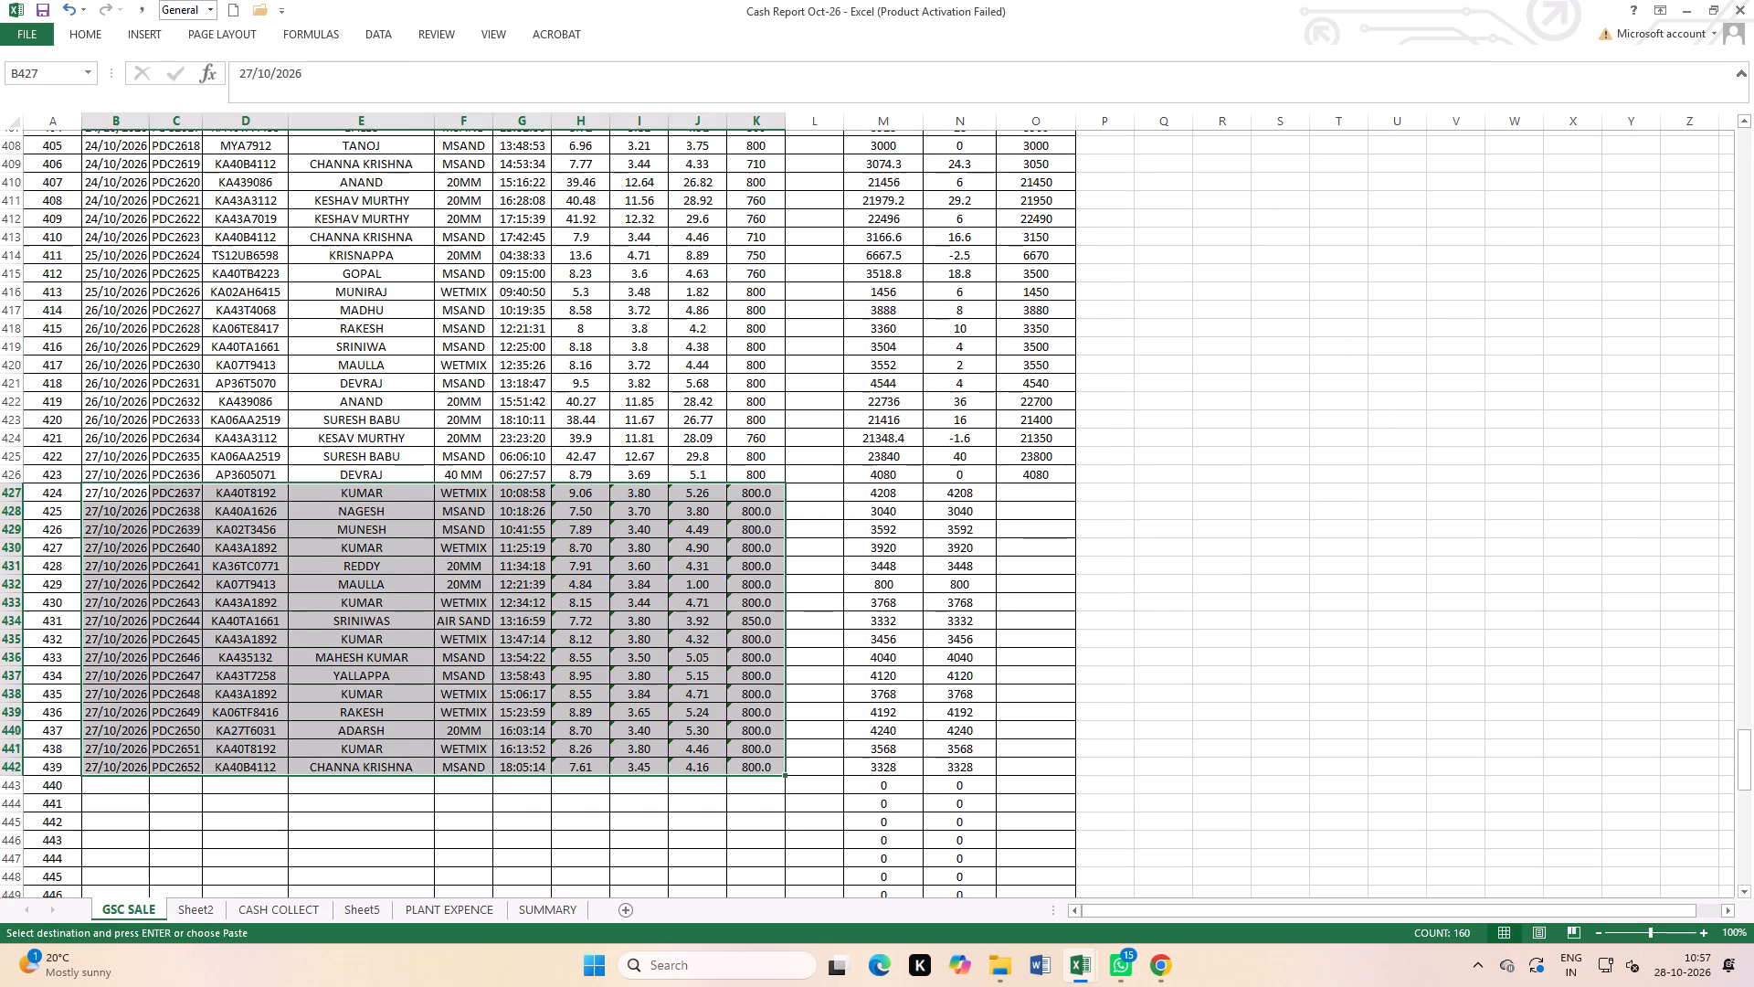
pyautogui.scroll(-1, 585, 511)
pyautogui.click(562, 510)
pyautogui.moveTo(569, 413); pyautogui.dragTo(603, 430)
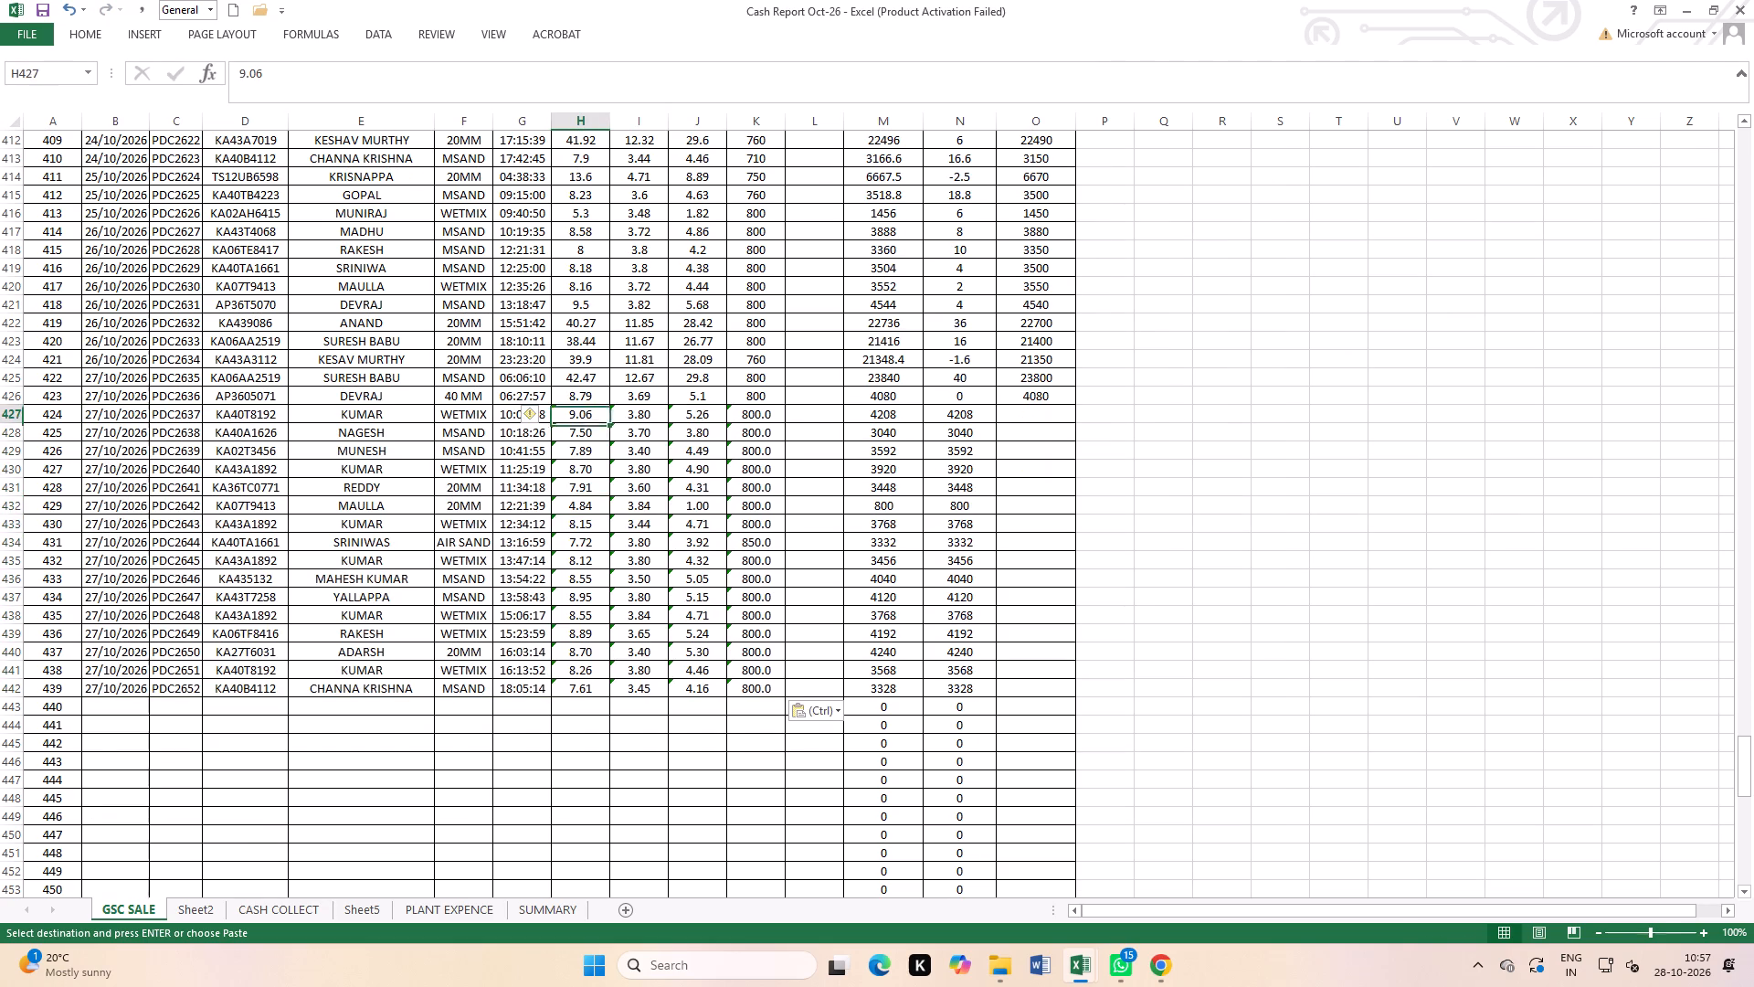
pyautogui.moveTo(603, 430); pyautogui.dragTo(709, 682)
pyautogui.click(709, 682)
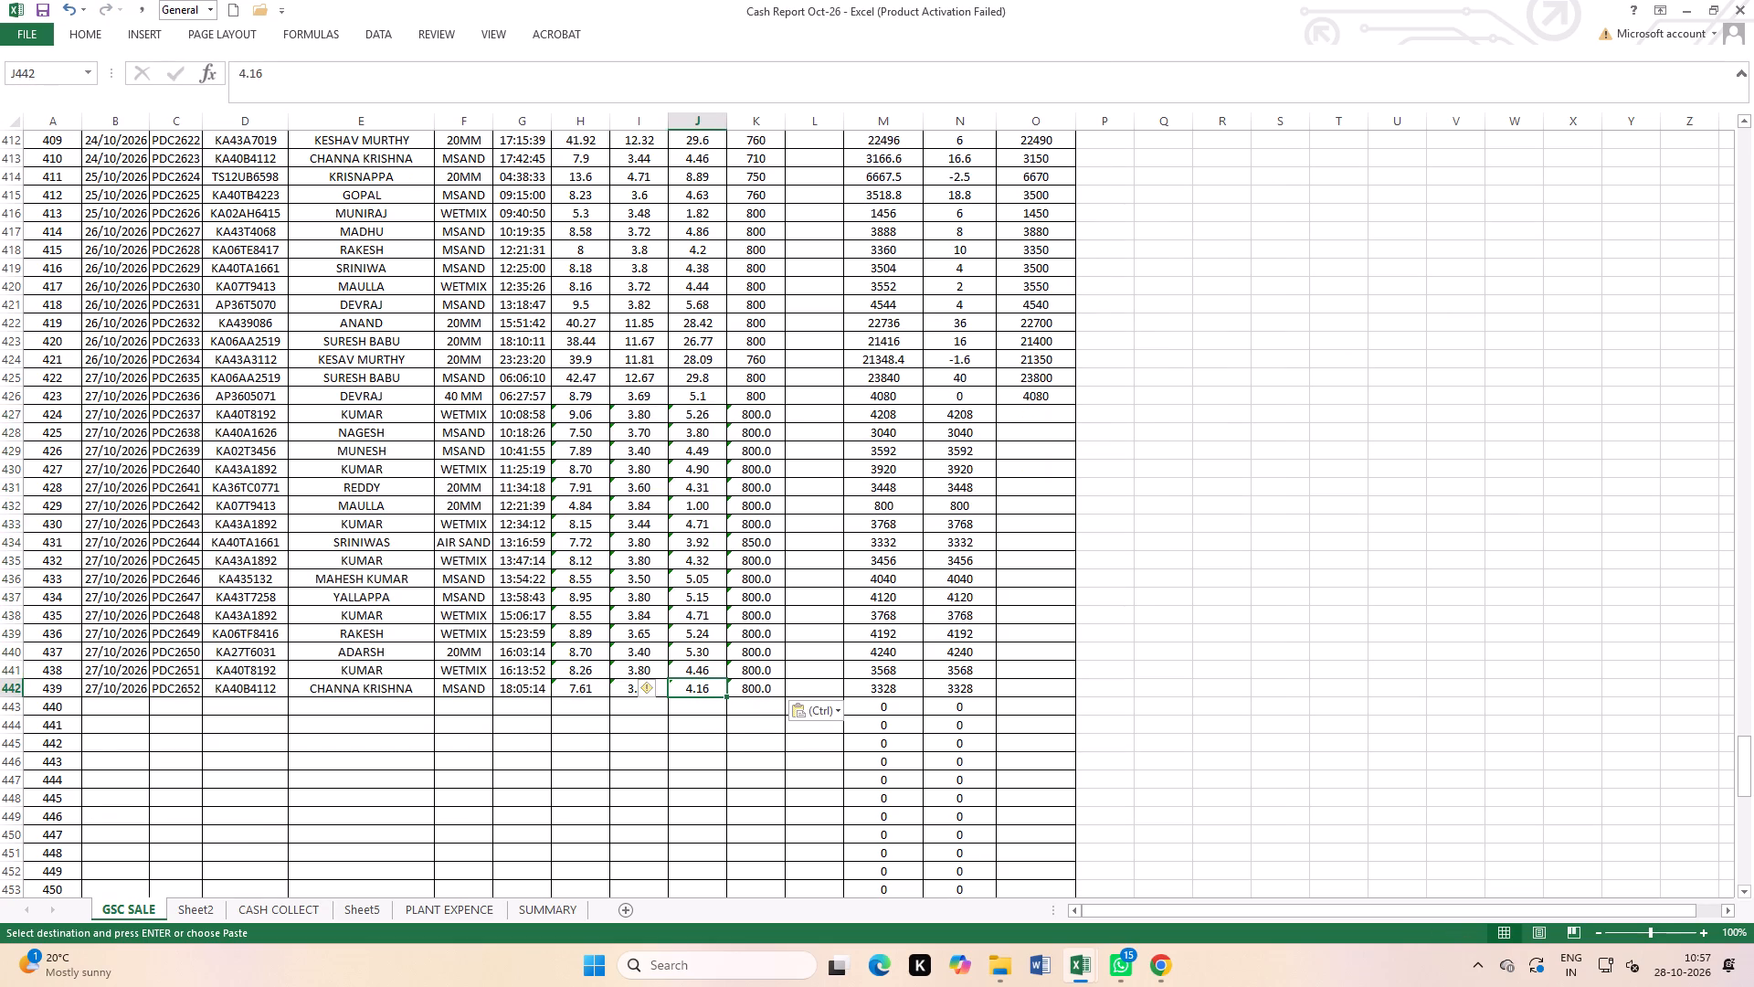
pyautogui.moveTo(580, 413); pyautogui.dragTo(745, 692)
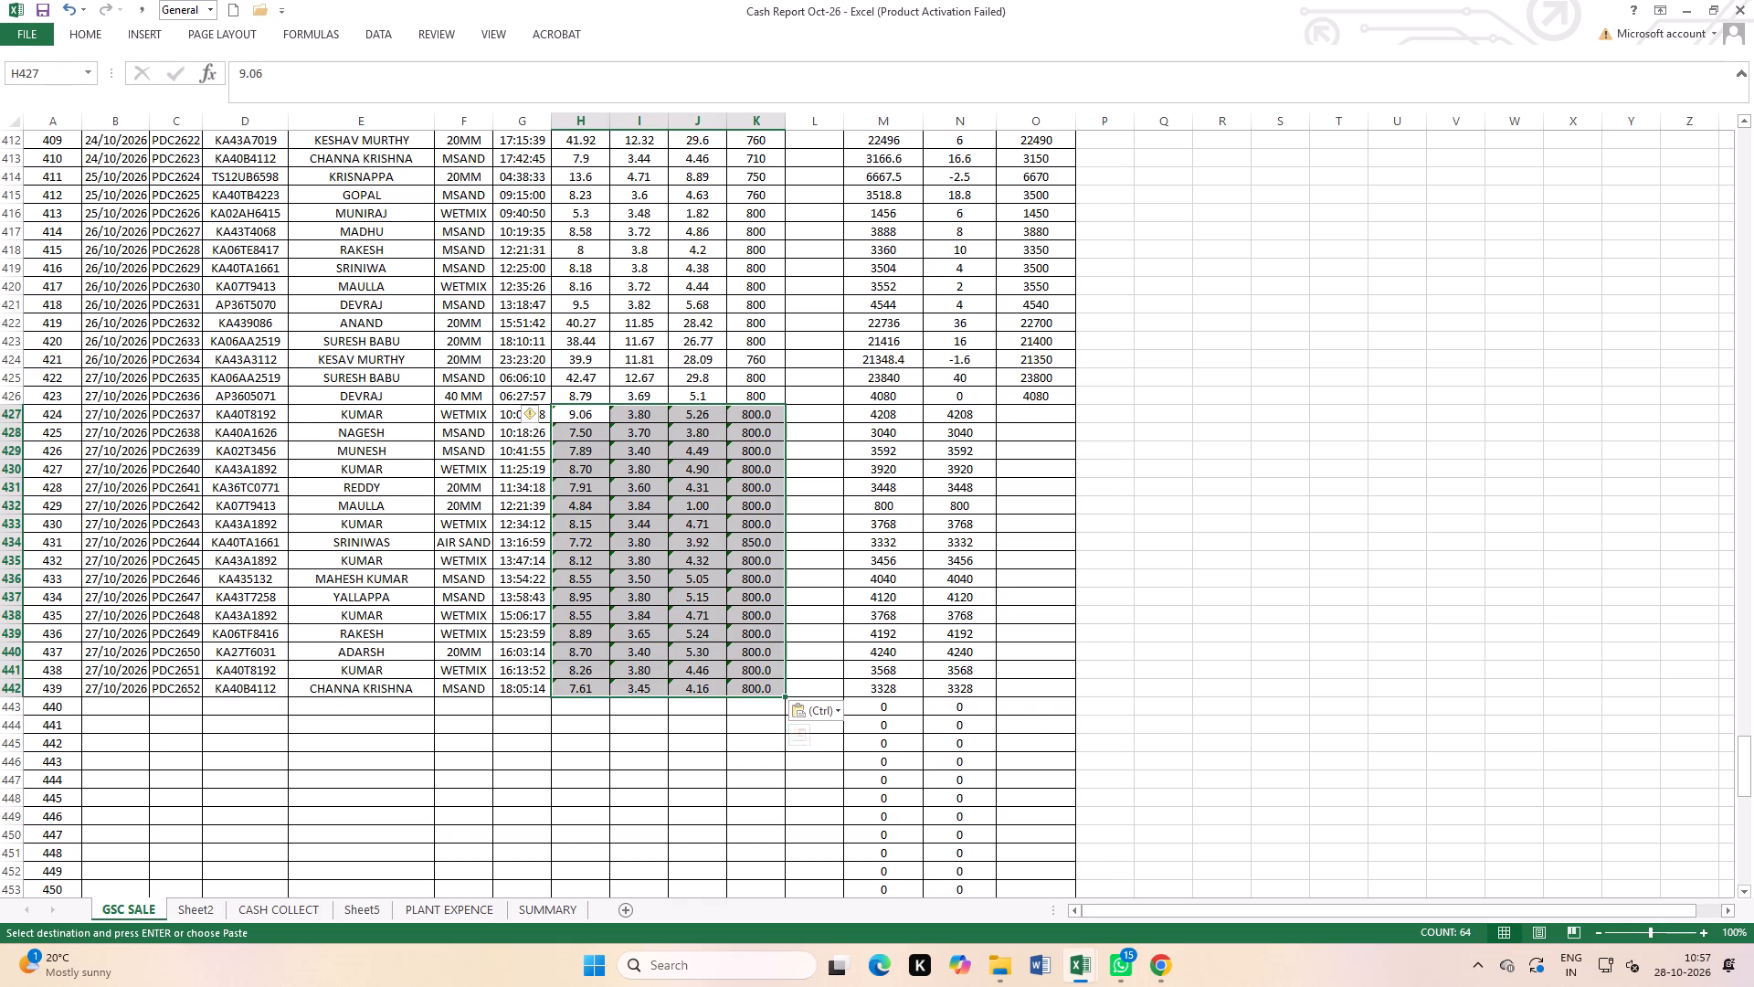
pyautogui.click(520, 412)
pyautogui.click(586, 470)
# Set the PDC2637 rate in K427 to 760 and enter 4000 as its amount in O427.
pyautogui.click(1031, 416)
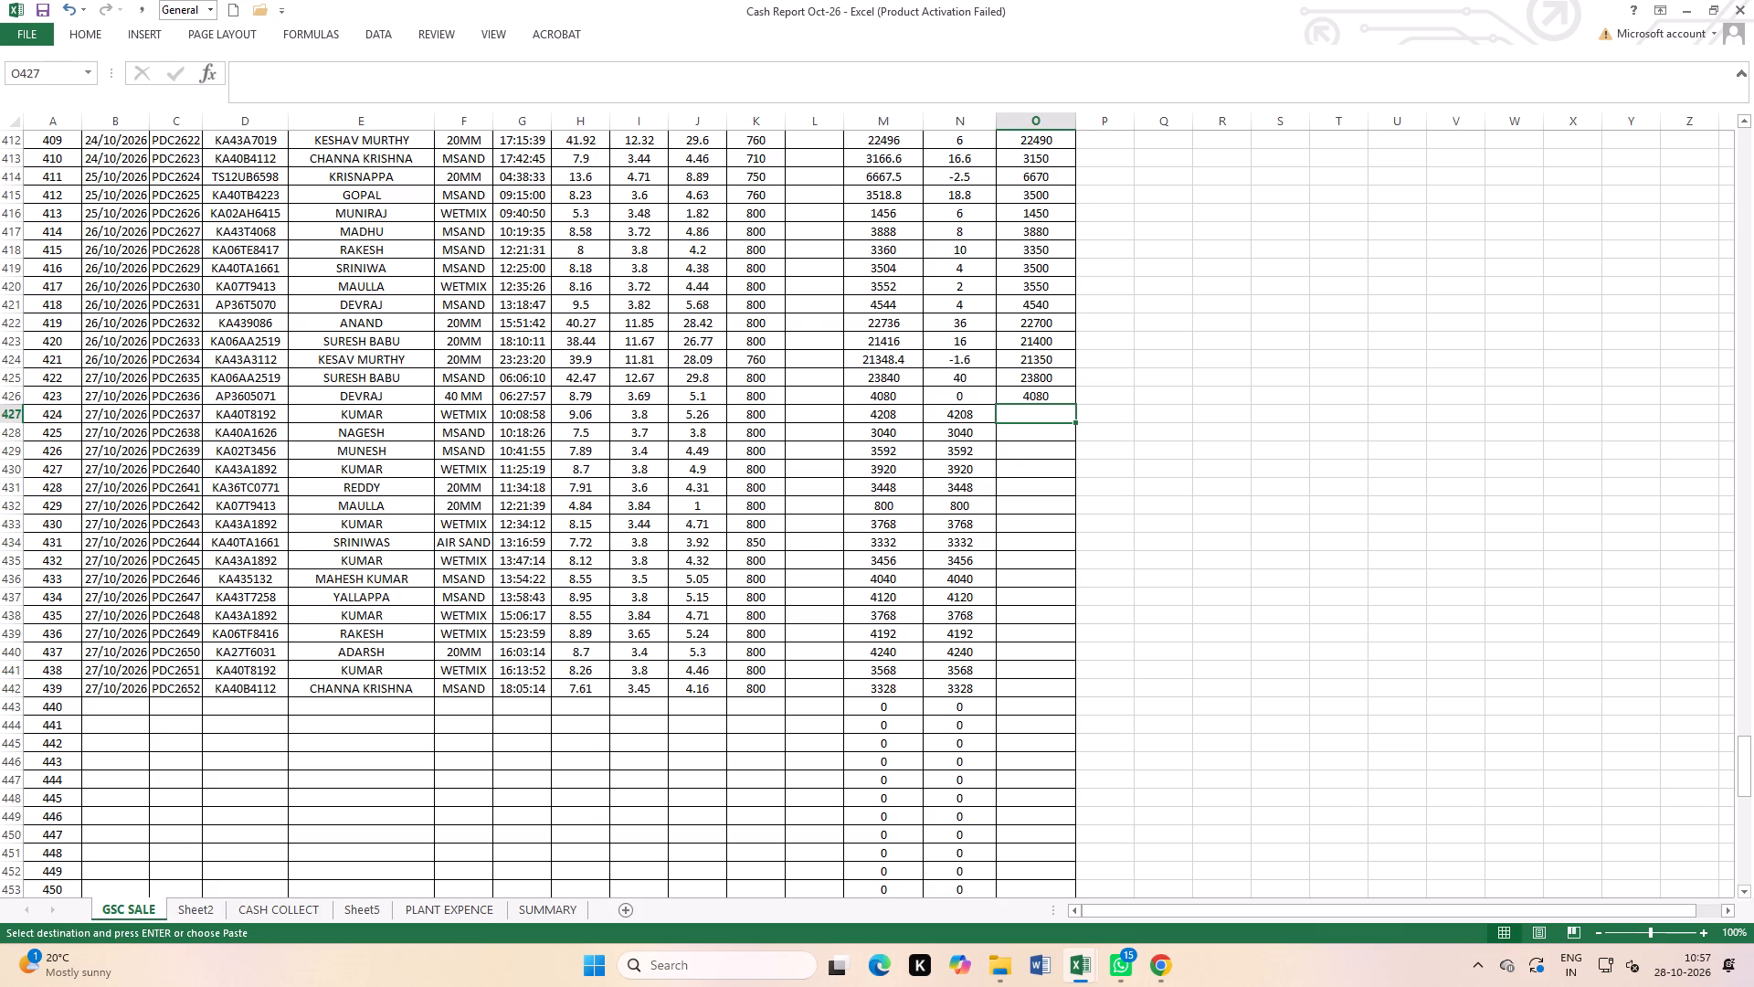
pyautogui.click(752, 417)
pyautogui.write('760')
pyautogui.press('Right')
pyautogui.press('Right')
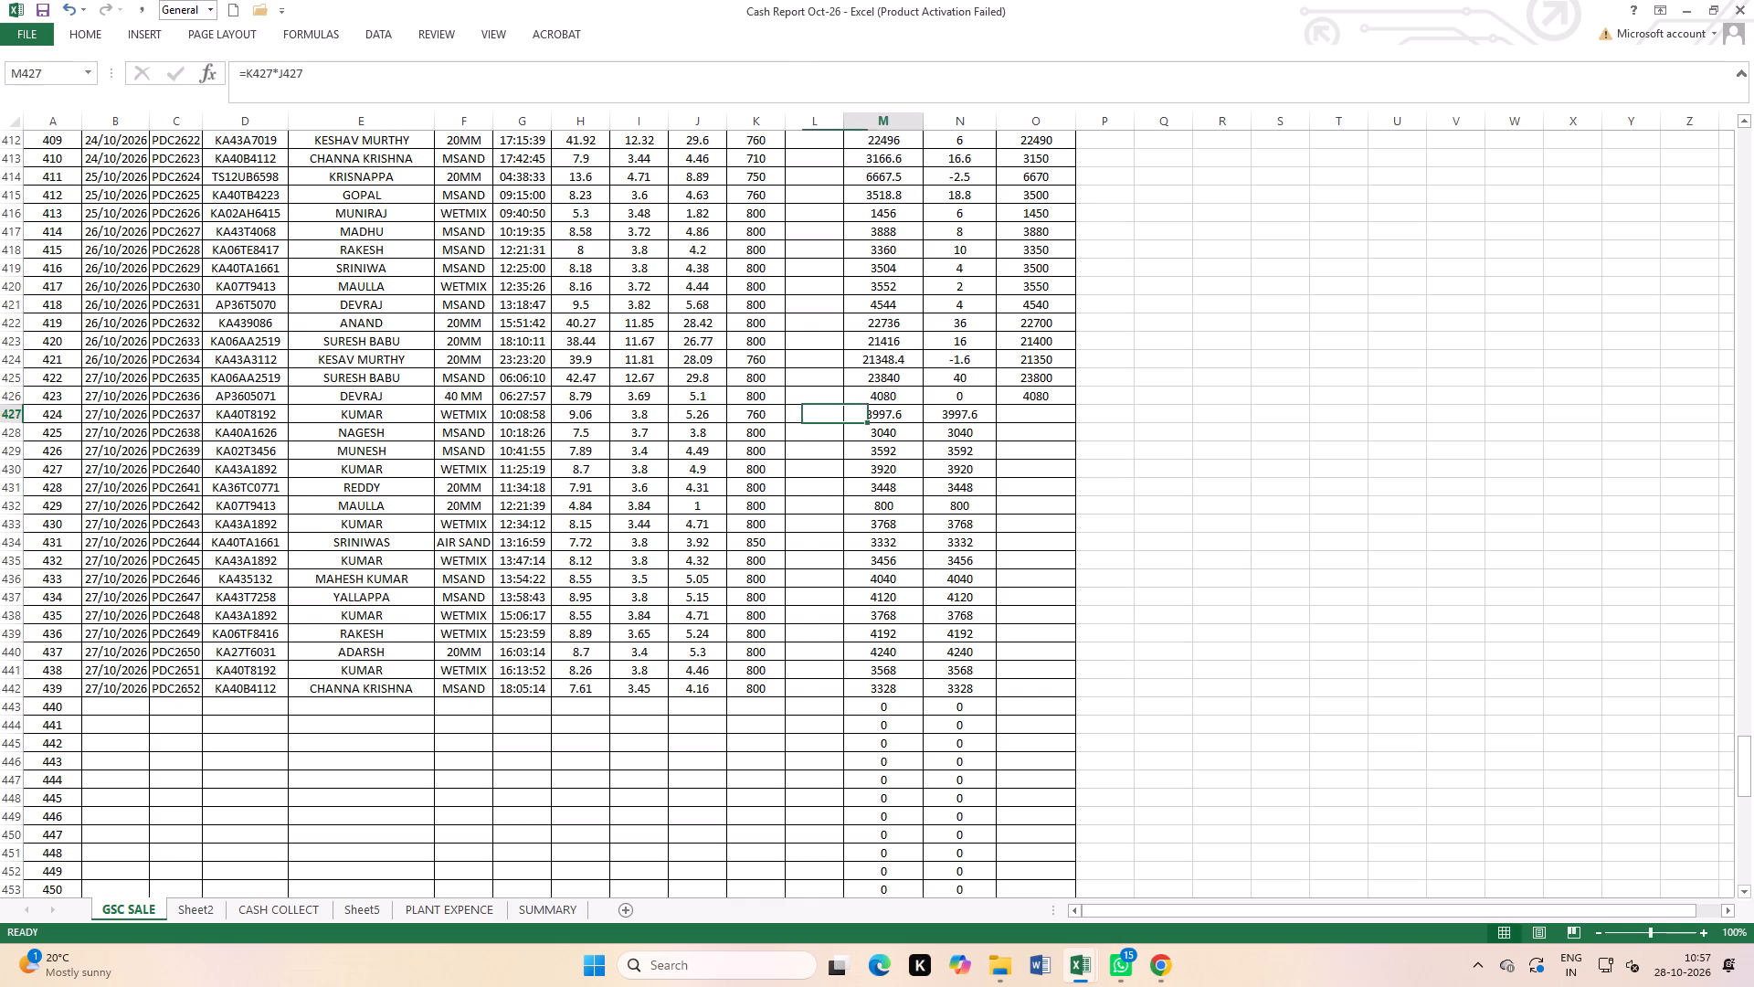
pyautogui.press('Right')
pyautogui.press('Right')
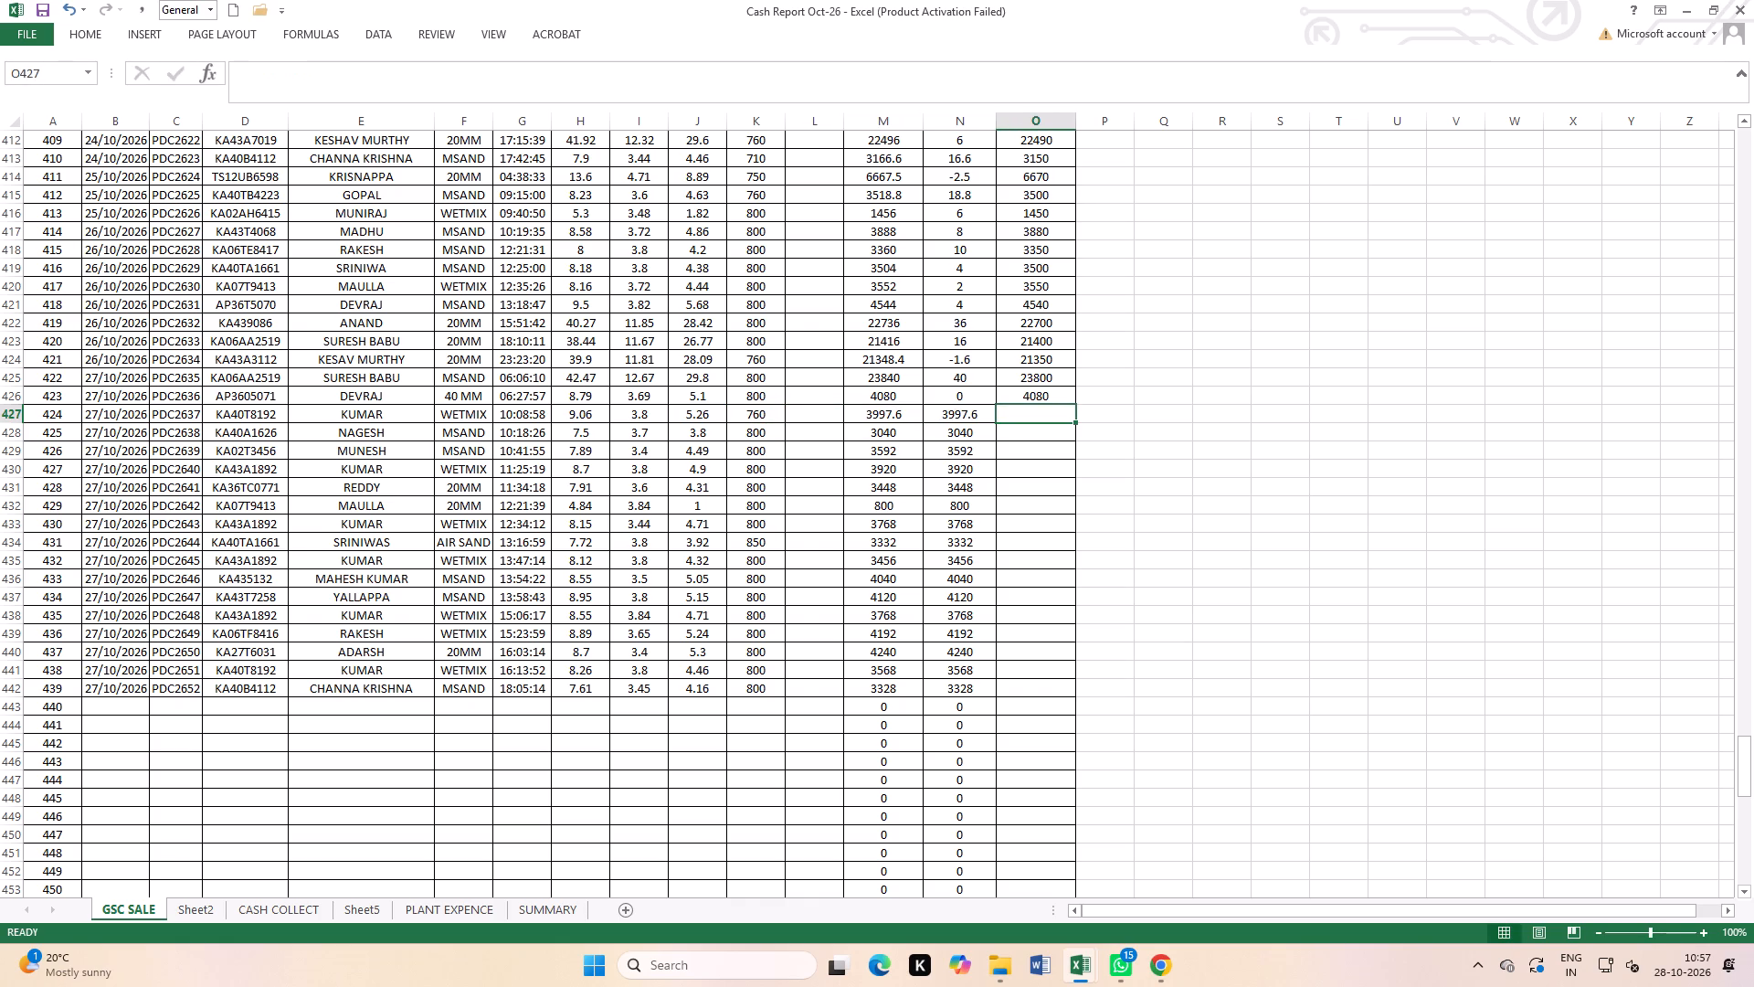
pyautogui.write('4000')
pyautogui.press('Return')
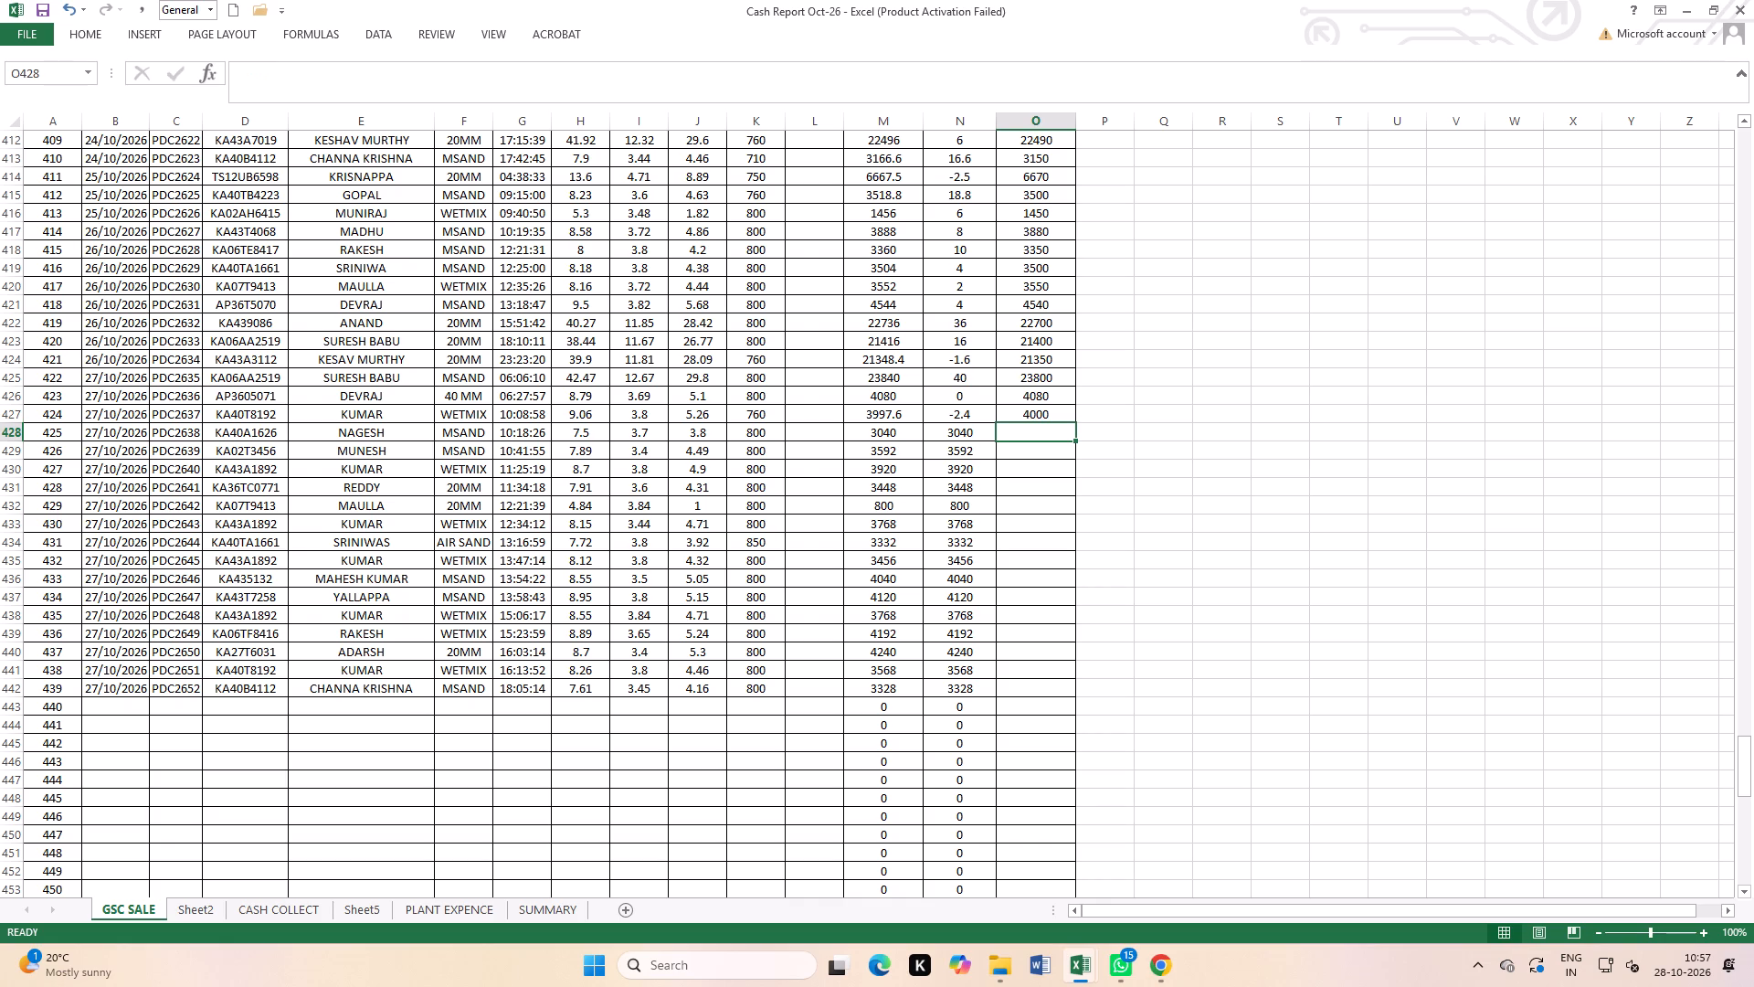
# Enter the column O amounts 3040 for PDC2638 in O428 and 3590 for PDC2639 in O429.
pyautogui.write('3040')
pyautogui.press('Return')
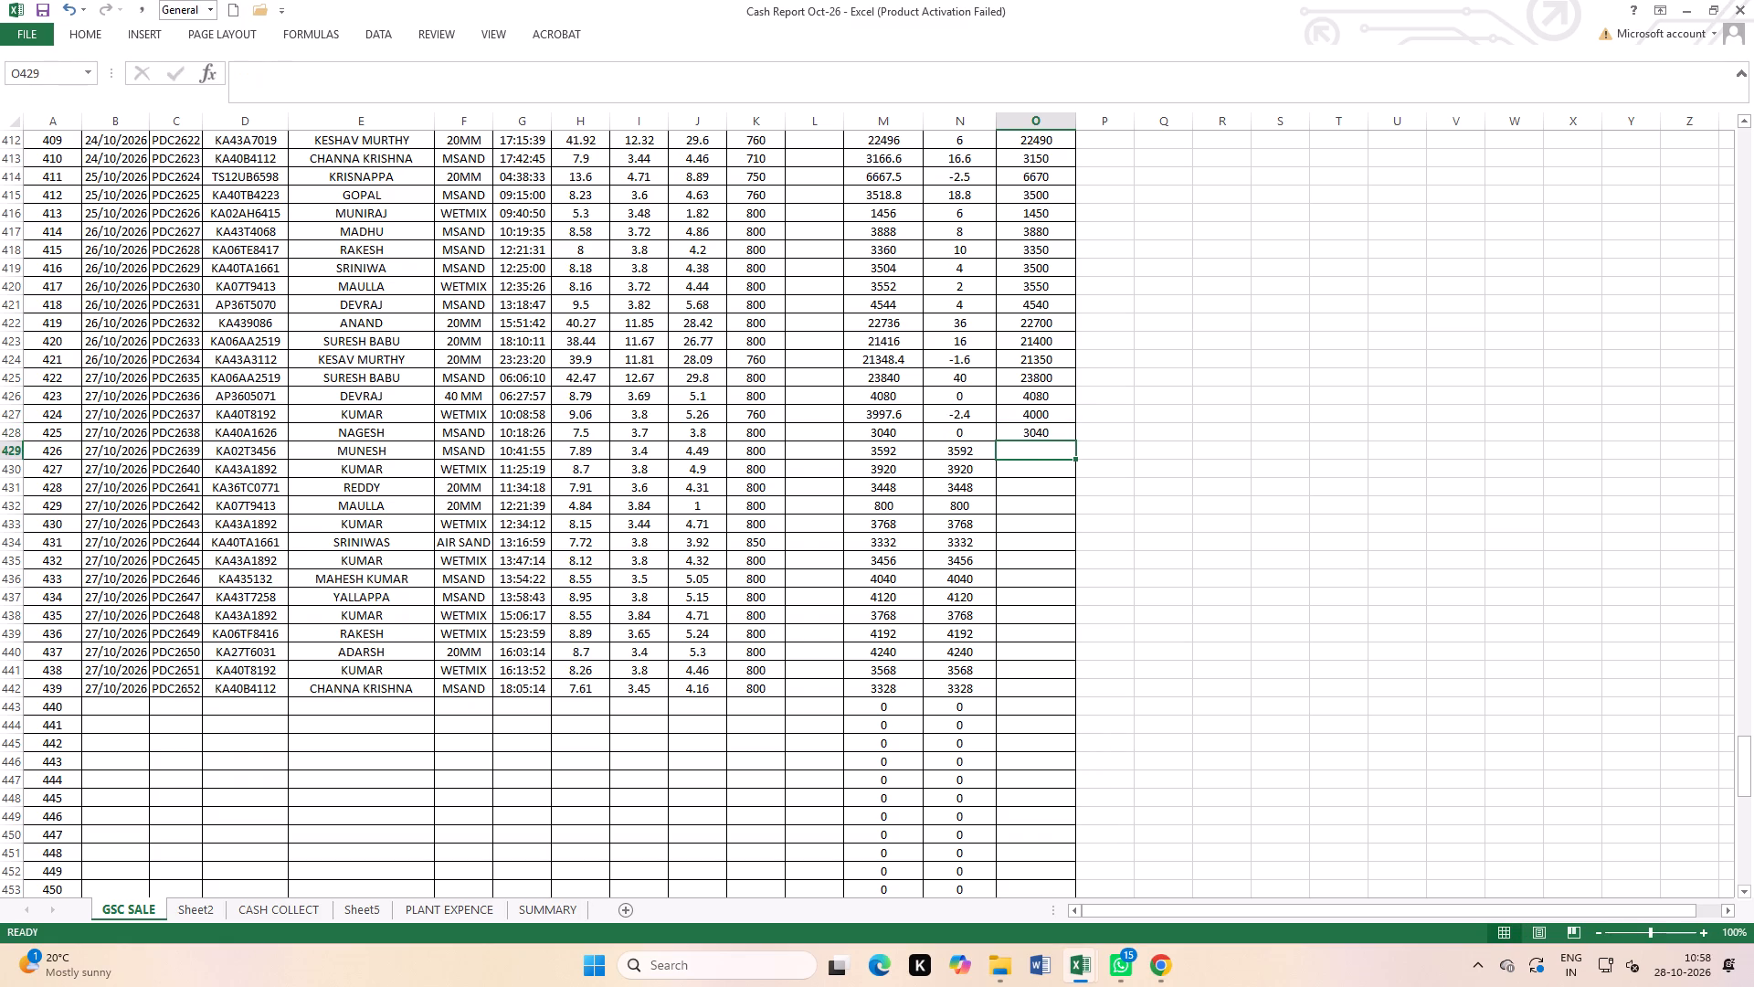
pyautogui.write('35')
pyautogui.write('90')
pyautogui.press('Return')
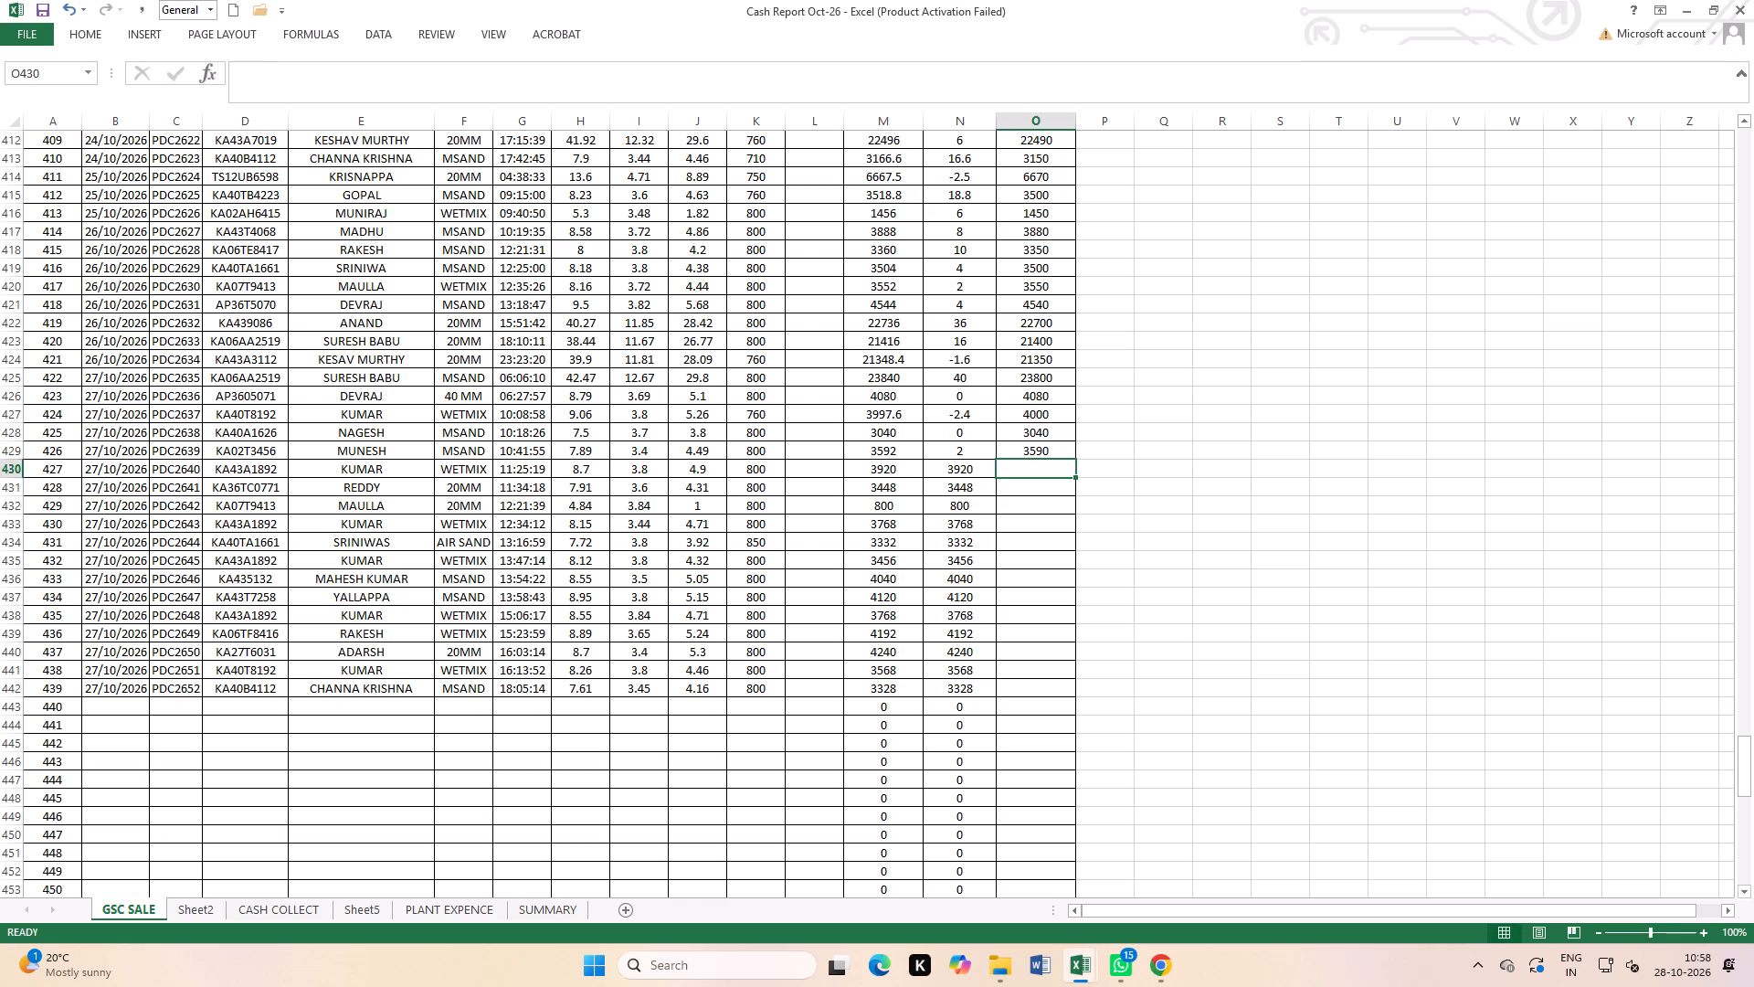
# Set the PDC2640 rate in K430 to 760 and enter 3700 as its amount in O430.
pyautogui.click(755, 468)
pyautogui.write('760')
pyautogui.press('Right')
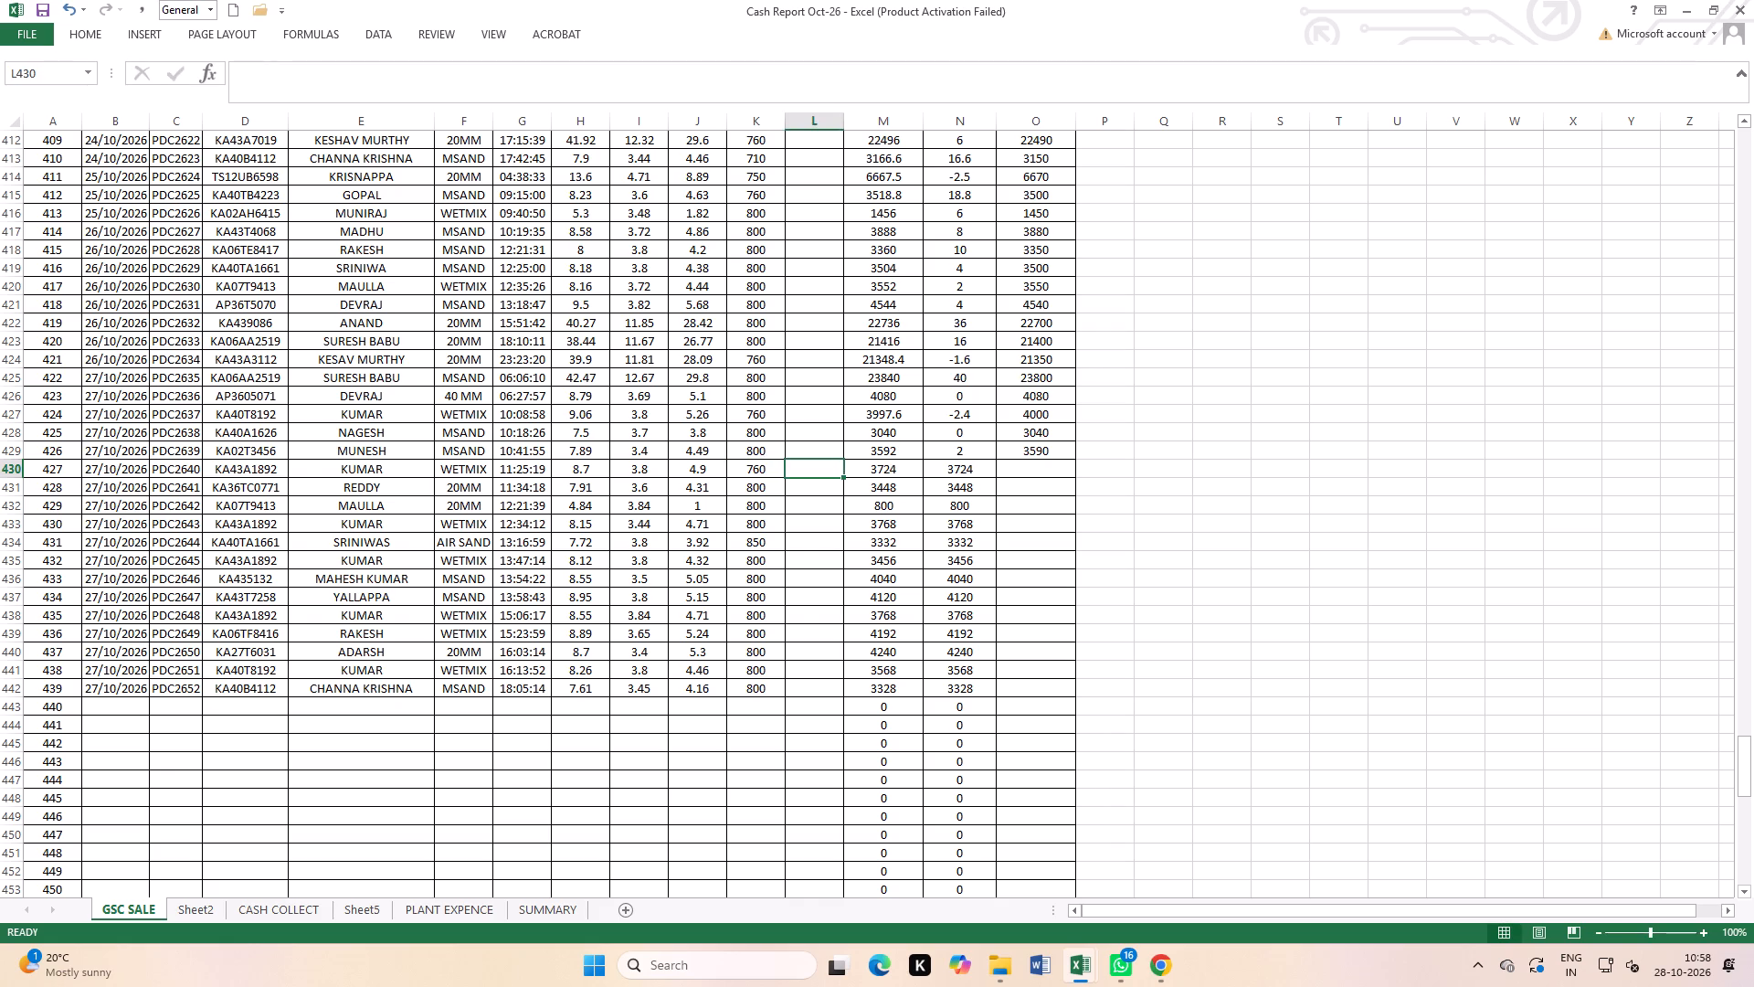
pyautogui.press('Right')
pyautogui.press('Right')
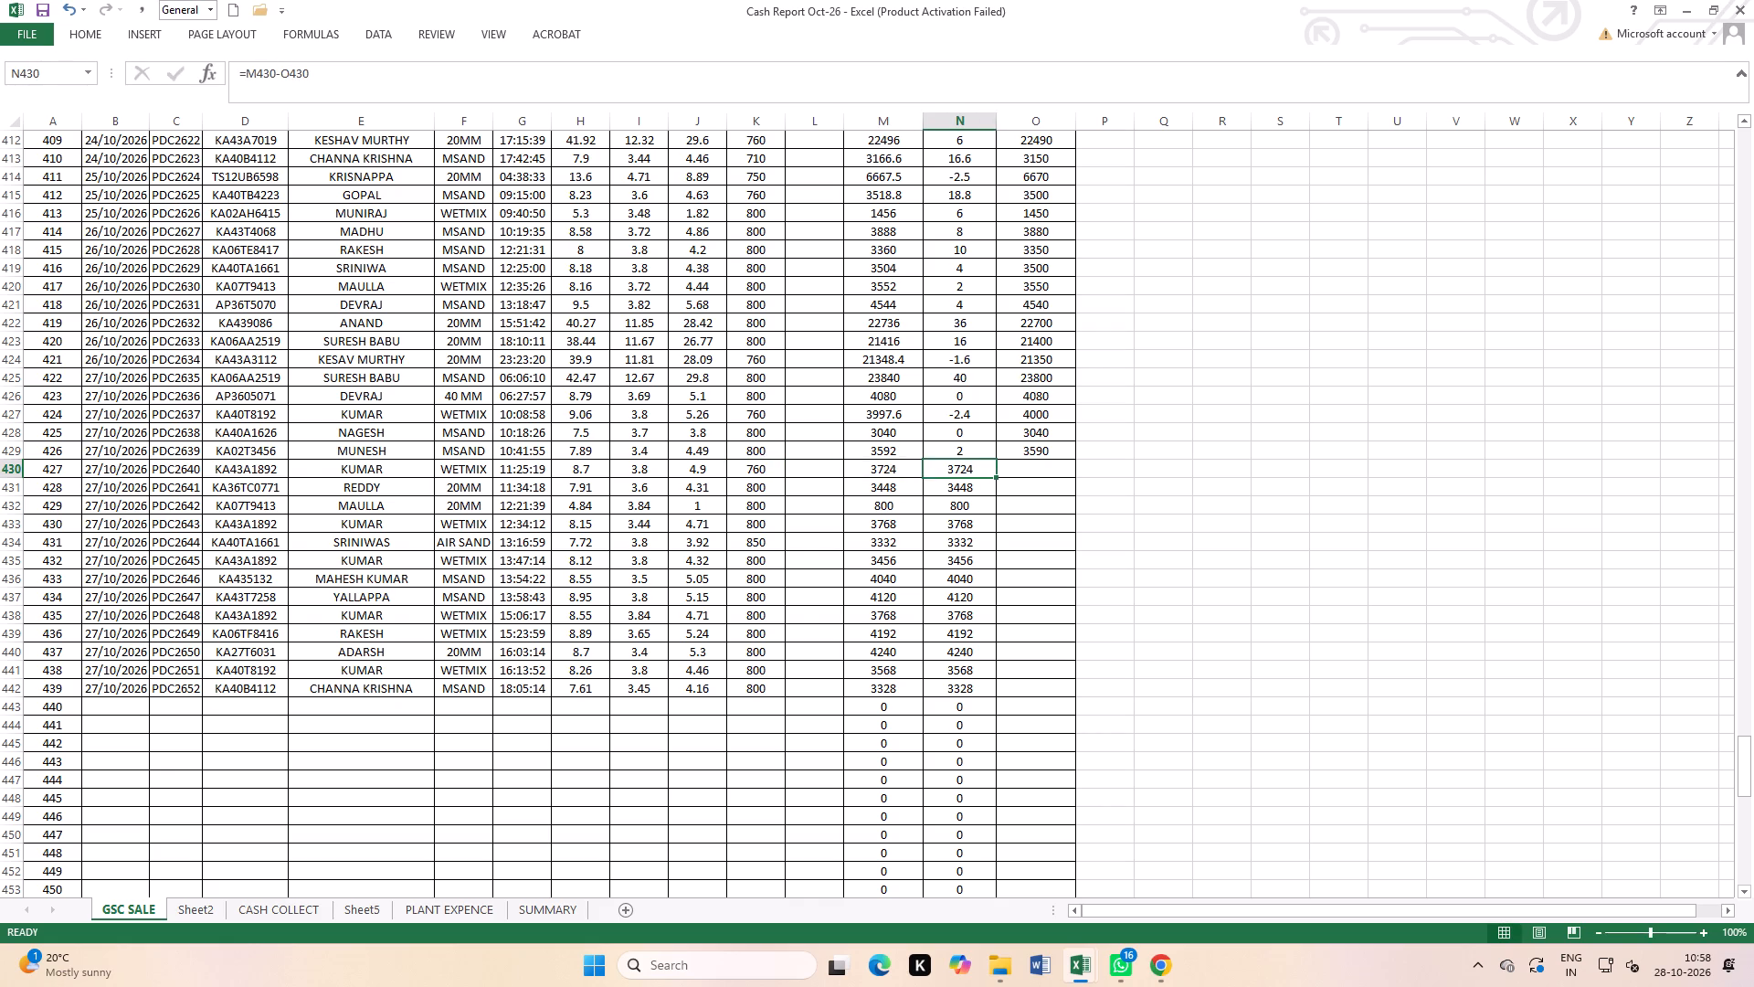
pyautogui.press('Right')
pyautogui.write('3700')
pyautogui.press('Return')
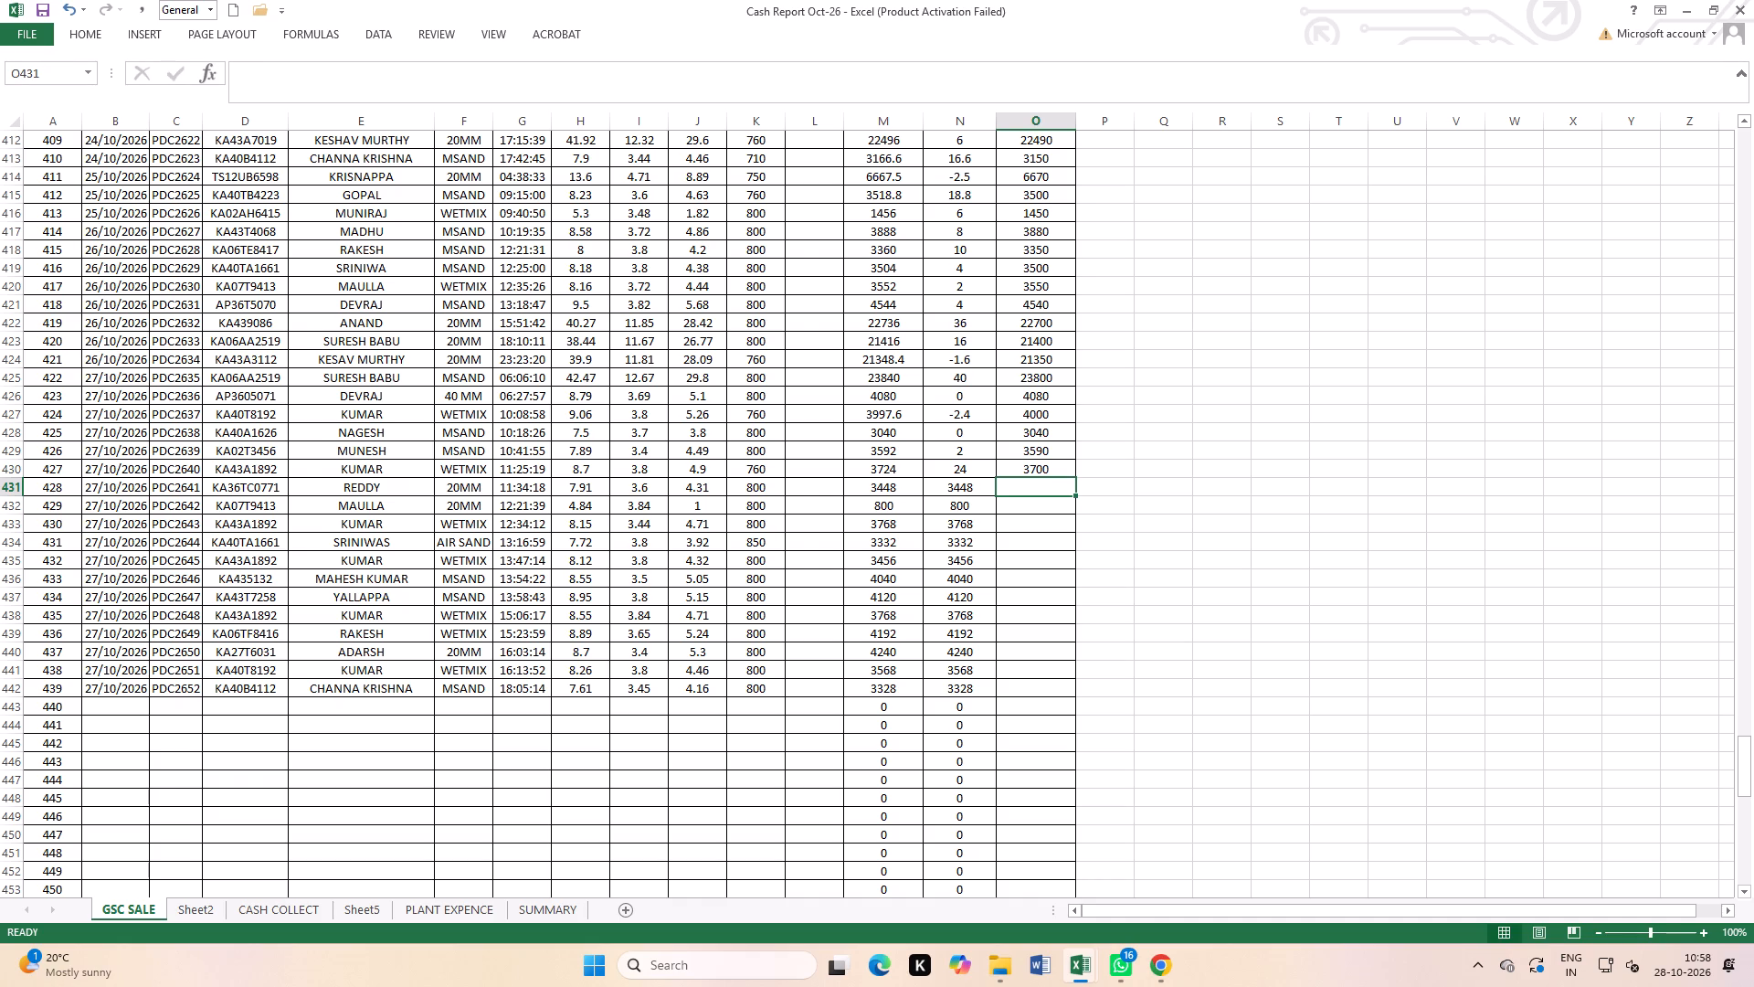
# Set the PDC2641 rate in K431 to 760, and enter the amounts 3250 in O431 and 800 in O432.
pyautogui.click(760, 491)
pyautogui.write('760')
pyautogui.press('Right')
pyautogui.press('Right')
pyautogui.press('Right')
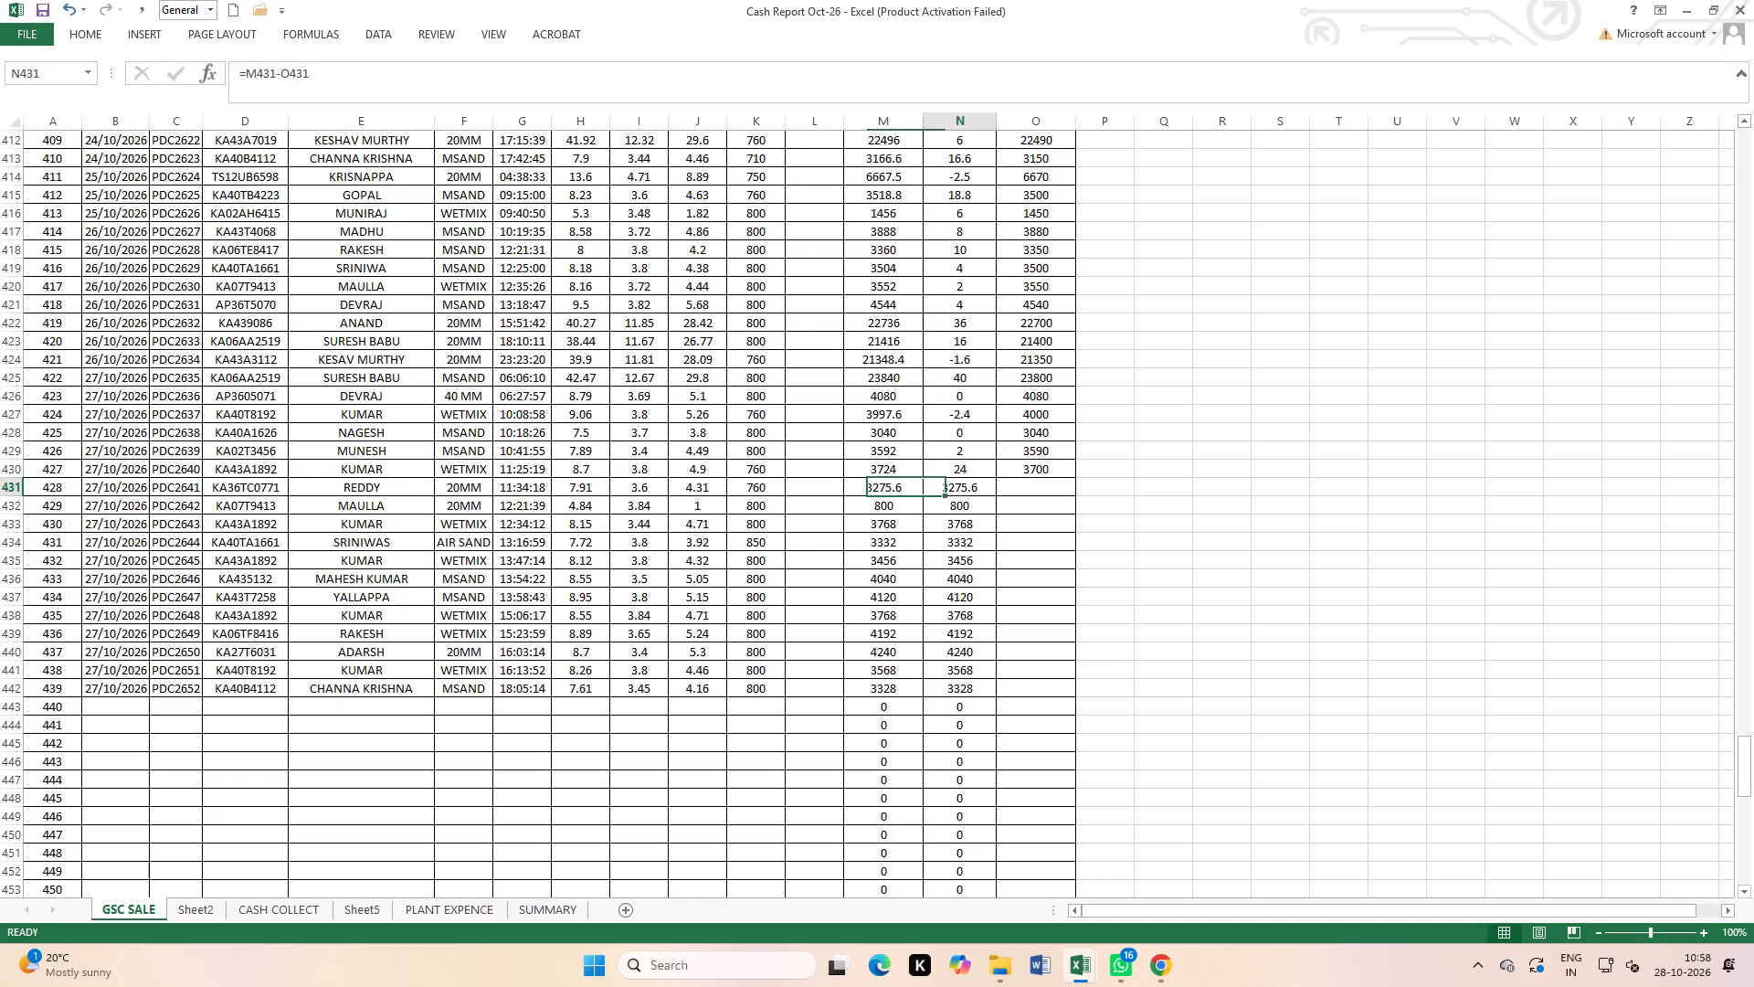
pyautogui.press('Right')
pyautogui.press('3')
pyautogui.write('250')
pyautogui.press('Return')
pyautogui.write('800')
pyautogui.press('Return')
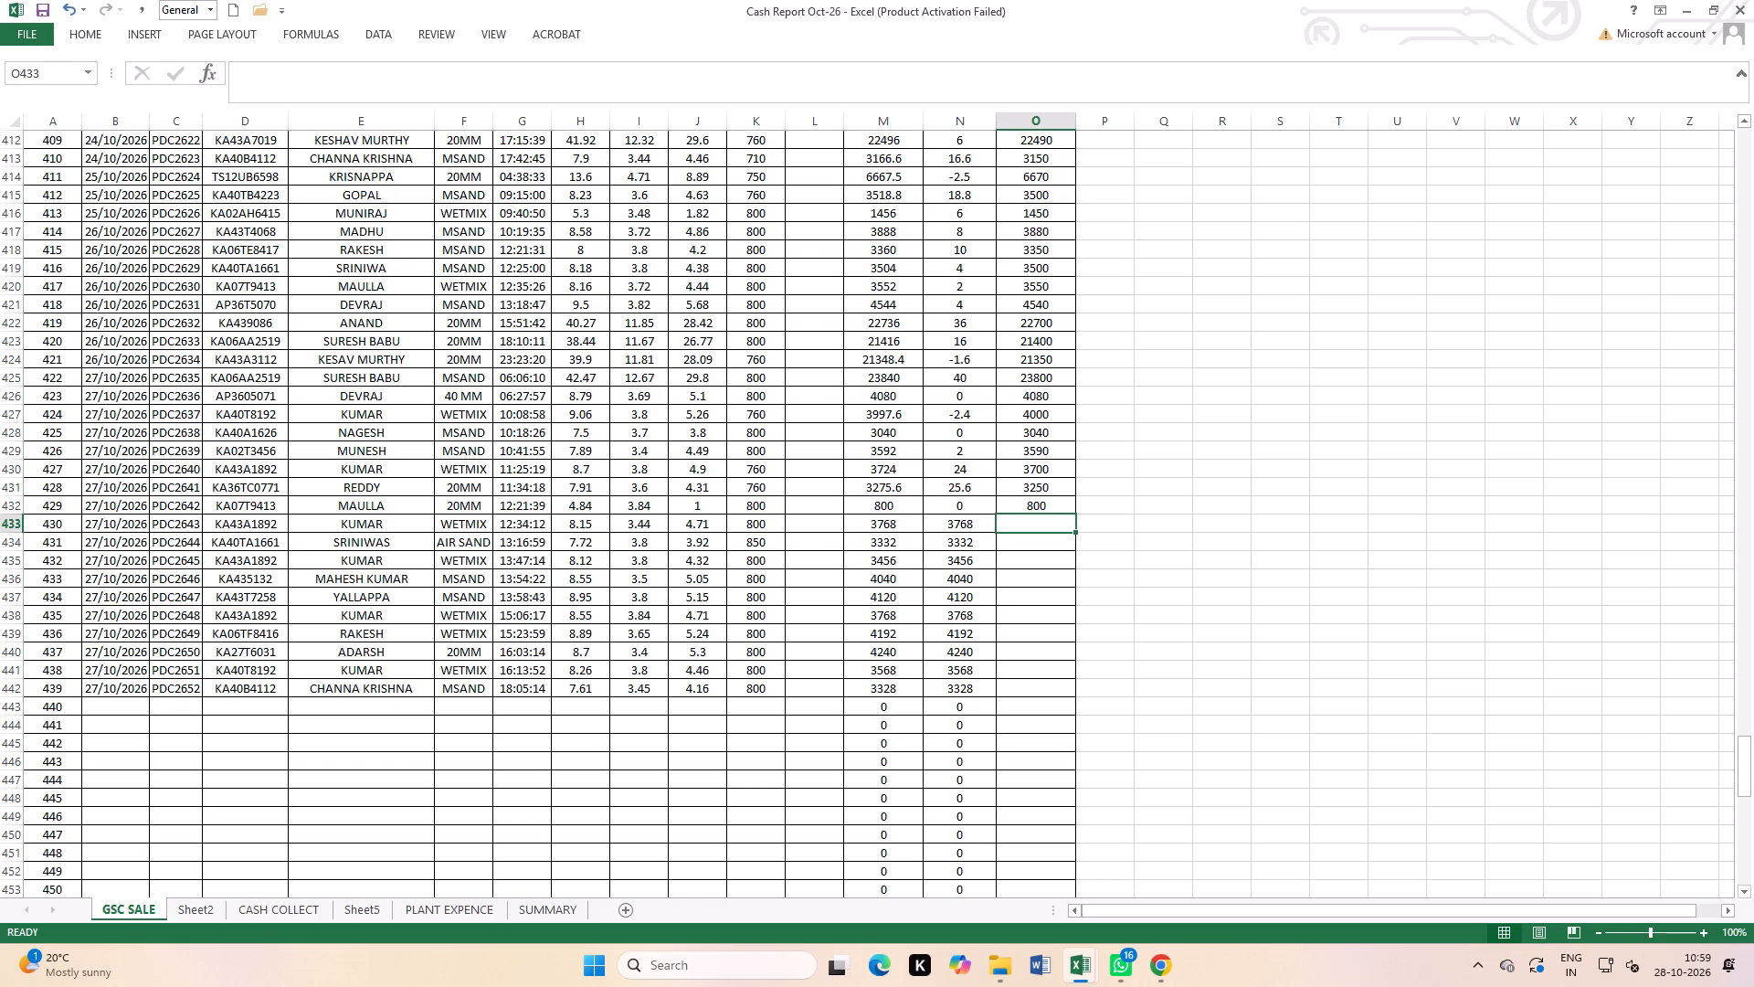
# Set the PDC2643 rate in K433 to 760 and enter 3550 as its amount in O433.
pyautogui.press('Left')
pyautogui.press('Left')
pyautogui.press('Left')
pyautogui.press('Left')
pyautogui.press('Left')
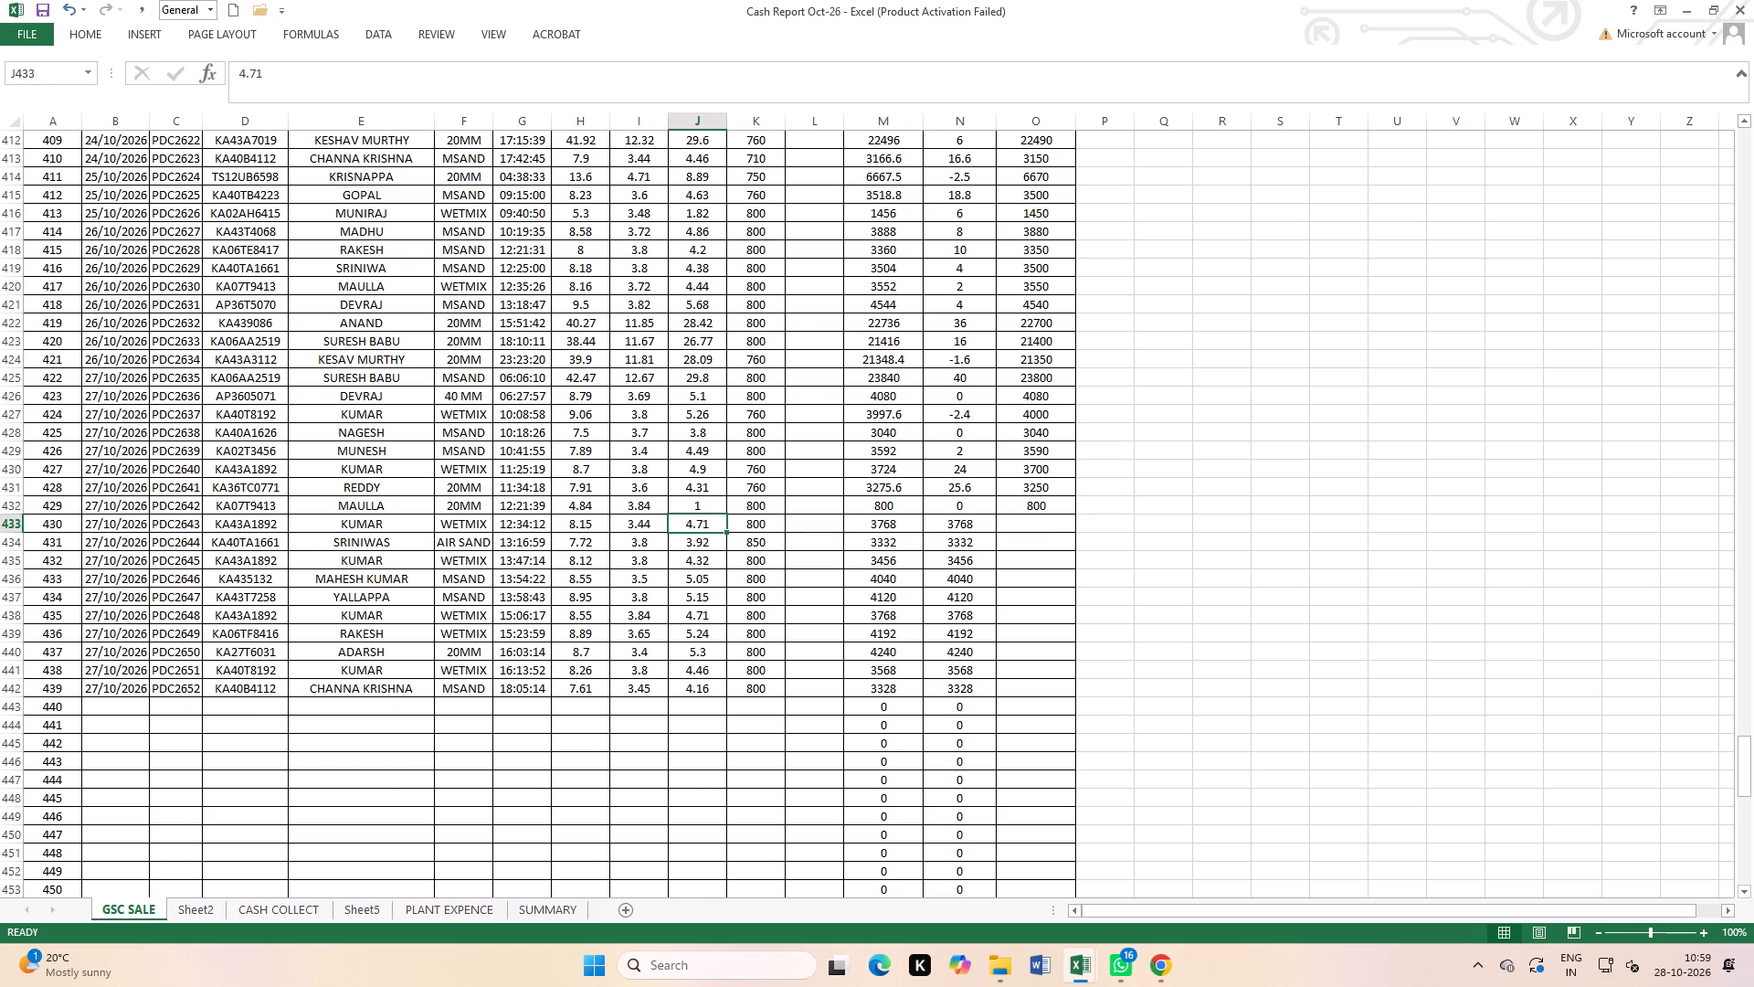
pyautogui.press('Right')
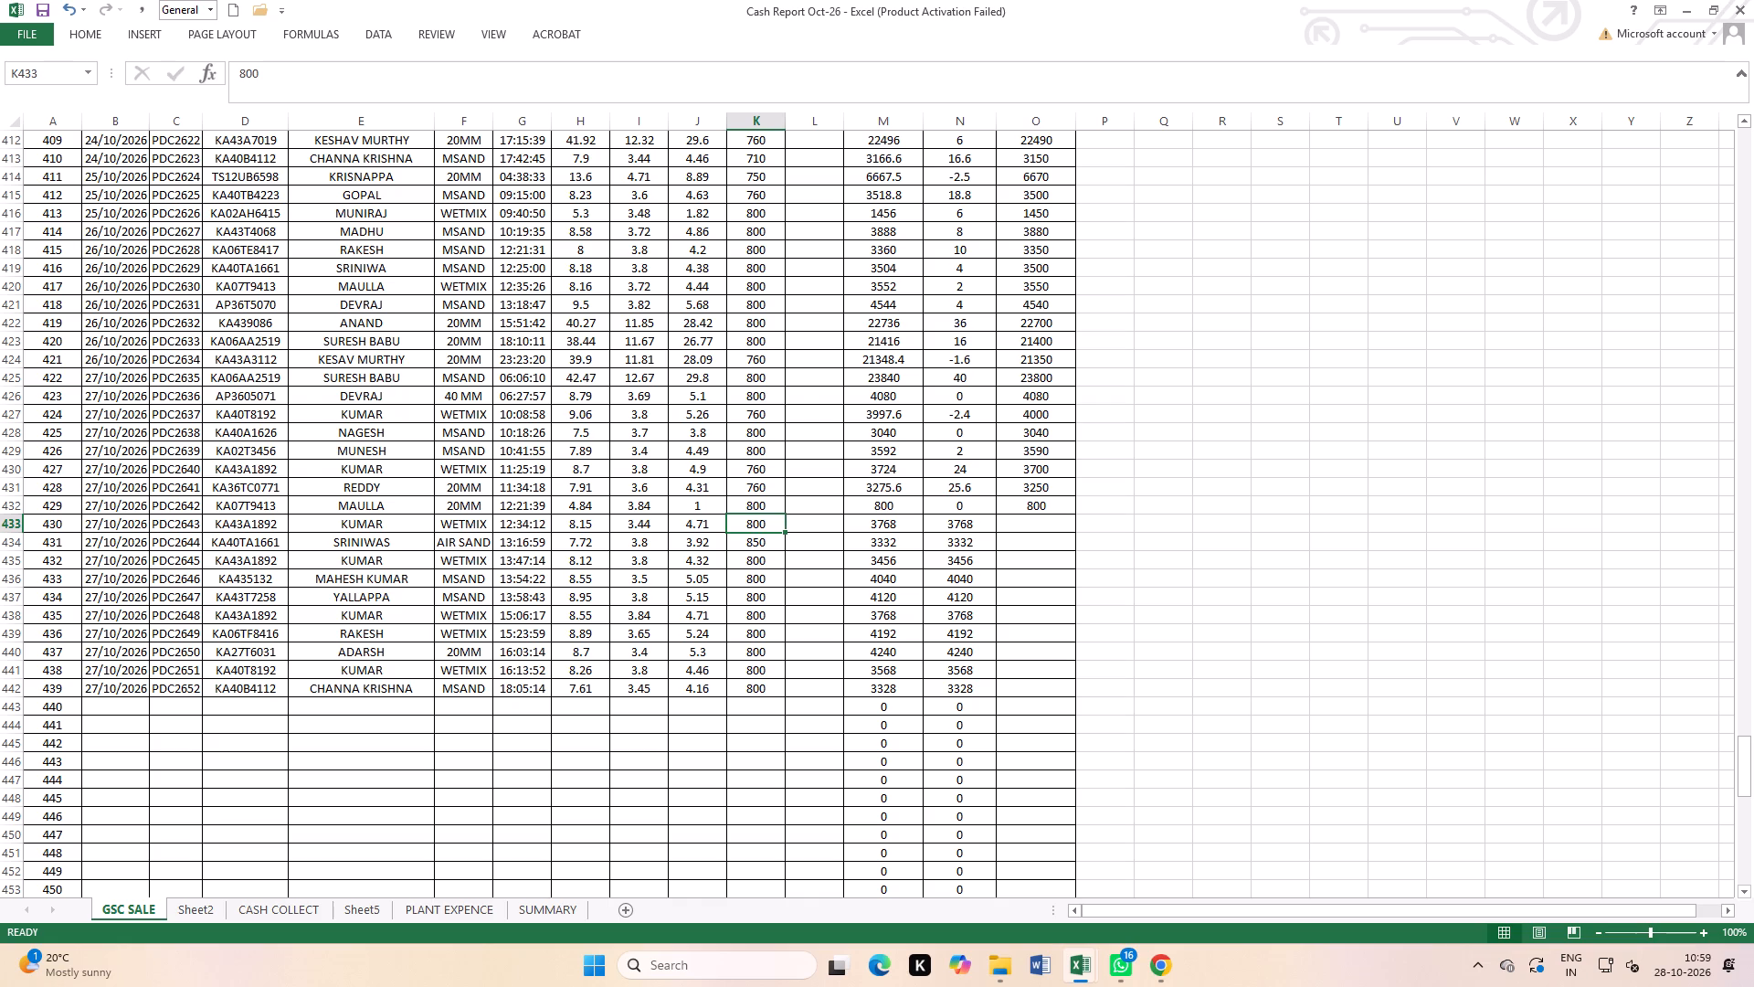
pyautogui.write('760')
pyautogui.press('Right')
pyautogui.press('Right')
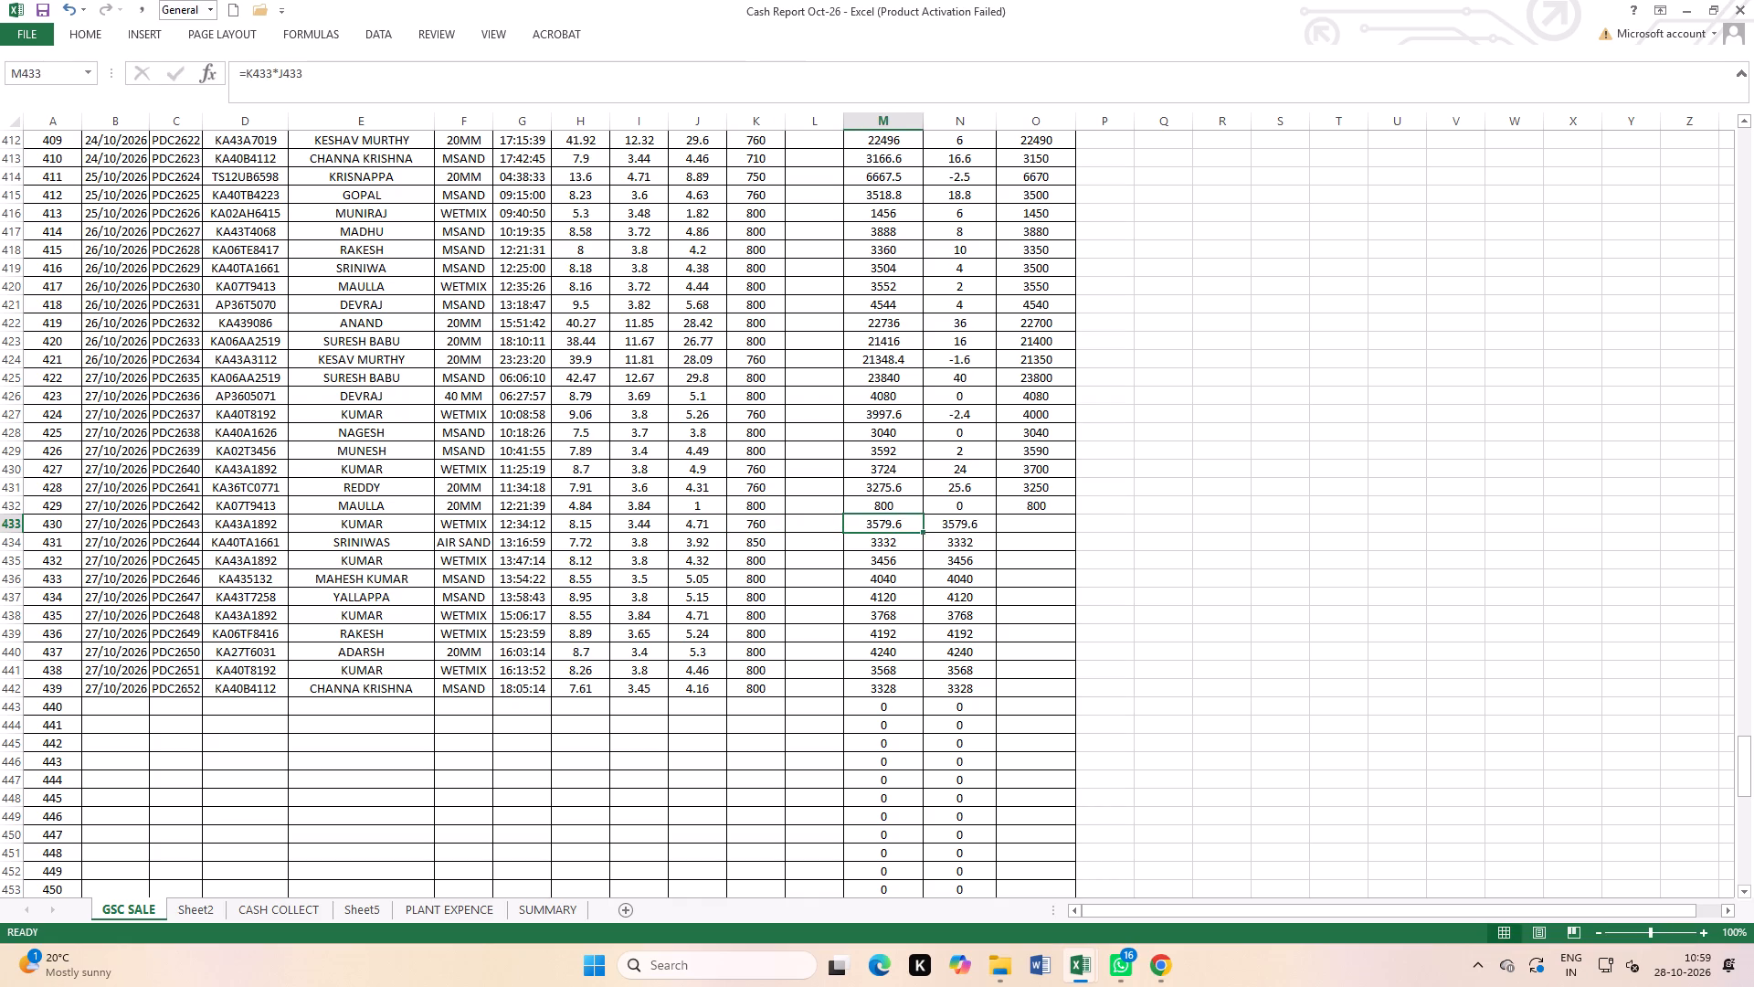
pyautogui.press('Right')
pyautogui.press('Right')
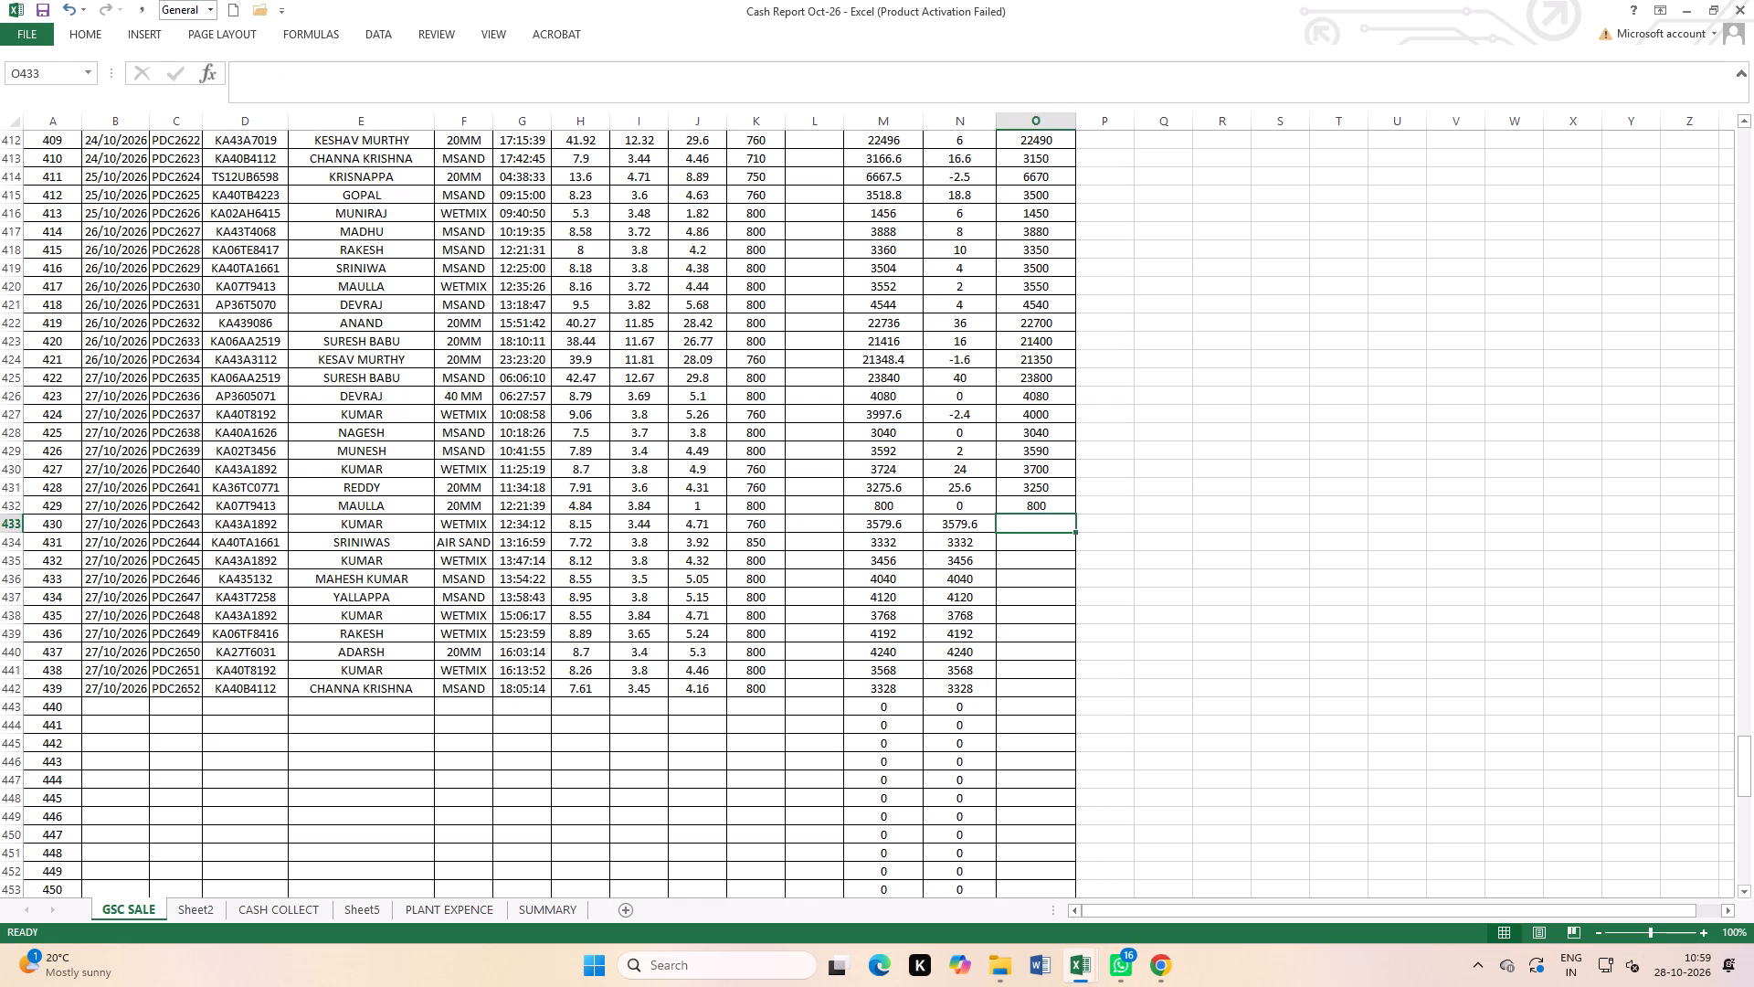
pyautogui.write('3550')
pyautogui.press('Return')
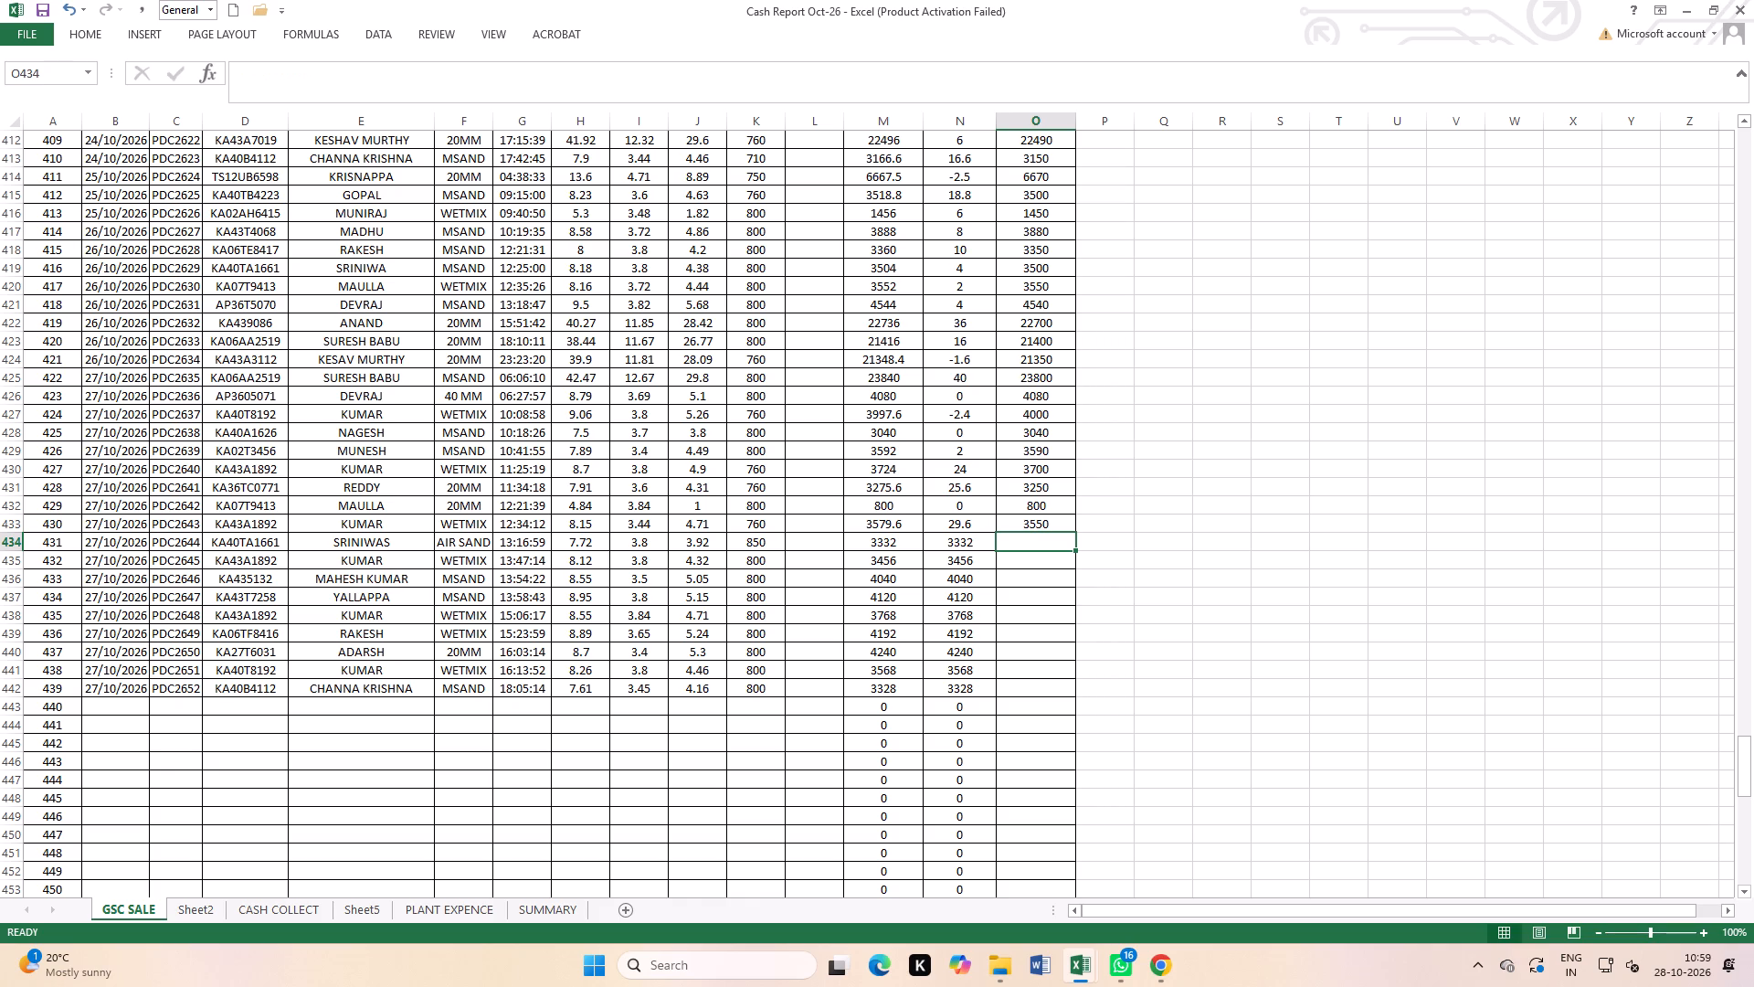
# Enter 3300 as the PDC2644 amount in O434.
pyautogui.press('Left')
pyautogui.press('Left')
pyautogui.press('Left')
pyautogui.press('Left')
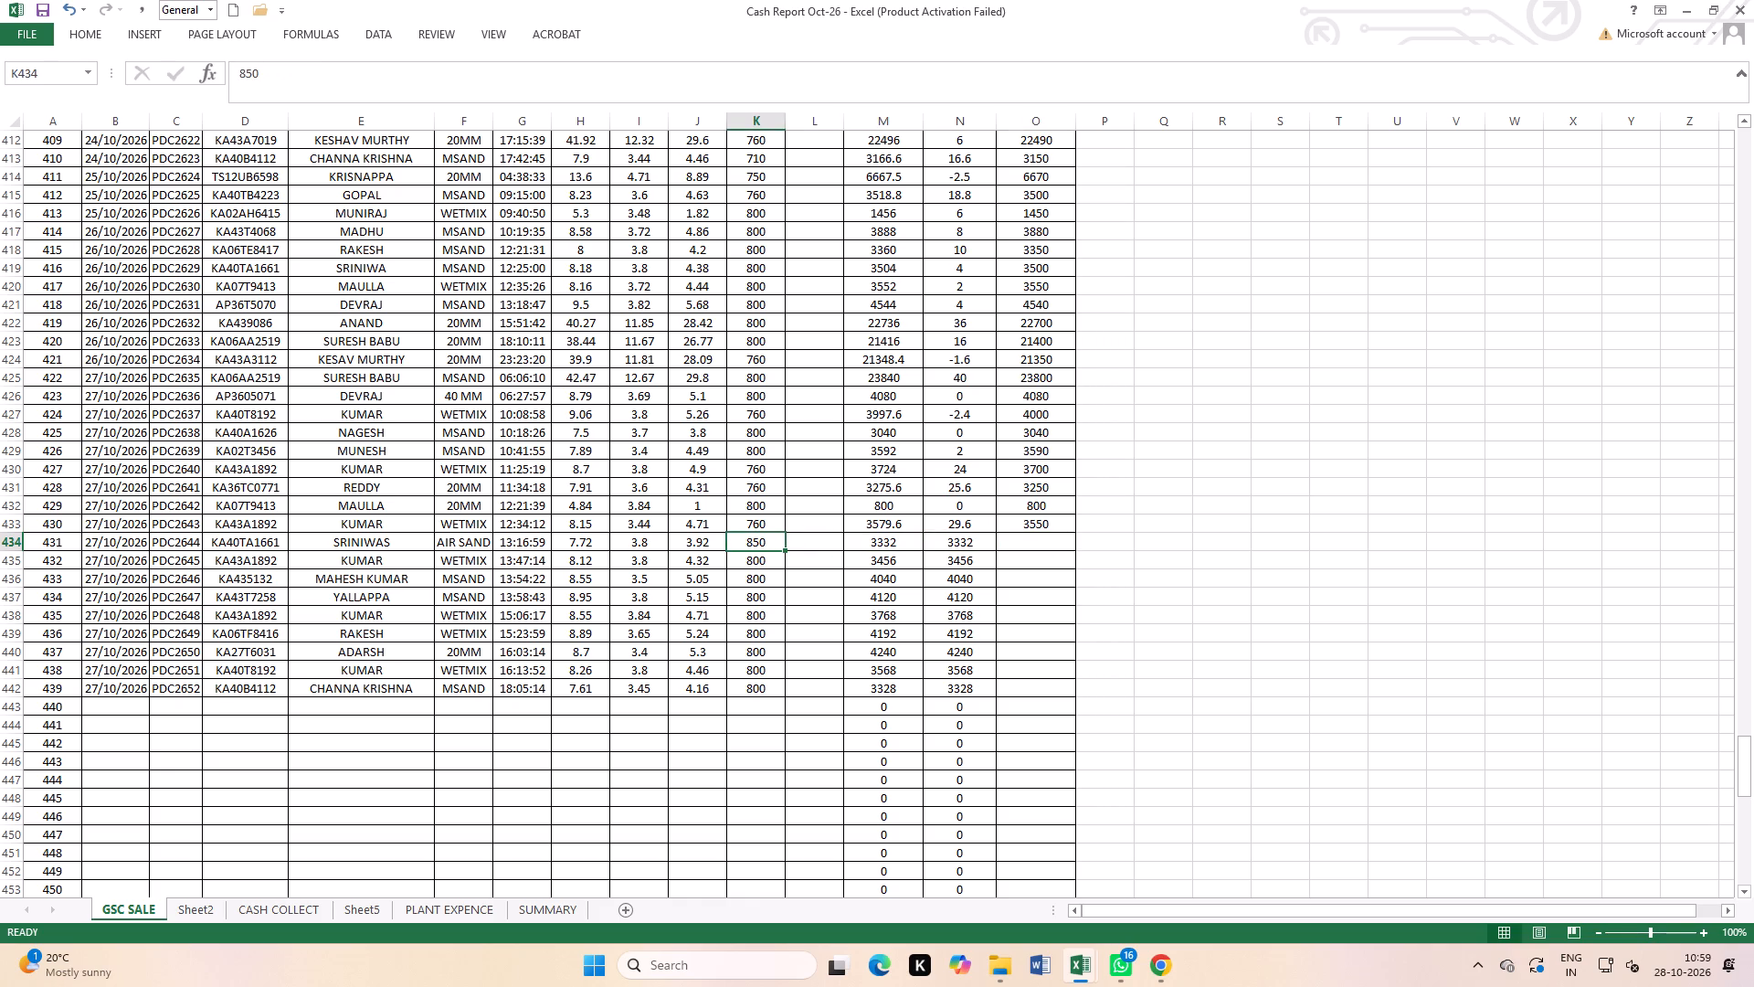
pyautogui.press('Left')
pyautogui.press('Left')
pyautogui.press('Right')
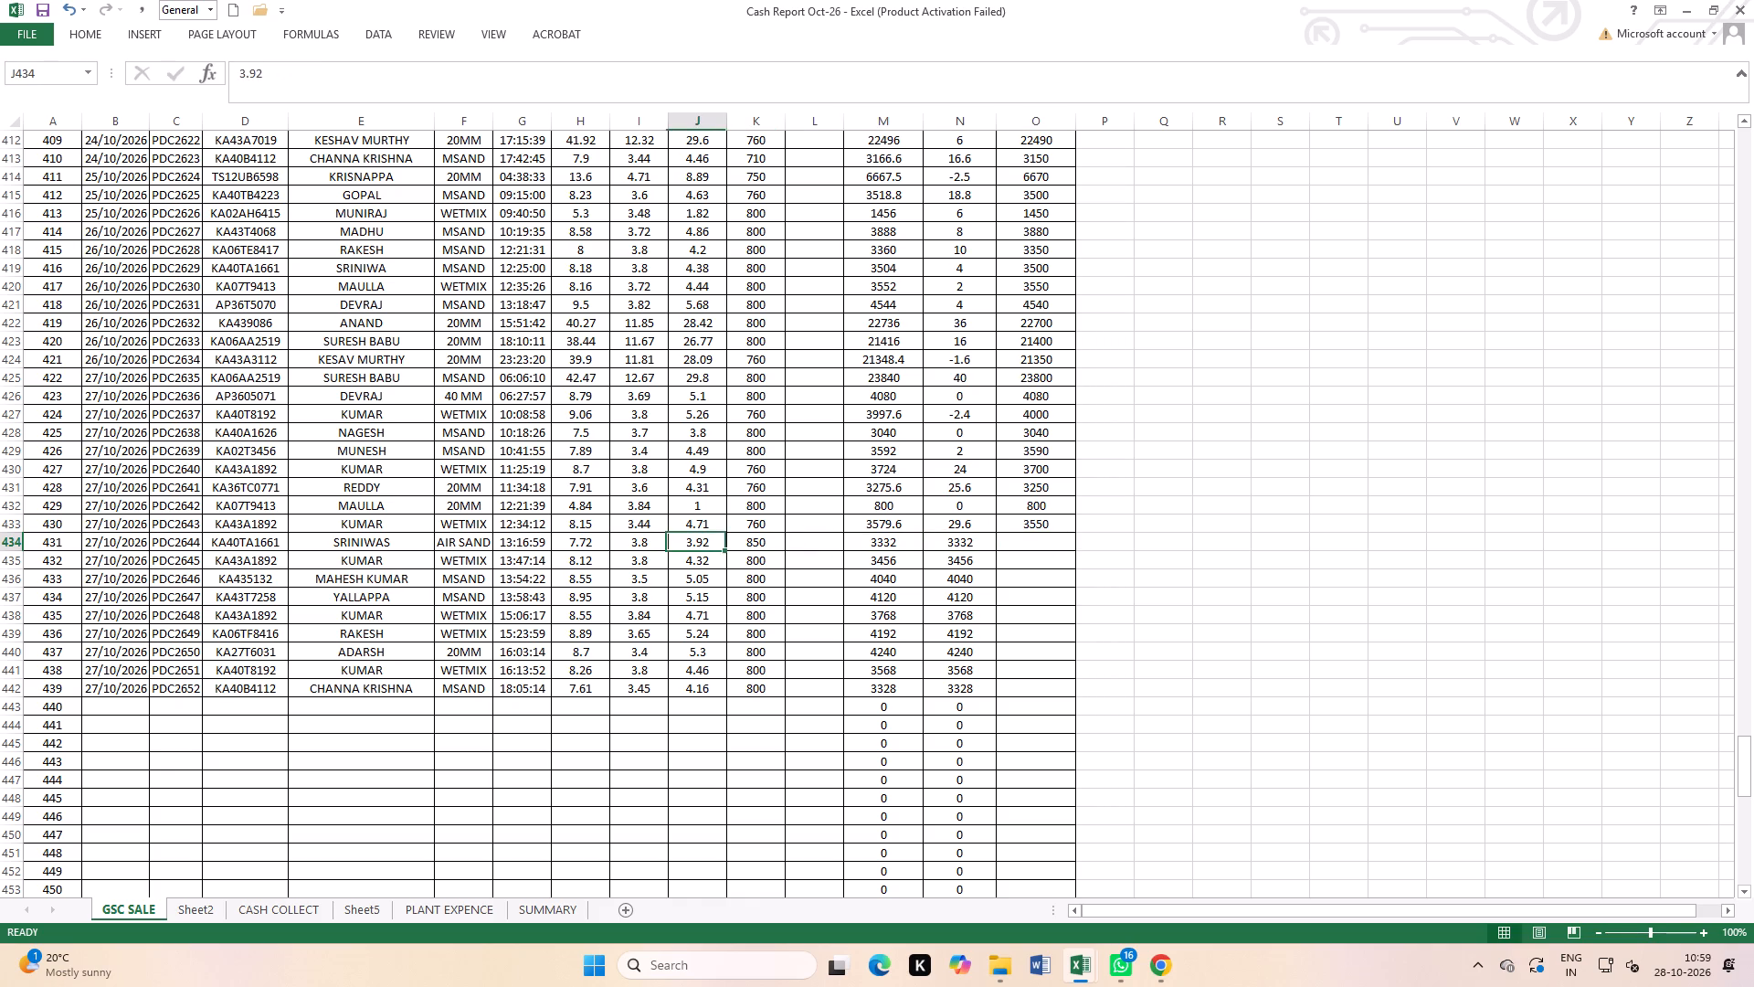
pyautogui.press('Right')
pyautogui.press('Right')
pyautogui.press('Left')
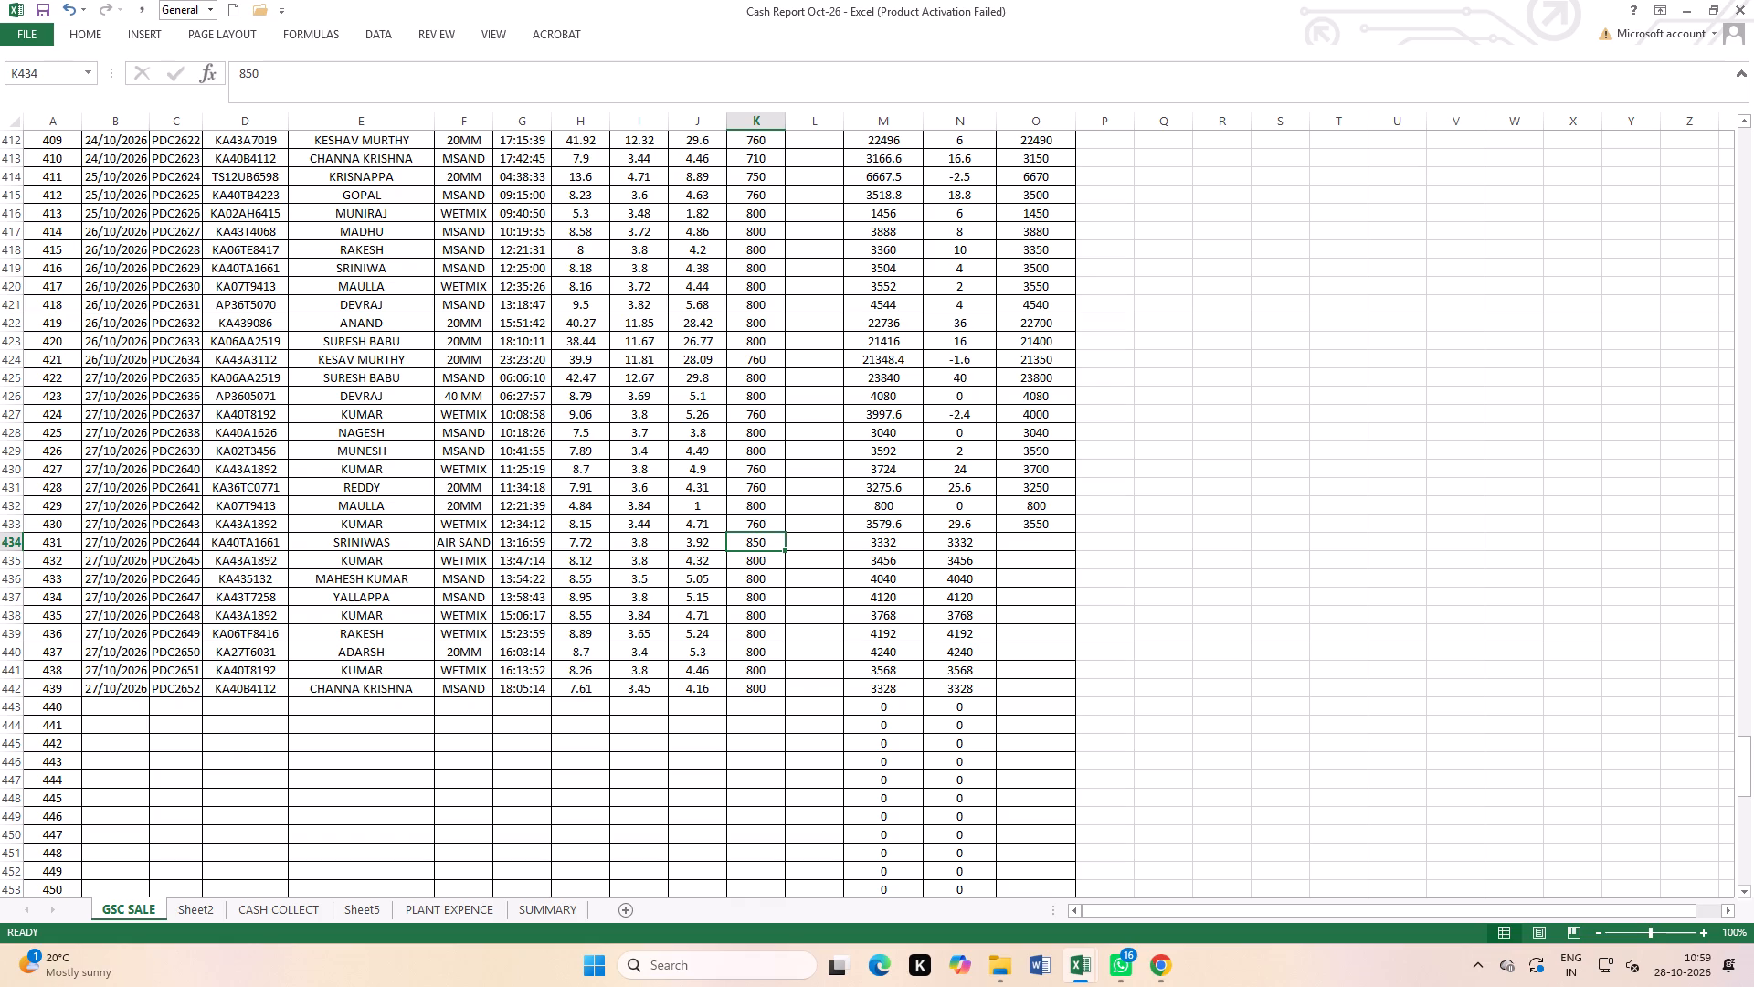
pyautogui.click(1026, 545)
pyautogui.write('3300')
pyautogui.press('Return')
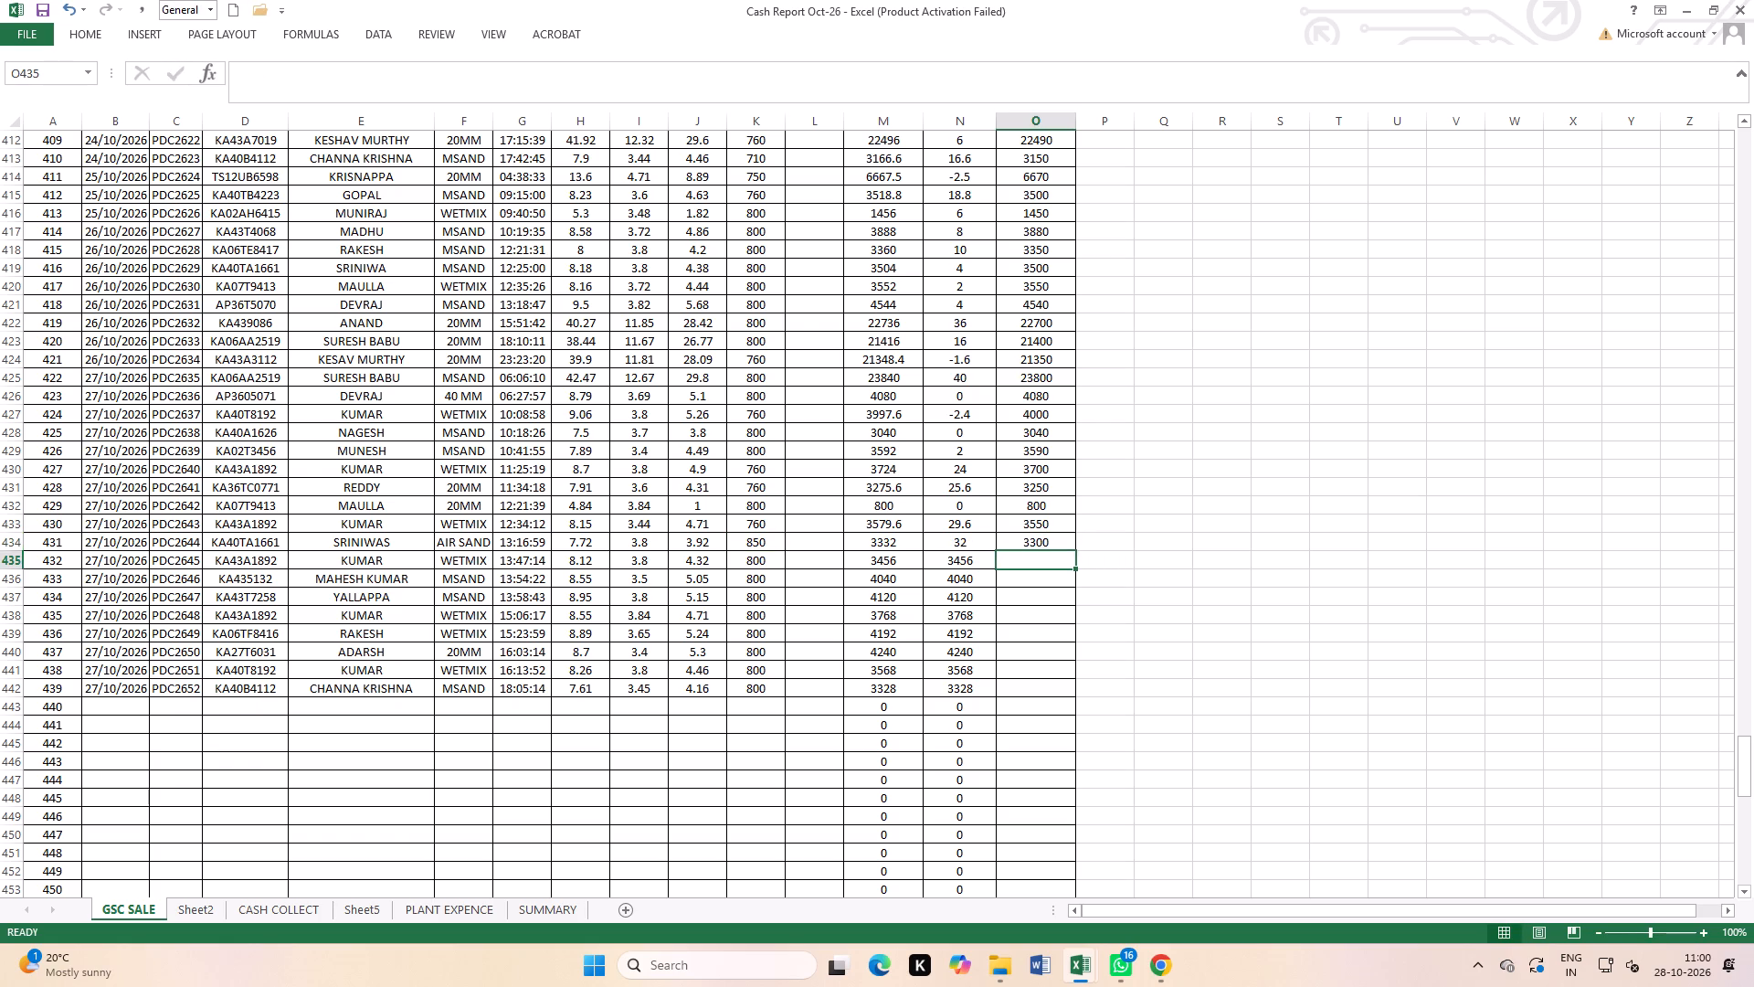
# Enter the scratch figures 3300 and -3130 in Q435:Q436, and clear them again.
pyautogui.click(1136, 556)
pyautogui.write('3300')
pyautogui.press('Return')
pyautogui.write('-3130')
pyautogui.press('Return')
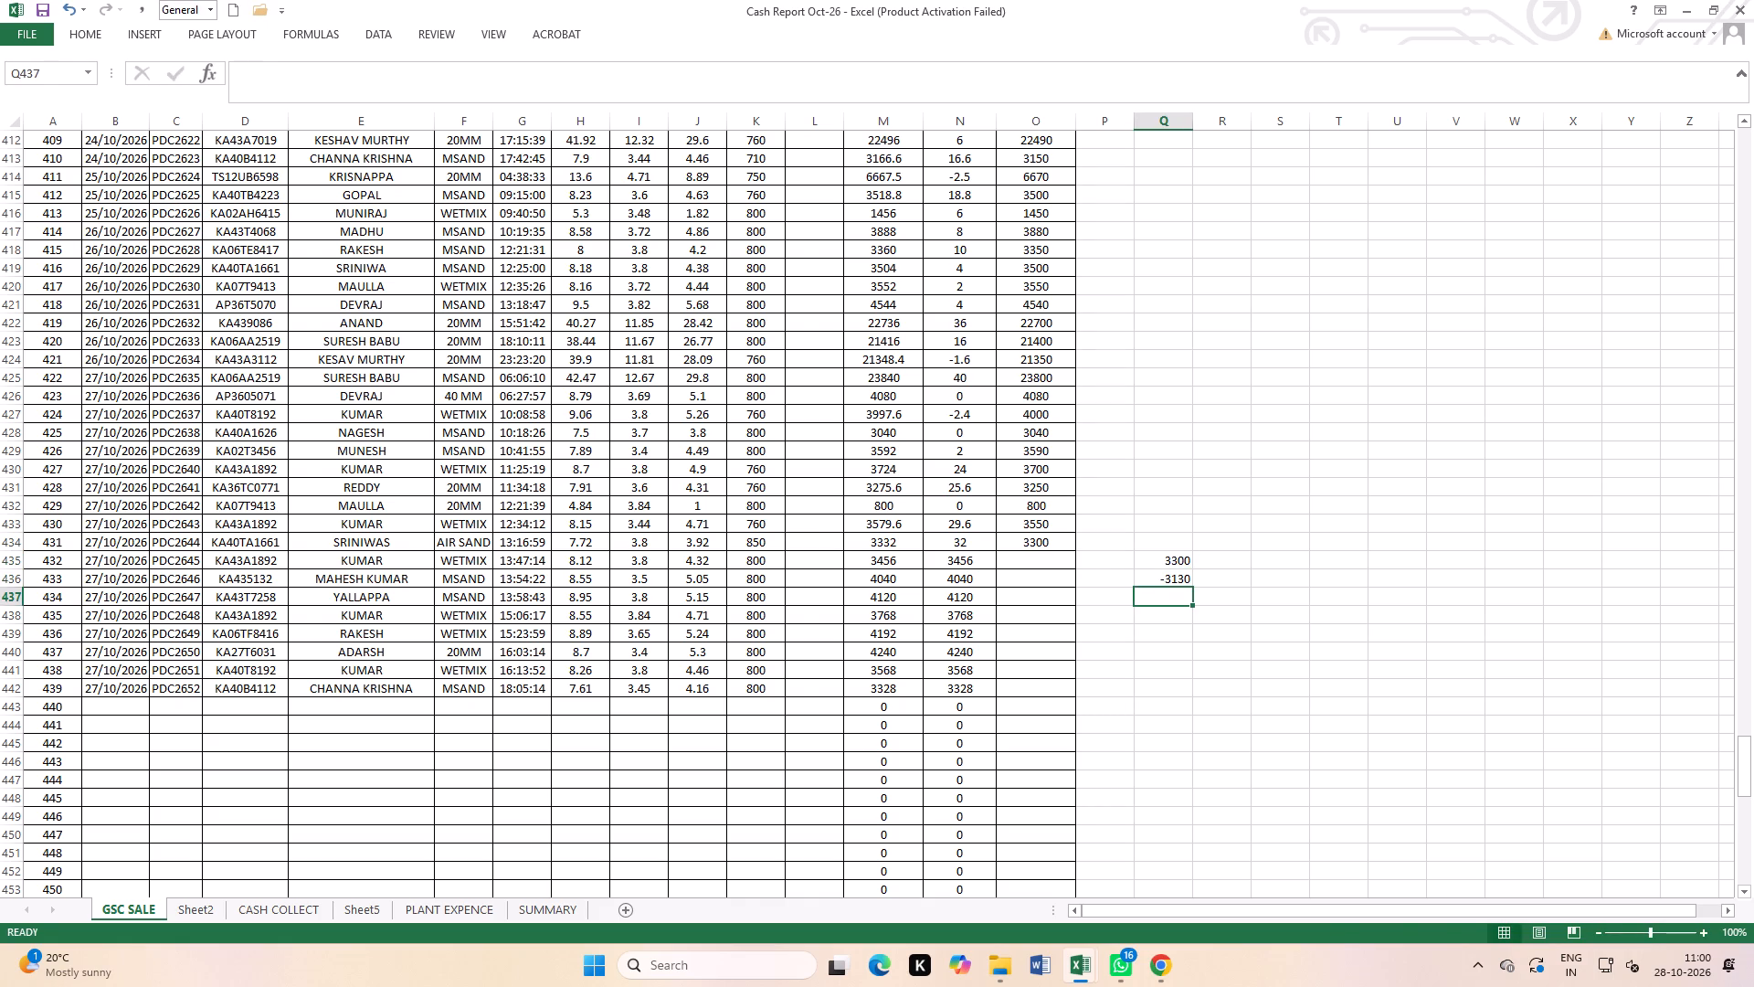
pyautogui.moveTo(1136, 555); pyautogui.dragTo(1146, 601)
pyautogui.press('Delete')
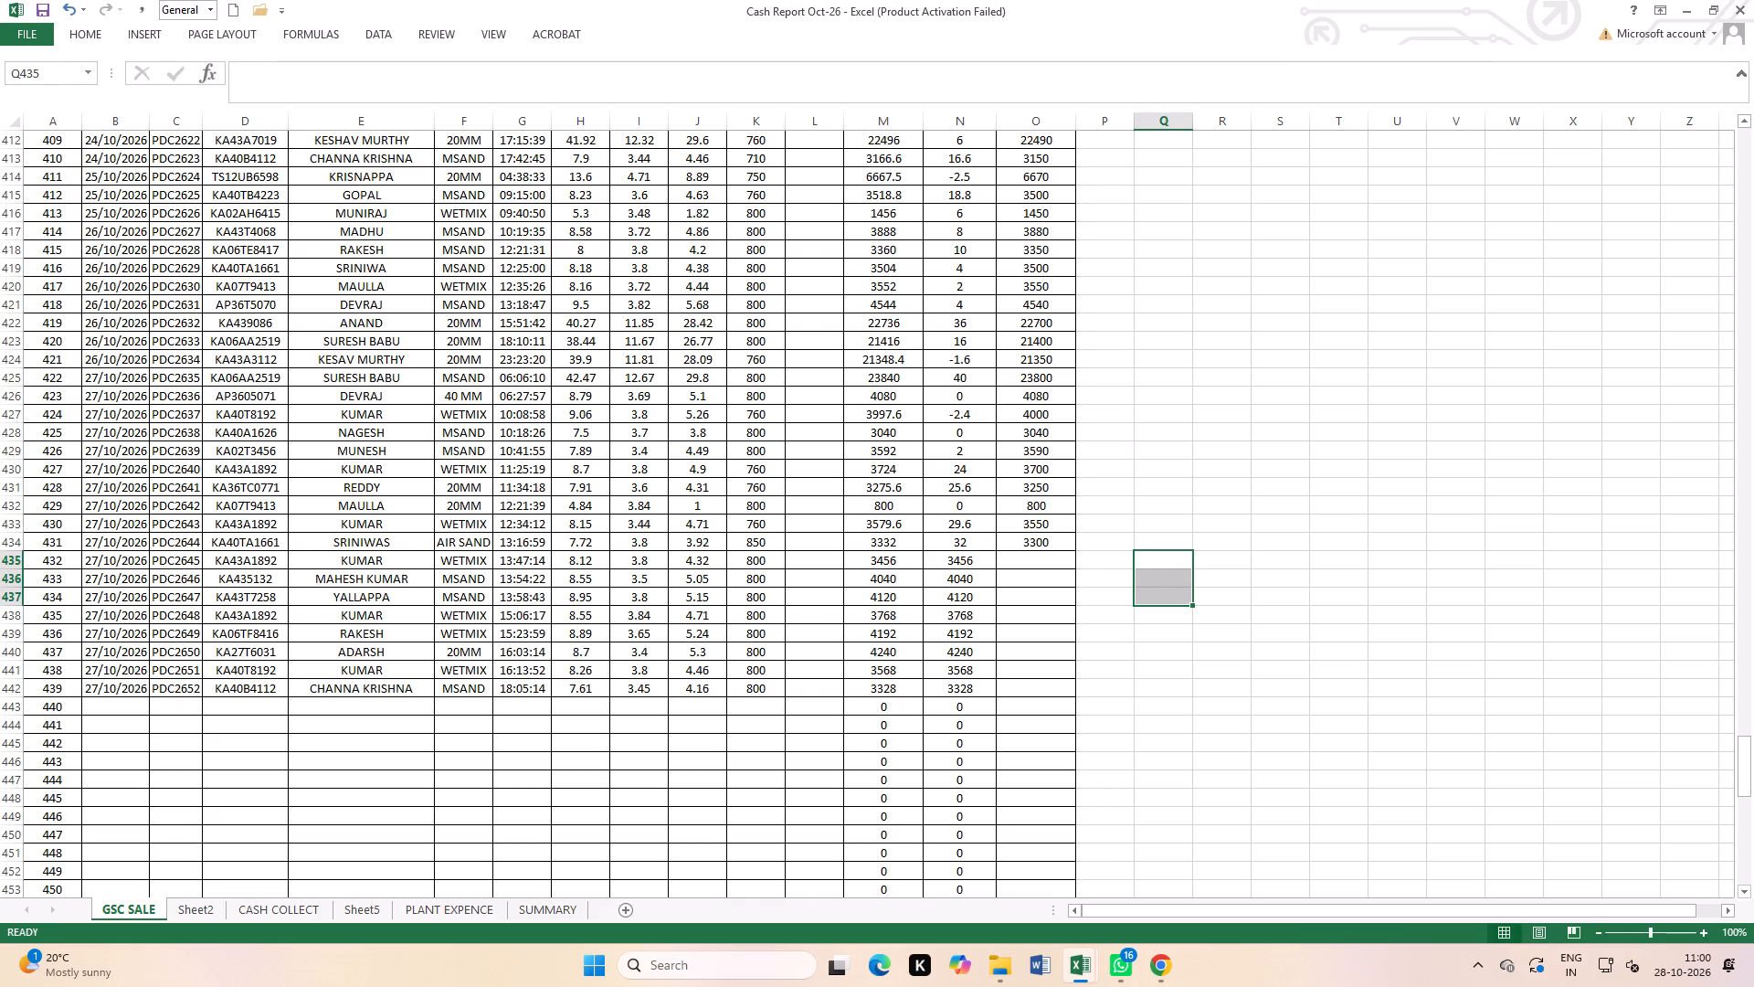
# Set the PDC2645 rate in K435 to 760 and enter 3280 as its amount in O435.
pyautogui.click(1036, 558)
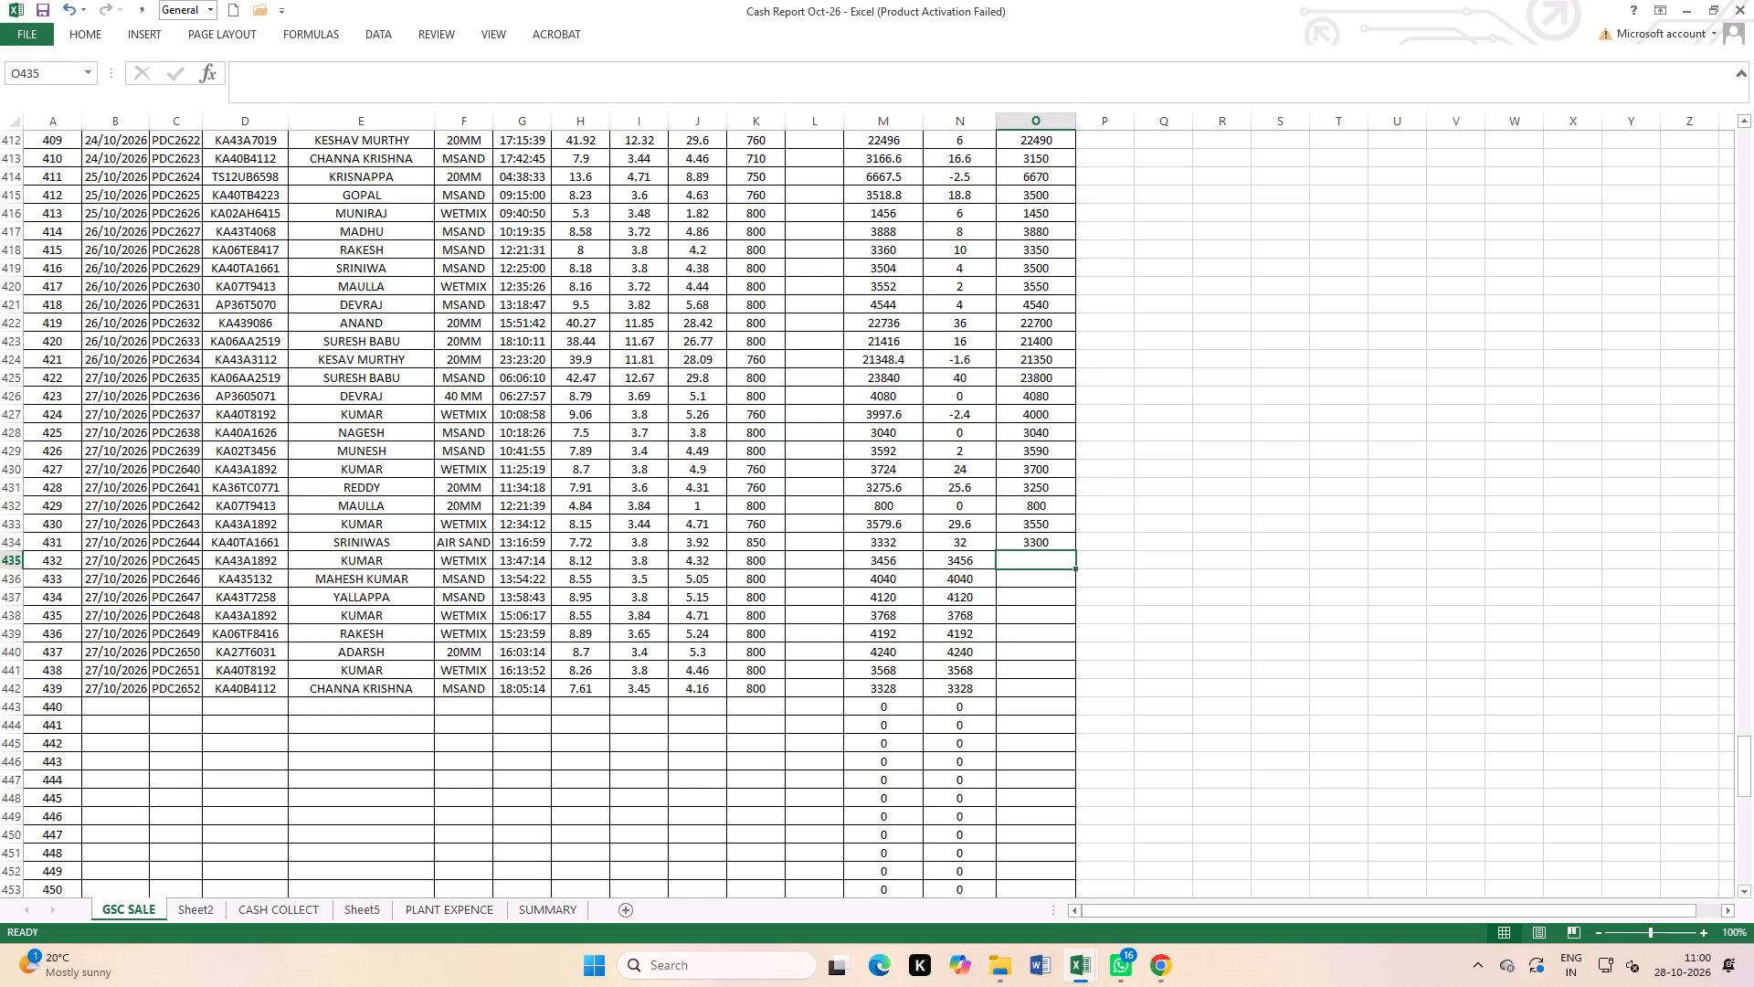
pyautogui.press('Left')
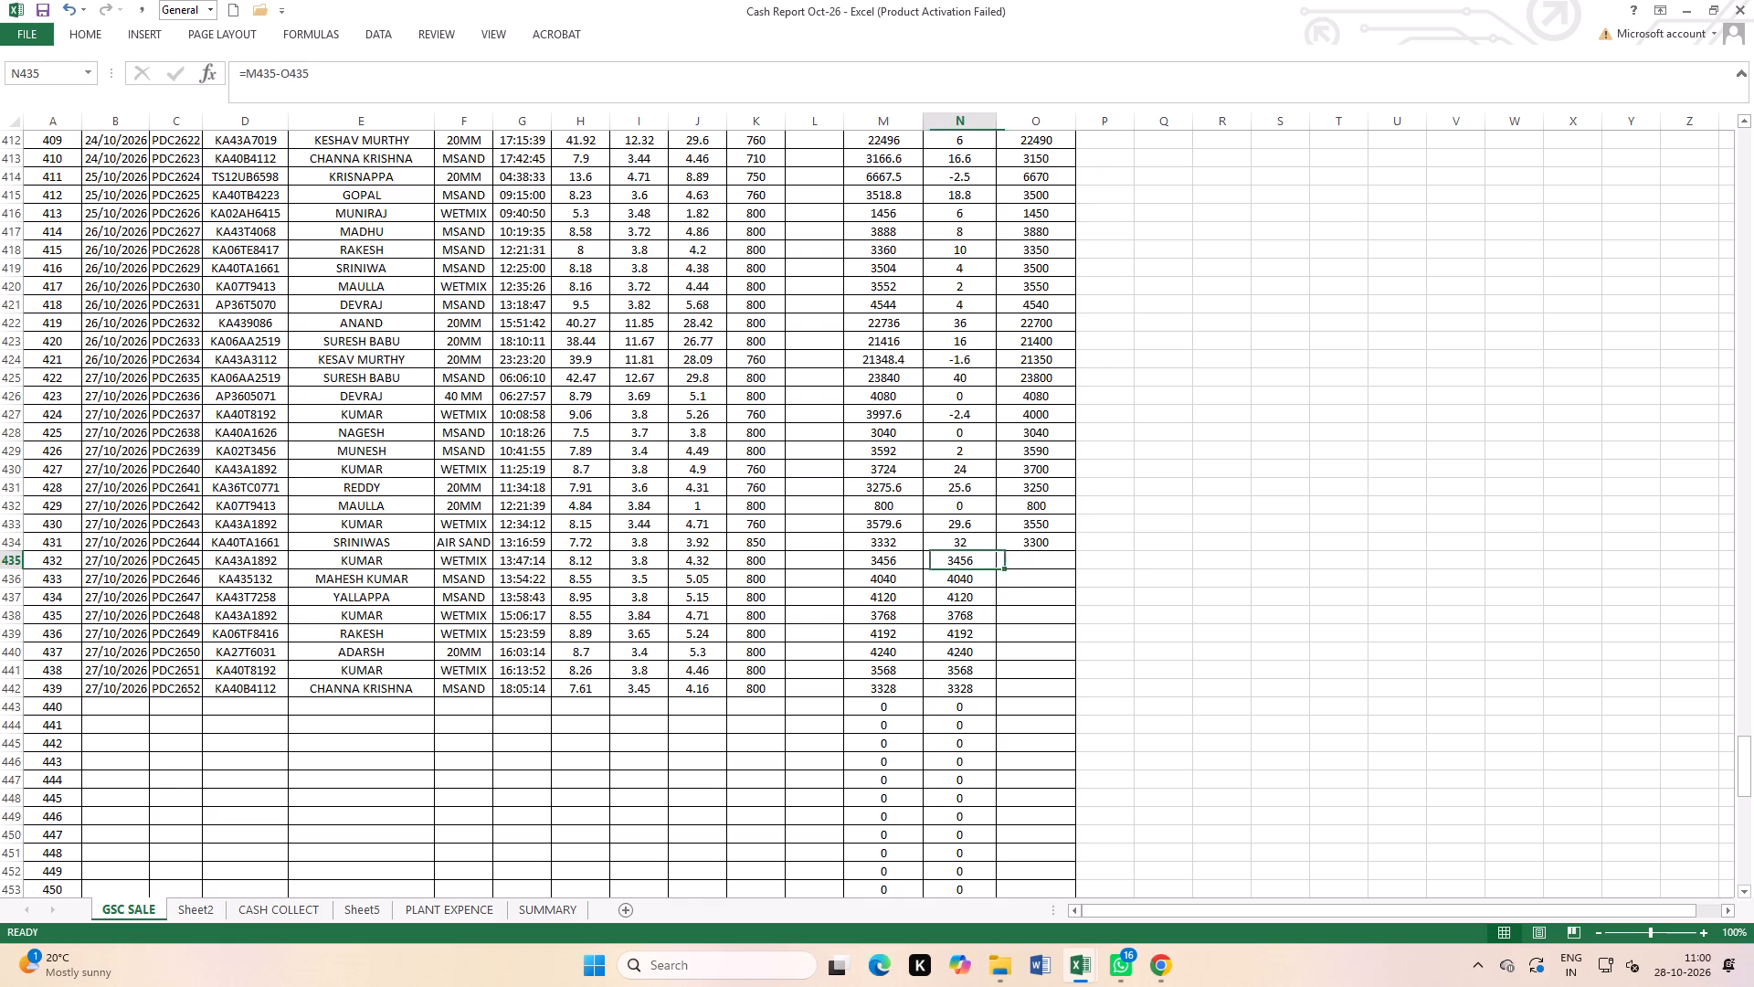
pyautogui.press('Left')
pyautogui.press('Left')
pyautogui.press('Left')
pyautogui.write('760')
pyautogui.press('Right')
pyautogui.press('Right')
pyautogui.press('Right')
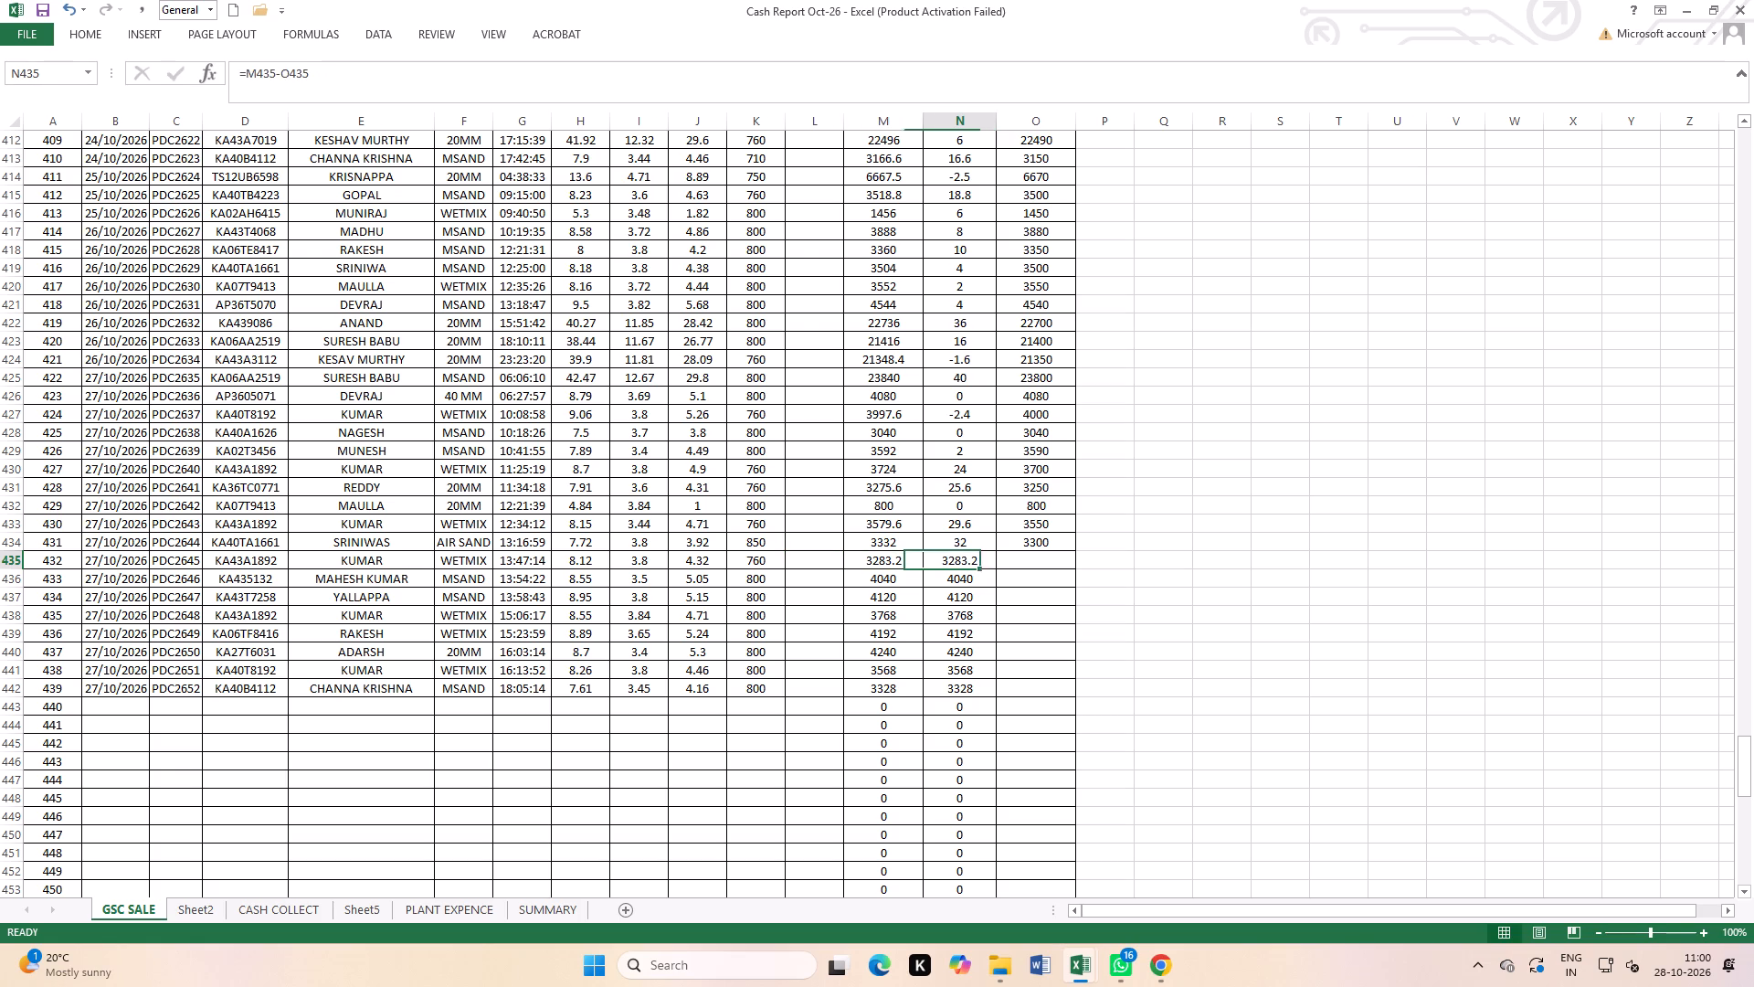
pyautogui.press('Right')
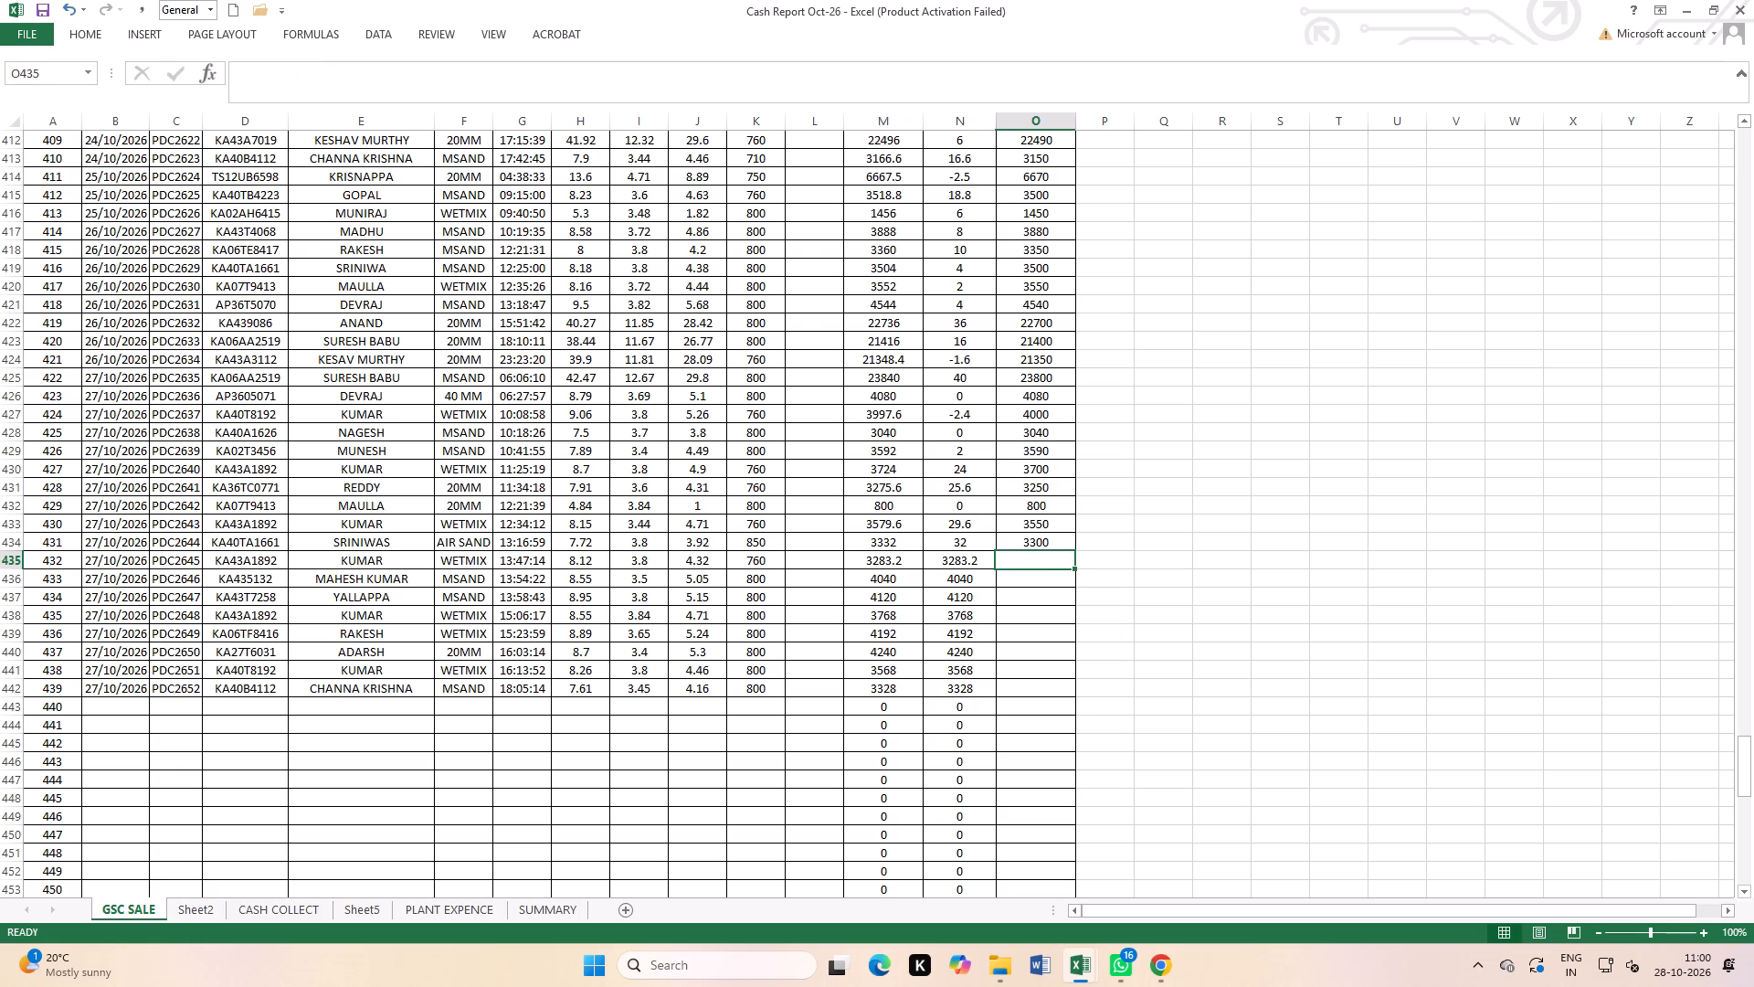
pyautogui.write('3280')
pyautogui.press('Return')
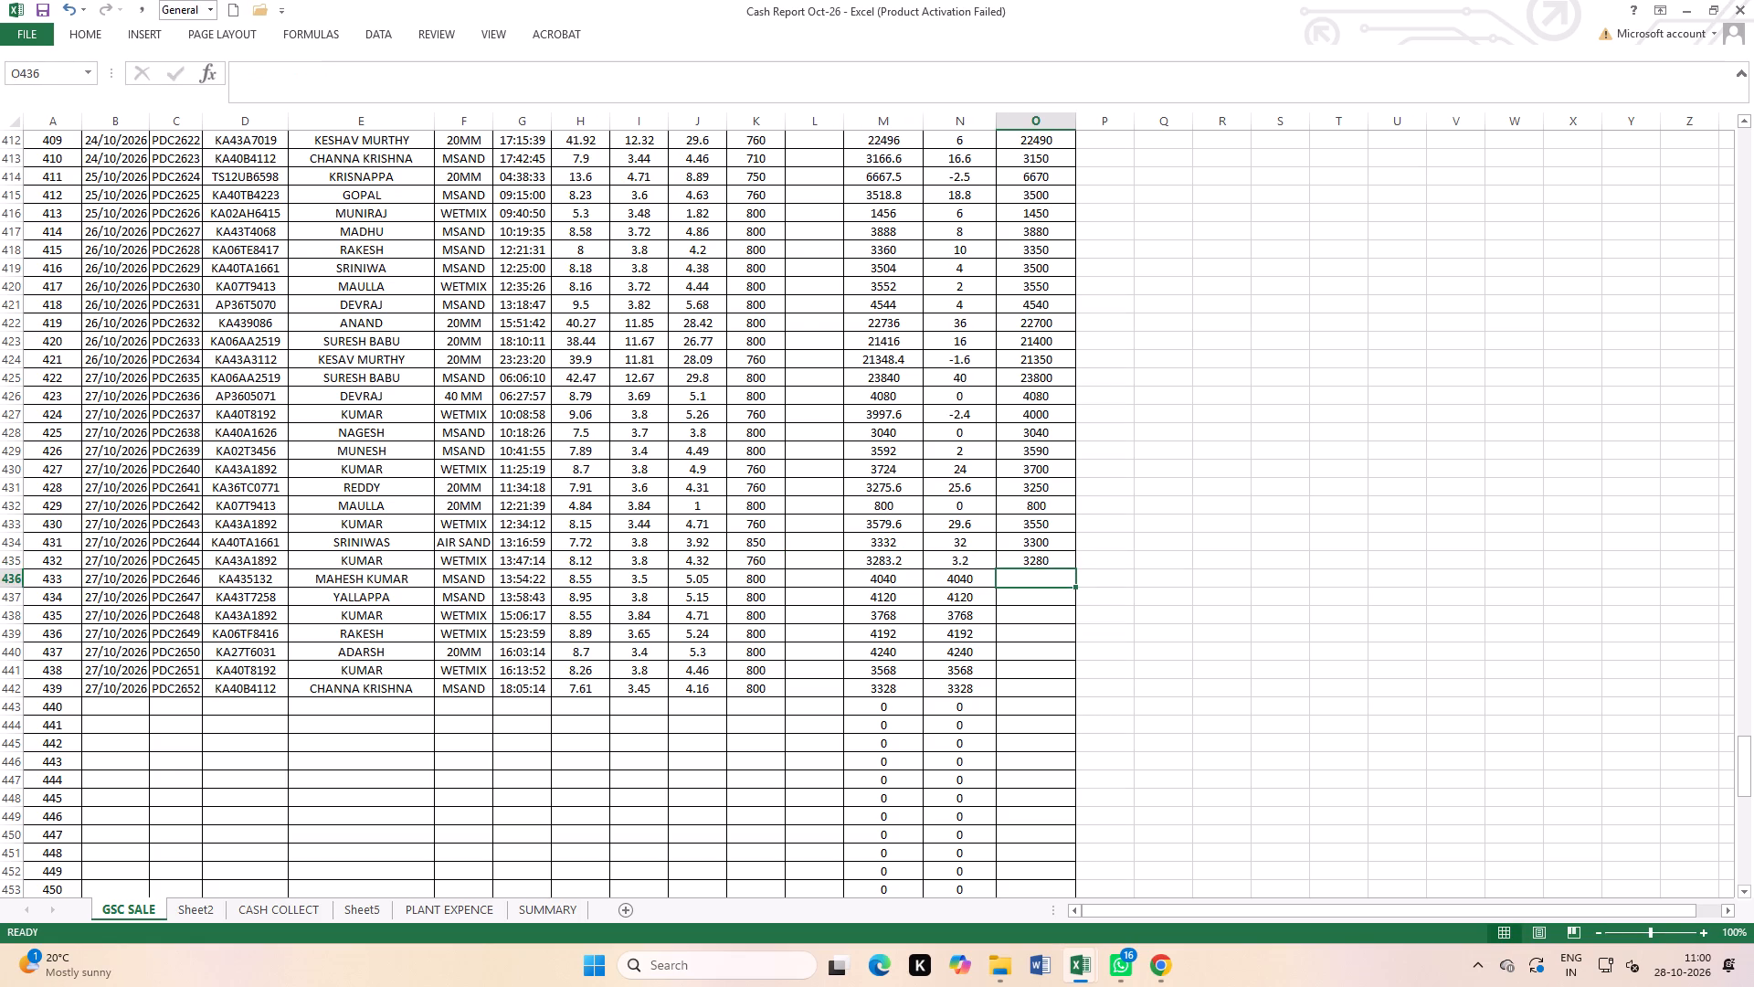
# Enter the amounts 4040 for PDC2646 in O436 and 4100 for PDC2647 in O437.
pyautogui.write('4040')
pyautogui.press('Return')
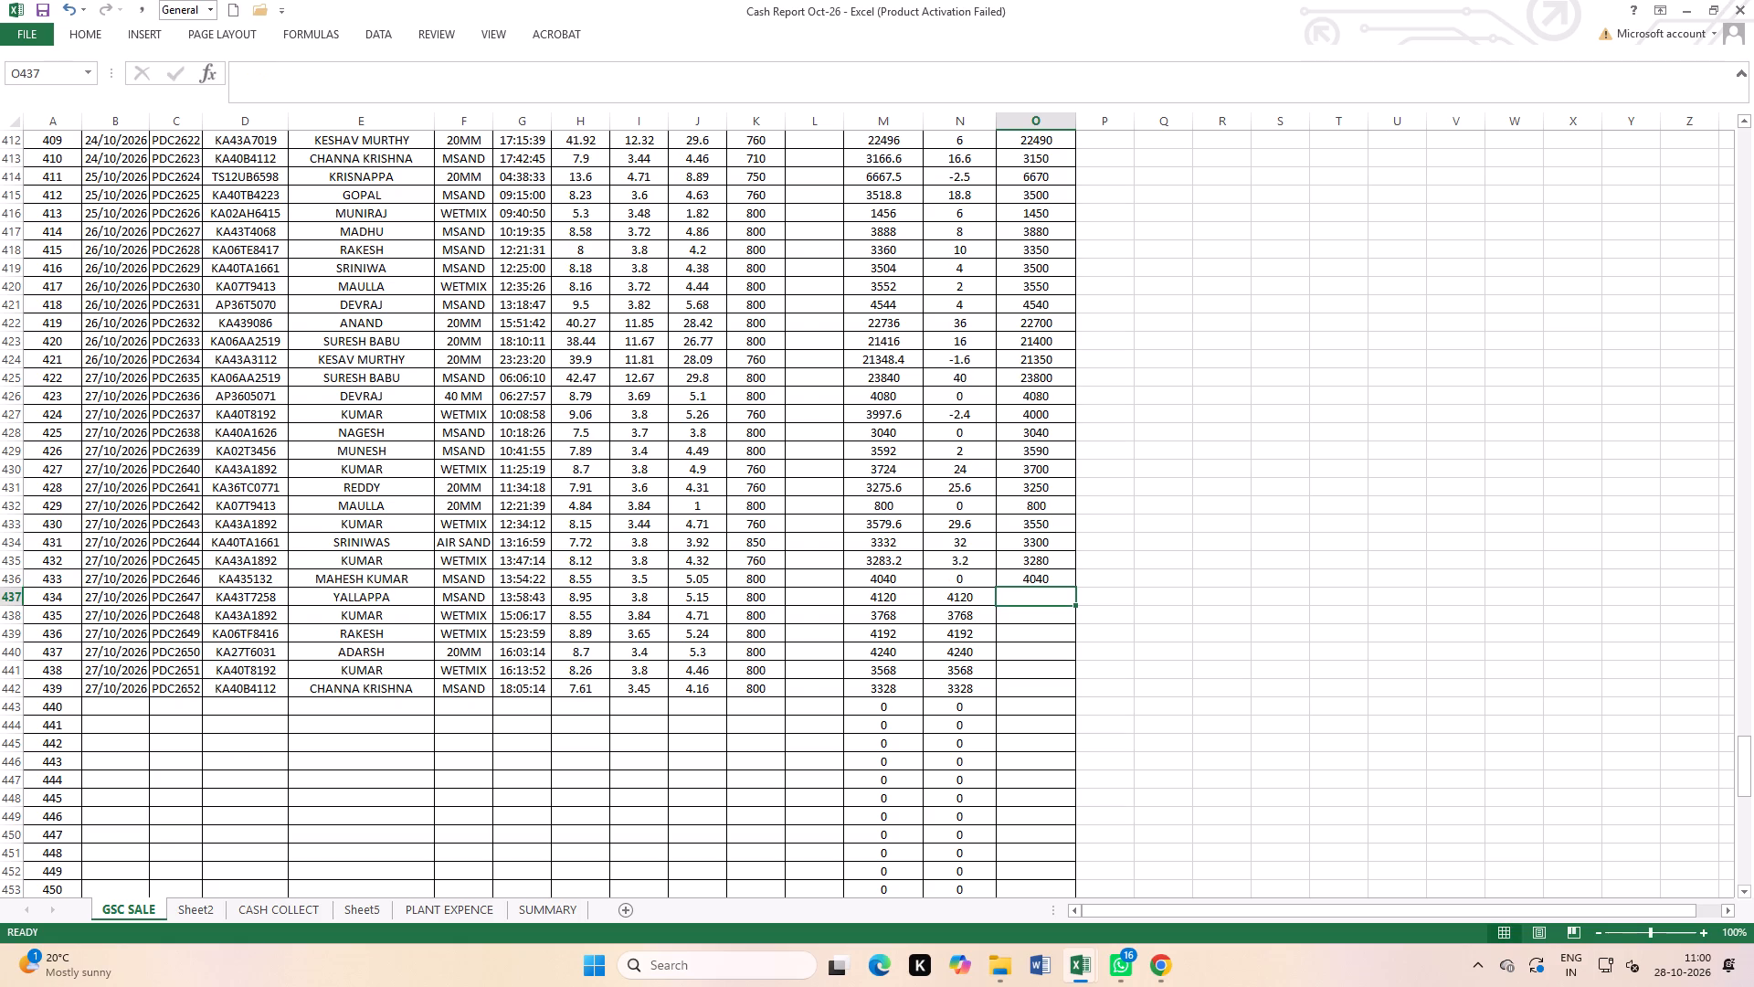
pyautogui.write('4100')
pyautogui.press('Return')
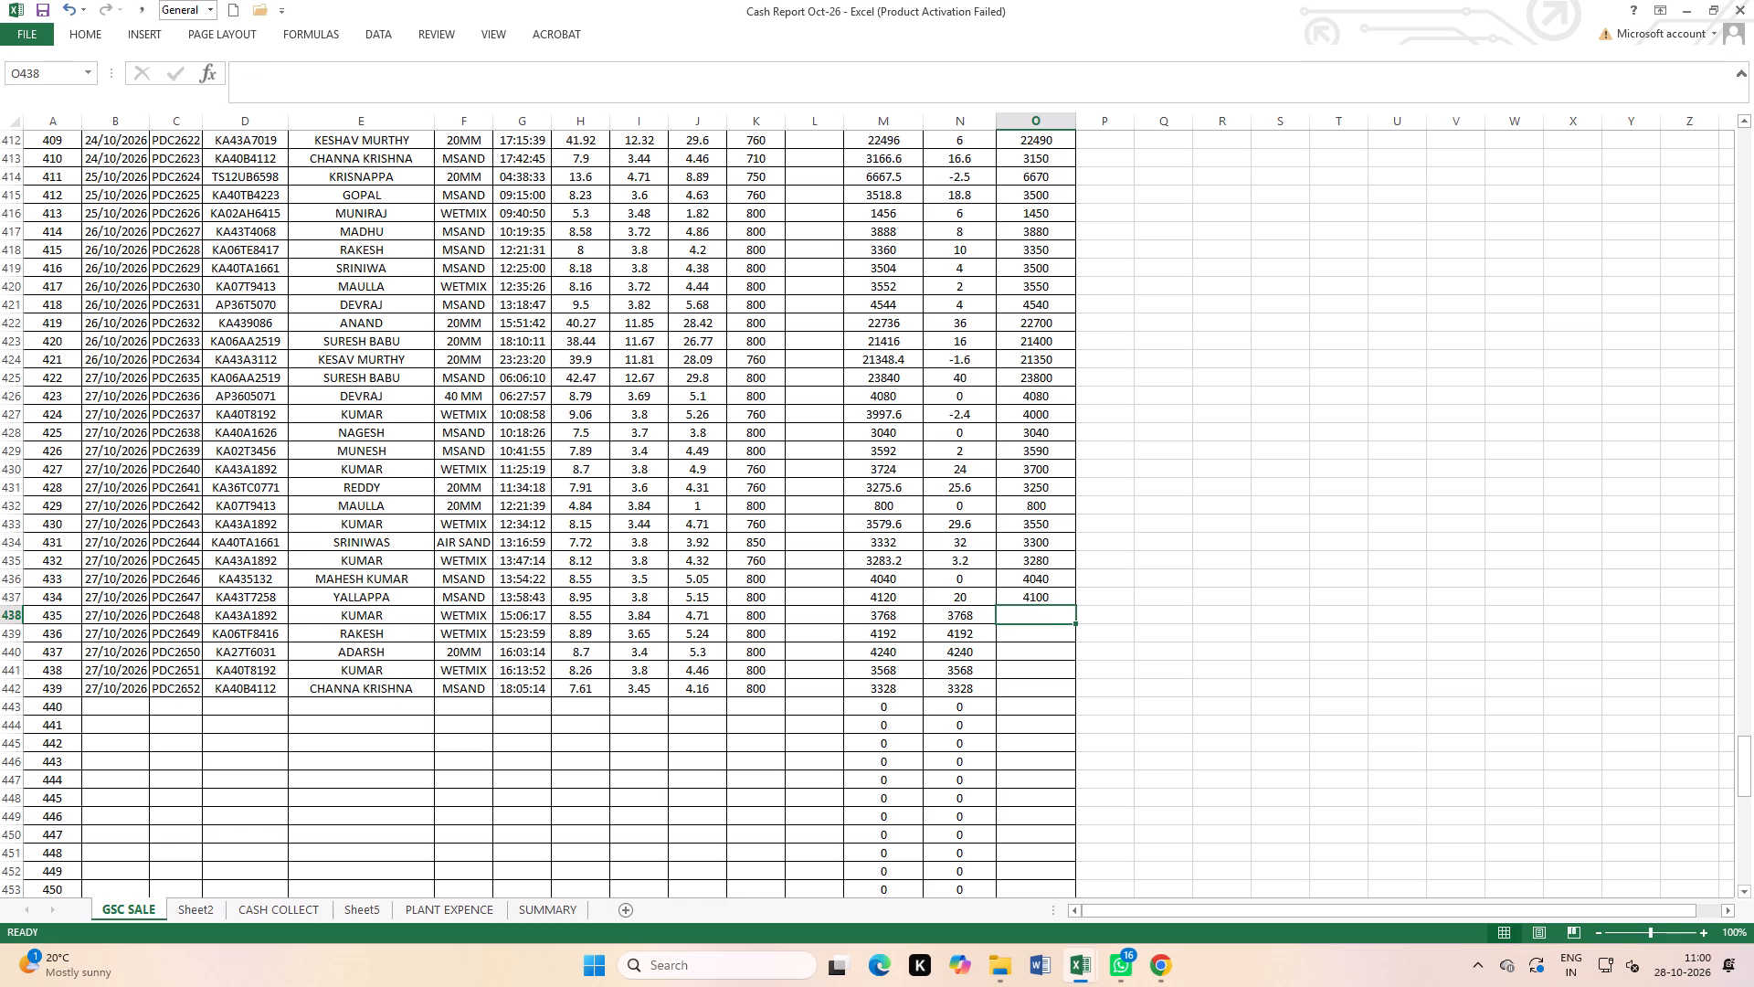
# Set the PDC2648 rate in K438 to 760 and enter 3550 as its amount in O438.
pyautogui.press('Left')
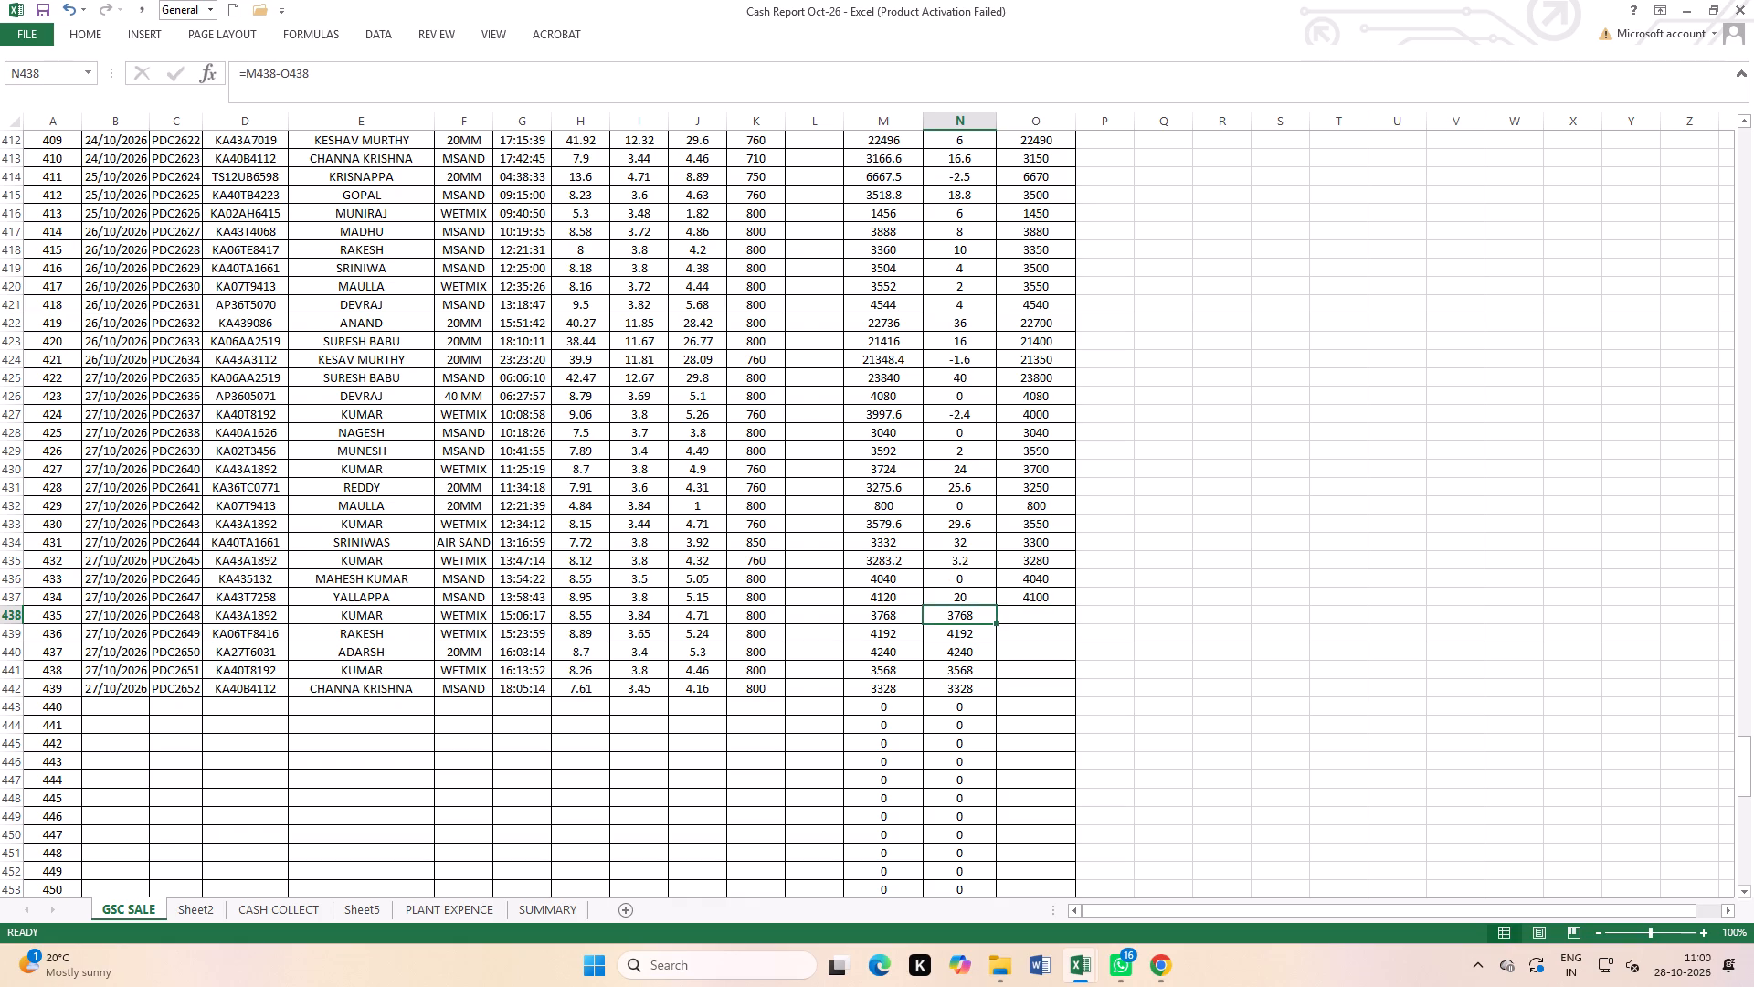
pyautogui.press('Left')
pyautogui.press('Left')
pyautogui.press('Left')
pyautogui.press('Left')
pyautogui.press('Left')
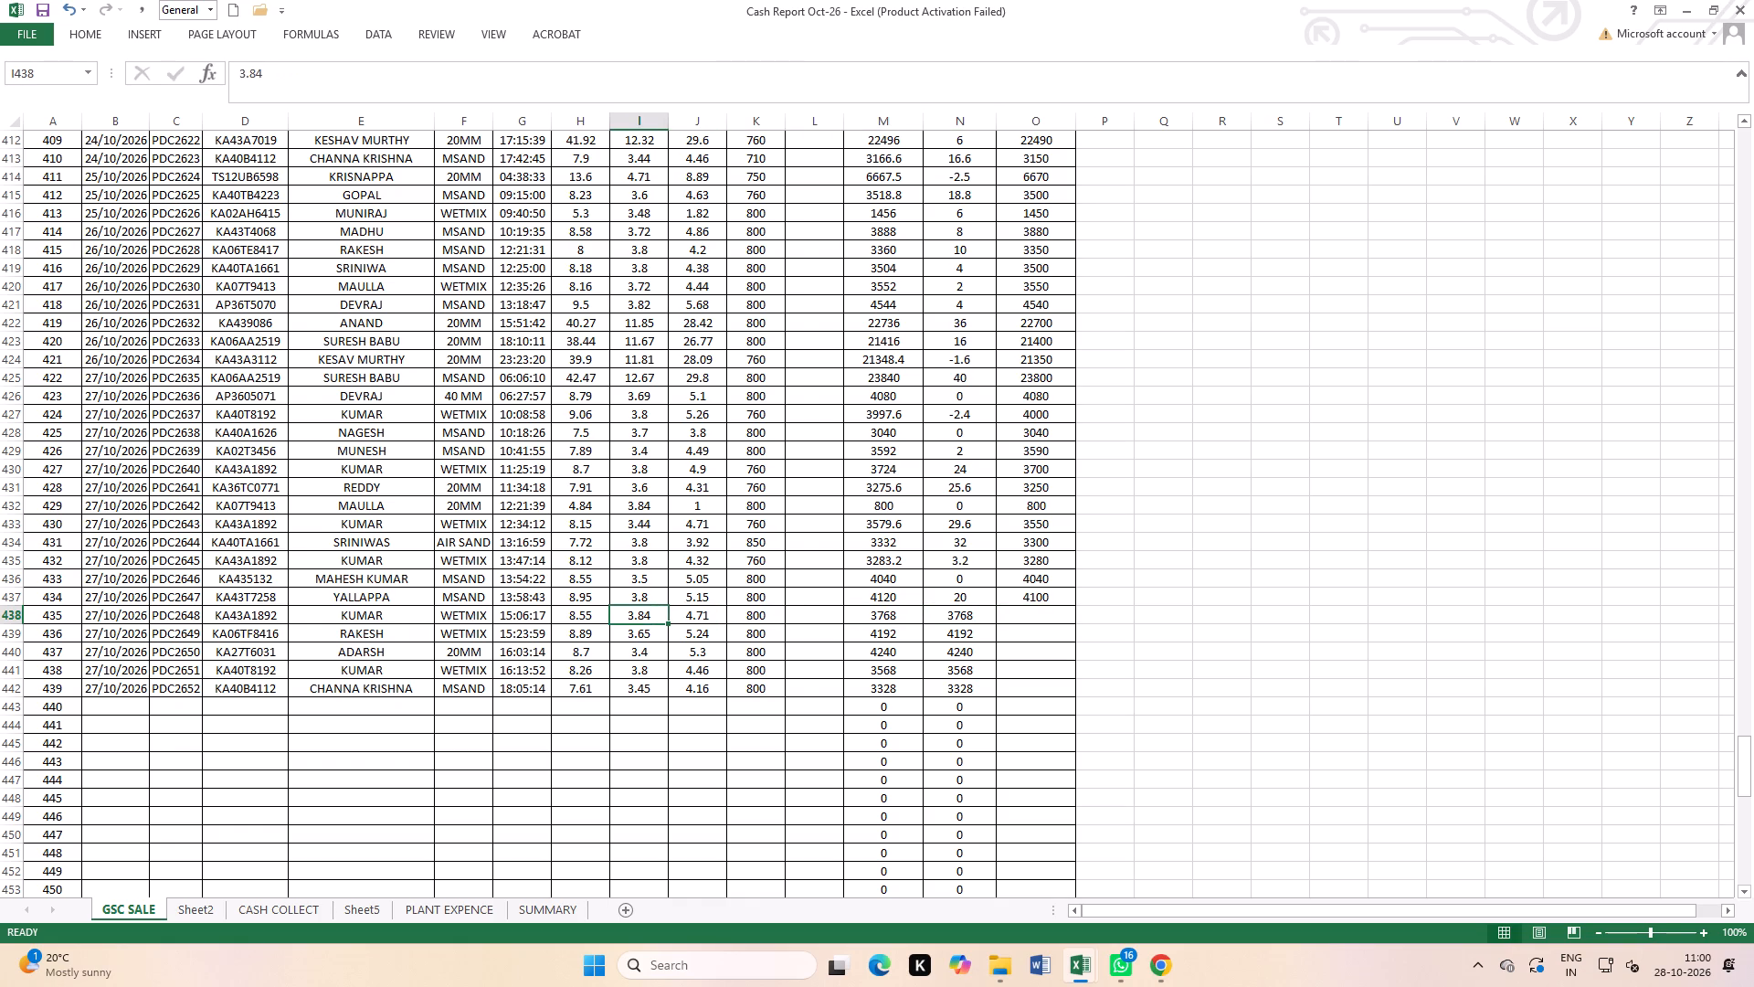
pyautogui.press('Right')
pyautogui.press('Right')
pyautogui.write('760')
pyautogui.press('Right')
pyautogui.press('Right')
pyautogui.press('Right')
pyautogui.press('Right')
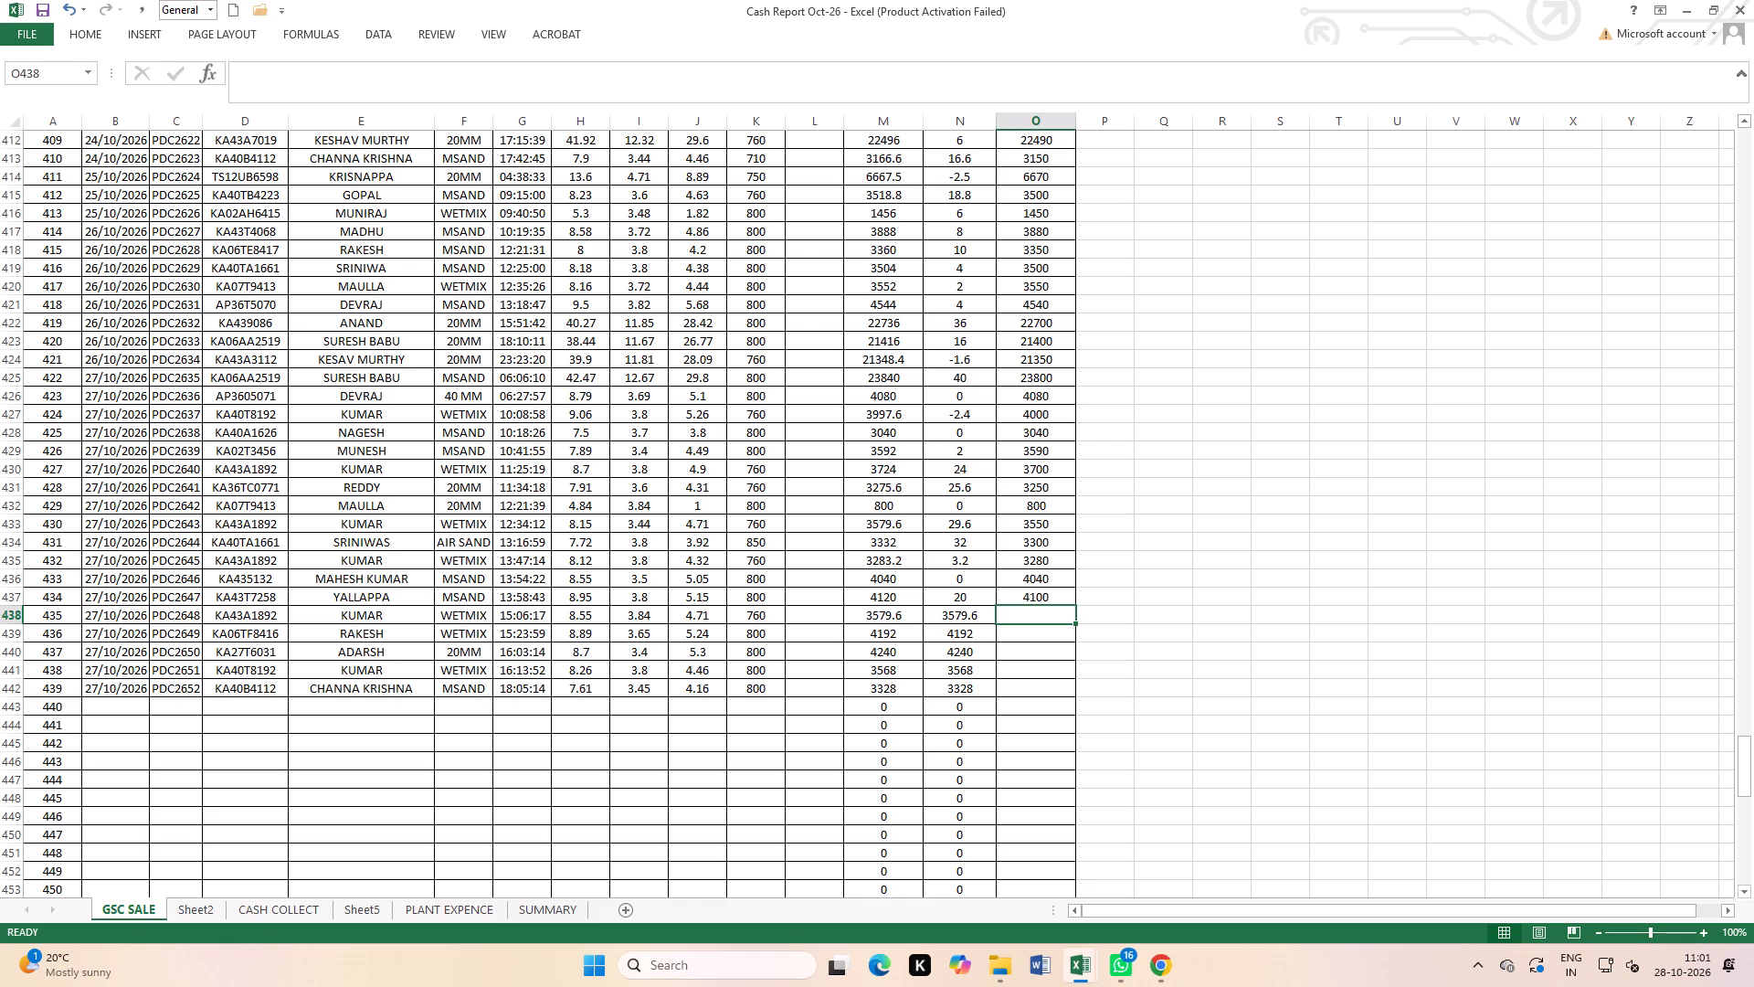
pyautogui.write('3550')
pyautogui.press('Return')
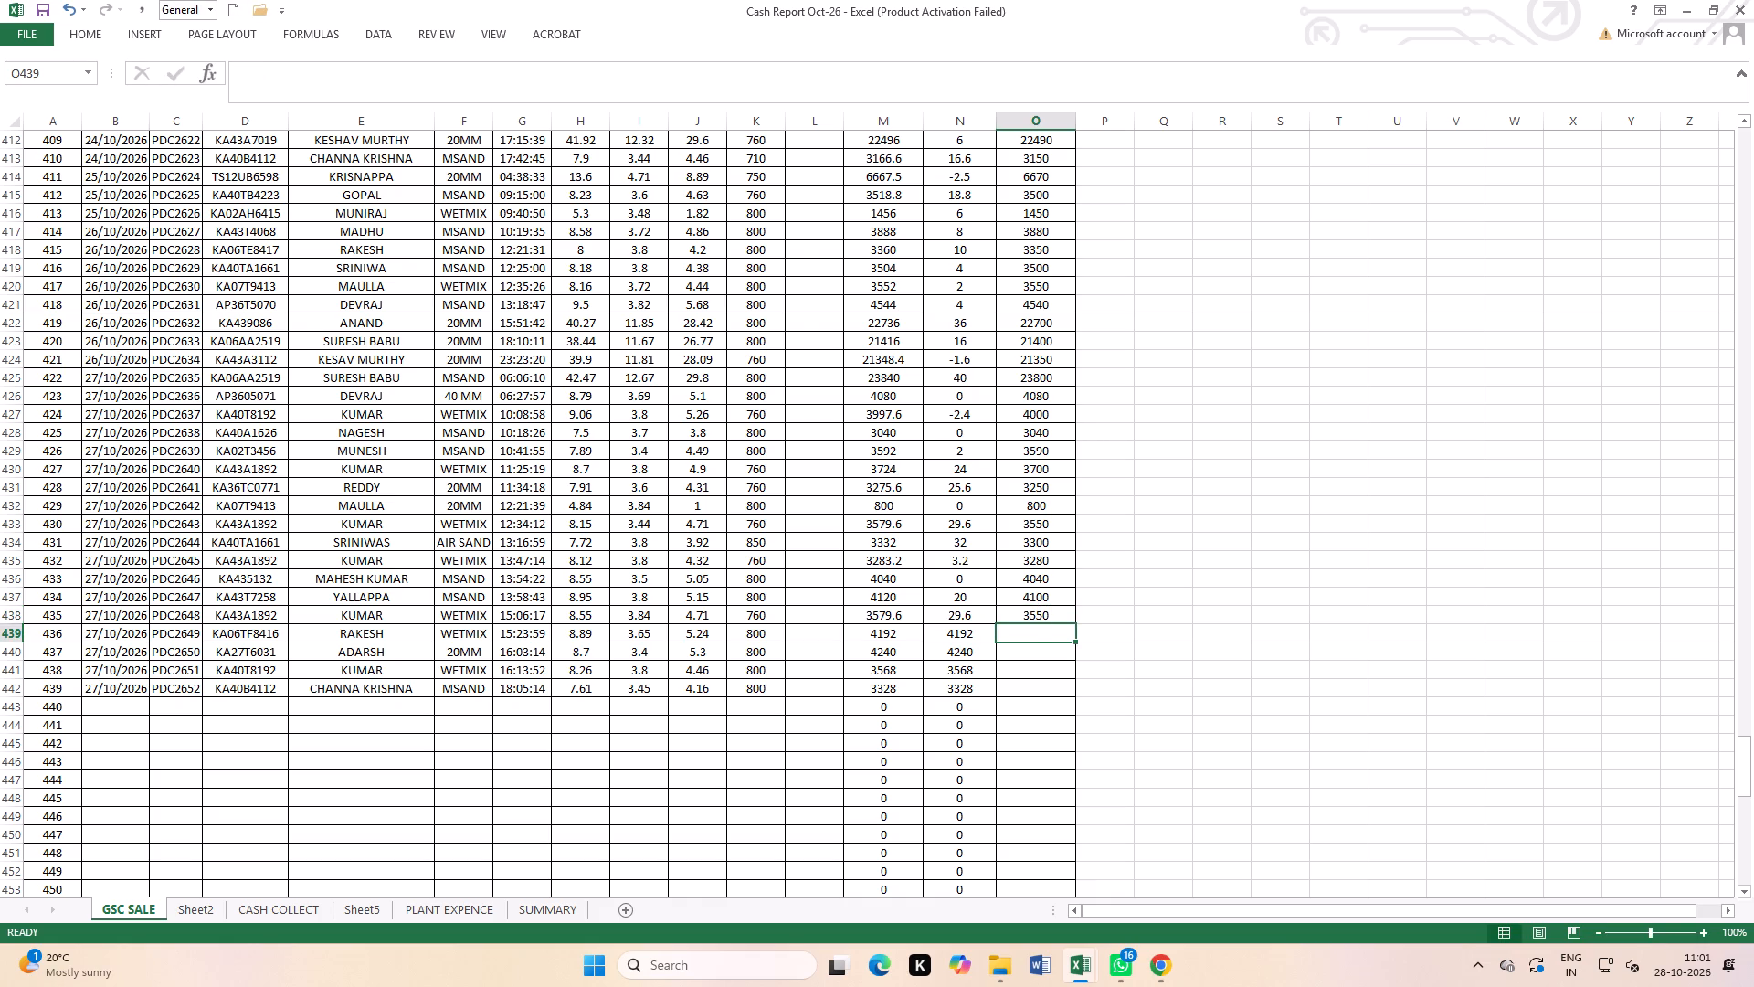
# Enter the amounts 4190 for PDC2649 in O439 and 4240 for PDC2650 in O440.
pyautogui.press('4')
pyautogui.write('190')
pyautogui.press('Return')
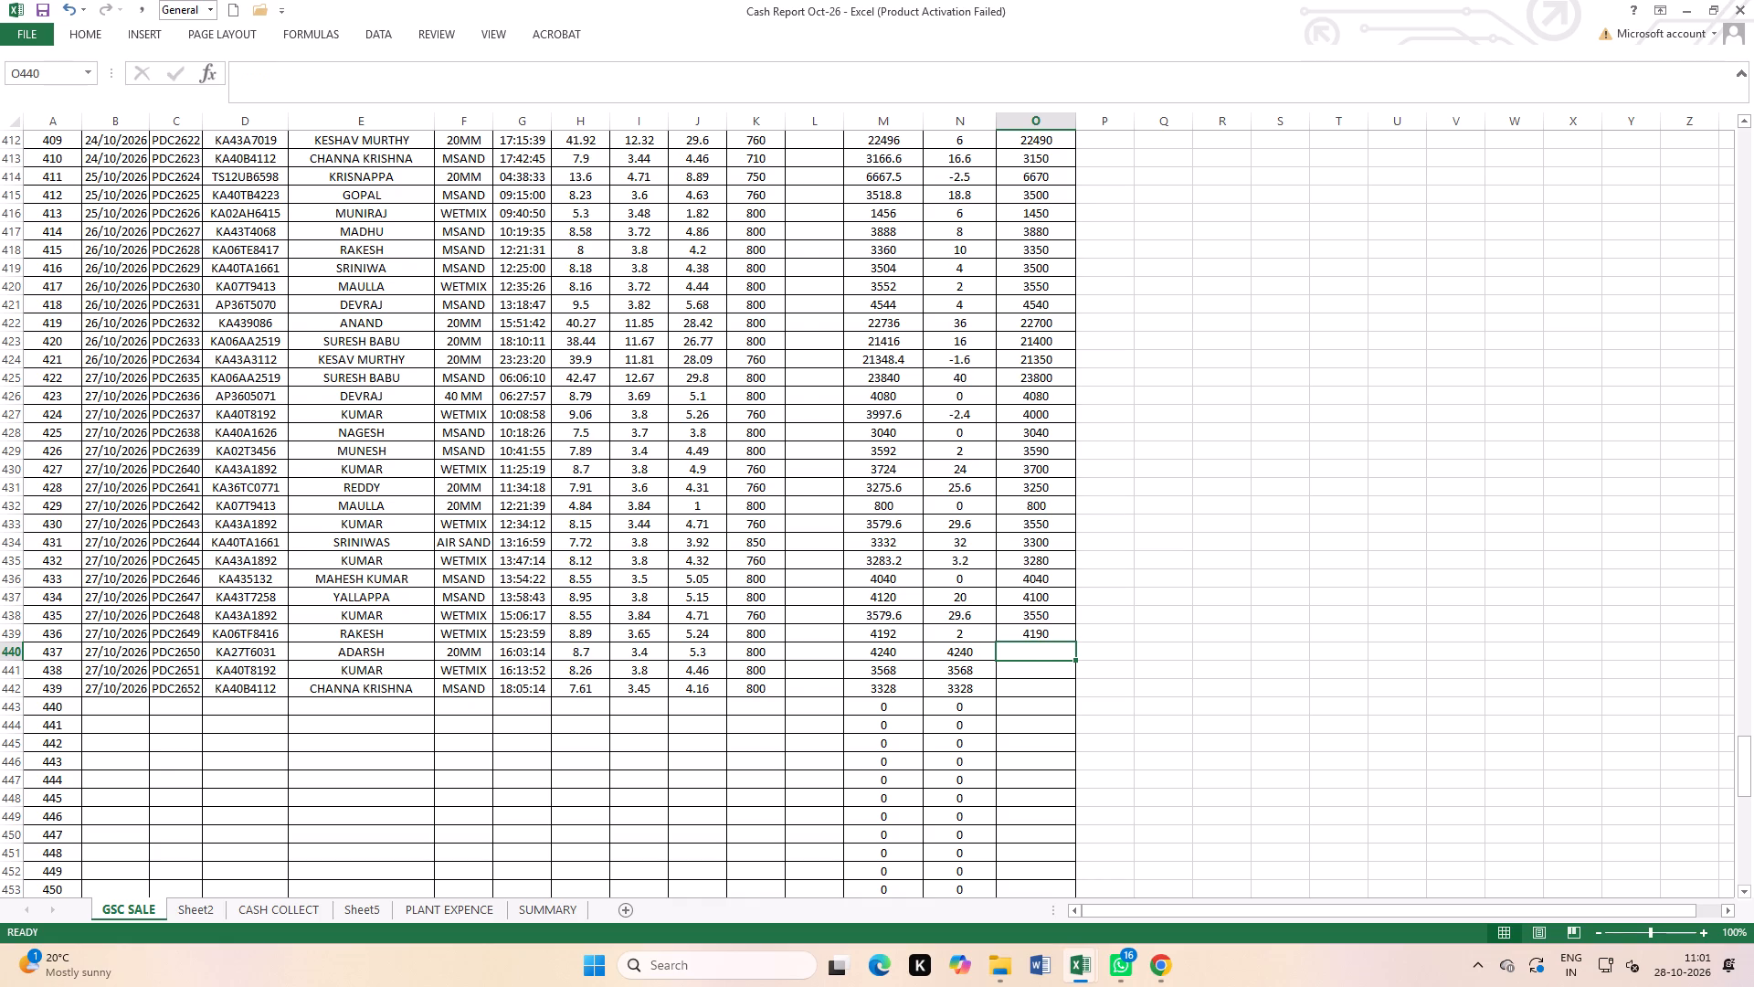
pyautogui.write('4240')
pyautogui.press('Return')
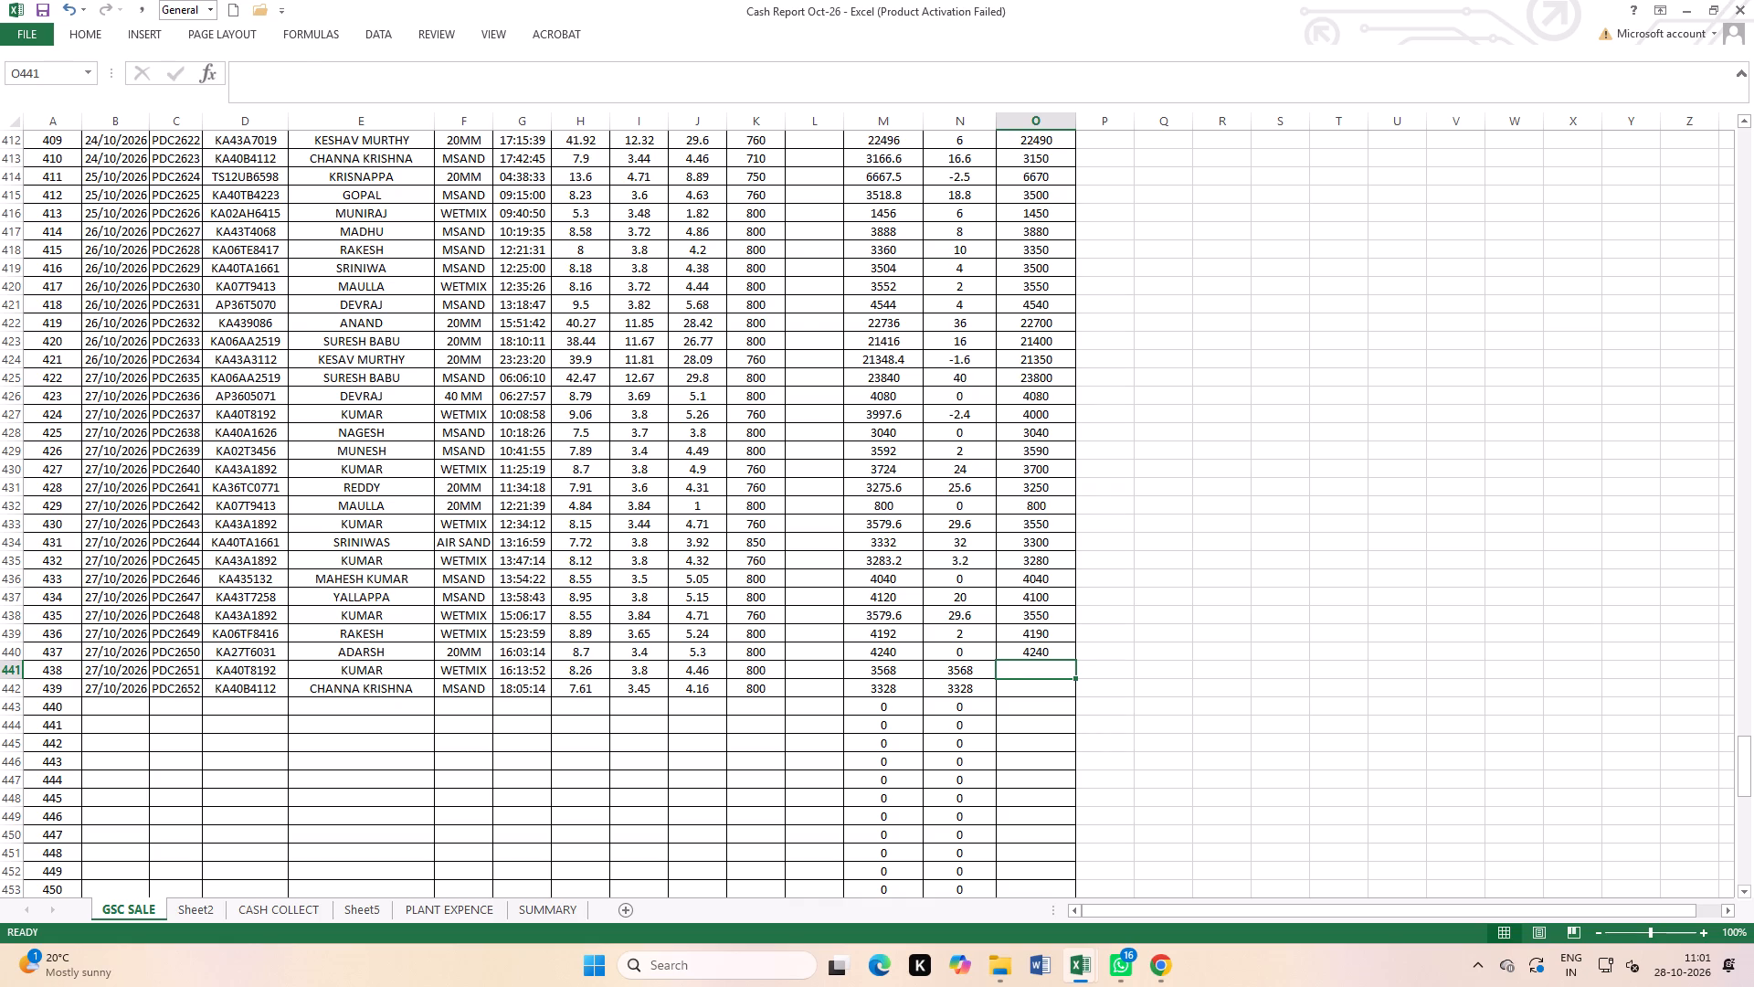
# Set the PDC2651 rate in K441 to 760, and enter the amounts 3380 in O441 and 0 in O442.
pyautogui.press('Left')
pyautogui.press('Left')
pyautogui.press('Left')
pyautogui.press('Left')
pyautogui.write('760')
pyautogui.press('Right')
pyautogui.press('Right')
pyautogui.press('Right')
pyautogui.press('Right')
pyautogui.write('3380')
pyautogui.press('Return')
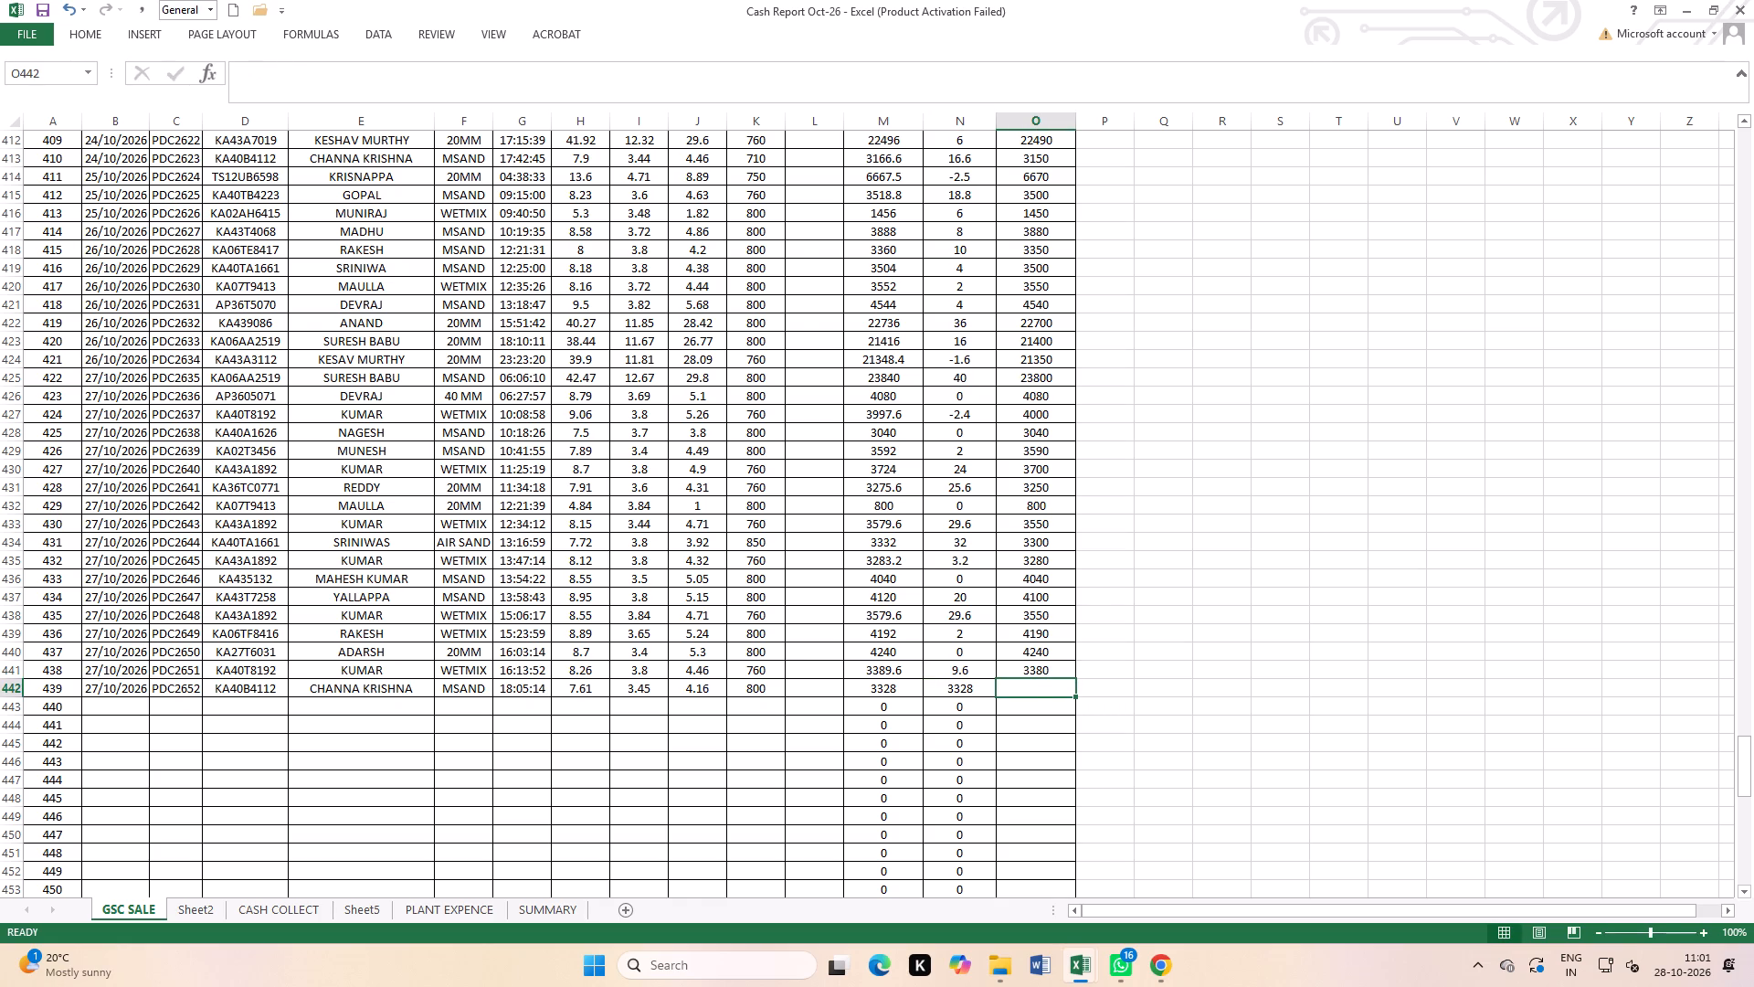
pyautogui.press('0')
pyautogui.press('Return')
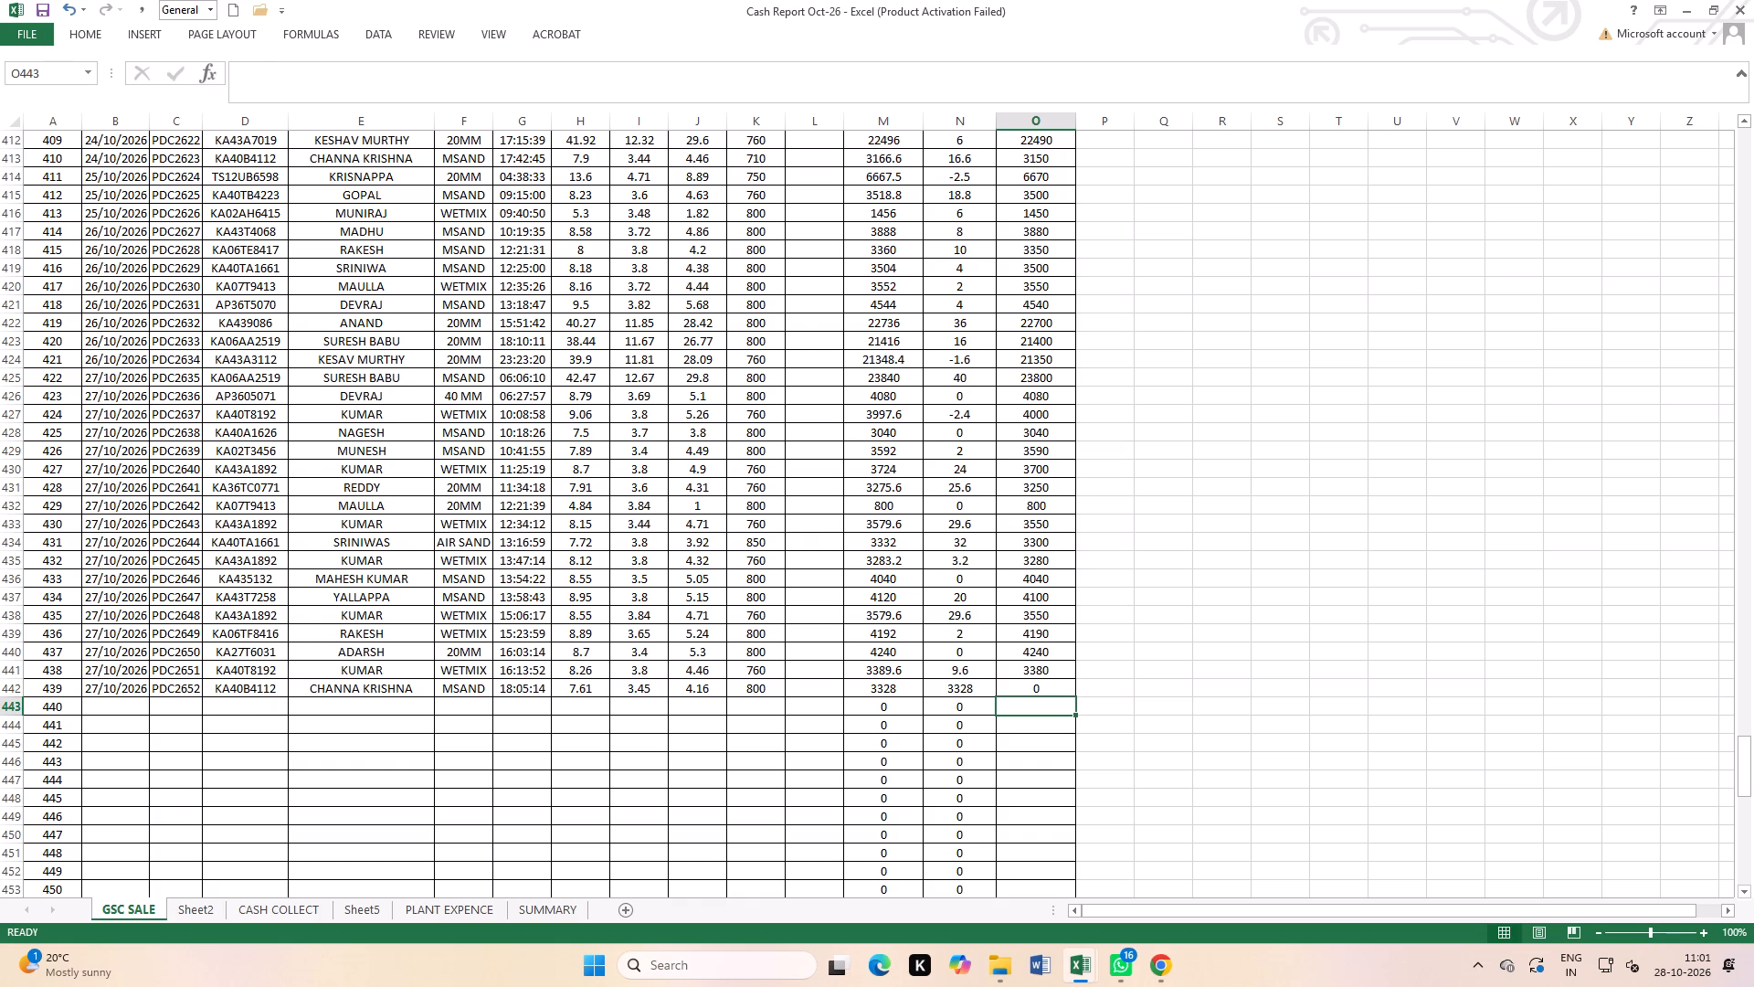
# Save the cash report workbook.
pyautogui.click(1220, 573)
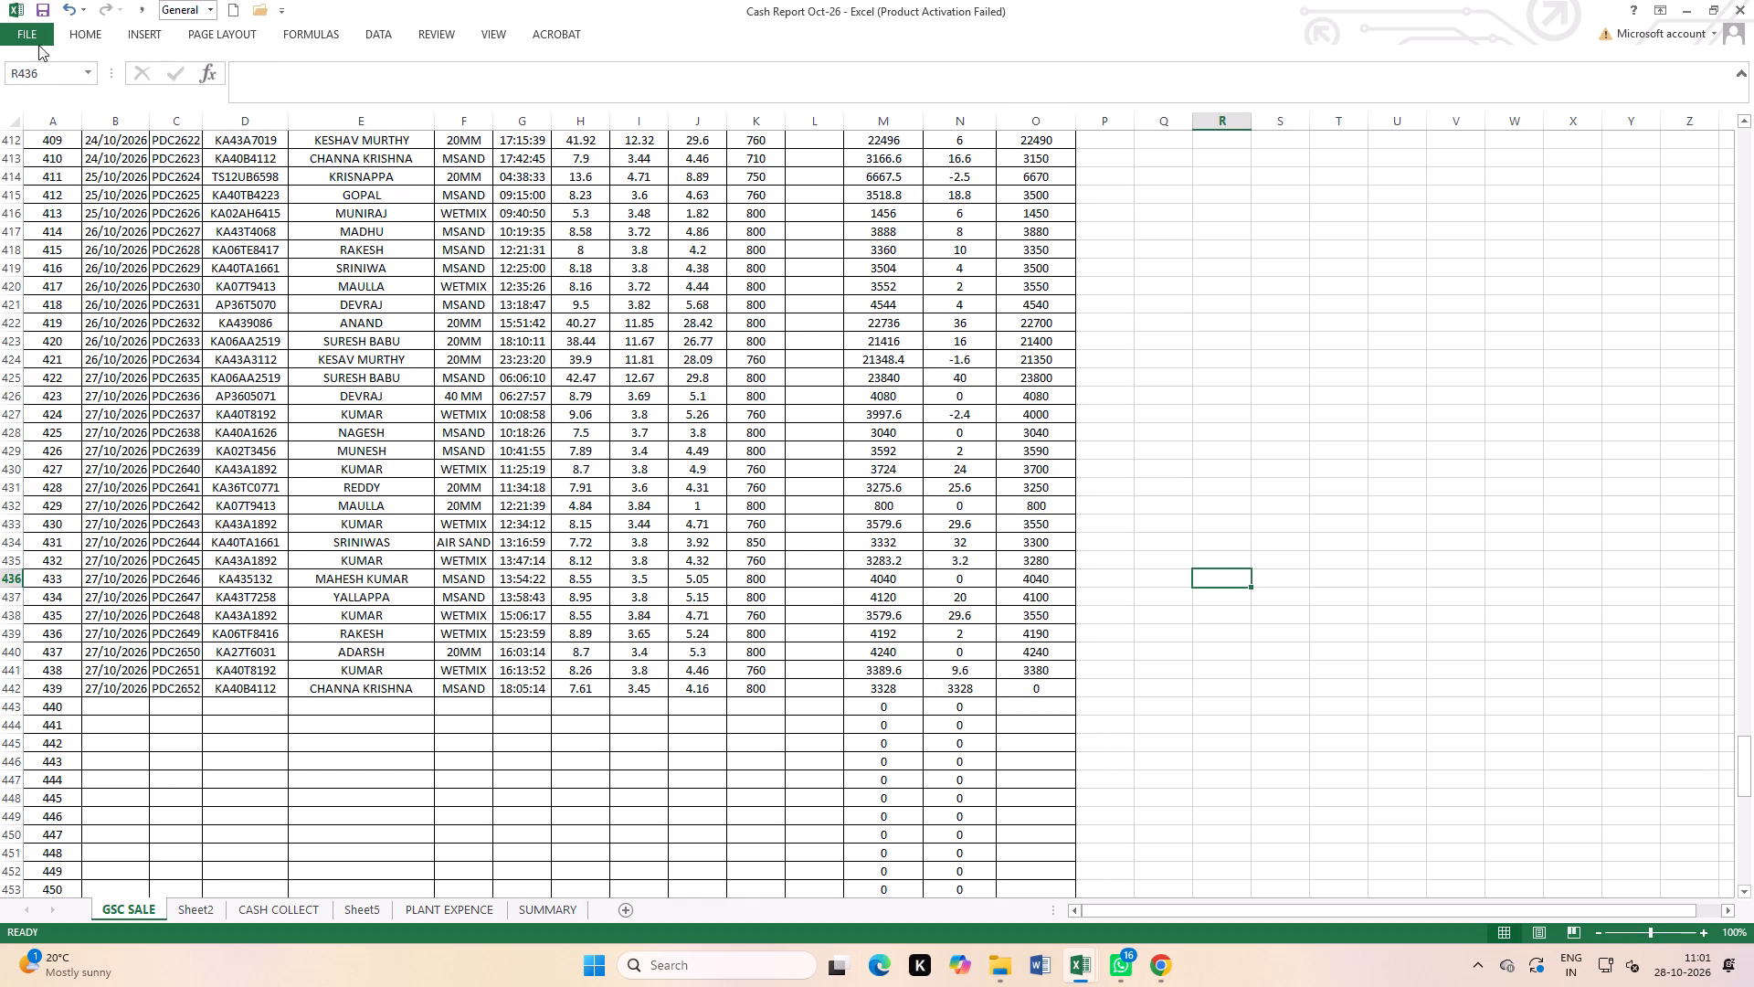
pyautogui.tripleClick(42, 7)
pyautogui.tripleClick(42, 7)
# Switch to the crusher web portal in Chrome and open the Spot Sale DC Report.
pyautogui.click(1162, 967)
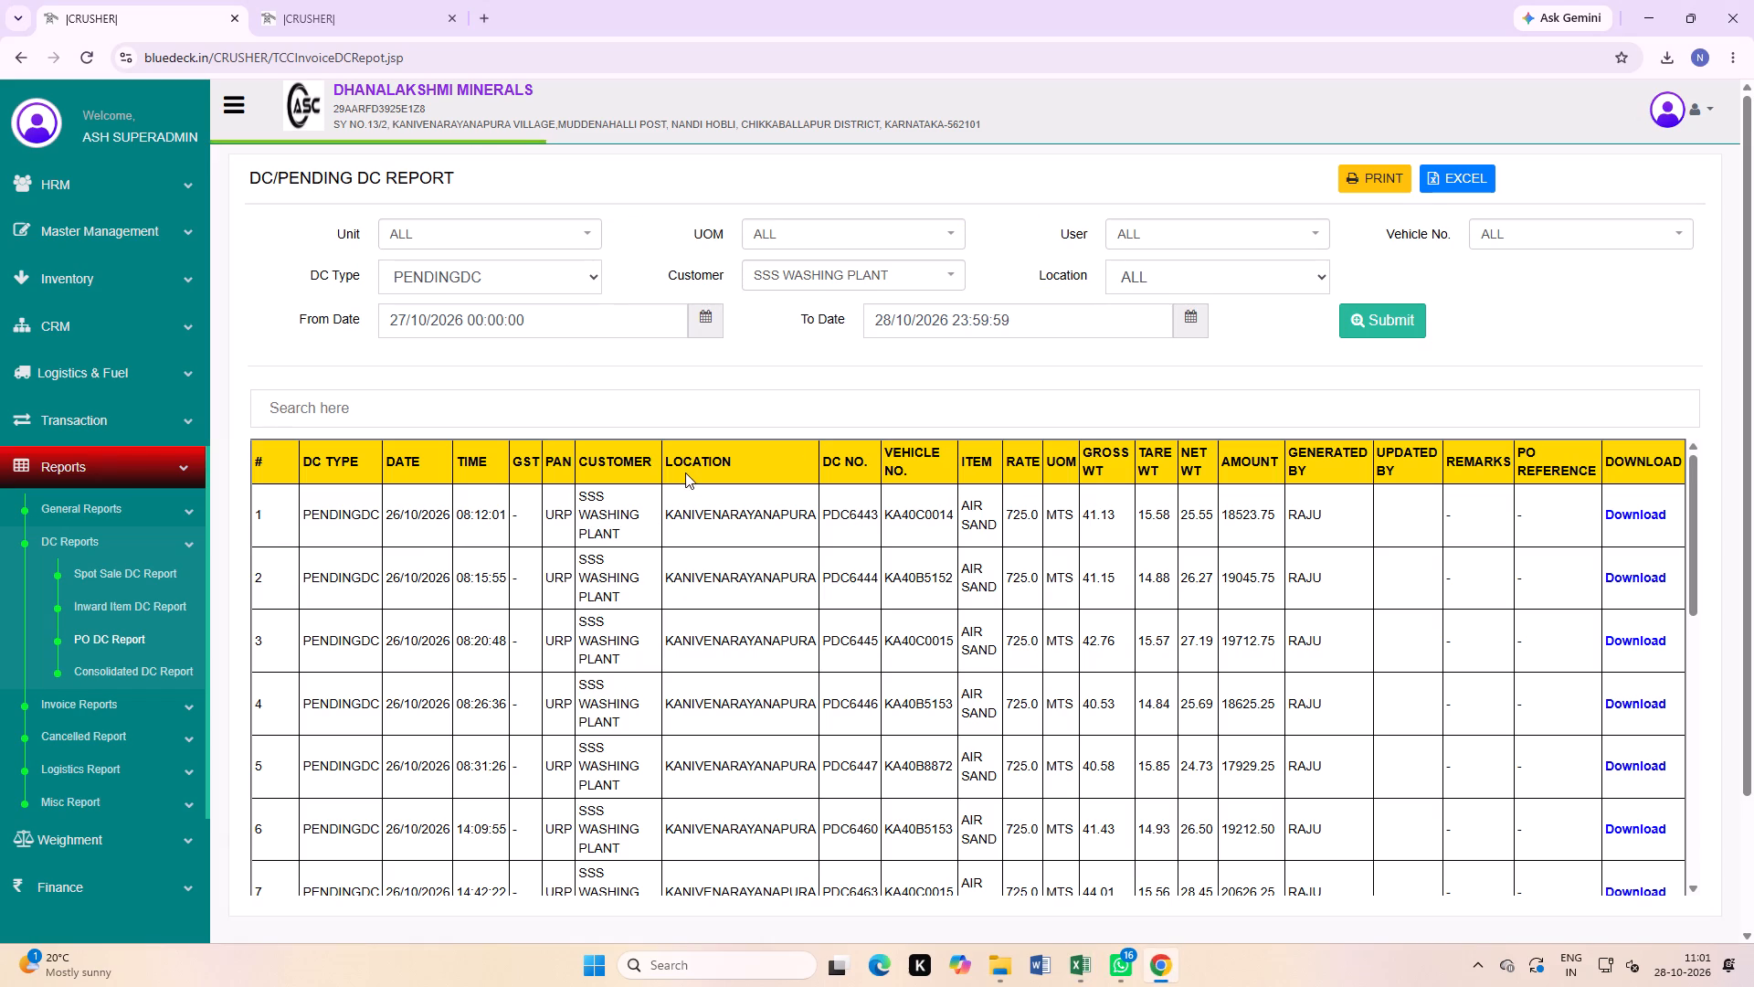
pyautogui.click(519, 278)
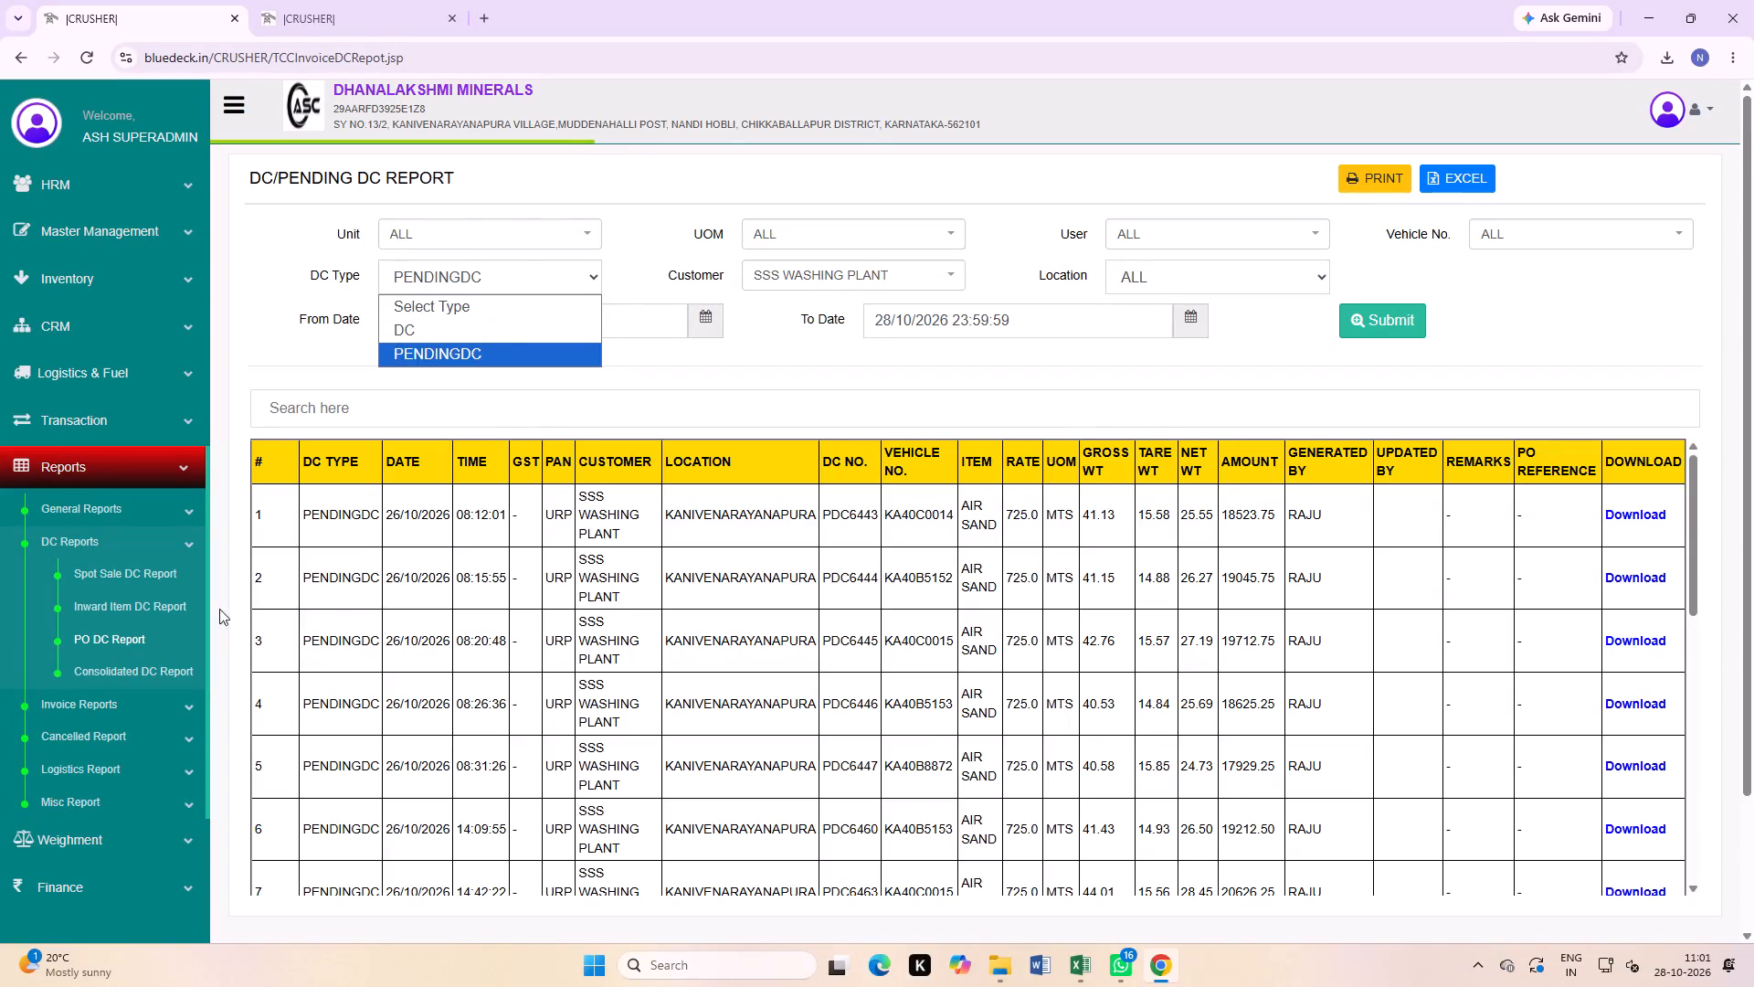
pyautogui.click(133, 585)
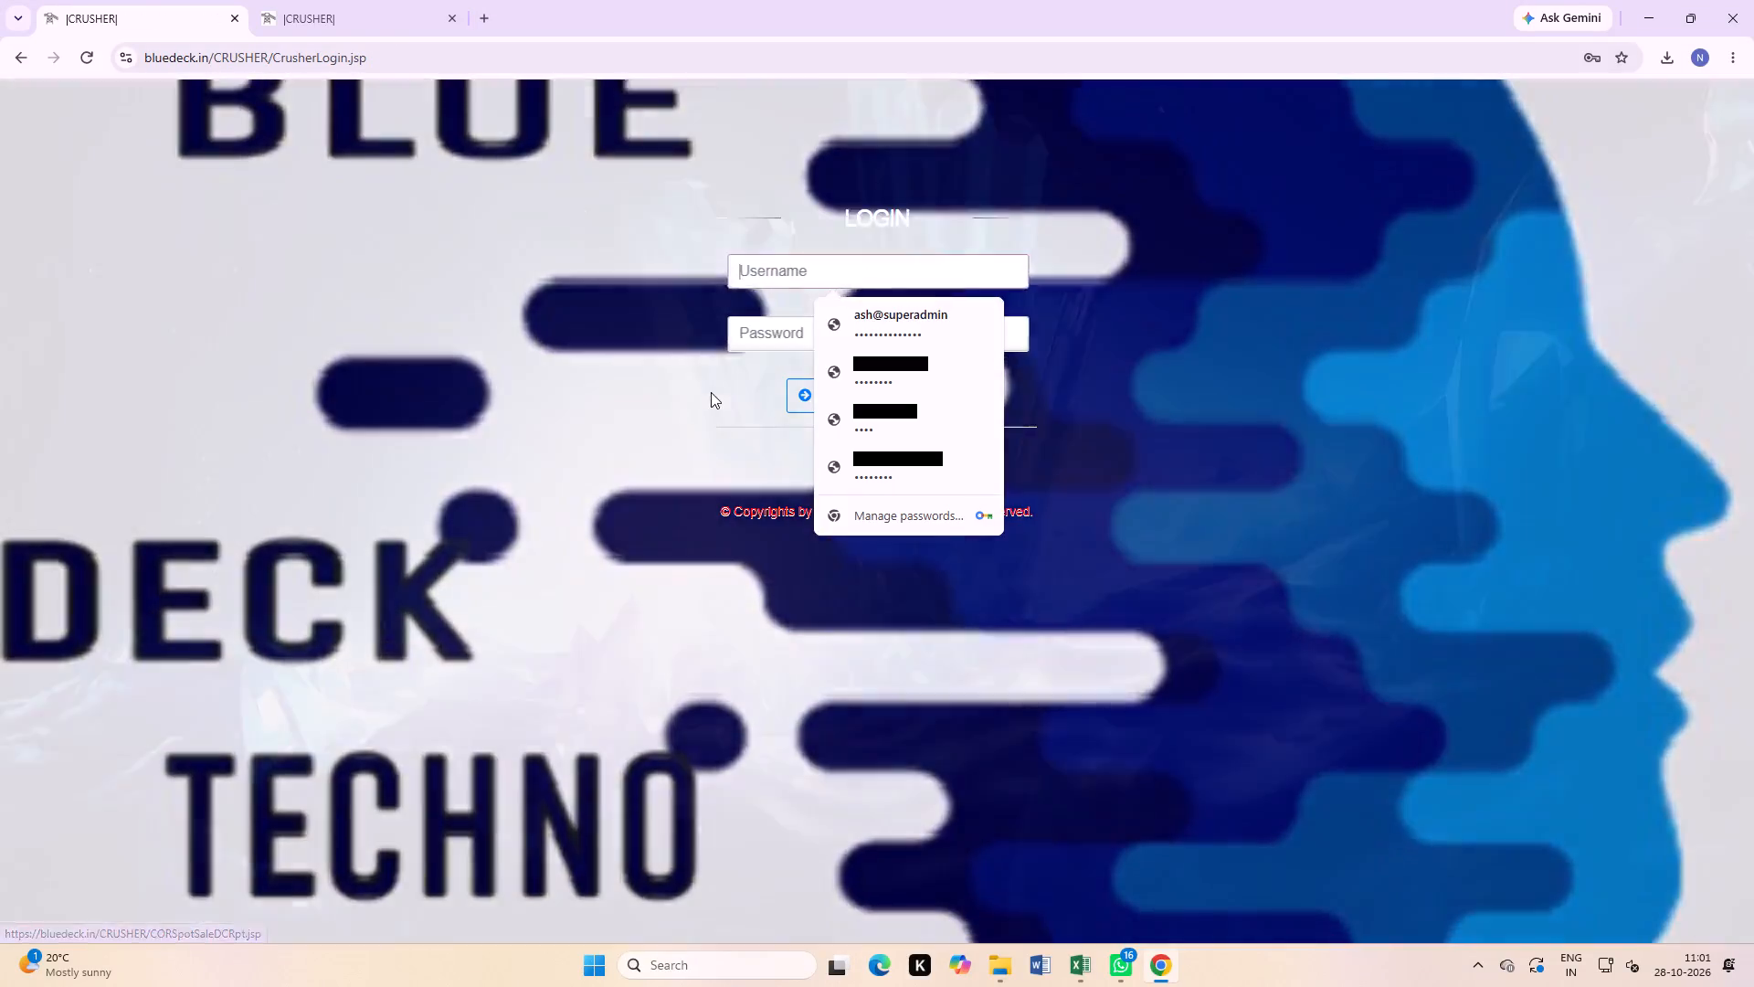
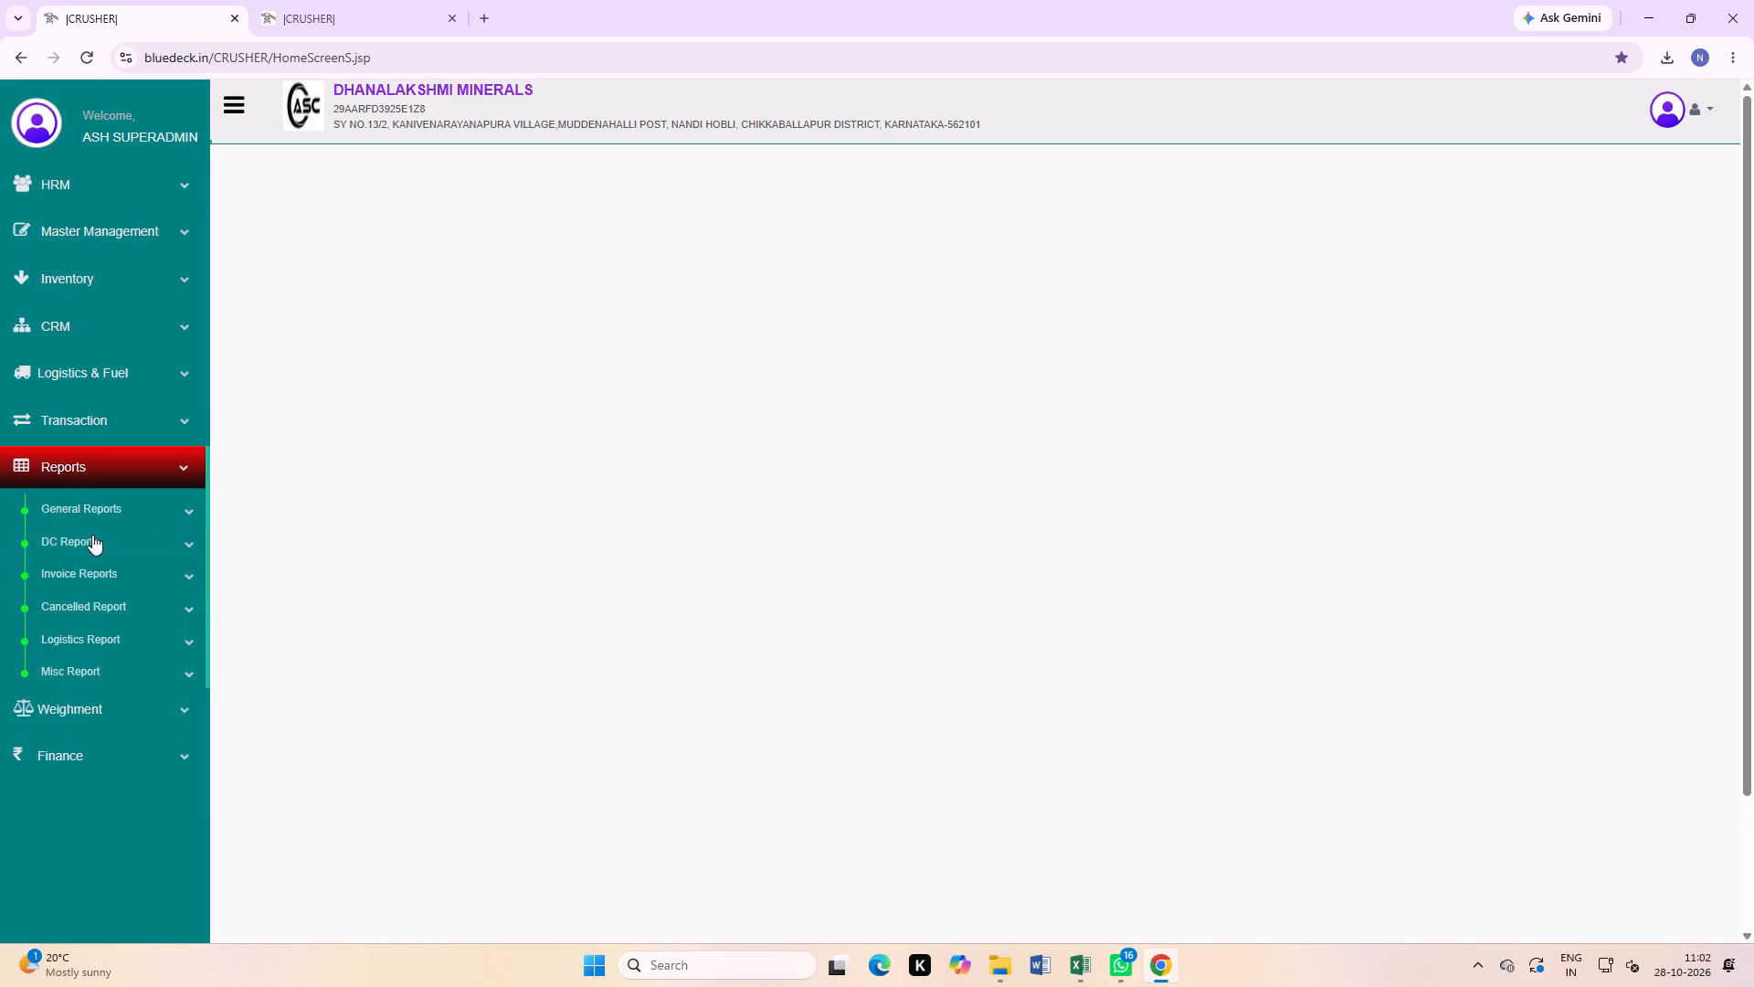
# Open the Spot Sale DC Report, set its From Date to 27/10/2026, generate it and review the listed entries.
pyautogui.click(75, 539)
pyautogui.click(109, 568)
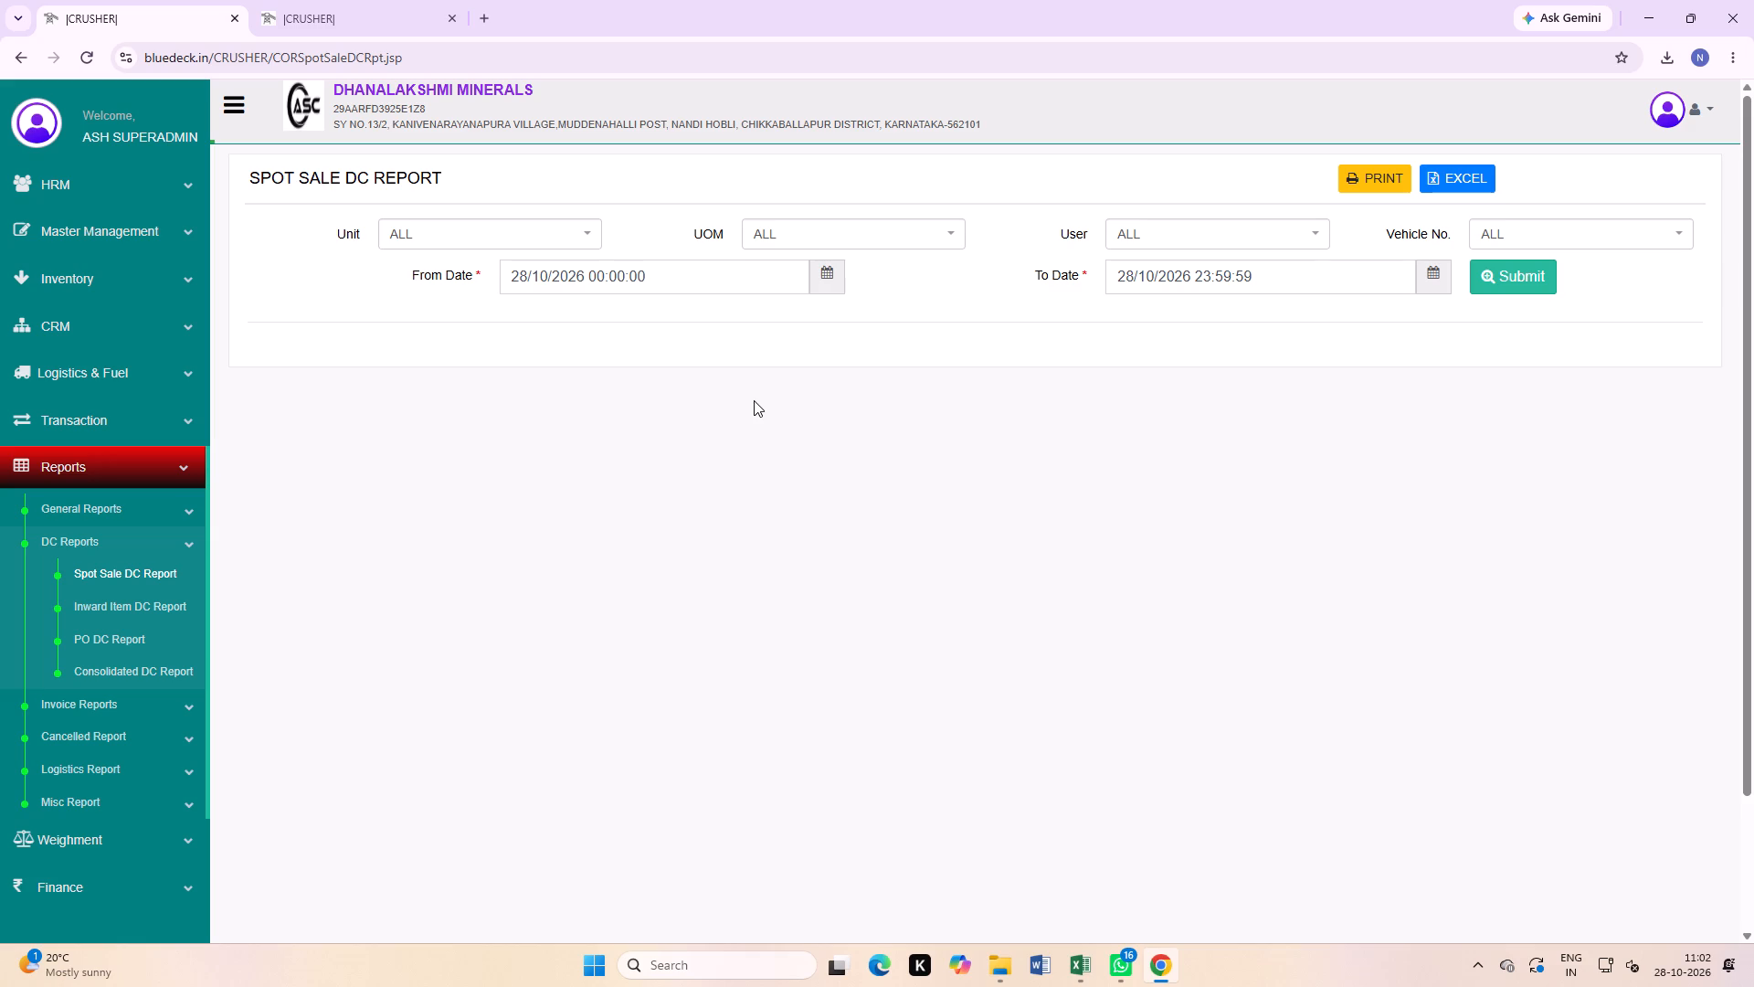
pyautogui.click(829, 281)
pyautogui.click(861, 400)
pyautogui.click(821, 268)
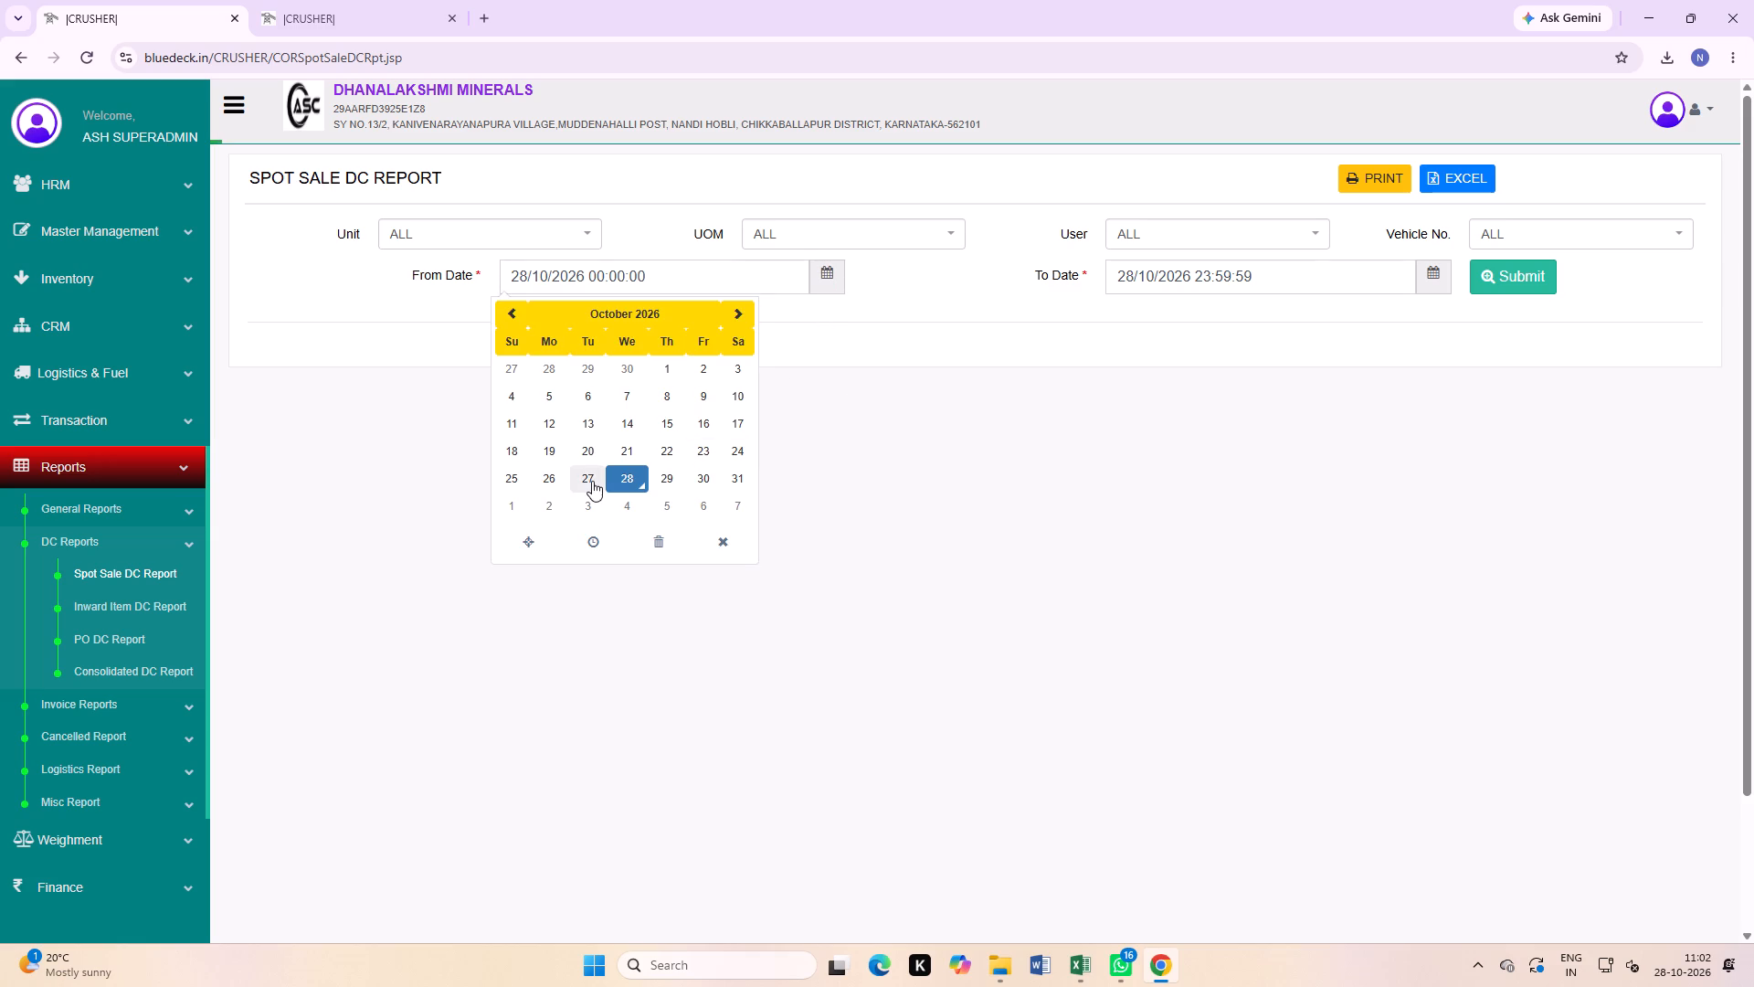
pyautogui.click(592, 481)
pyautogui.click(912, 454)
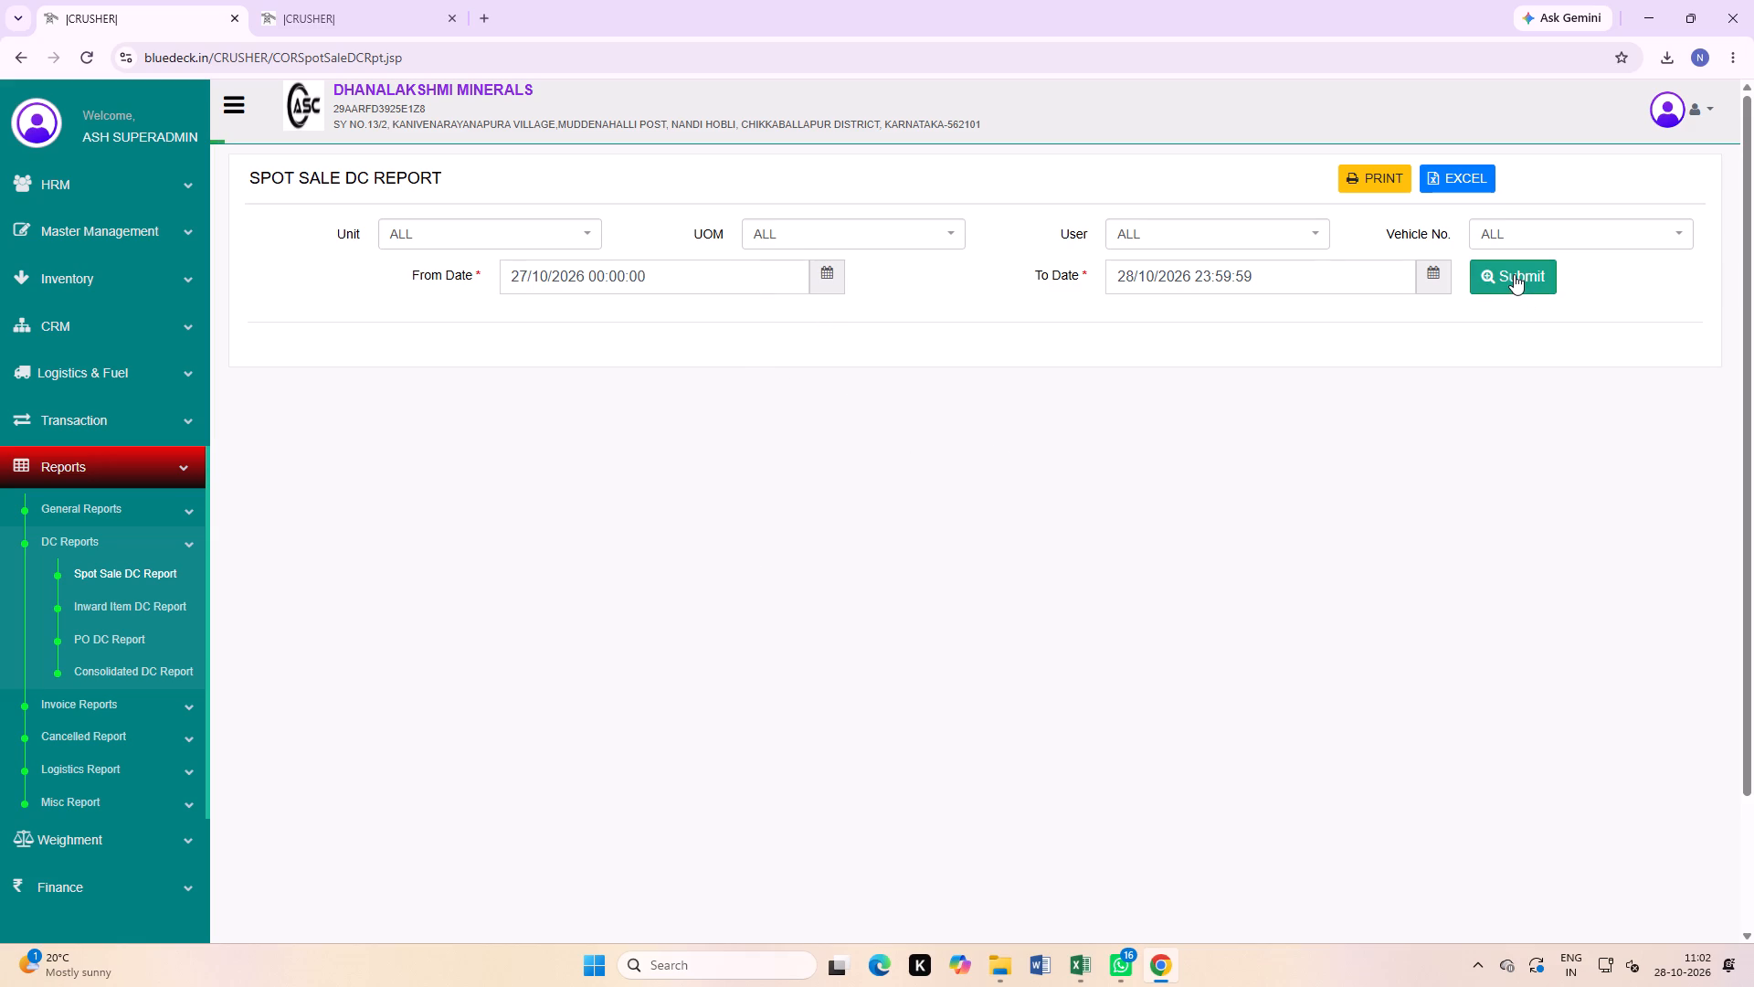
pyautogui.click(1514, 274)
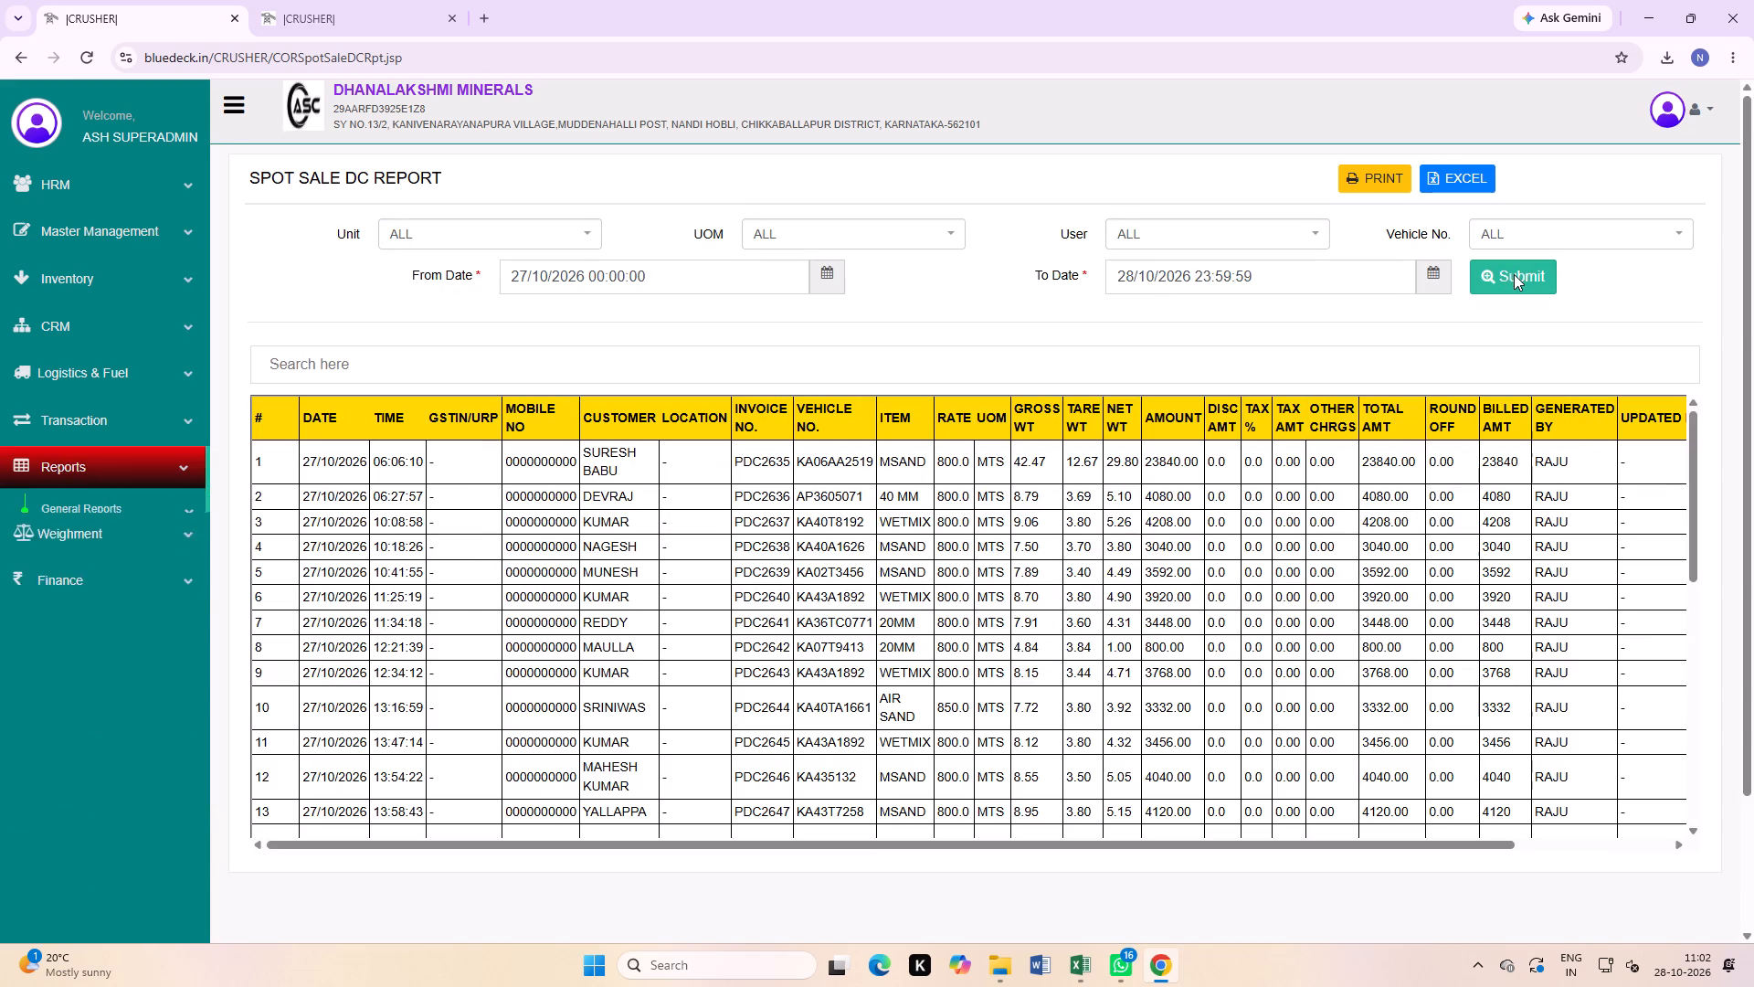
pyautogui.scroll(-13, 1036, 551)
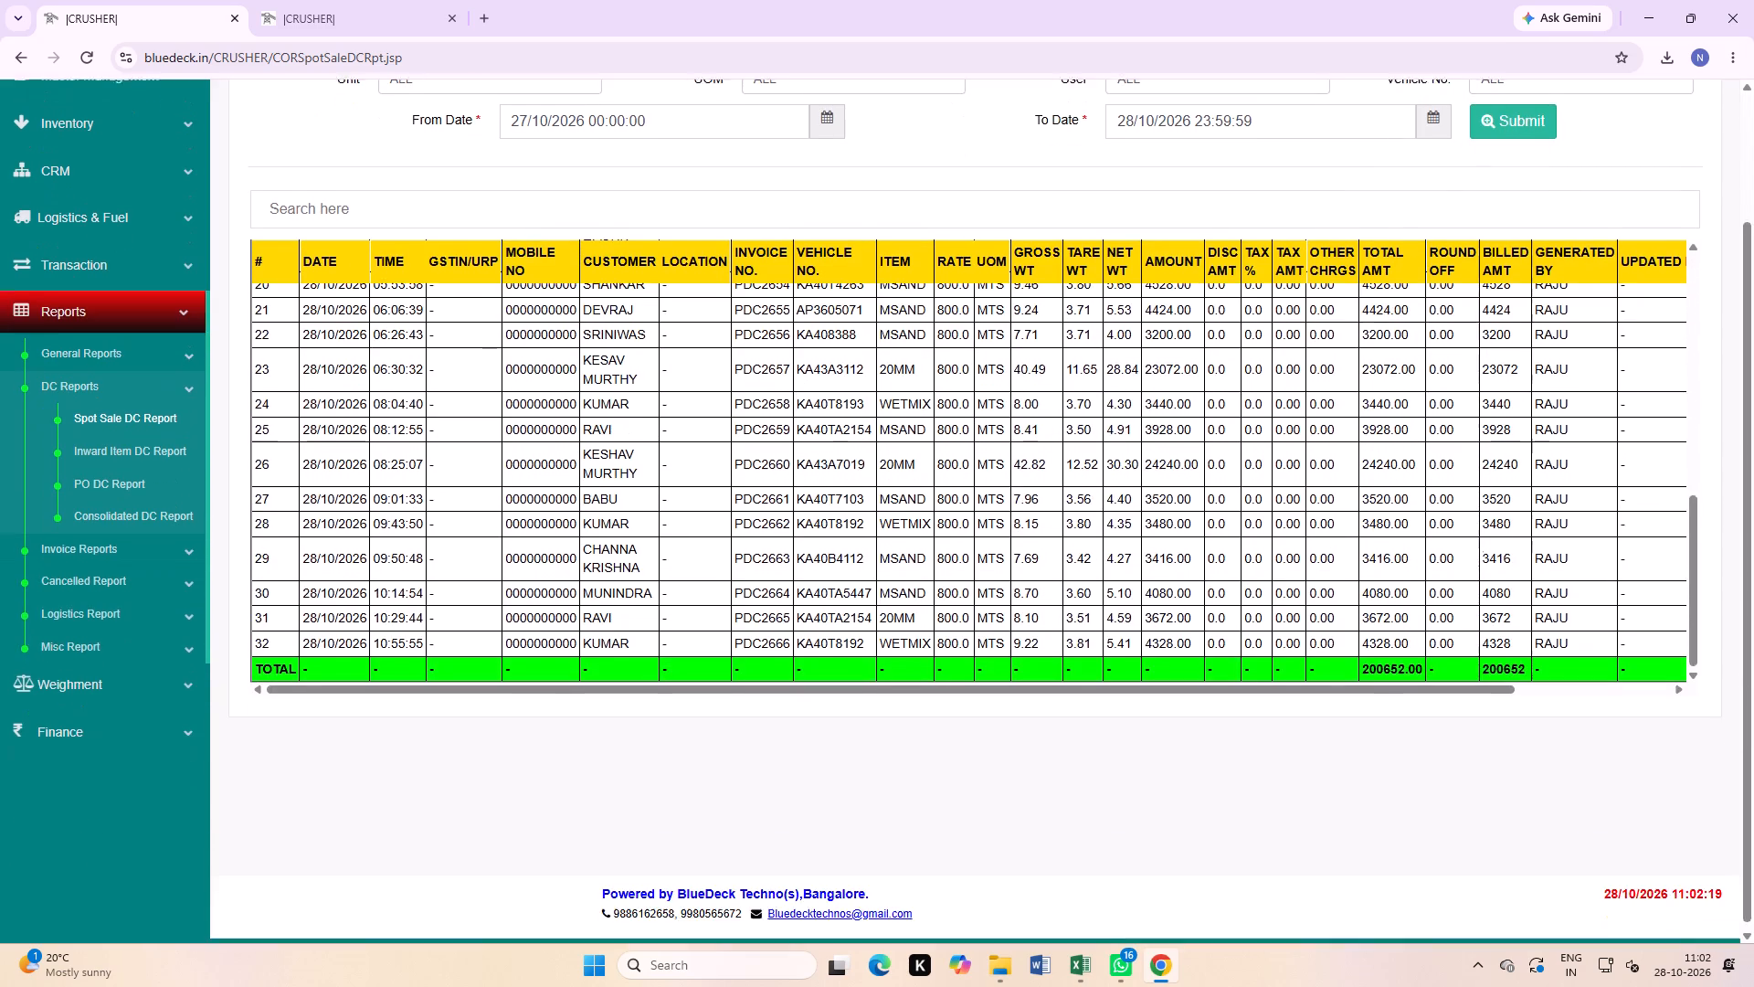
# Change the report's From Date time to 20:00:00 on 27/10/2026 and regenerate the report.
pyautogui.scroll(6, 1034, 543)
pyautogui.click(815, 279)
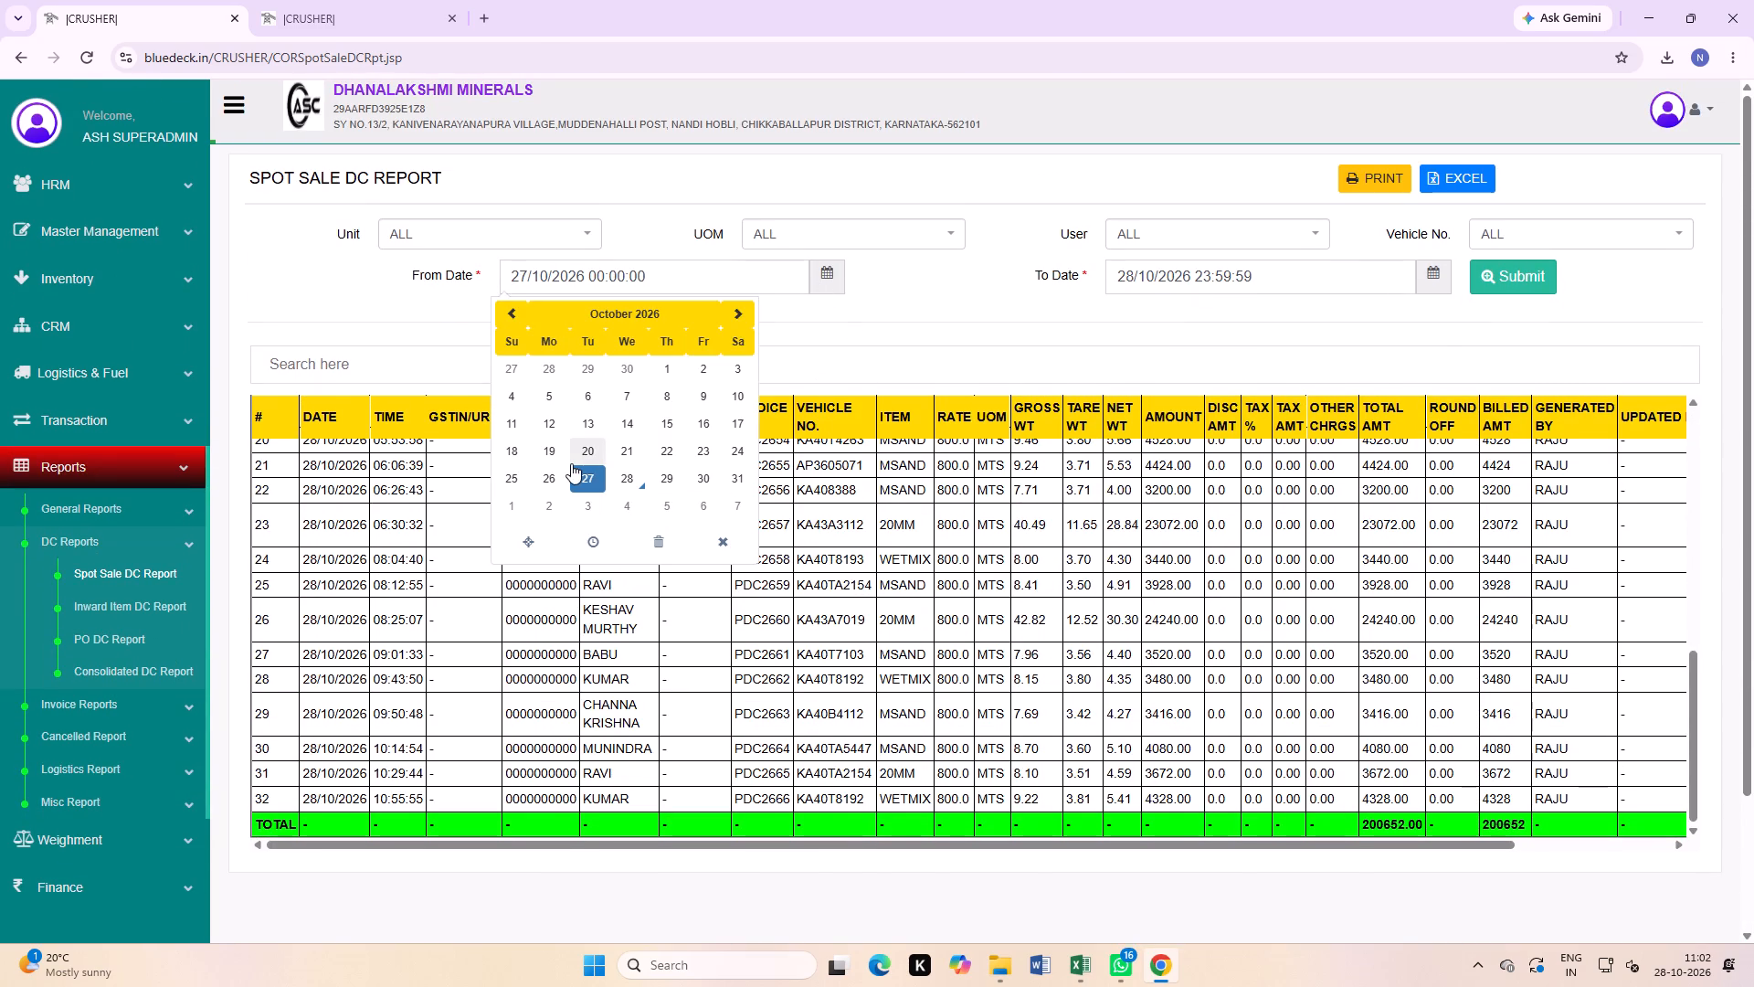
pyautogui.click(592, 536)
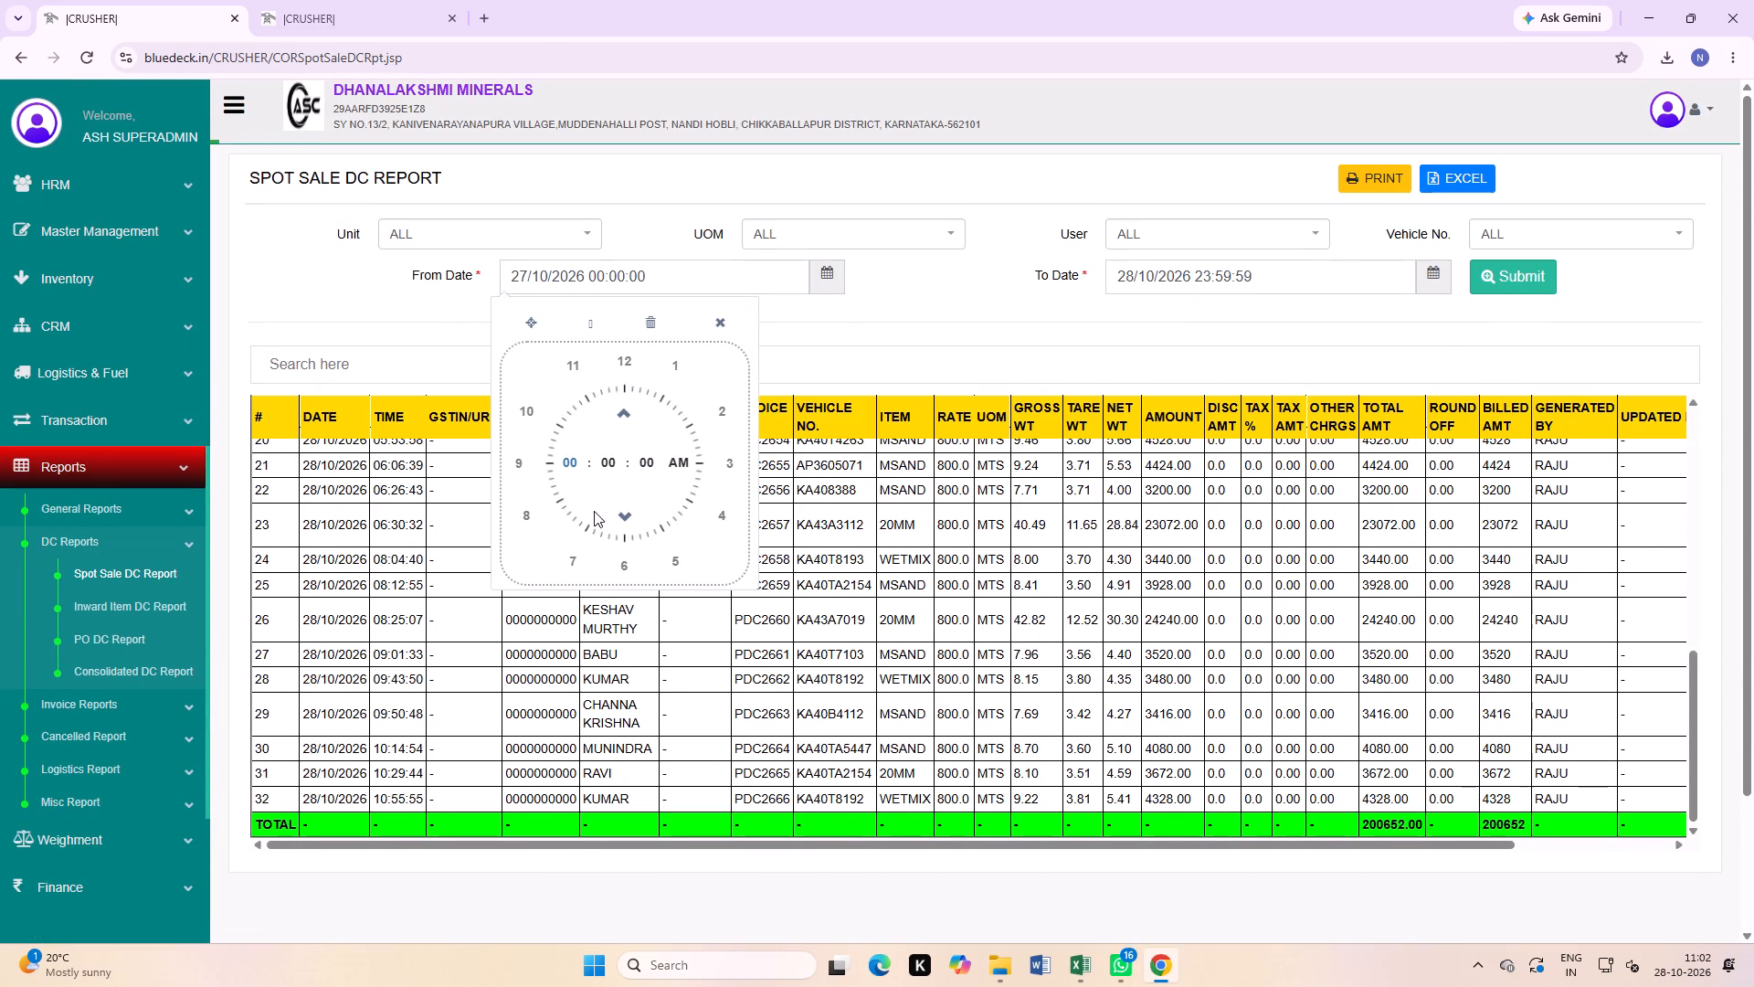
pyautogui.click(674, 459)
pyautogui.click(539, 520)
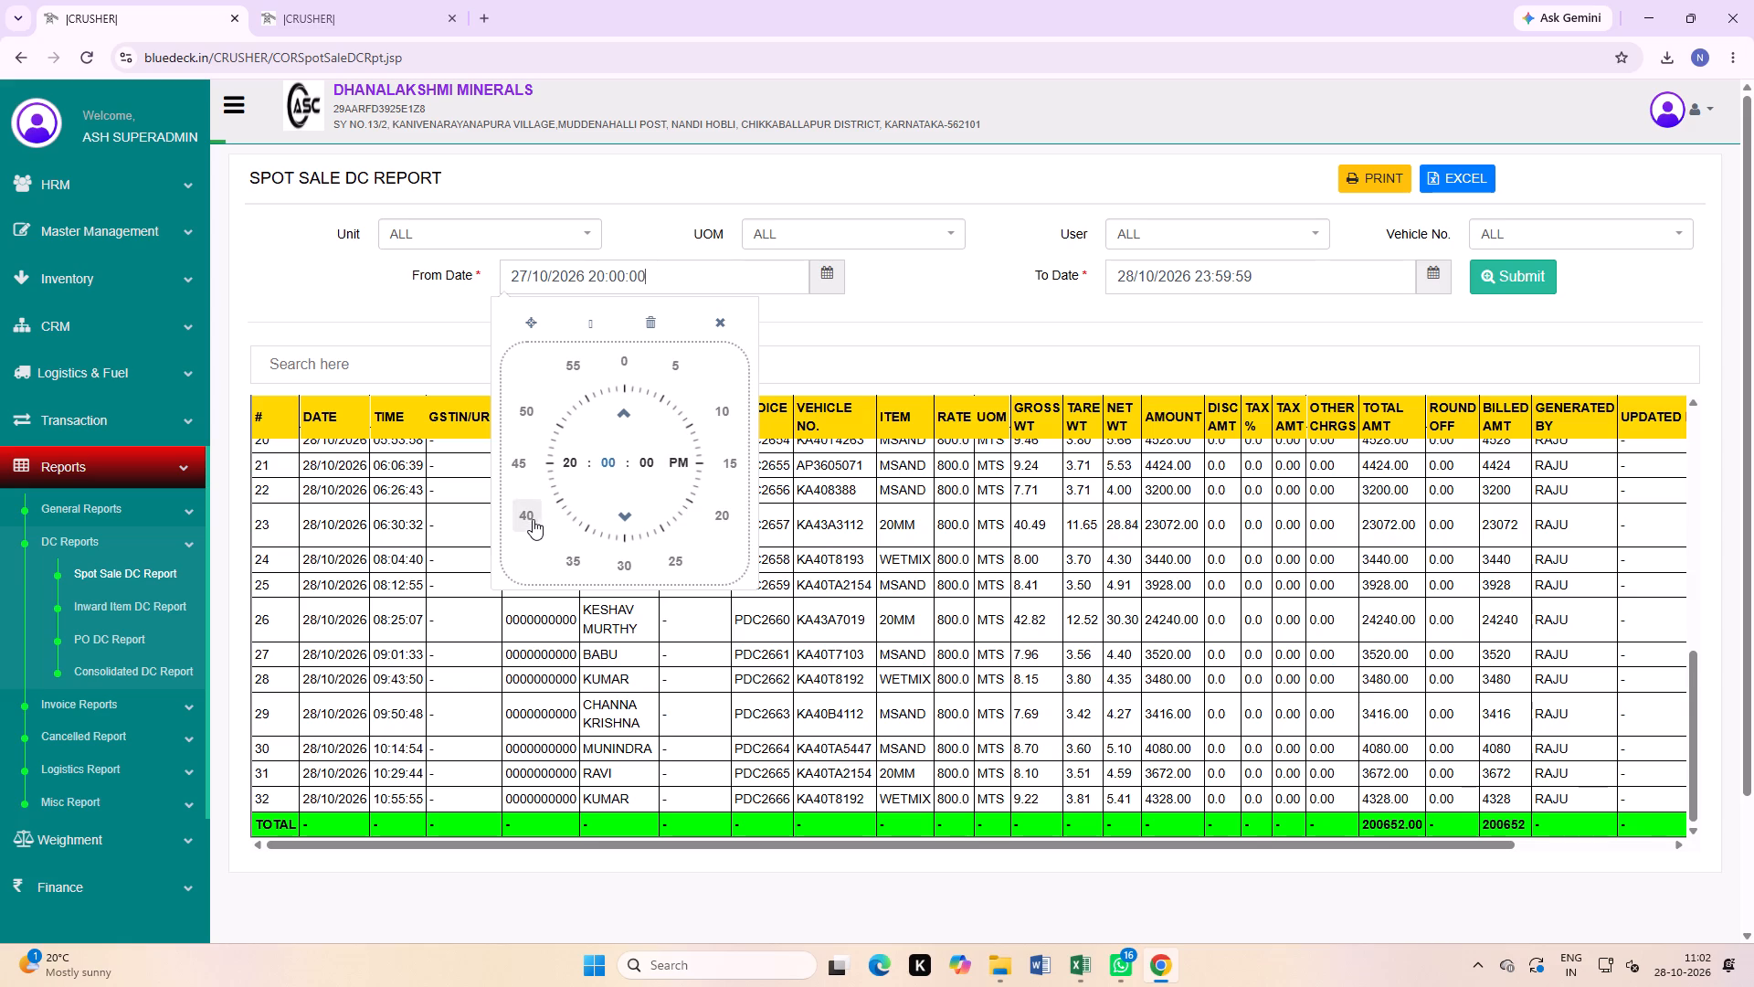
pyautogui.click(961, 342)
pyautogui.click(1507, 272)
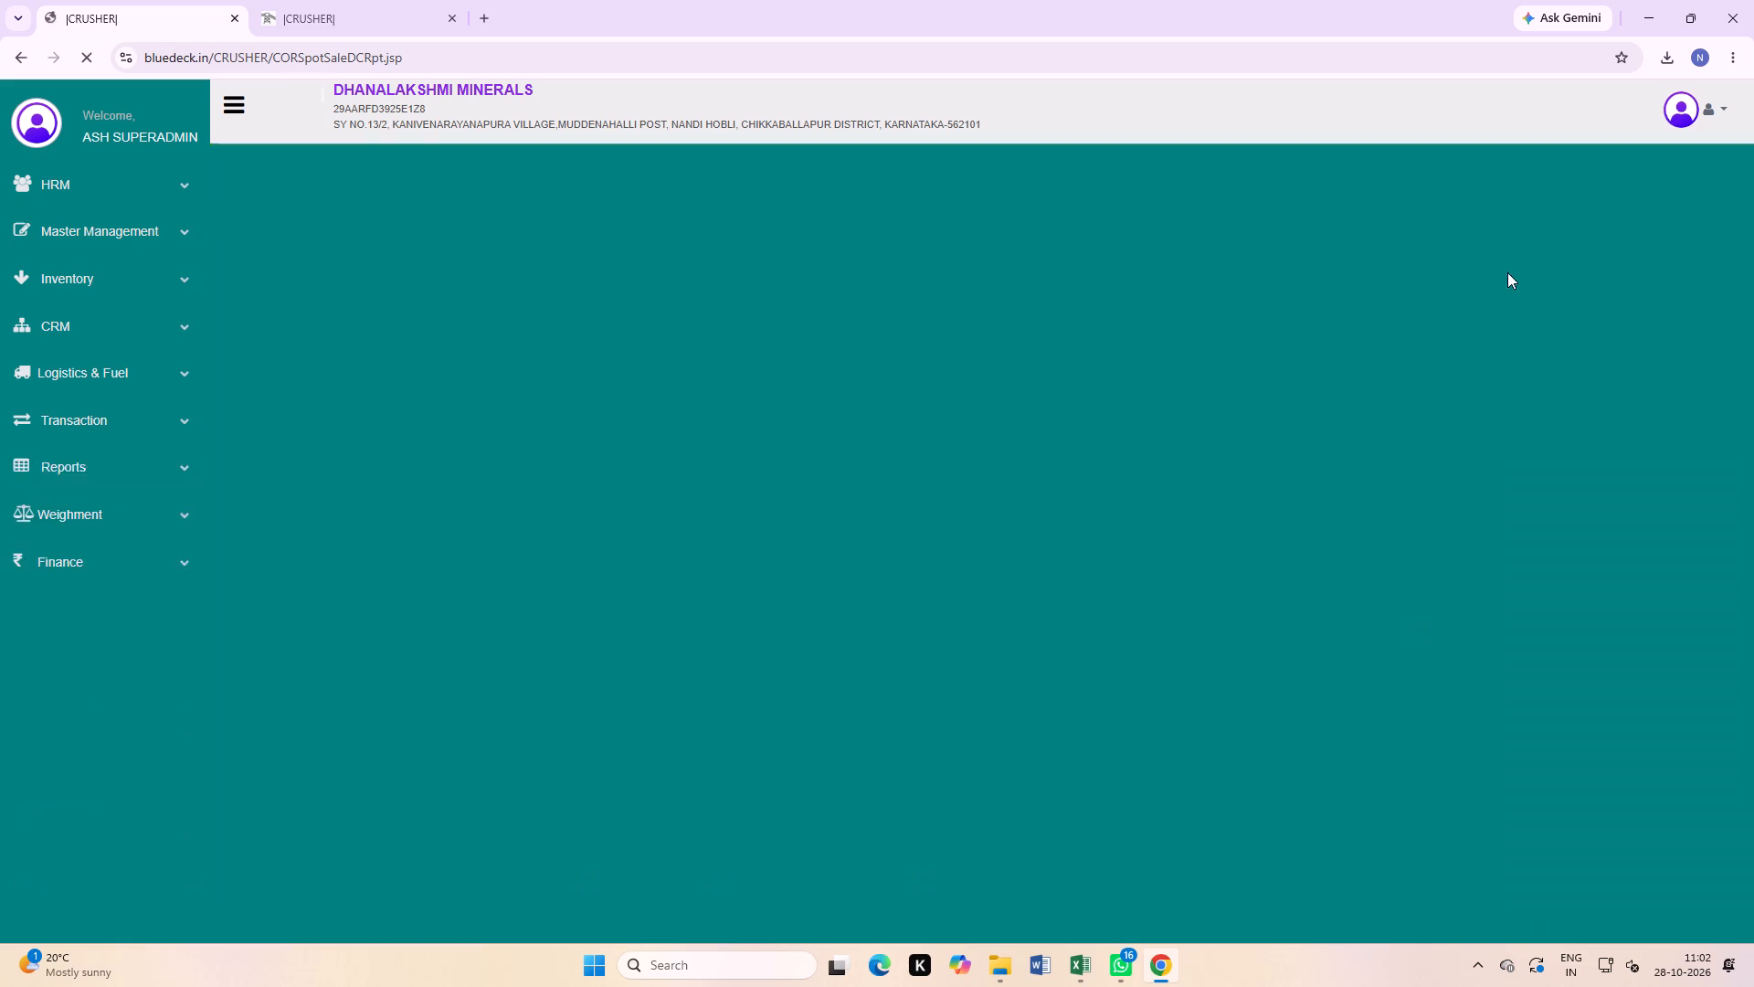
pyautogui.click(1529, 281)
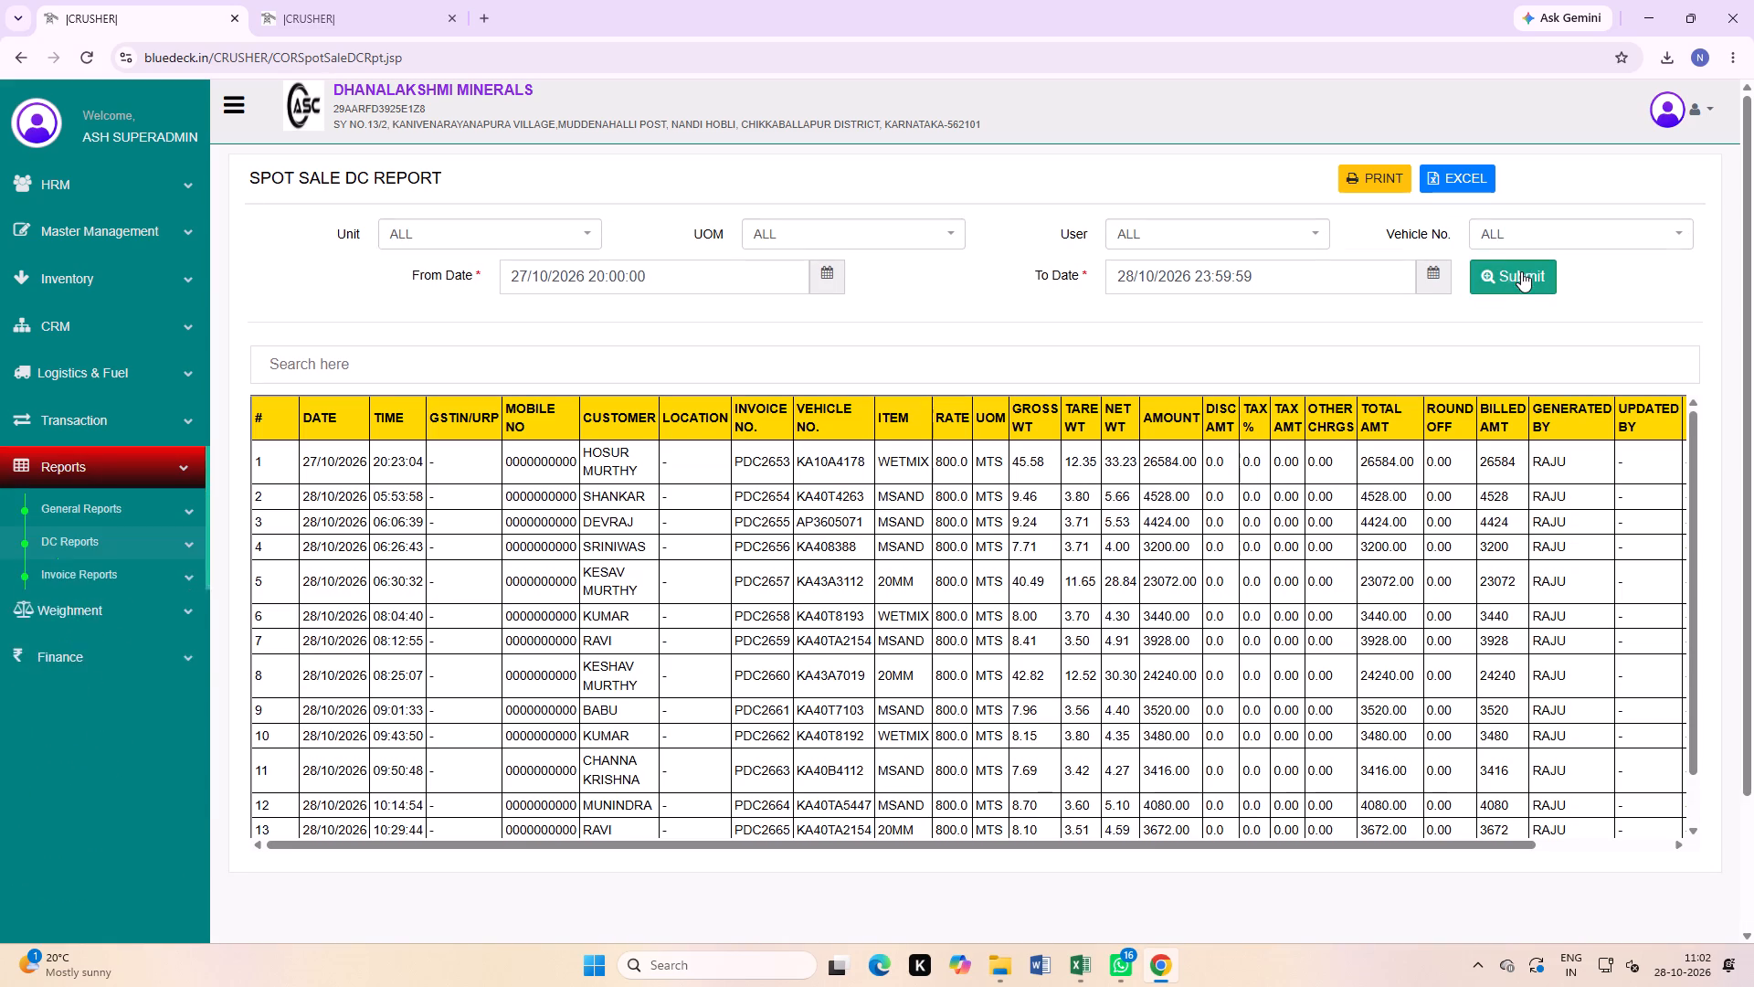
# Export the filtered report to Excel, open the downloaded workbook and enable editing.
pyautogui.click(1478, 174)
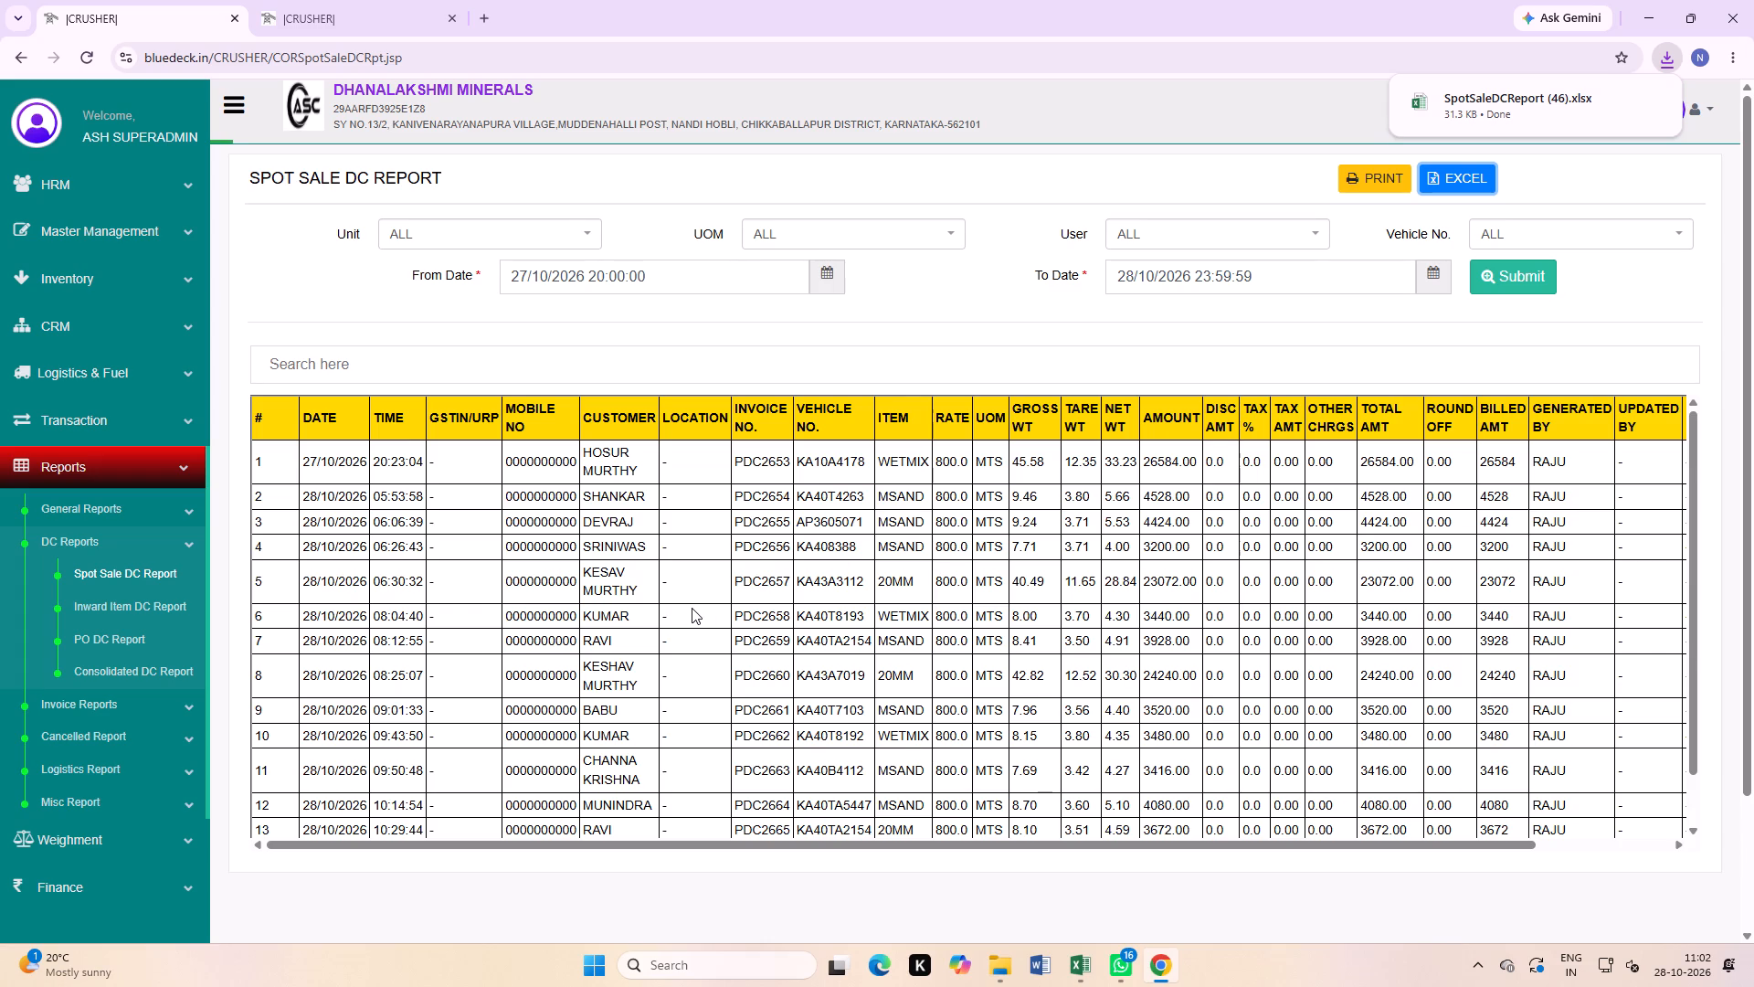
pyautogui.click(1535, 97)
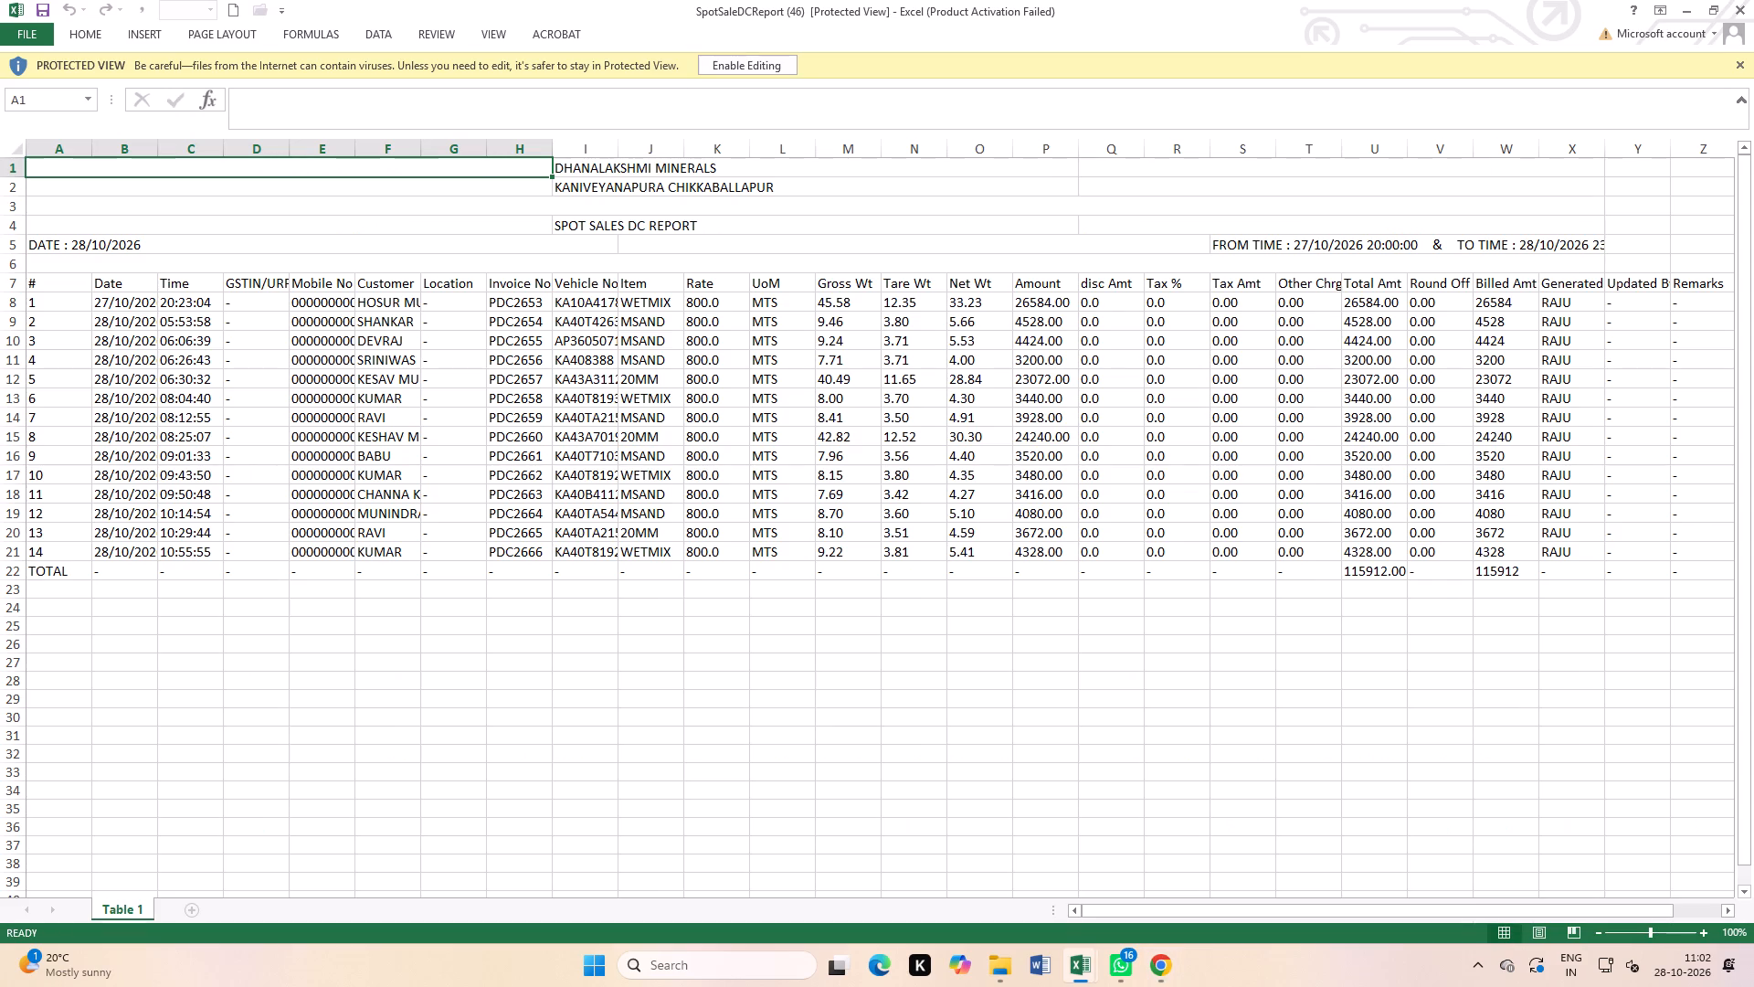
pyautogui.click(762, 58)
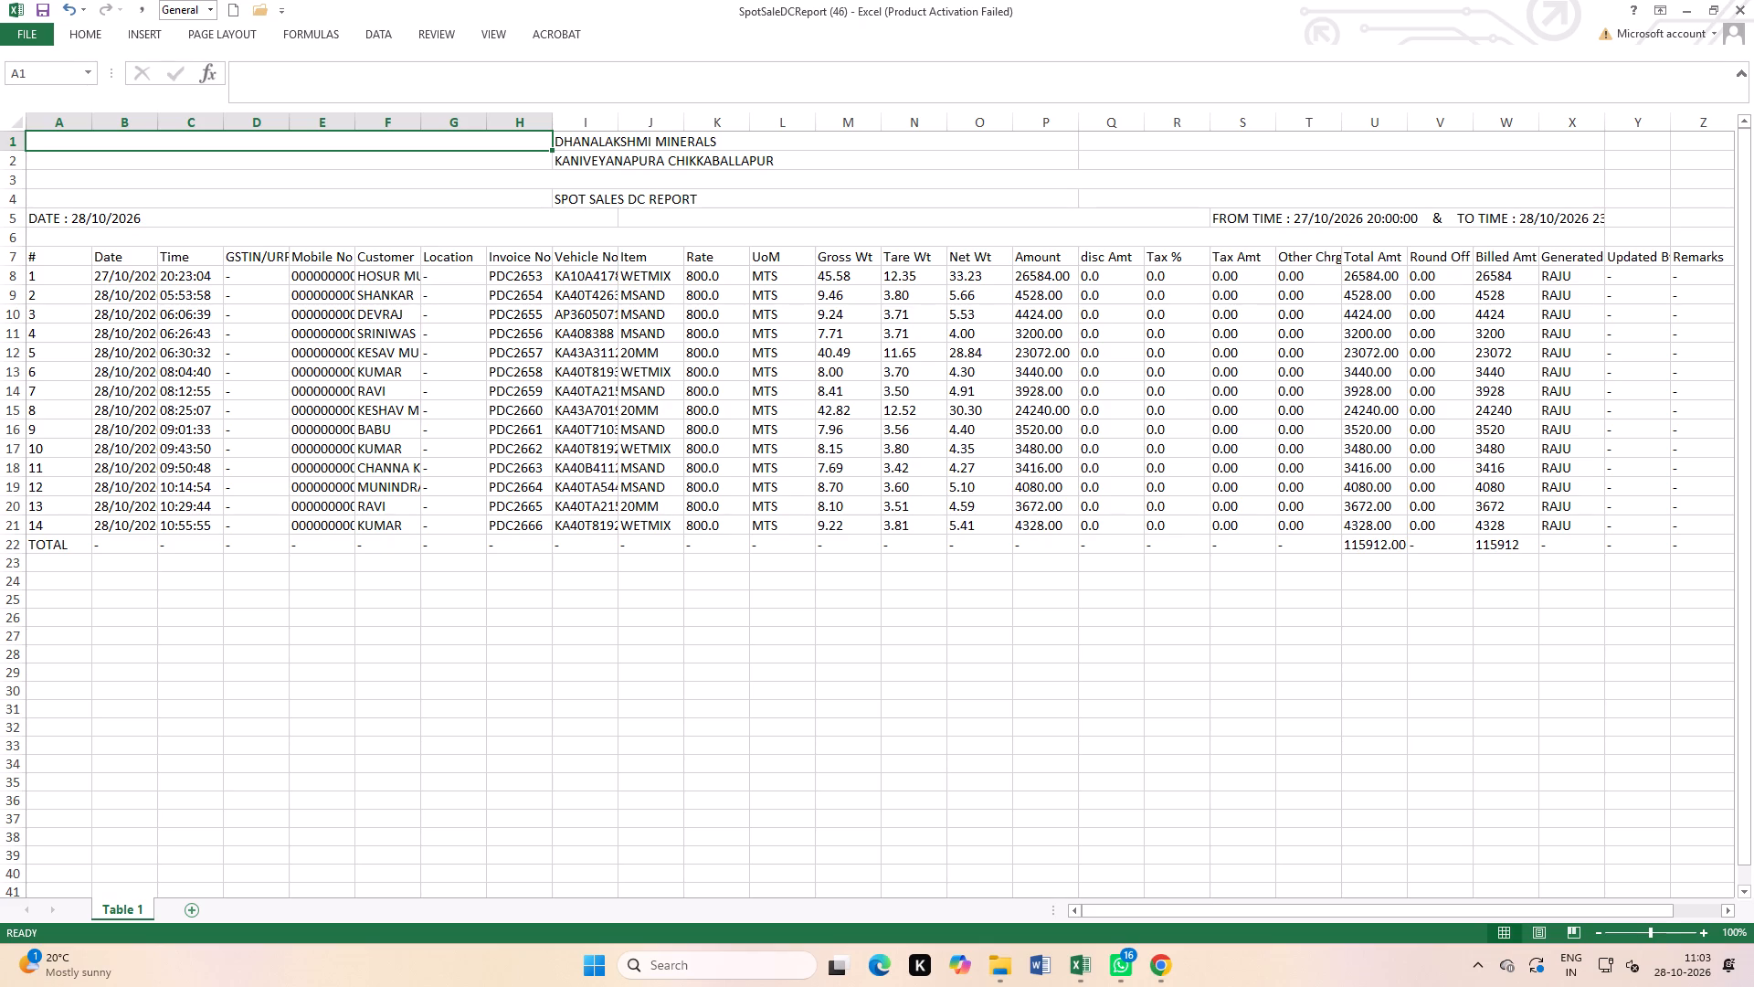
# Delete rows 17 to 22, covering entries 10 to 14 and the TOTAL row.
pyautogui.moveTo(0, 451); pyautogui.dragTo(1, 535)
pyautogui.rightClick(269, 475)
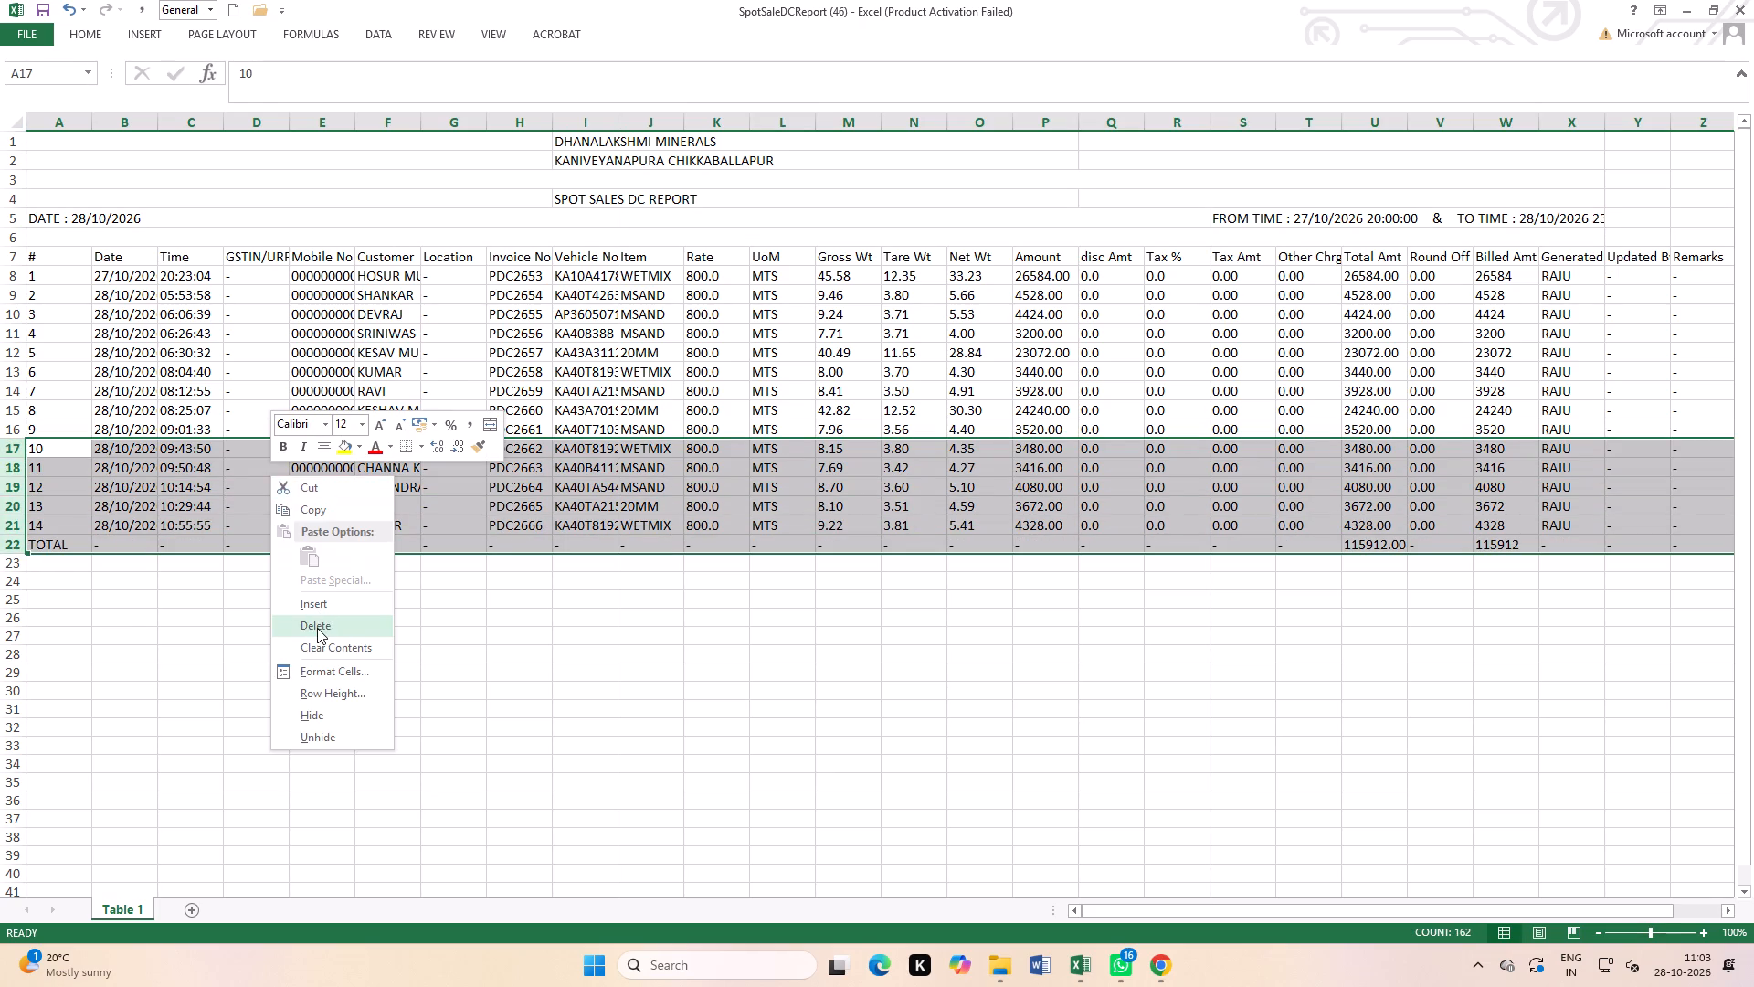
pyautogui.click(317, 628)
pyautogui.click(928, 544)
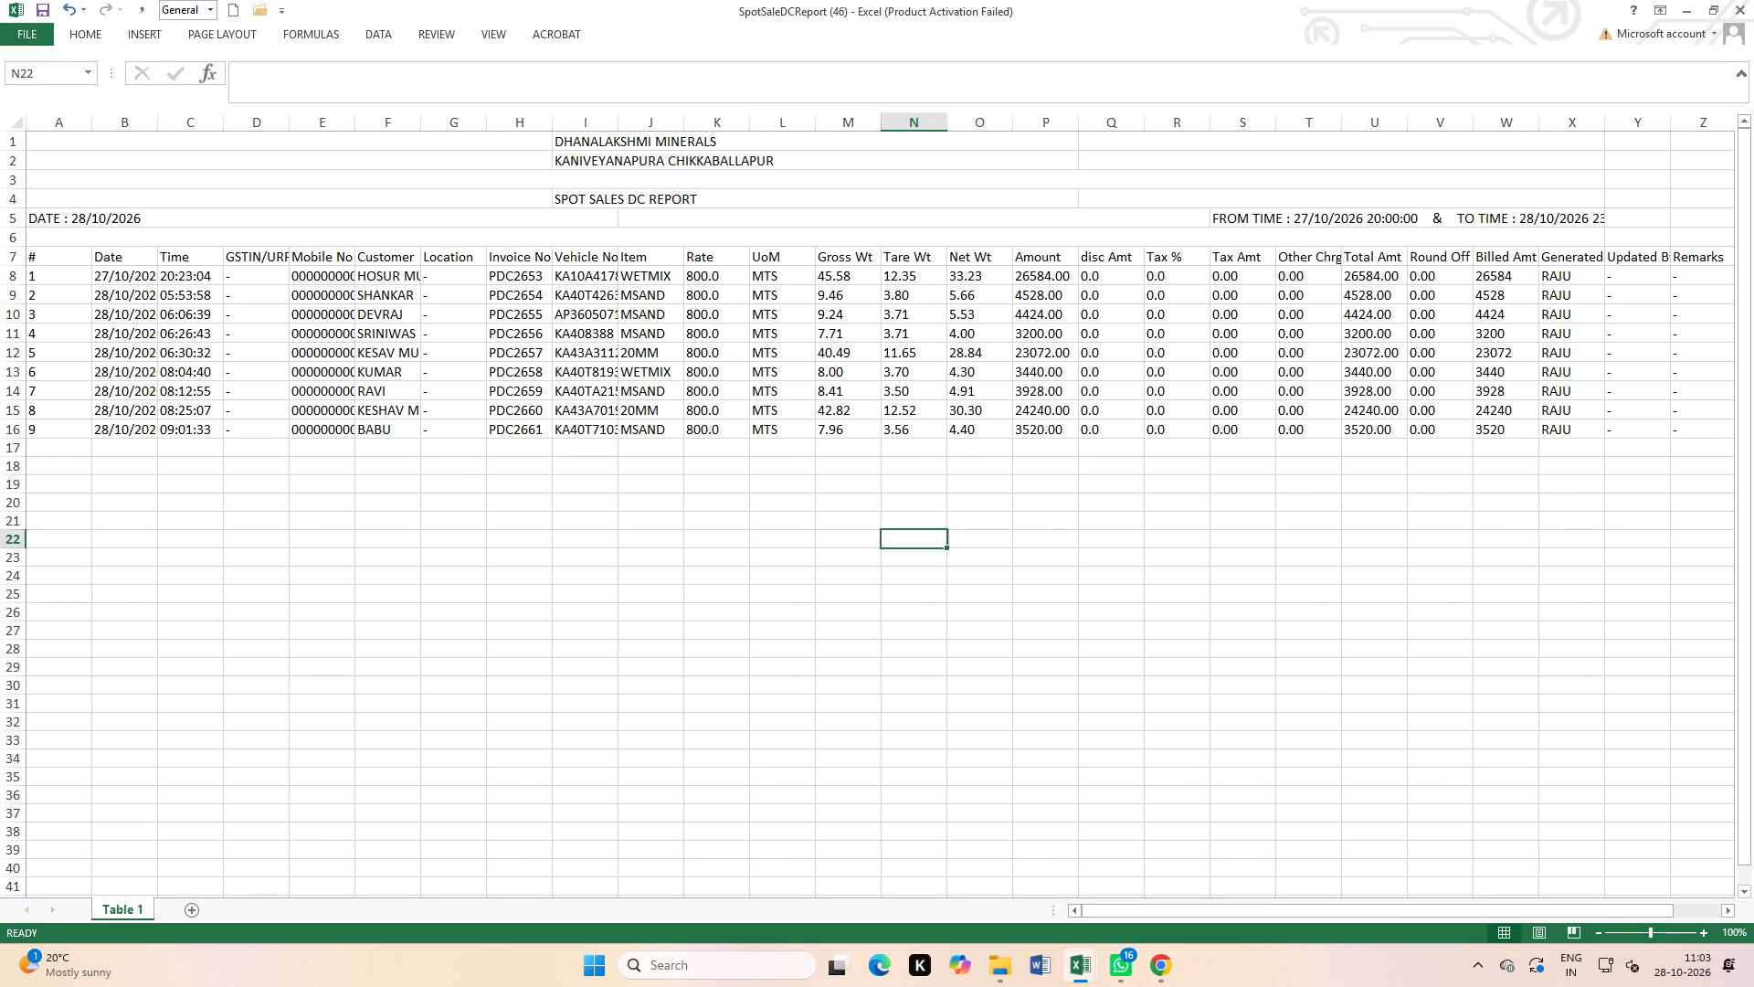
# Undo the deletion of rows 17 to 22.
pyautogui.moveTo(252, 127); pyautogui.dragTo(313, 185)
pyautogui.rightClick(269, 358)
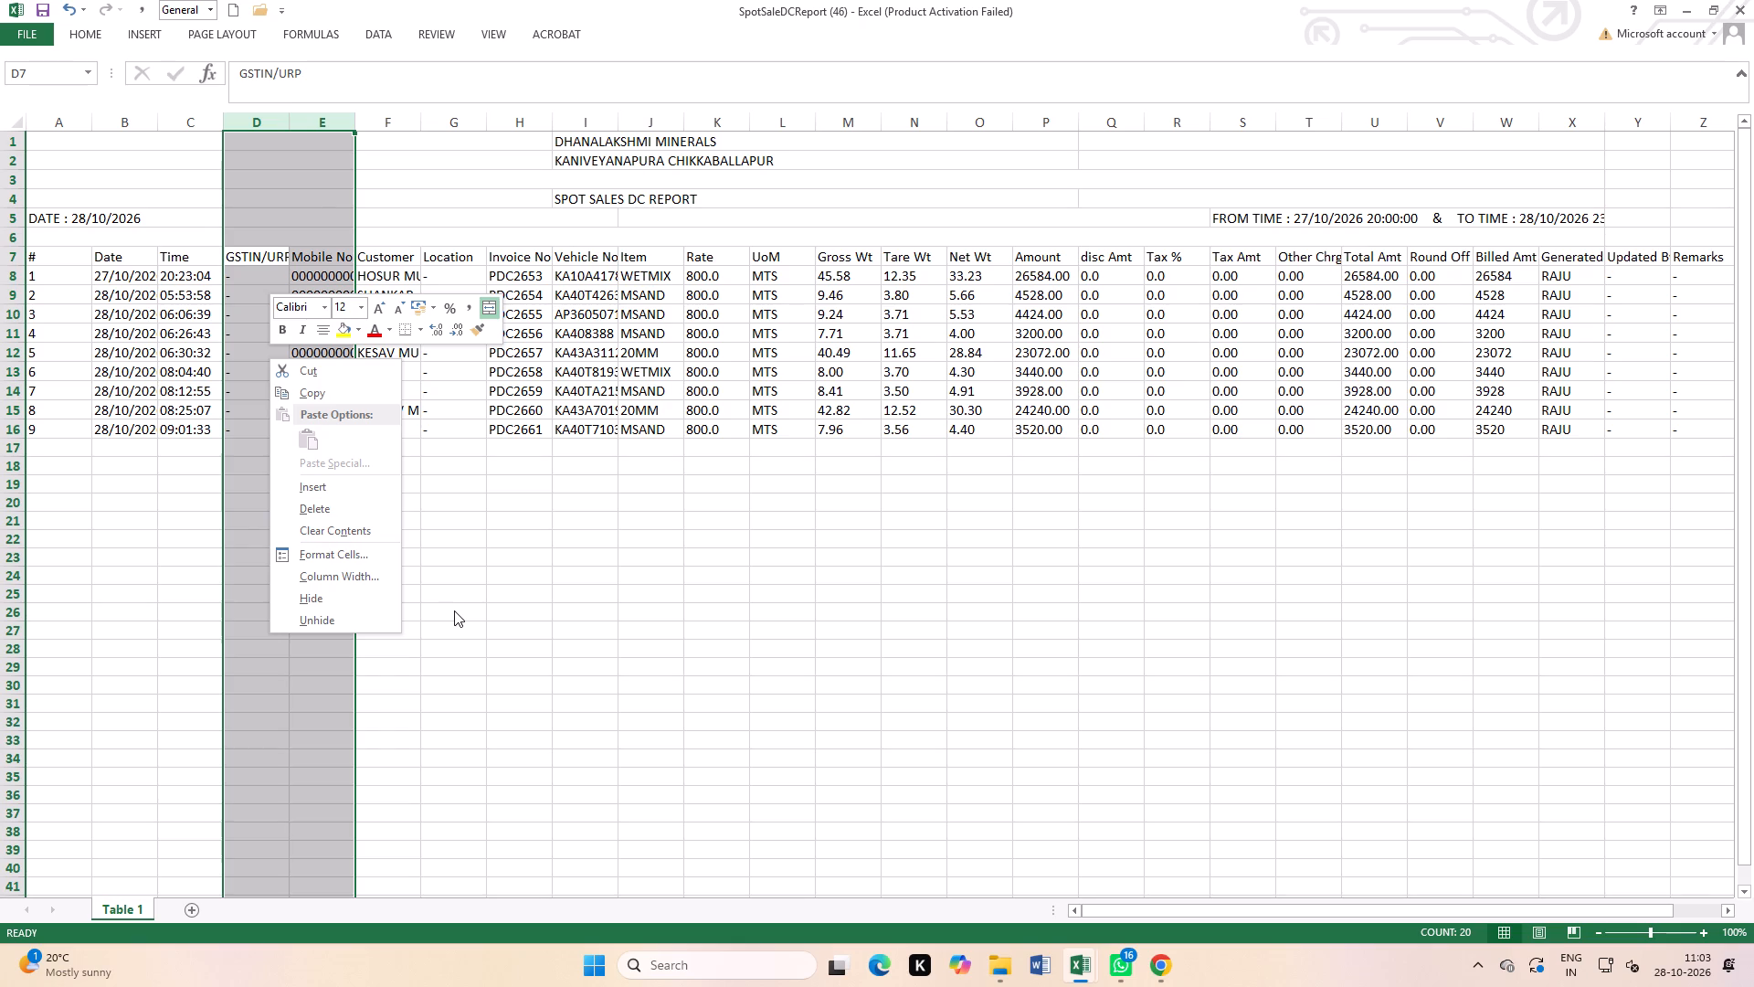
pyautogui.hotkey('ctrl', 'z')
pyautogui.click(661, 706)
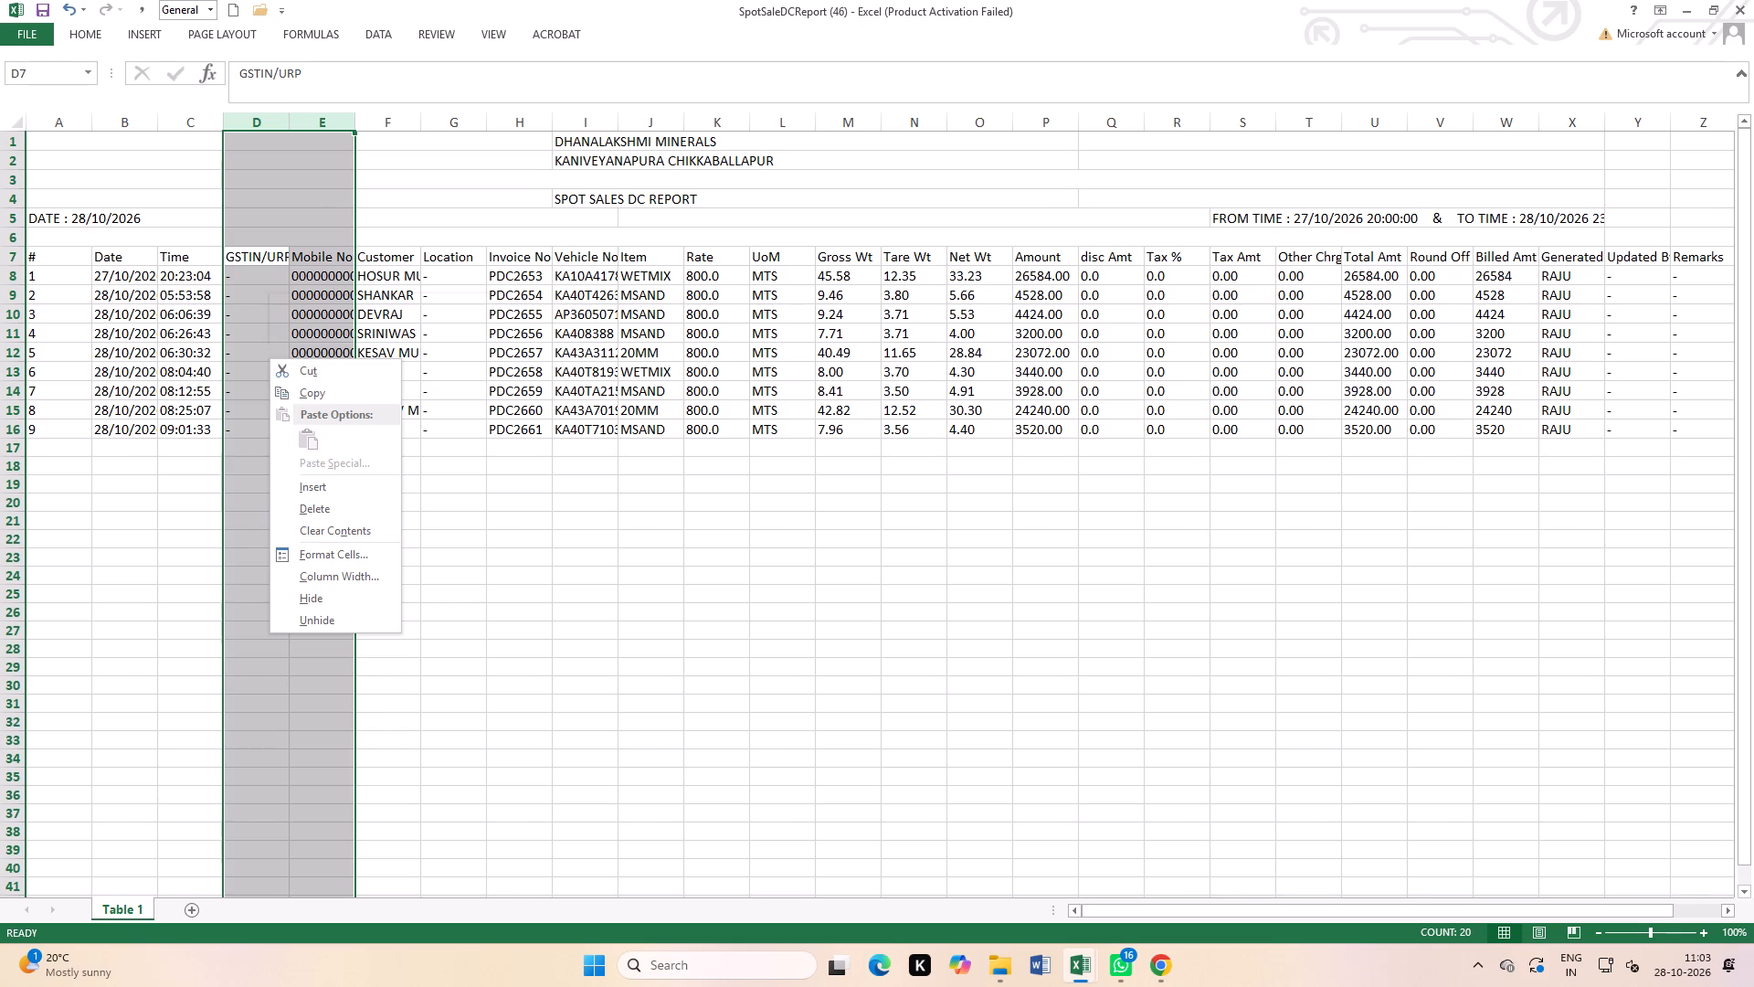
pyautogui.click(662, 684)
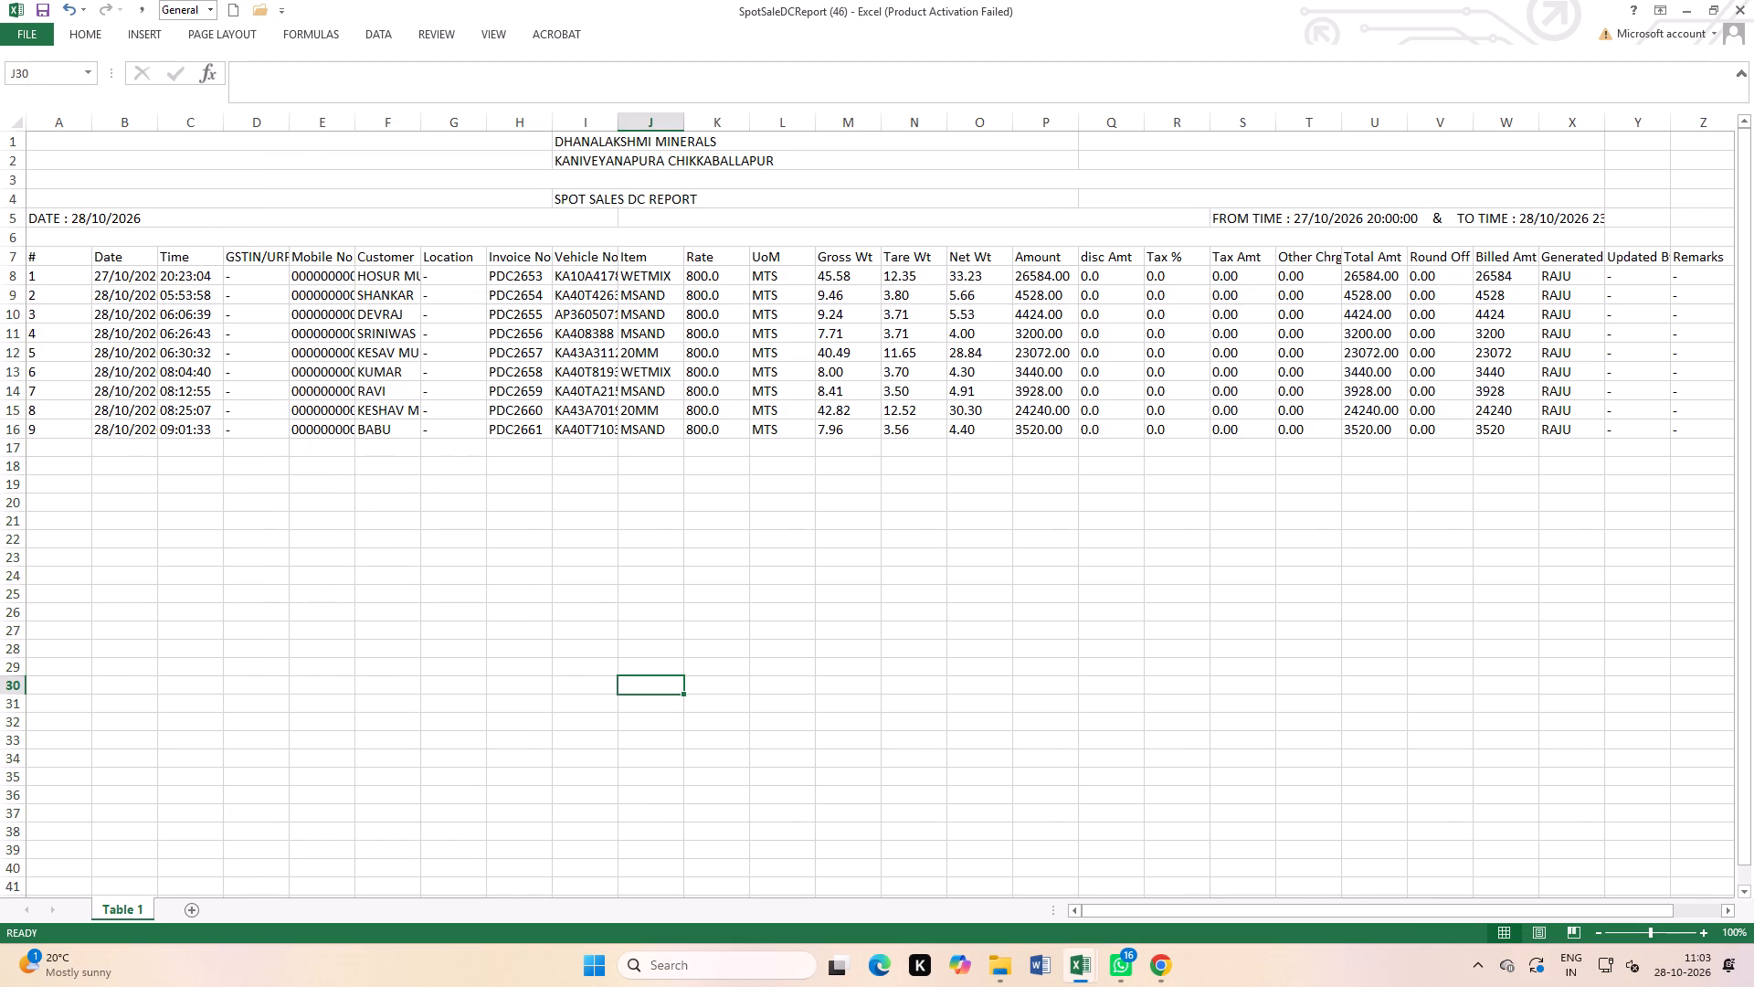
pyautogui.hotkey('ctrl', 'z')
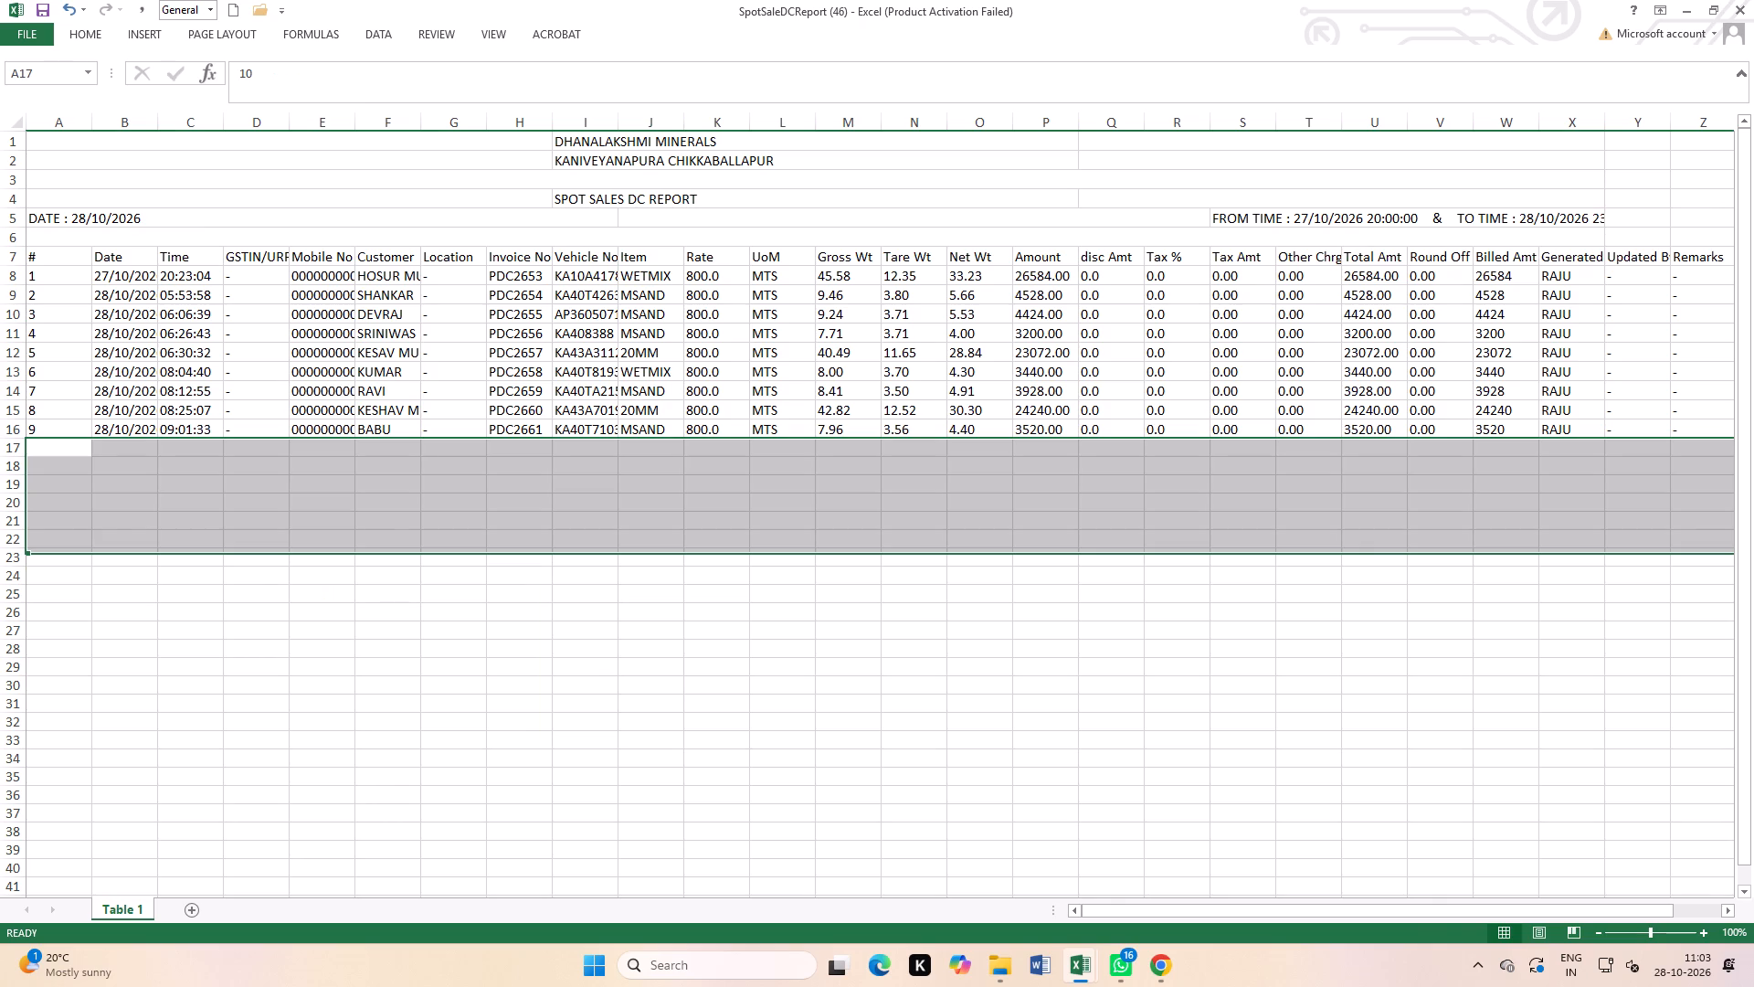
# Delete rows 17 to 22, covering entries 10 to 14 and the TOTAL row.
pyautogui.rightClick(233, 483)
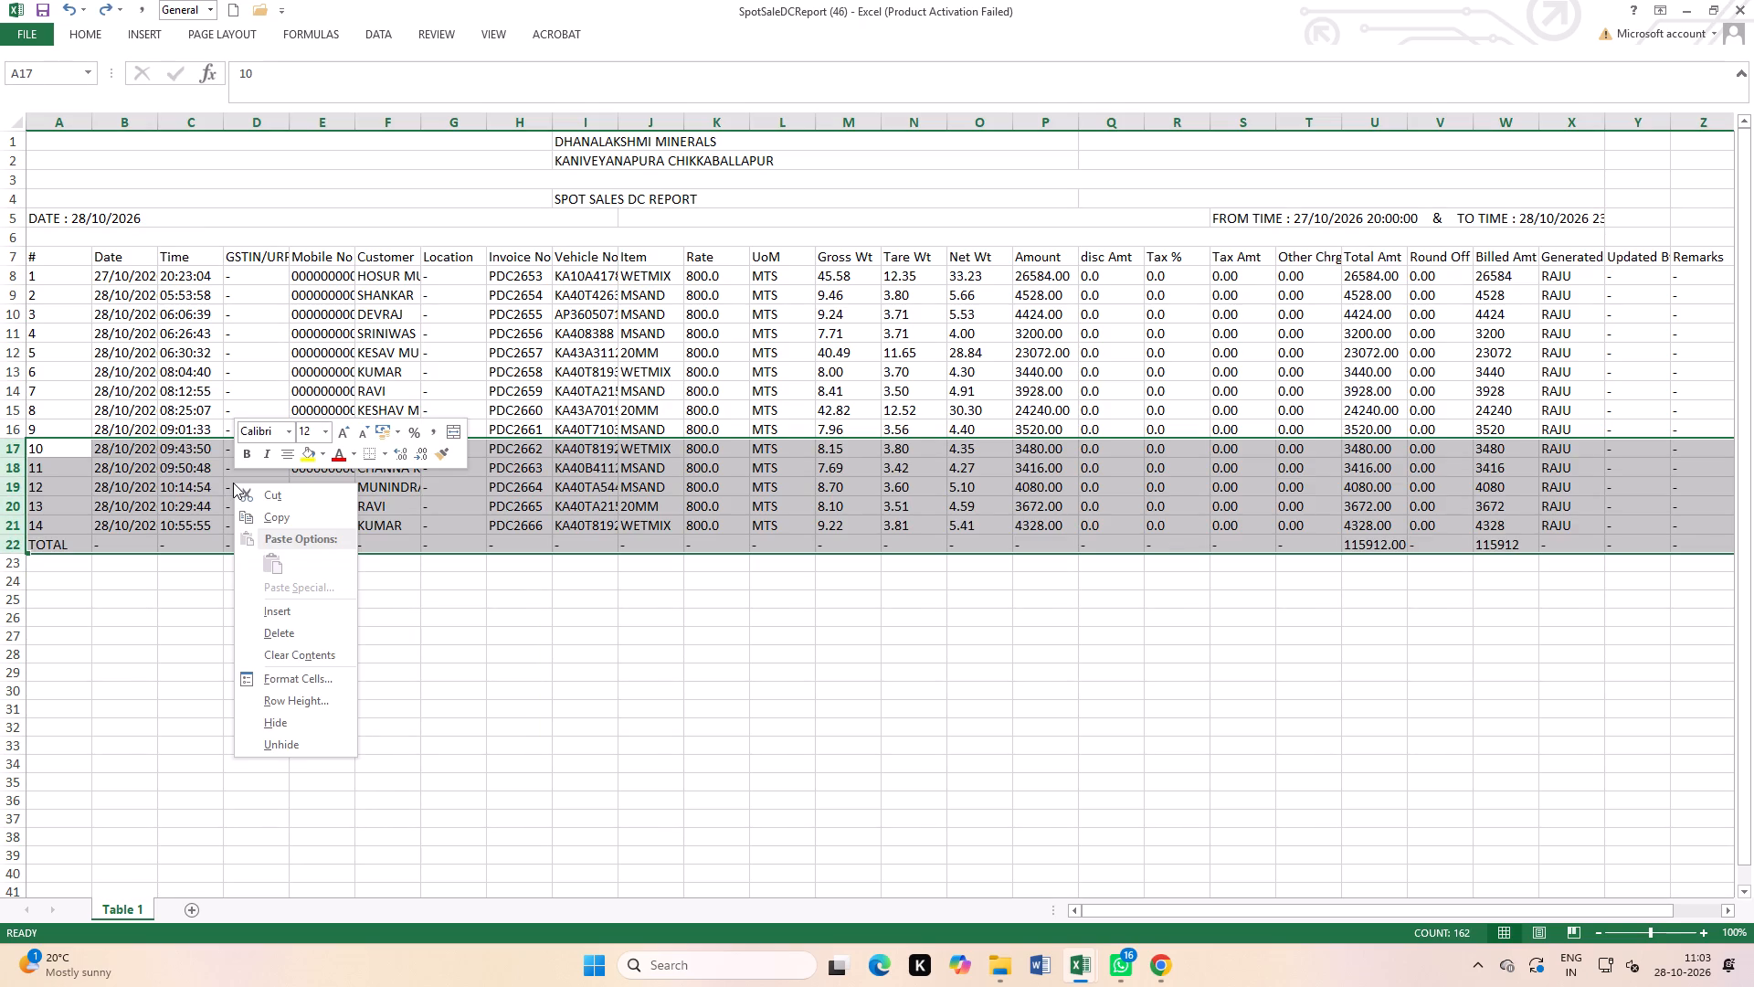
pyautogui.click(293, 633)
pyautogui.click(670, 629)
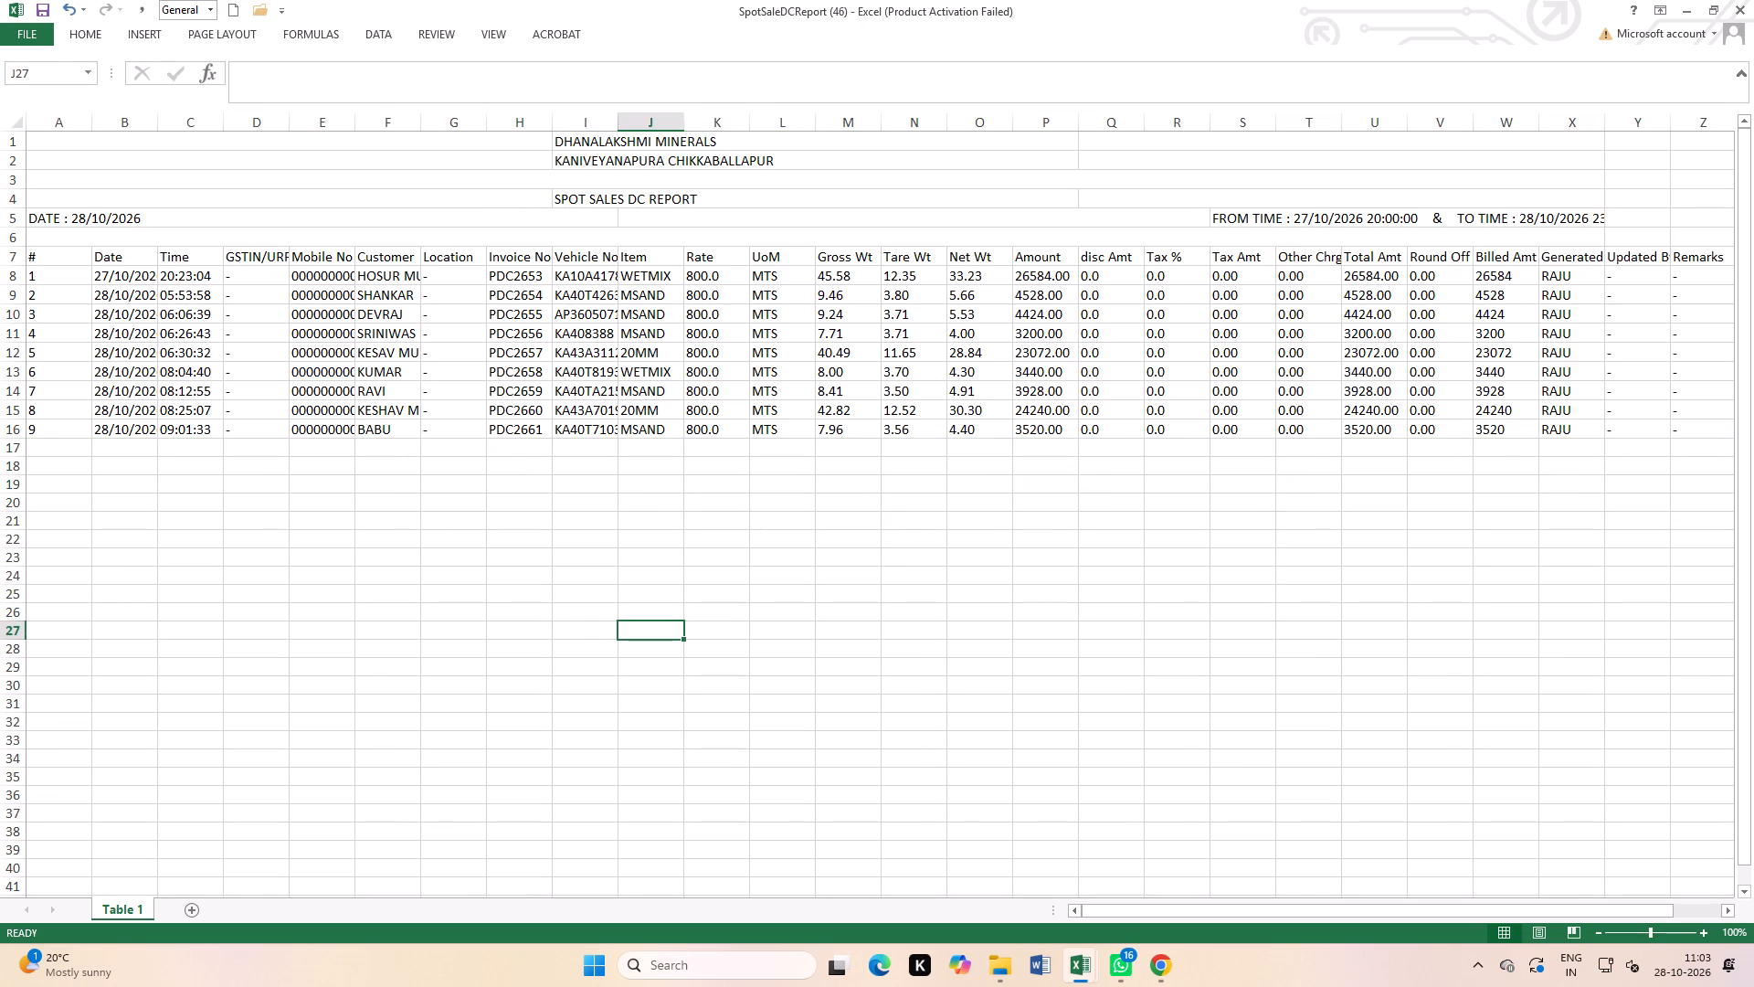
# Auto-fit the width of the Vehicle No. column.
pyautogui.doubleClick(621, 119)
pyautogui.click(749, 325)
# Delete title rows 1 to 6 above the report's column headings.
pyautogui.moveTo(1, 137); pyautogui.dragTo(1, 186)
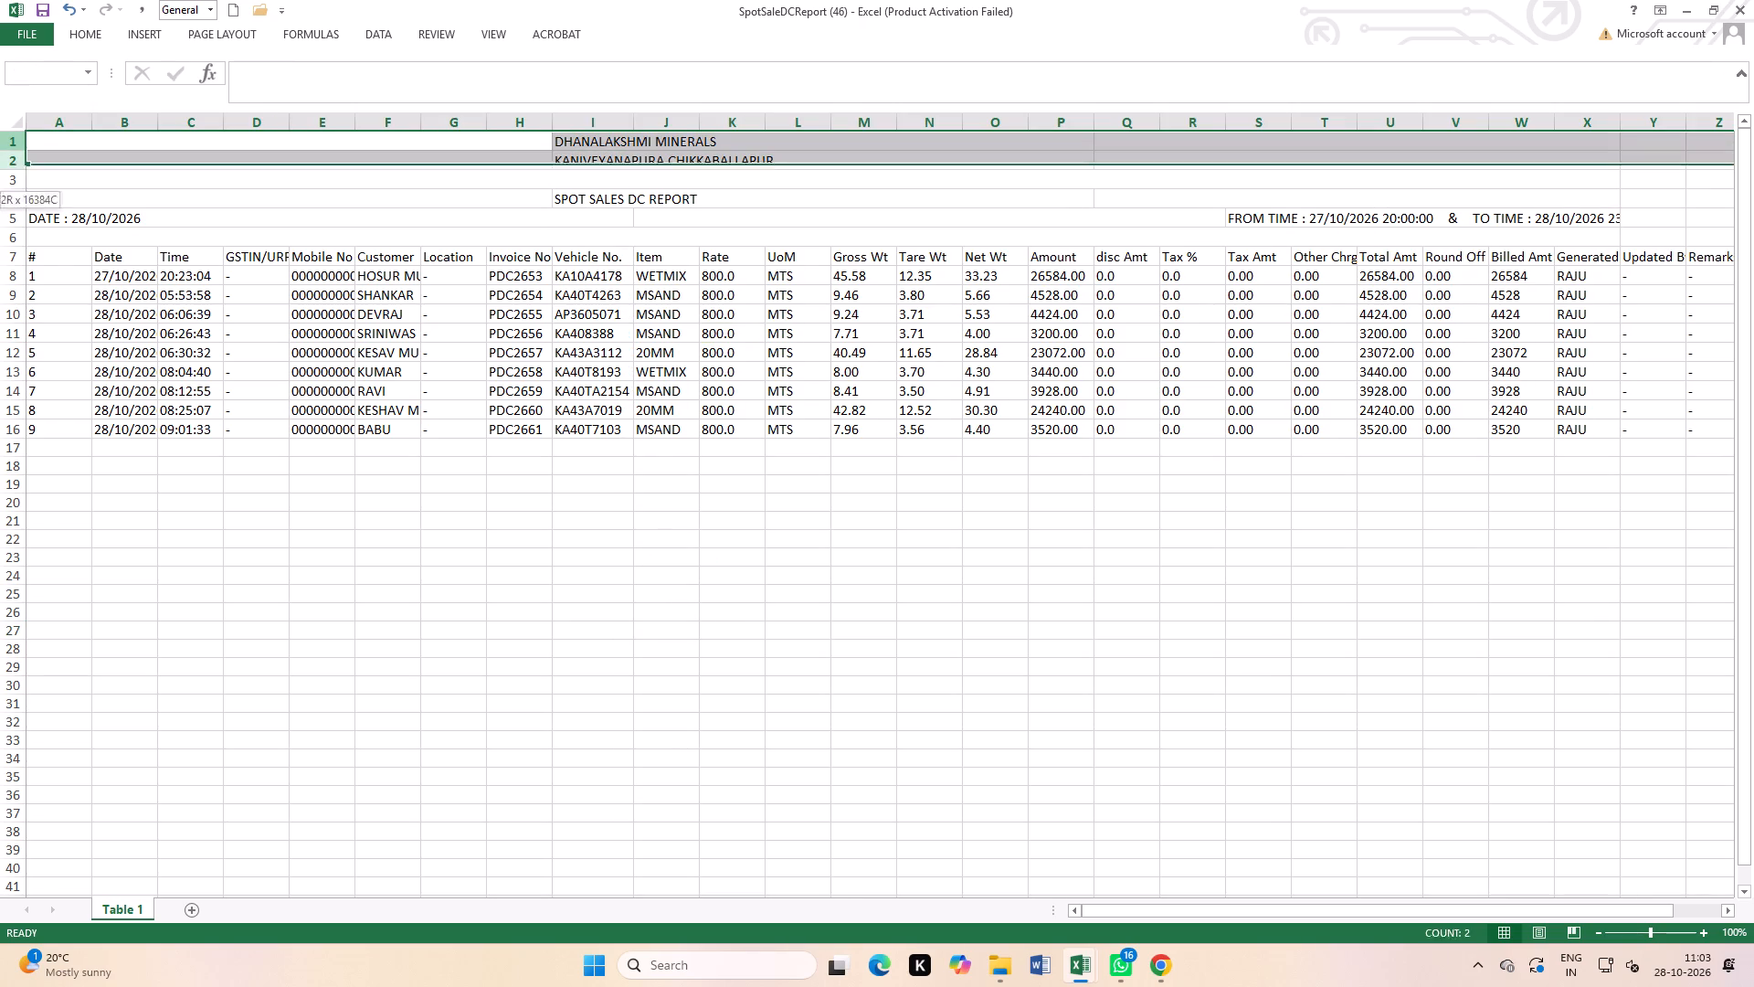
pyautogui.moveTo(1, 186); pyautogui.dragTo(12, 244)
pyautogui.rightClick(310, 205)
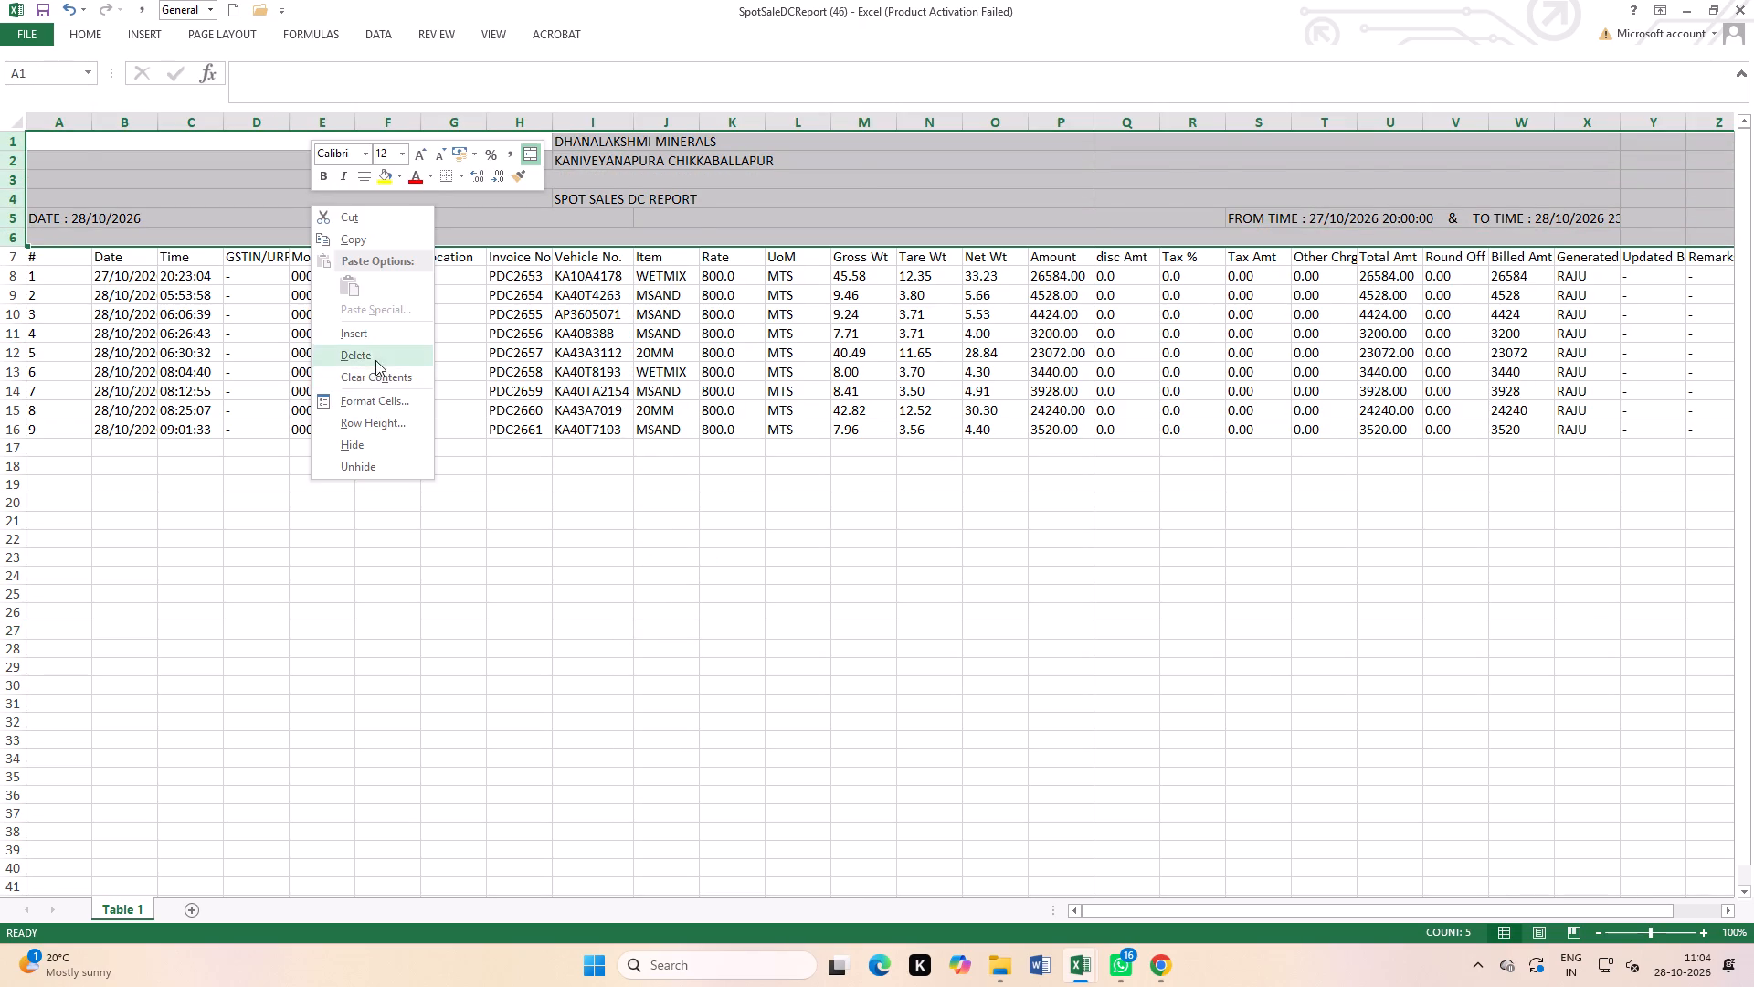
pyautogui.click(375, 353)
pyautogui.click(843, 350)
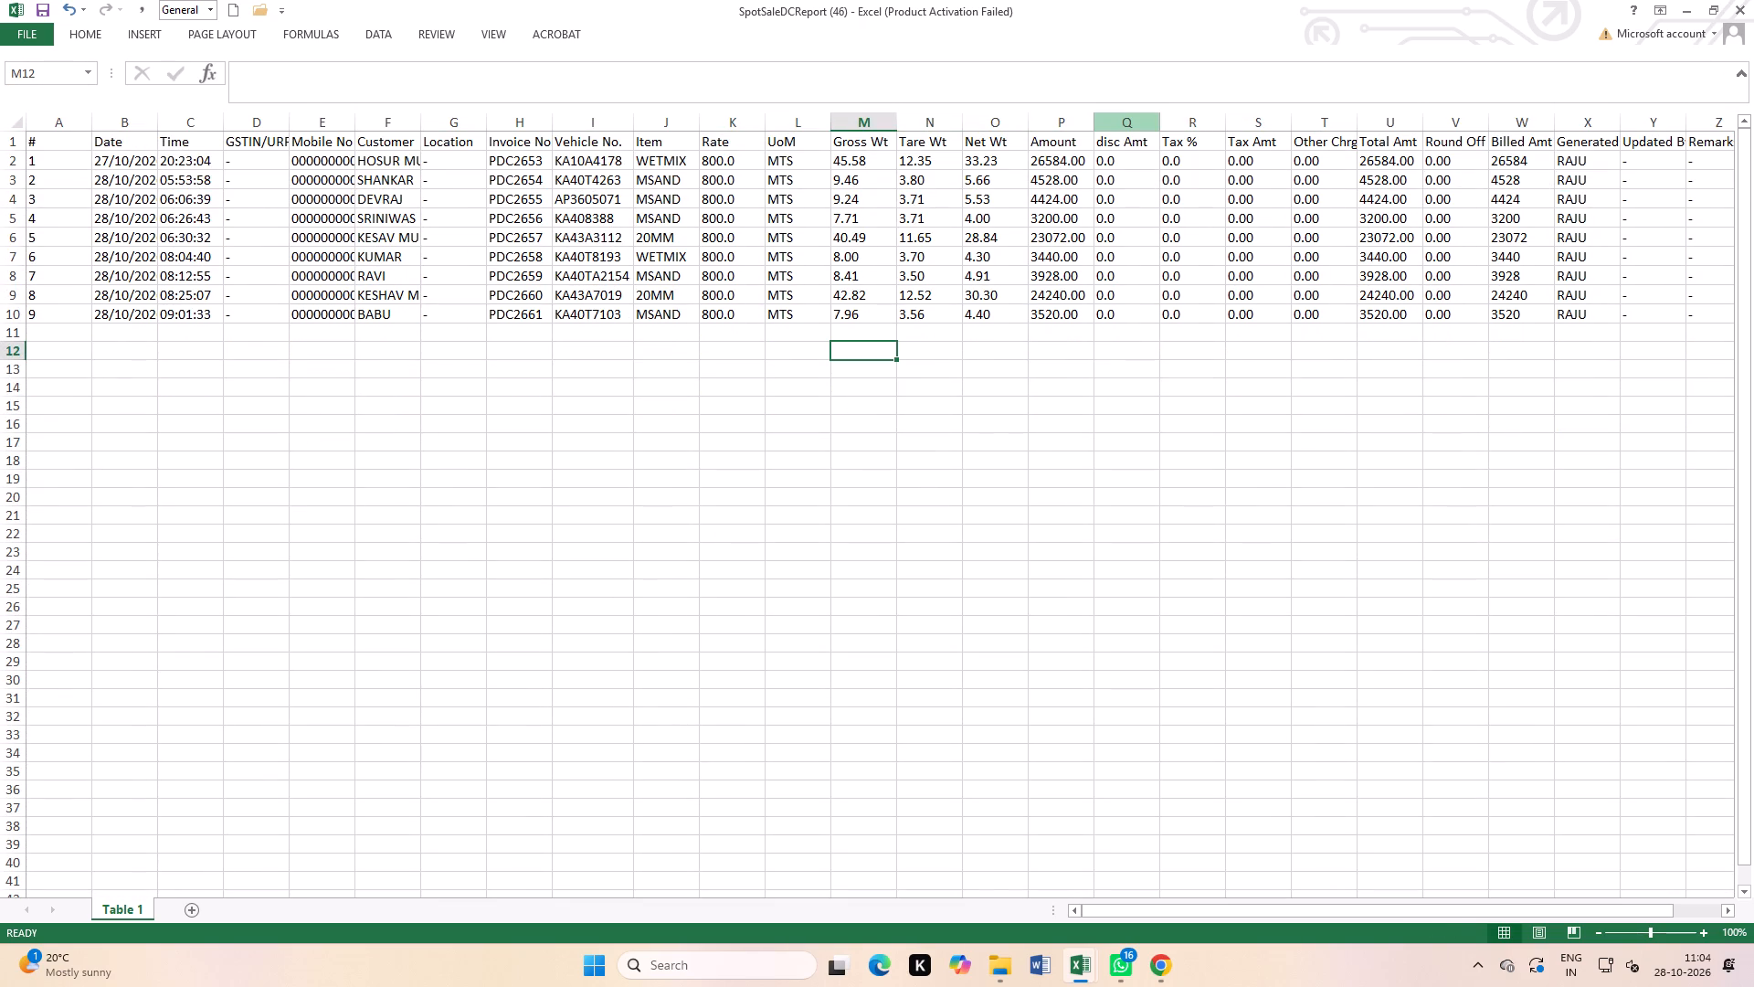
# Delete all columns after Amount, from disc Amt through DOWNLOAD.
pyautogui.moveTo(1114, 121); pyautogui.dragTo(1591, 282)
pyautogui.rightClick(1421, 264)
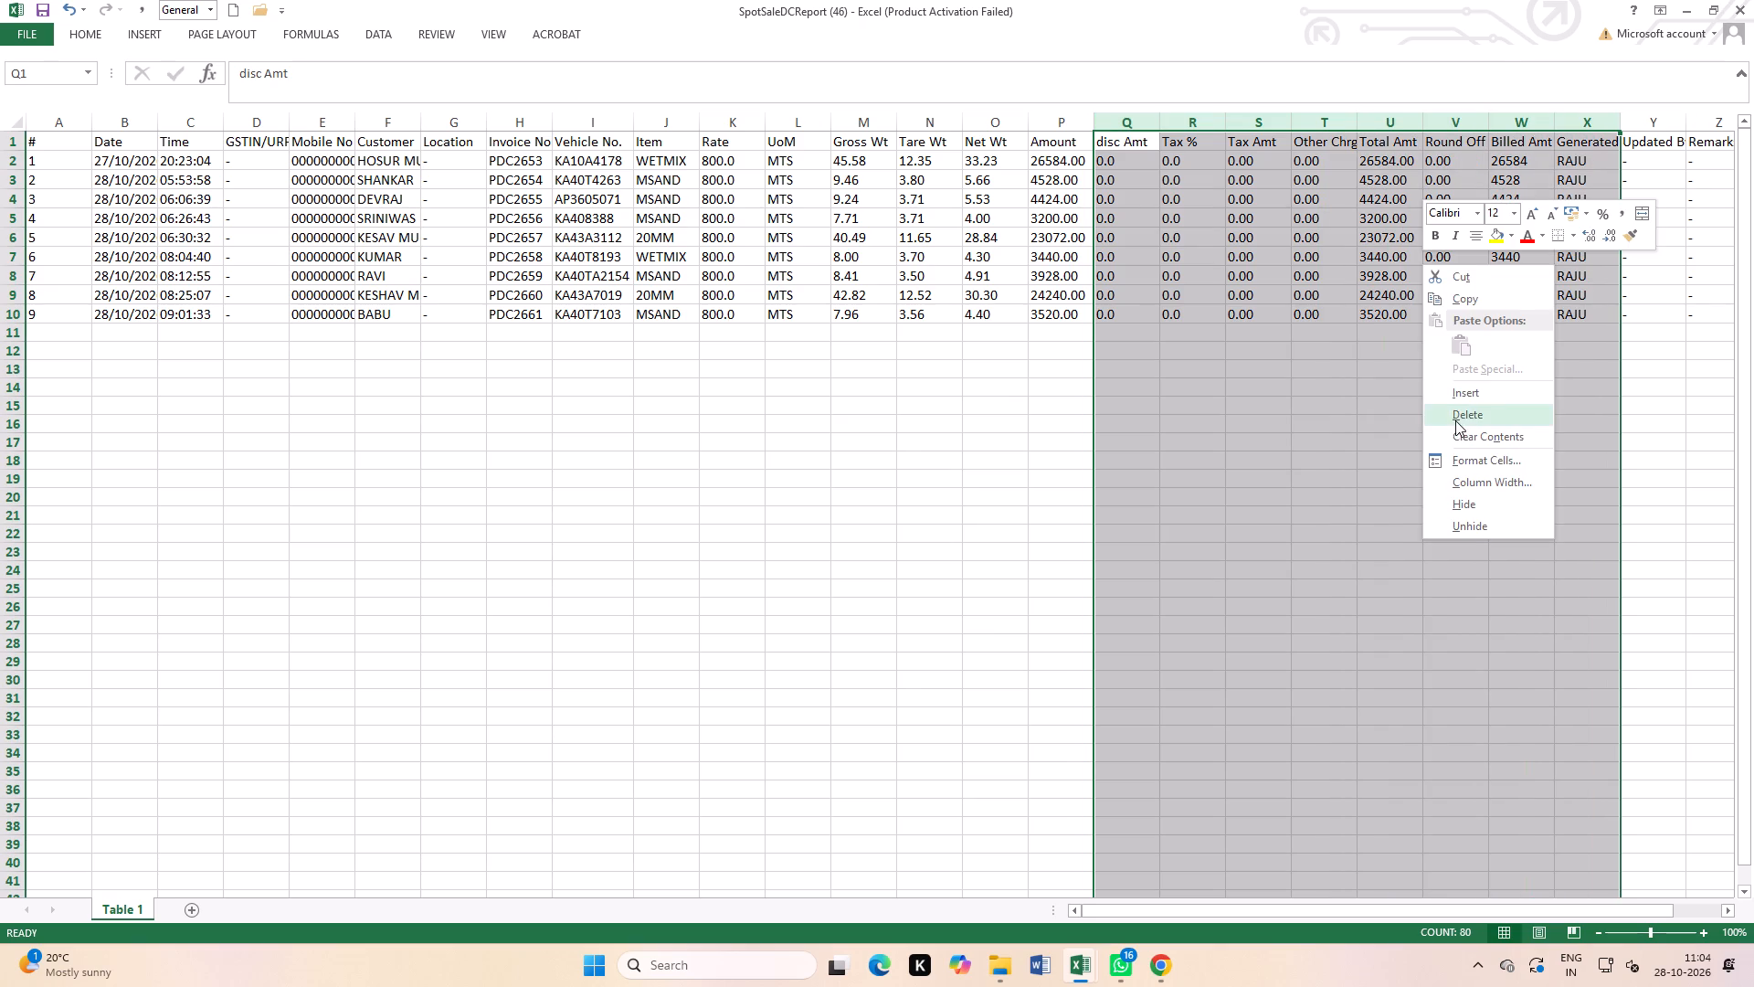
pyautogui.click(1457, 413)
pyautogui.click(1284, 380)
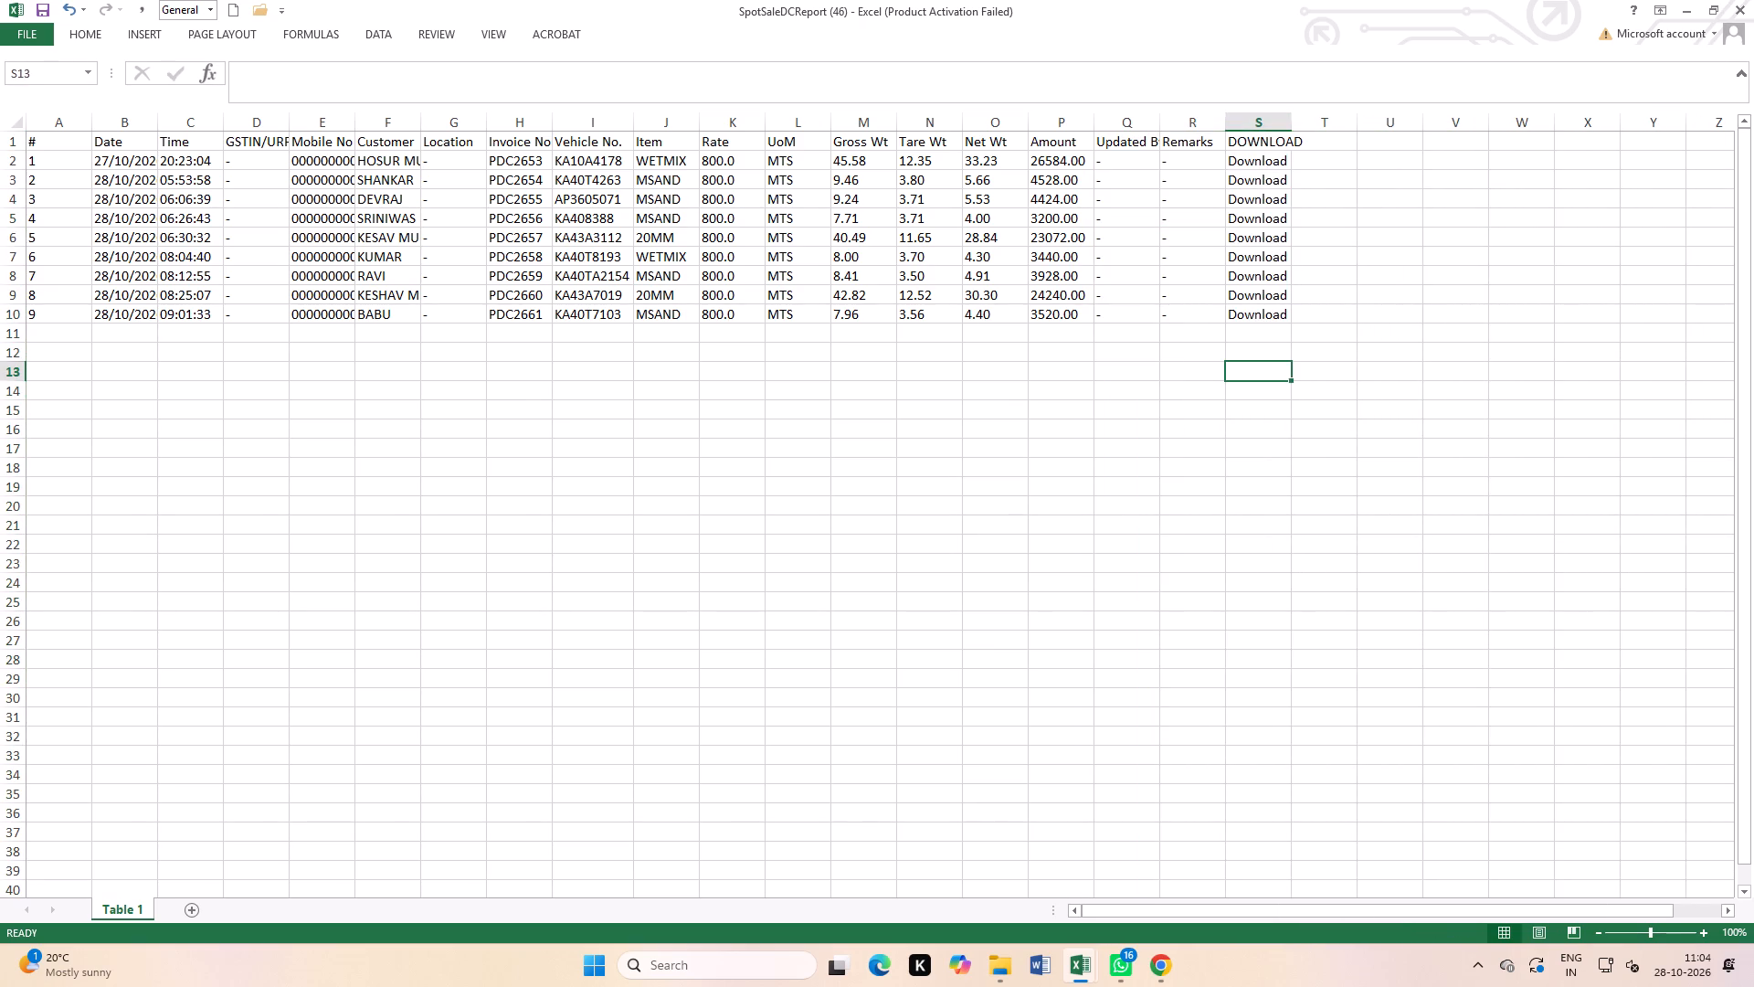
pyautogui.moveTo(1135, 123); pyautogui.dragTo(1278, 216)
pyautogui.rightClick(1243, 219)
pyautogui.click(1290, 369)
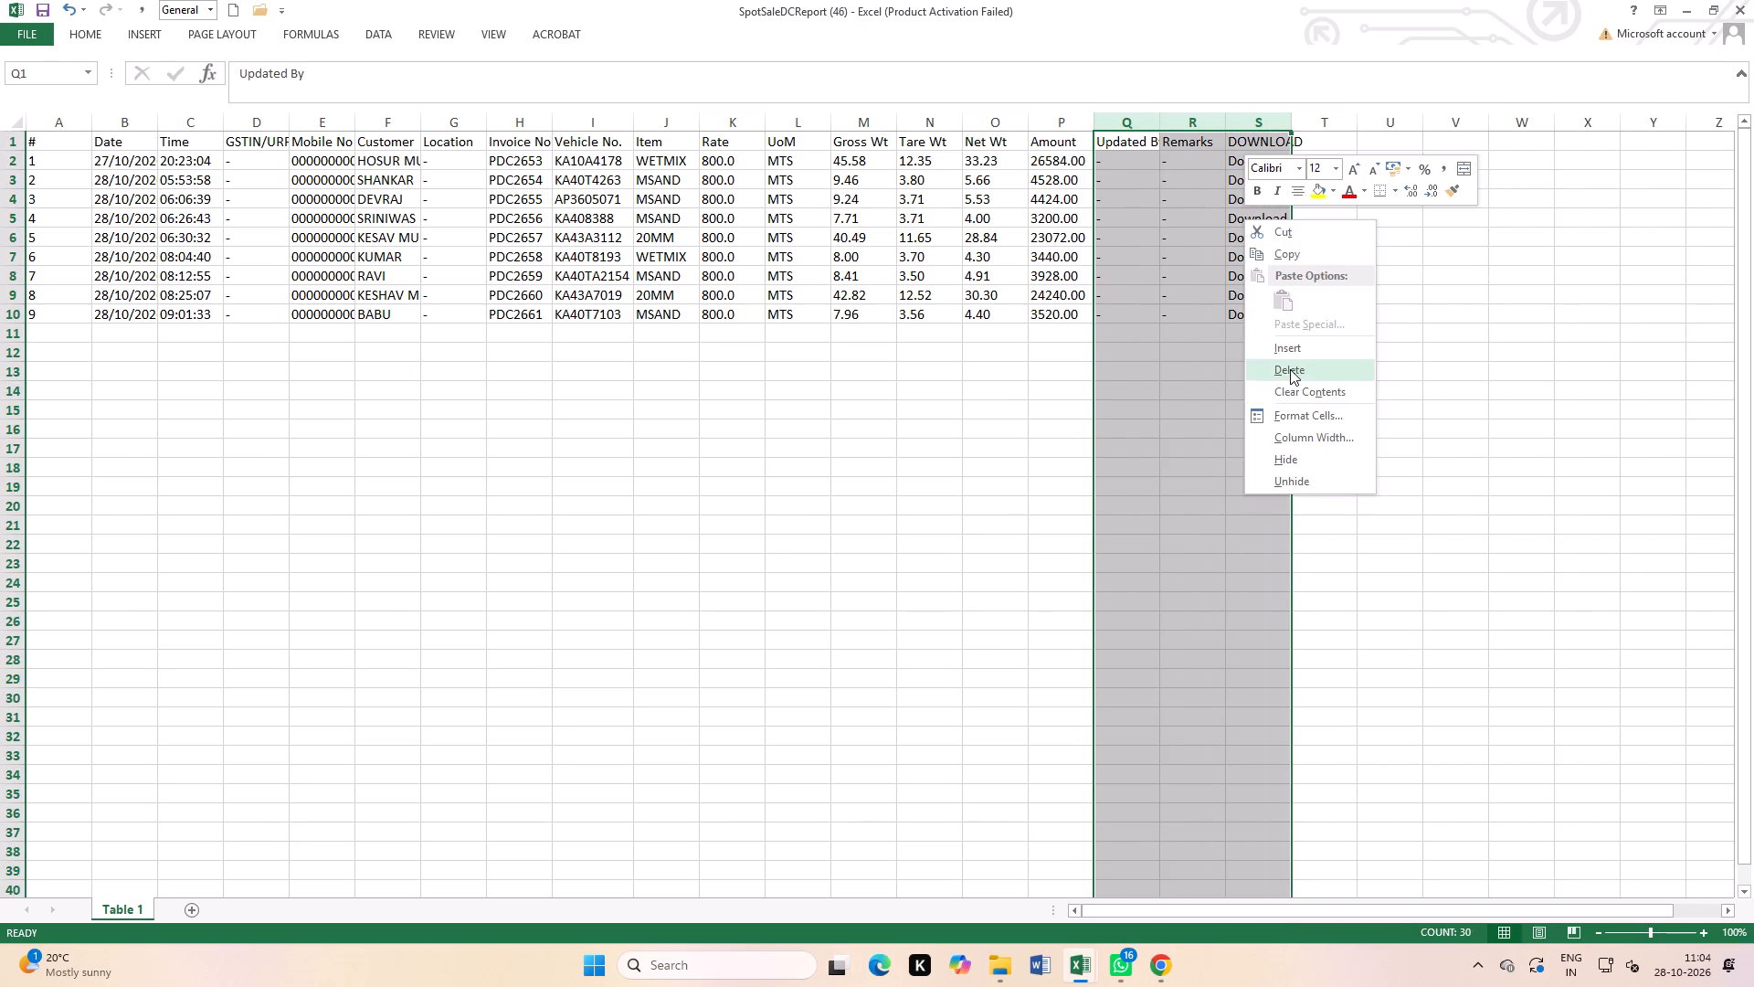
pyautogui.click(527, 550)
# Move the invoice and vehicle numbers in H2:I10 to the range starting at D2.
pyautogui.moveTo(524, 164); pyautogui.dragTo(581, 216)
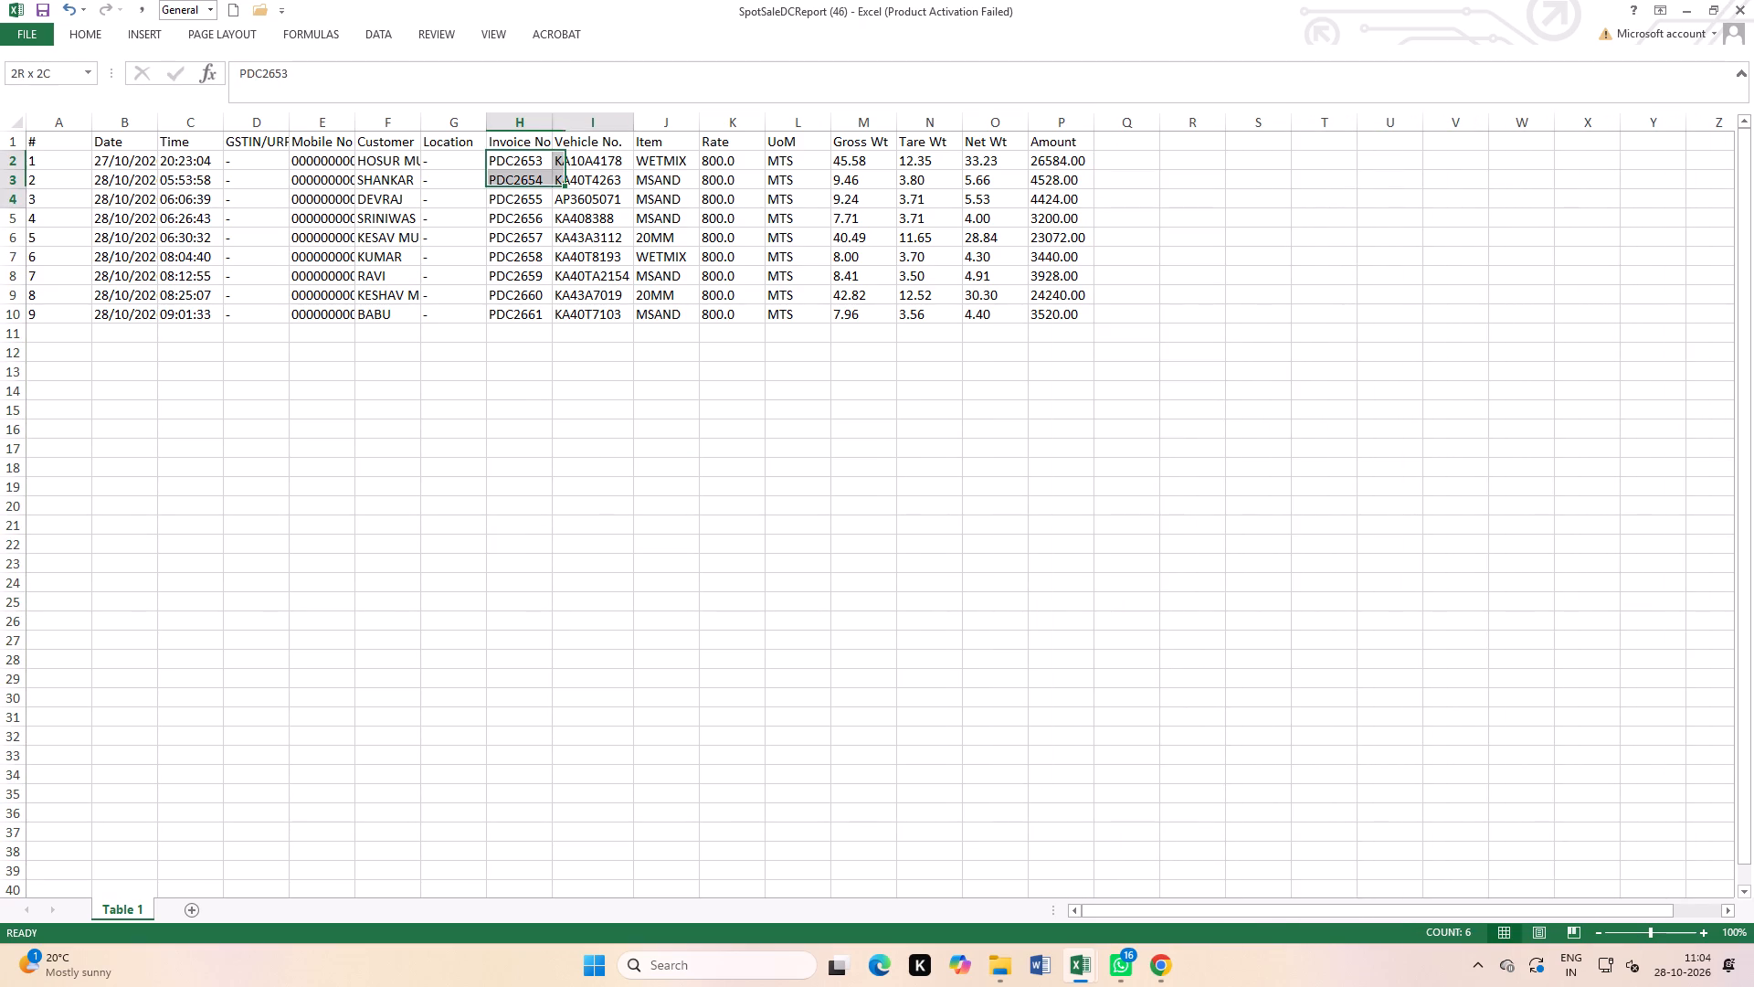
pyautogui.moveTo(581, 216); pyautogui.dragTo(597, 308)
pyautogui.rightClick(586, 300)
pyautogui.click(633, 311)
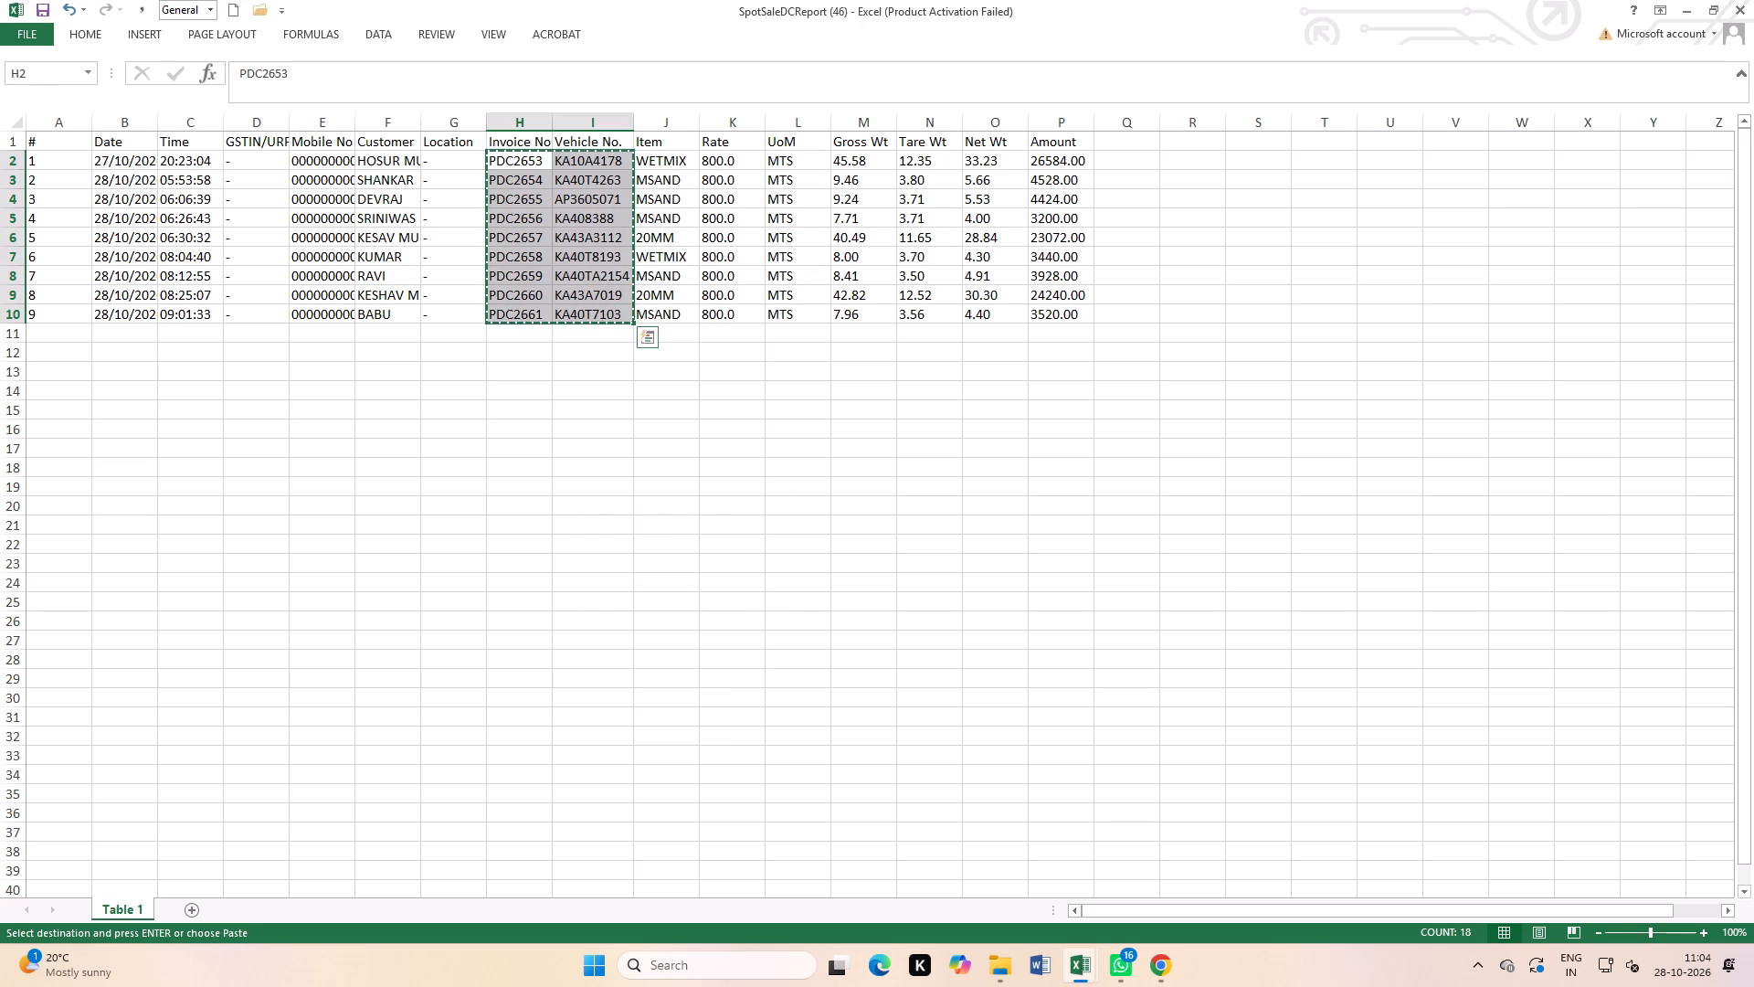
pyautogui.click(267, 160)
pyautogui.rightClick(267, 160)
pyautogui.click(305, 244)
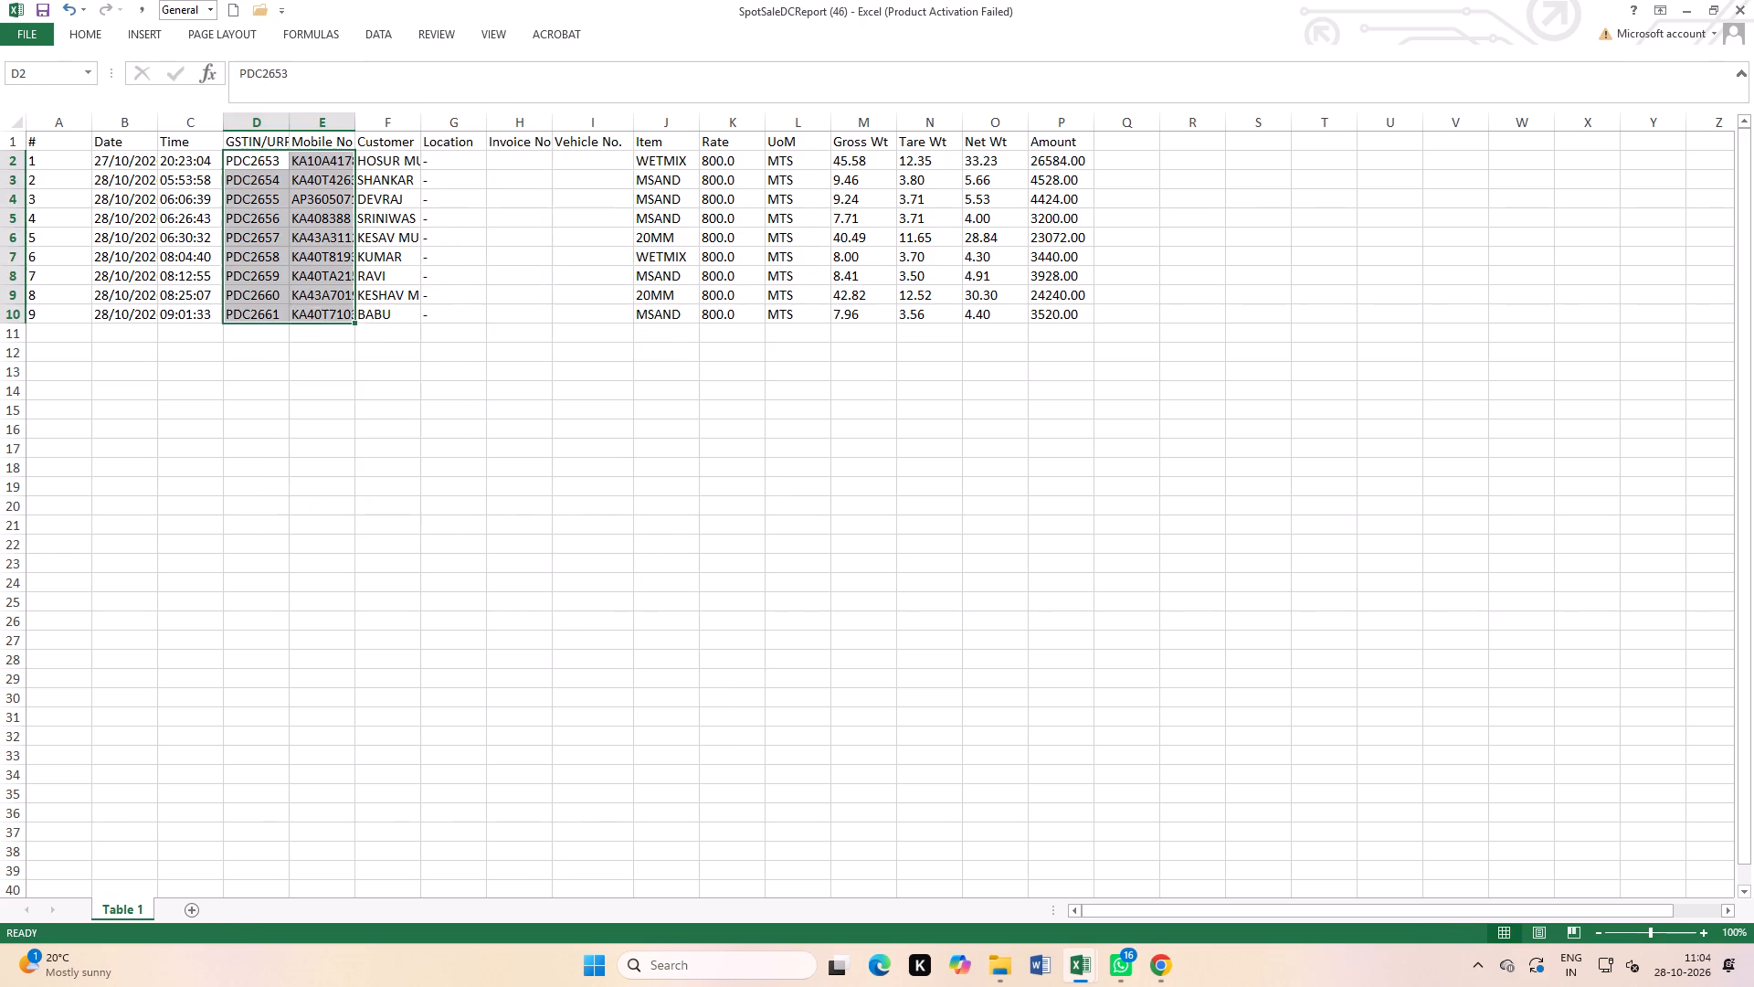
pyautogui.click(632, 451)
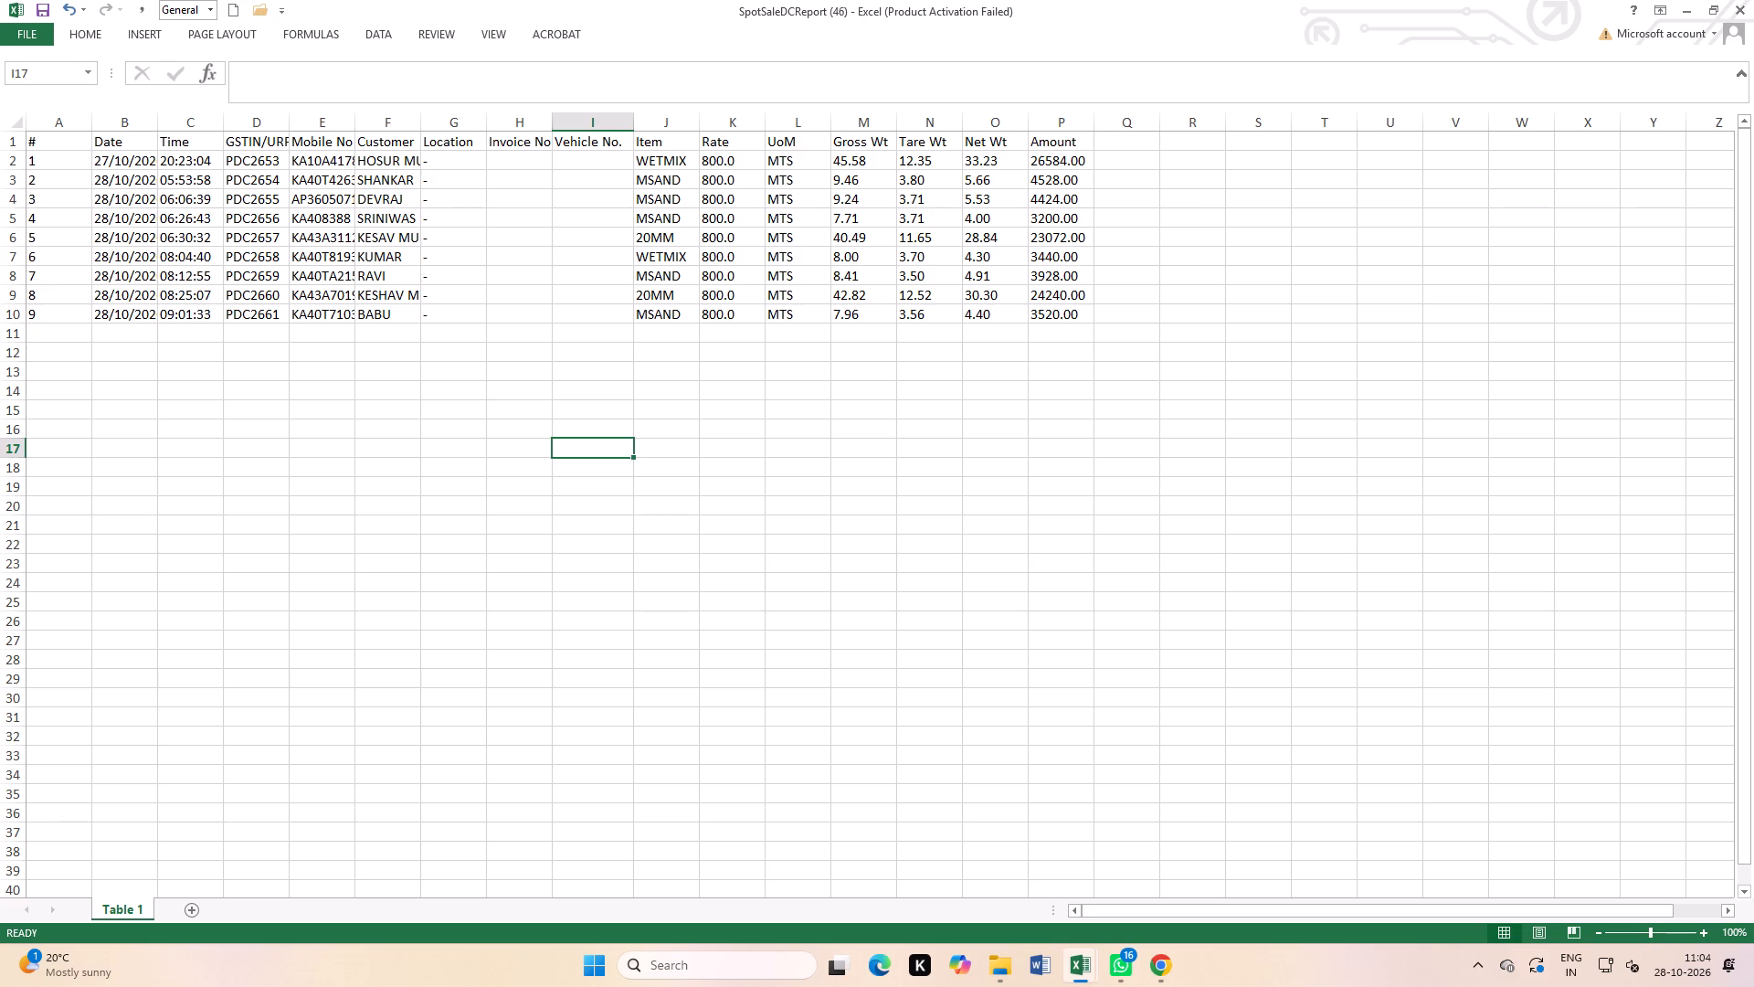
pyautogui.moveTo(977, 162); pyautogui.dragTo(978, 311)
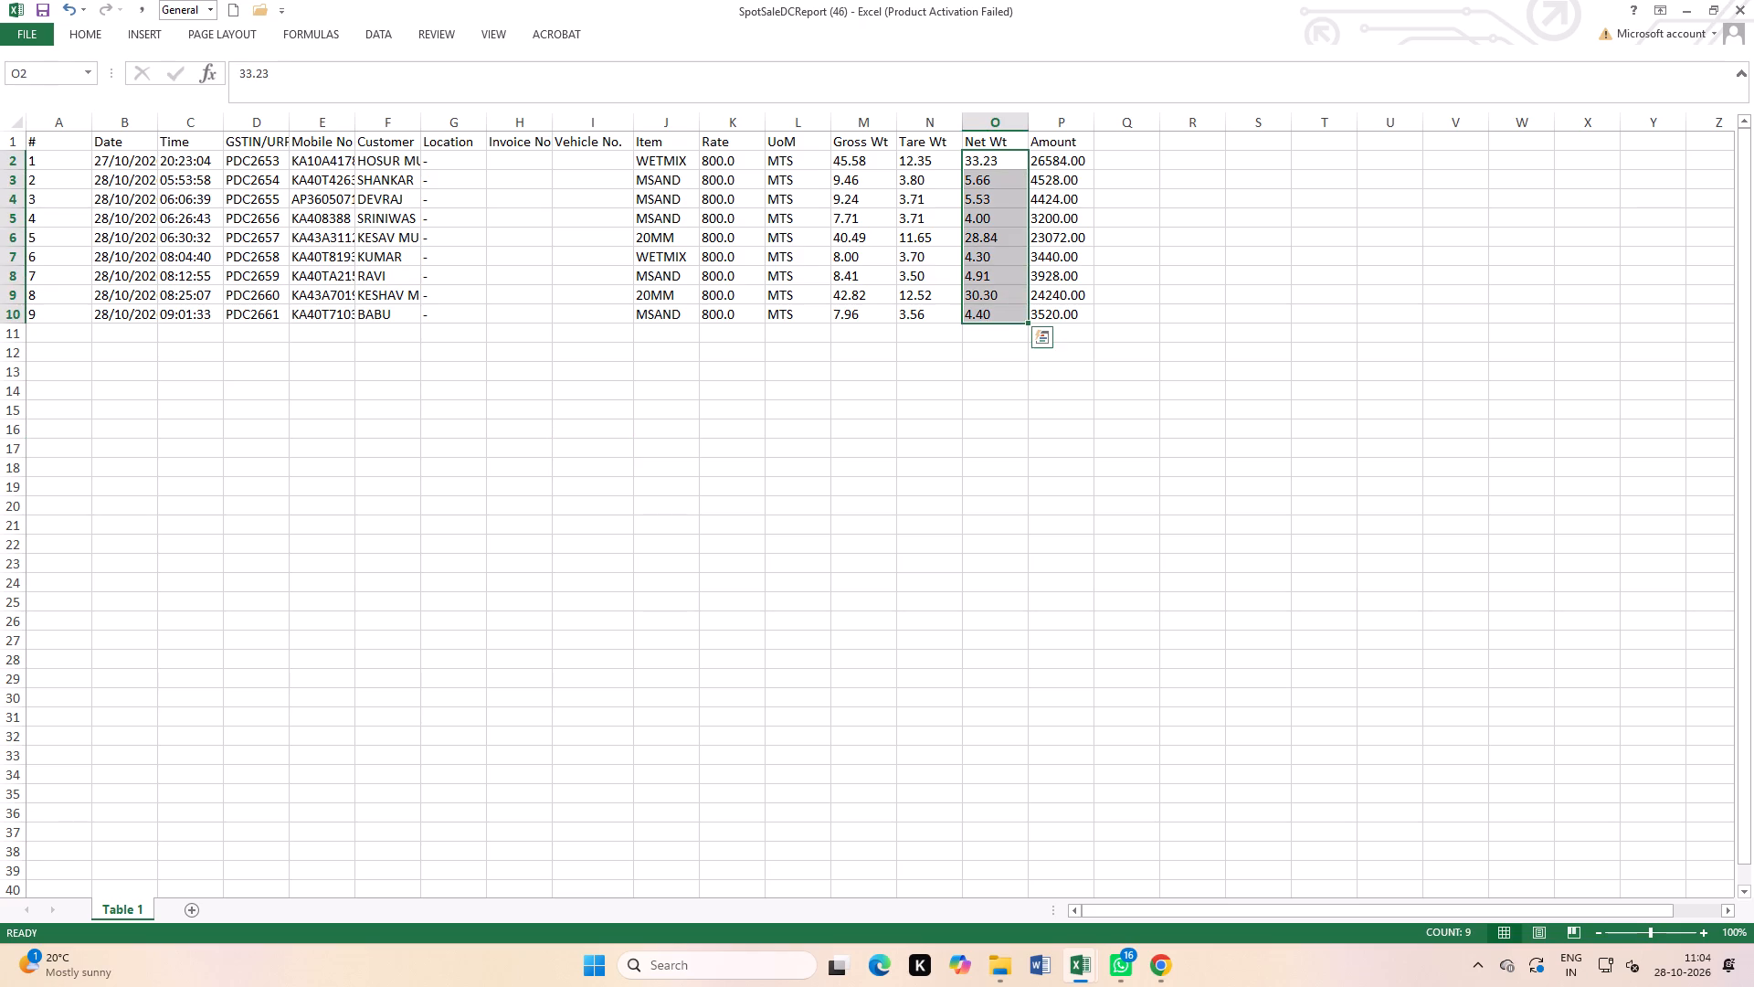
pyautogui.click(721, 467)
# Move the time values in C2:C10 into the UoM column starting at L2, replacing the MTS entries.
pyautogui.moveTo(191, 167); pyautogui.dragTo(202, 311)
pyautogui.rightClick(202, 302)
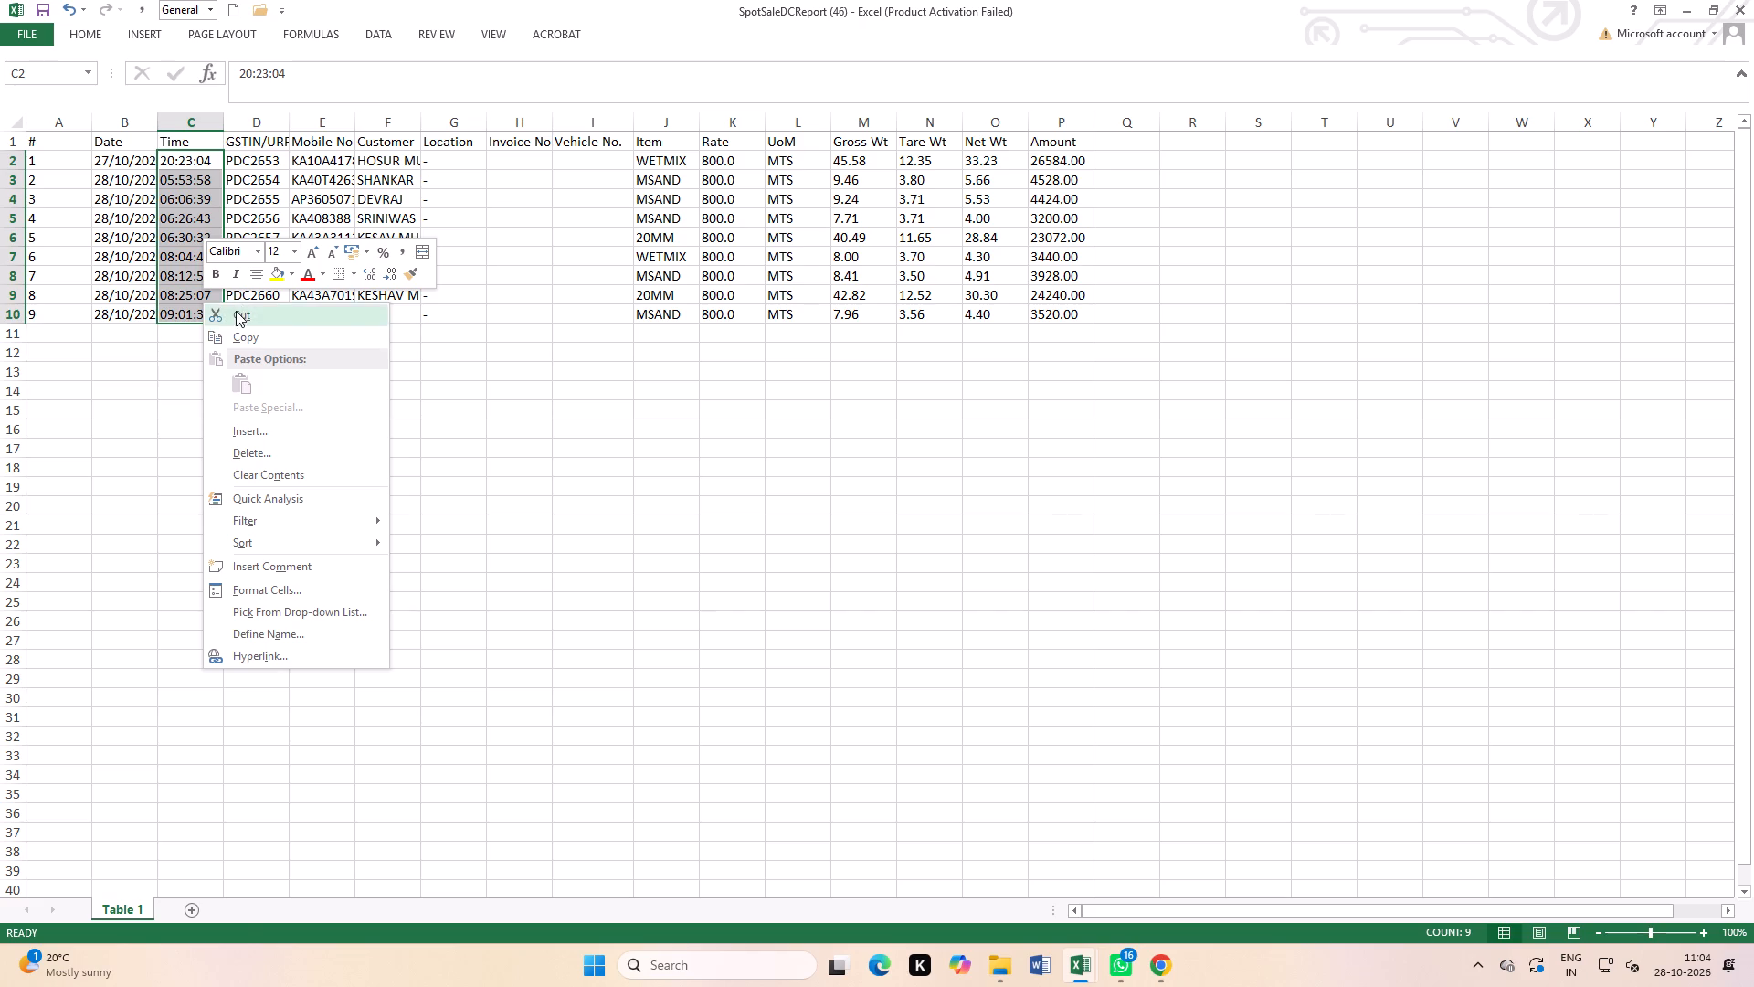
pyautogui.click(236, 311)
pyautogui.click(784, 161)
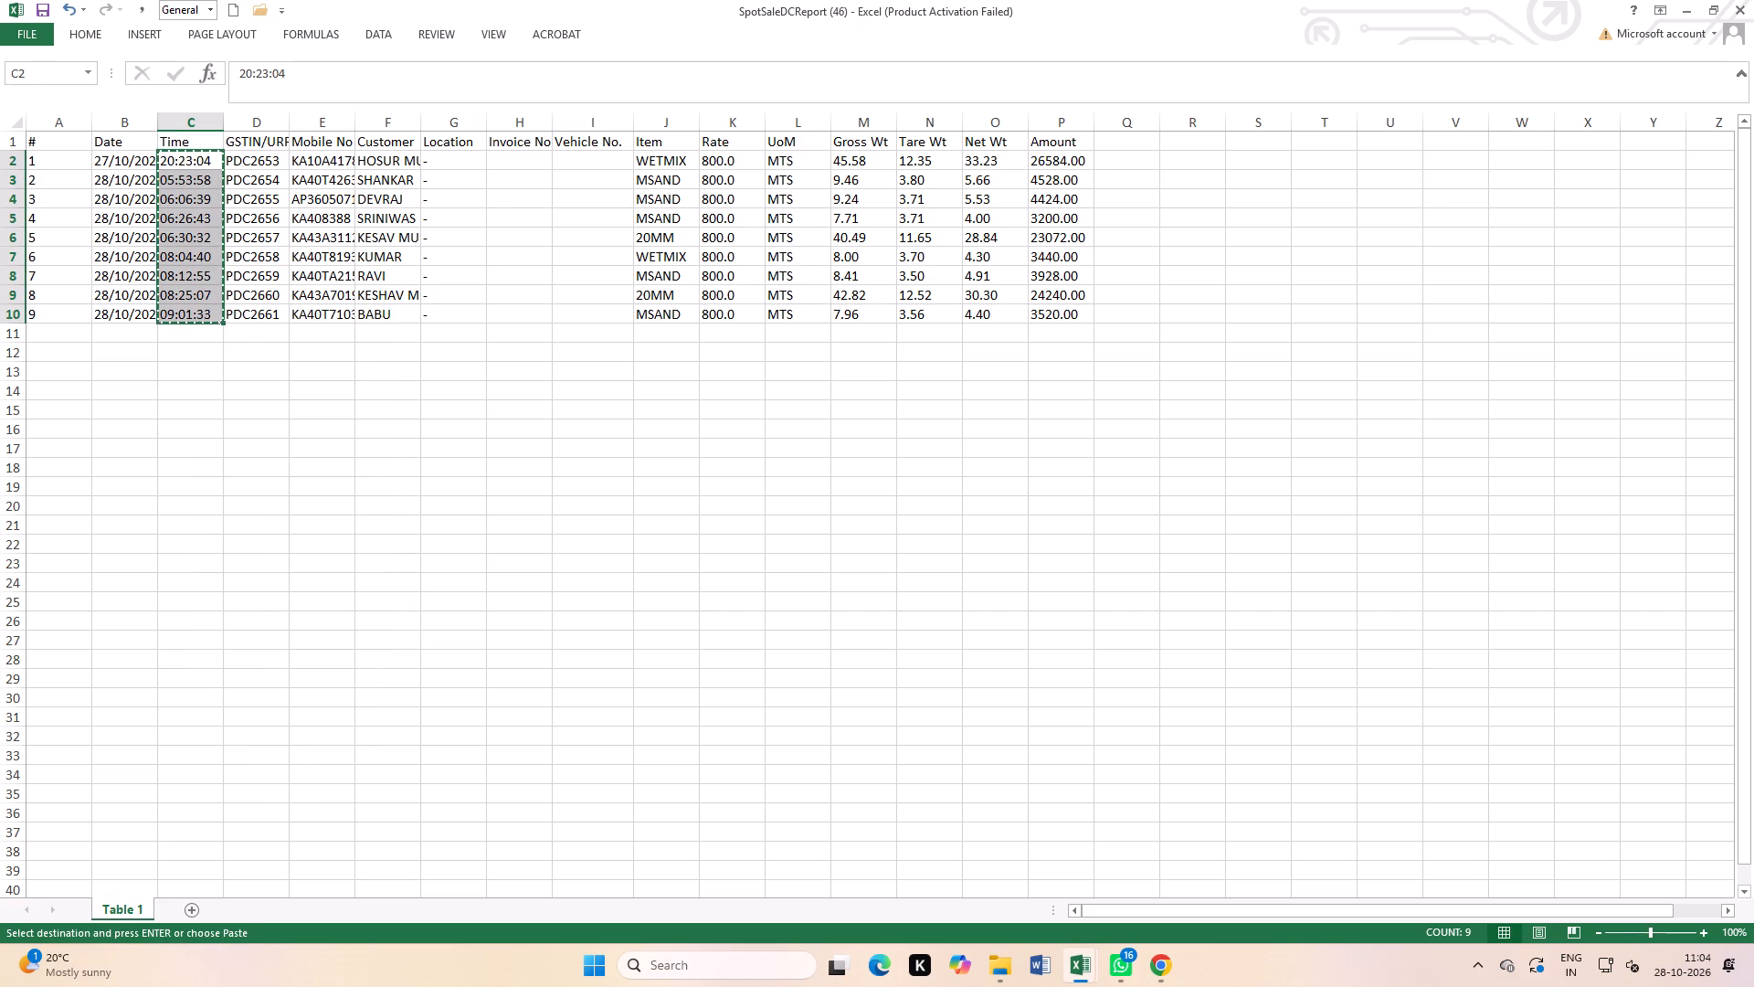
pyautogui.rightClick(784, 161)
pyautogui.click(820, 231)
pyautogui.click(731, 228)
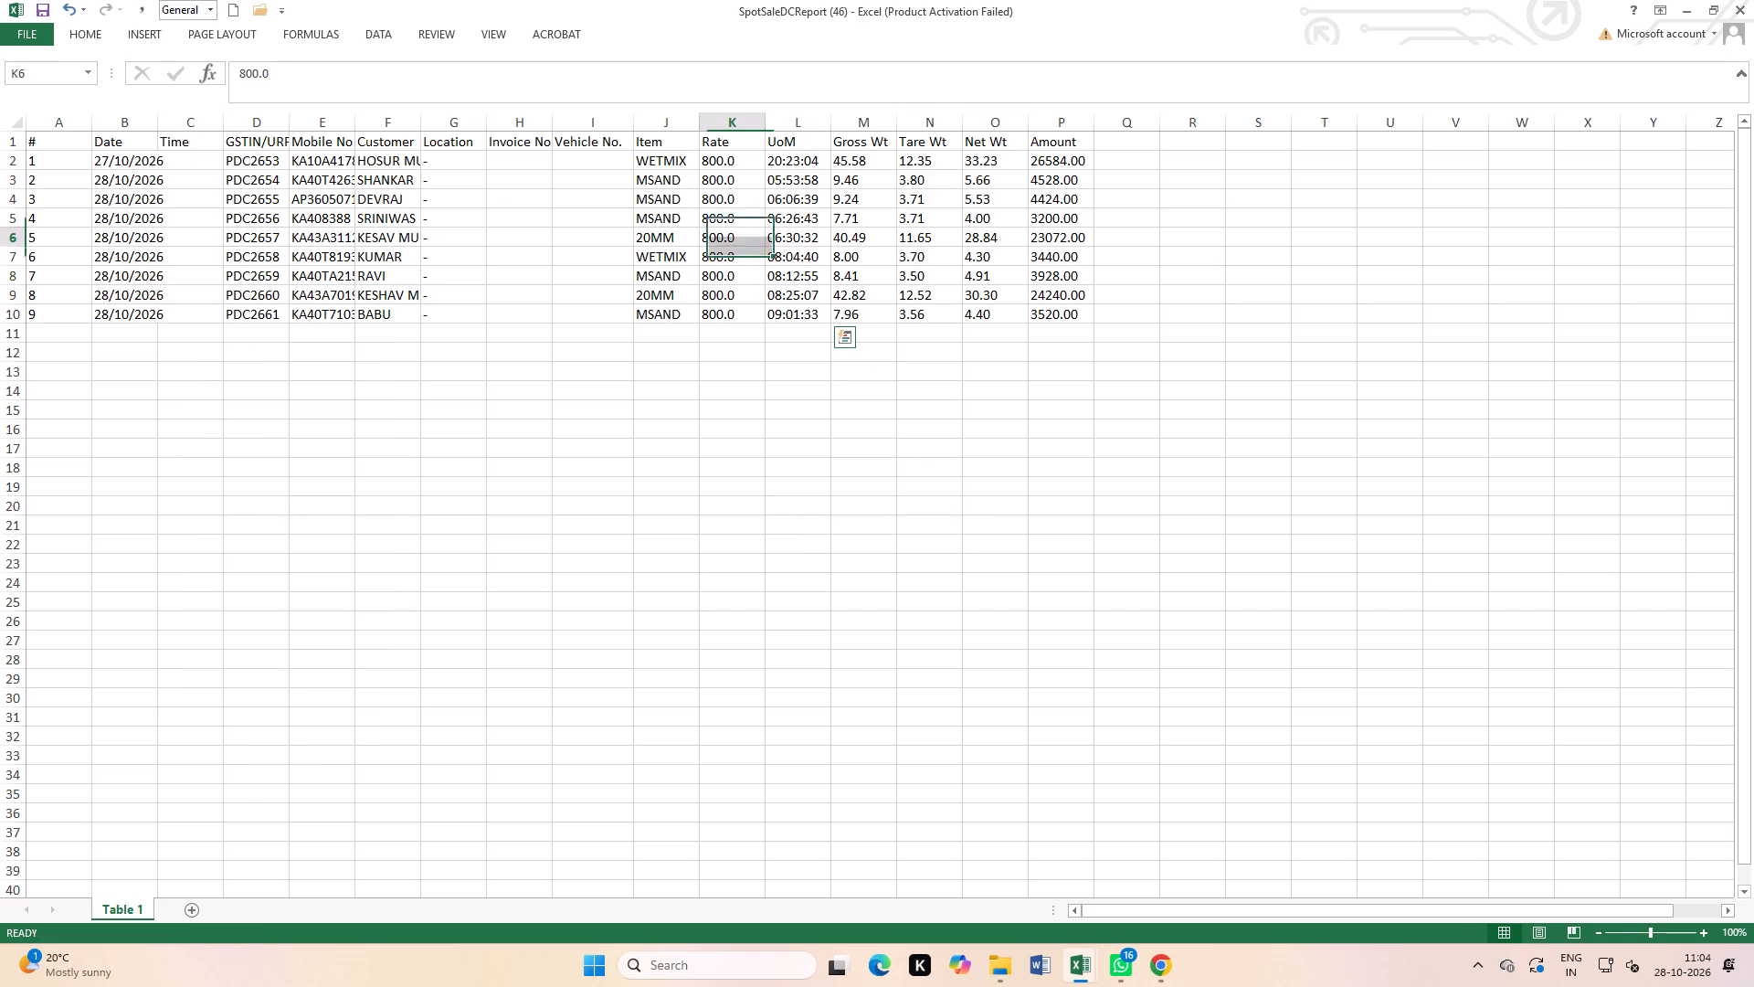
# Move the rate values in K2:K10 to the empty column after Amount, starting at Q2.
pyautogui.moveTo(724, 159); pyautogui.dragTo(724, 318)
pyautogui.rightClick(724, 313)
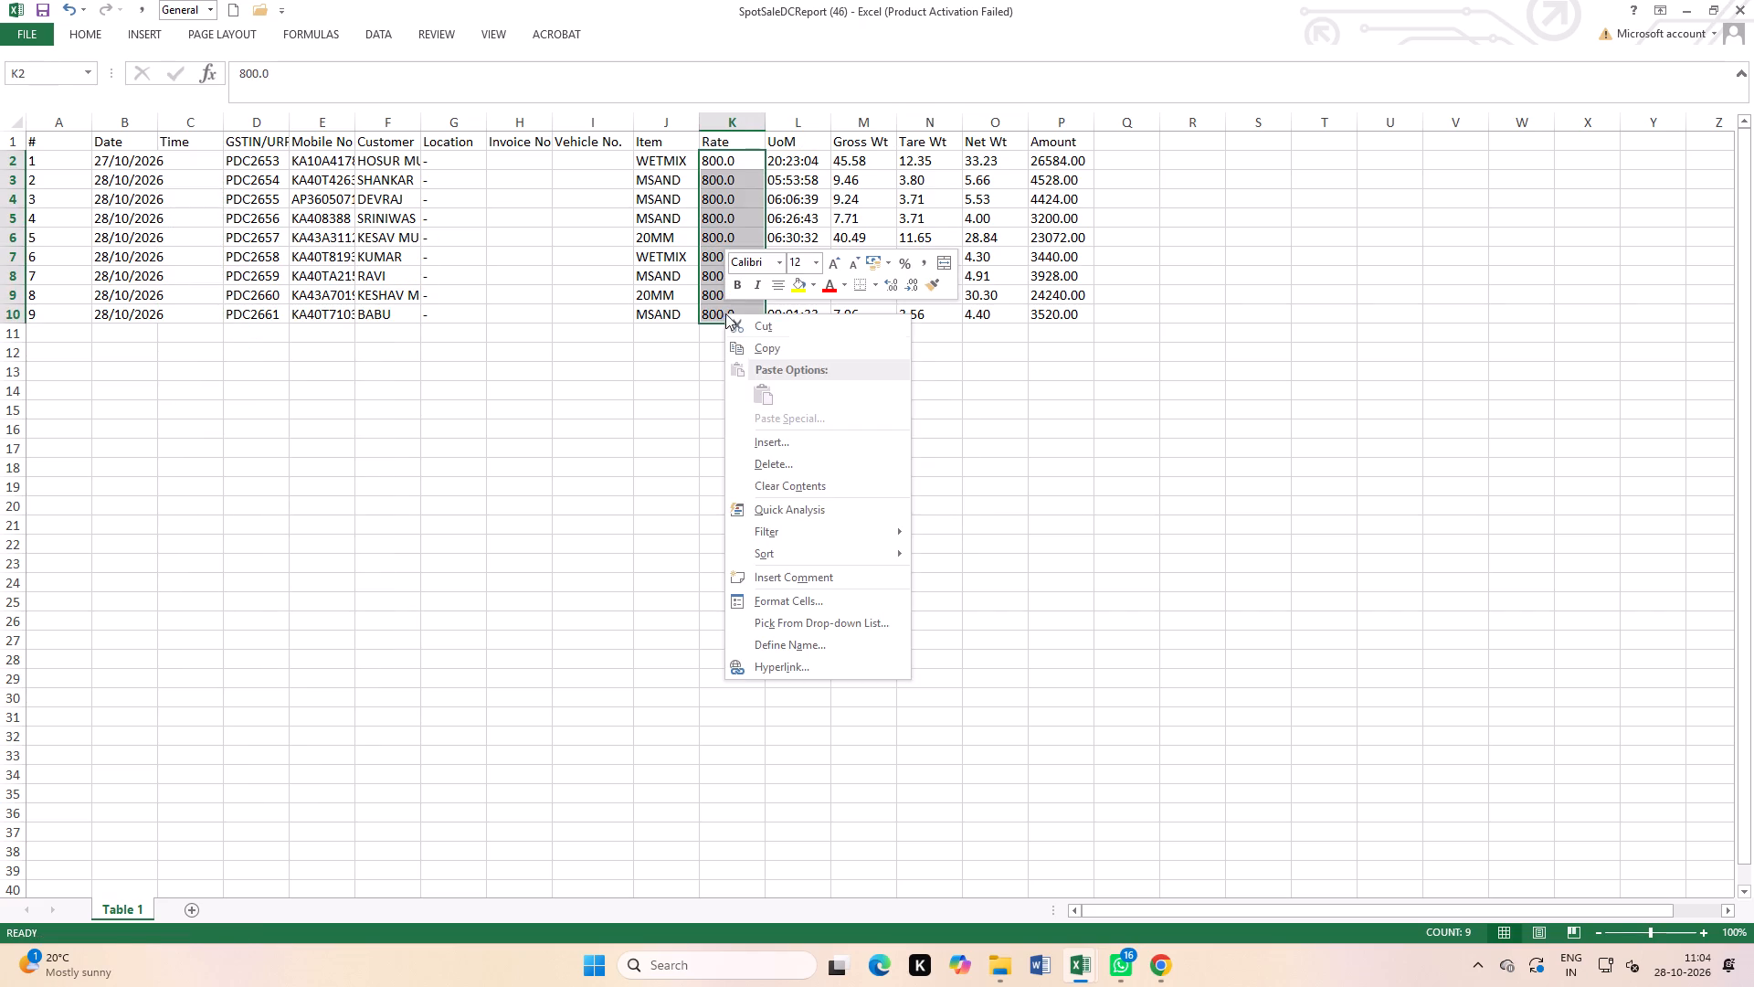
pyautogui.click(753, 327)
pyautogui.click(1135, 161)
pyautogui.rightClick(1135, 161)
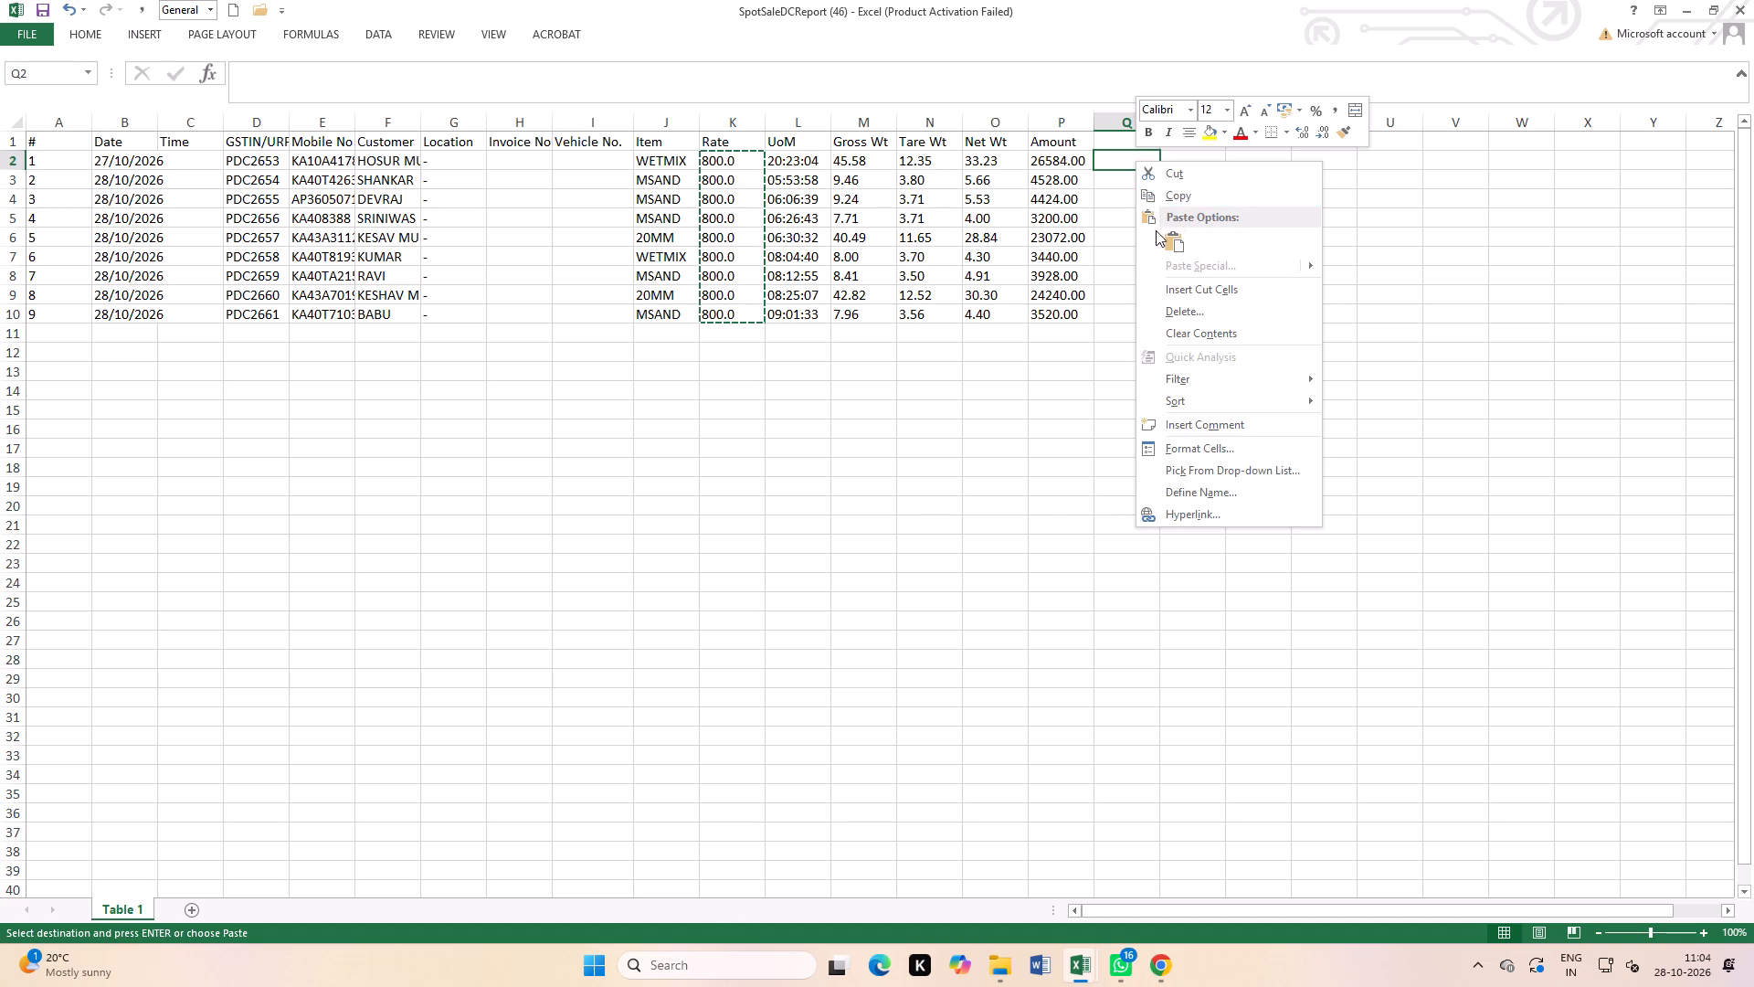
pyautogui.click(1162, 237)
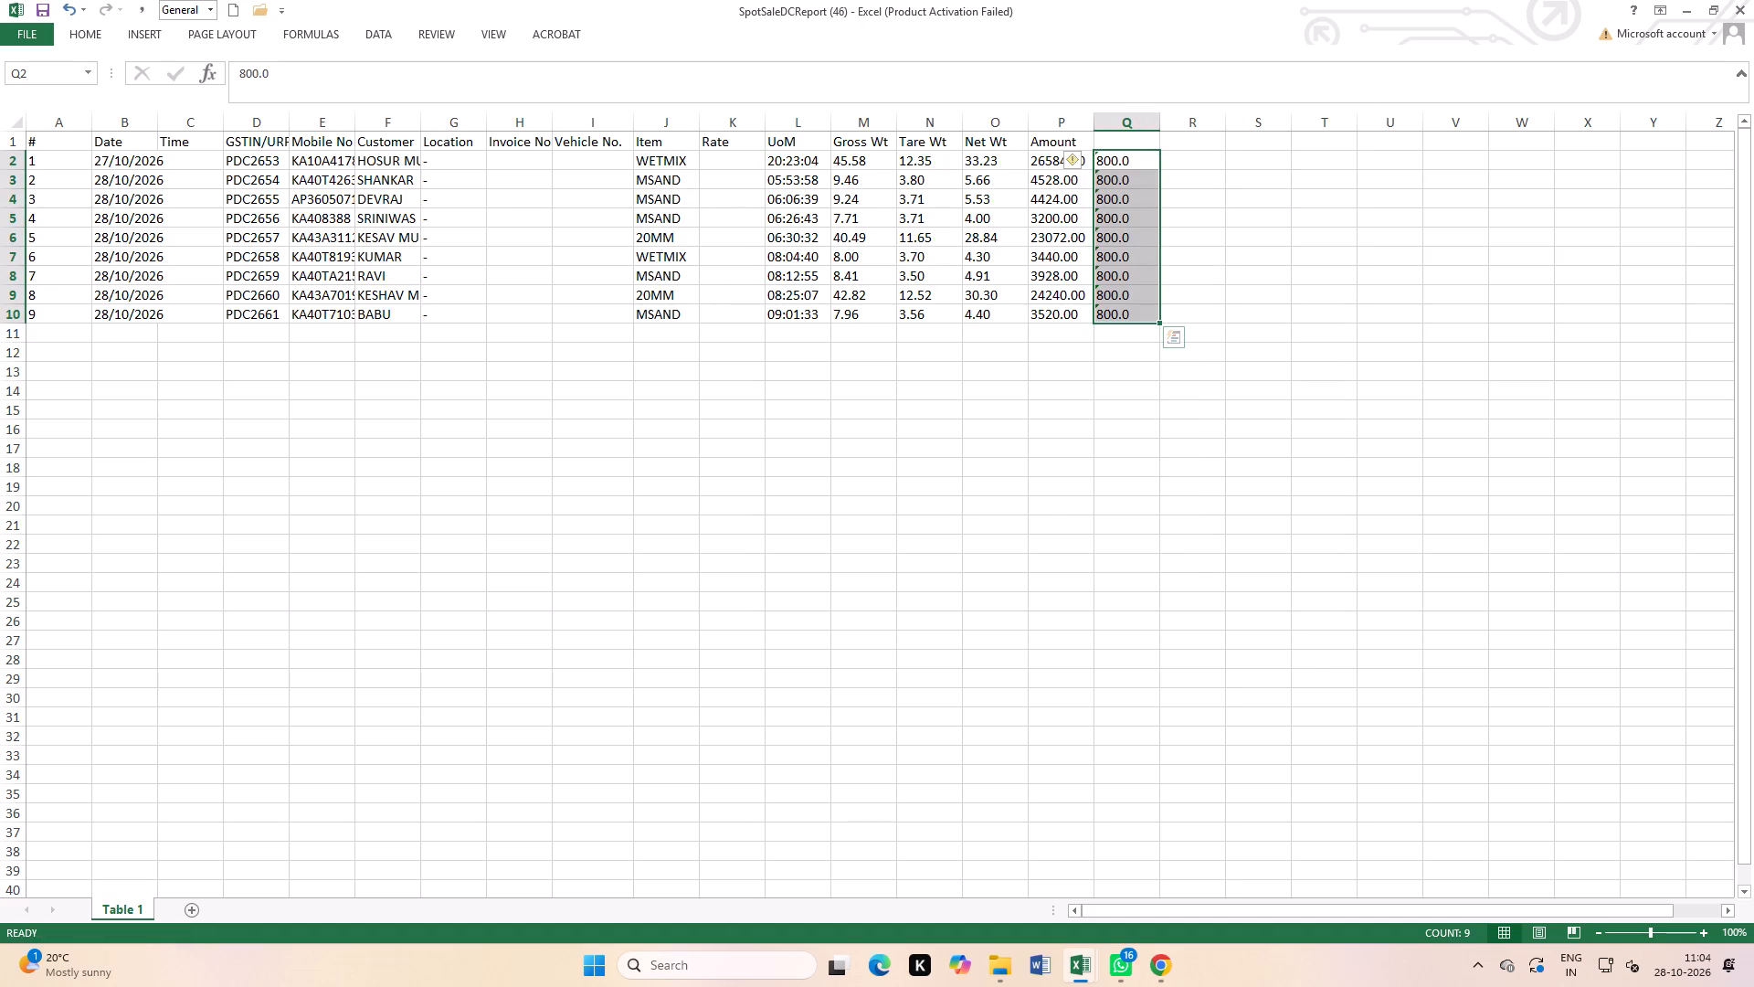
pyautogui.scroll(1, 1344, 367)
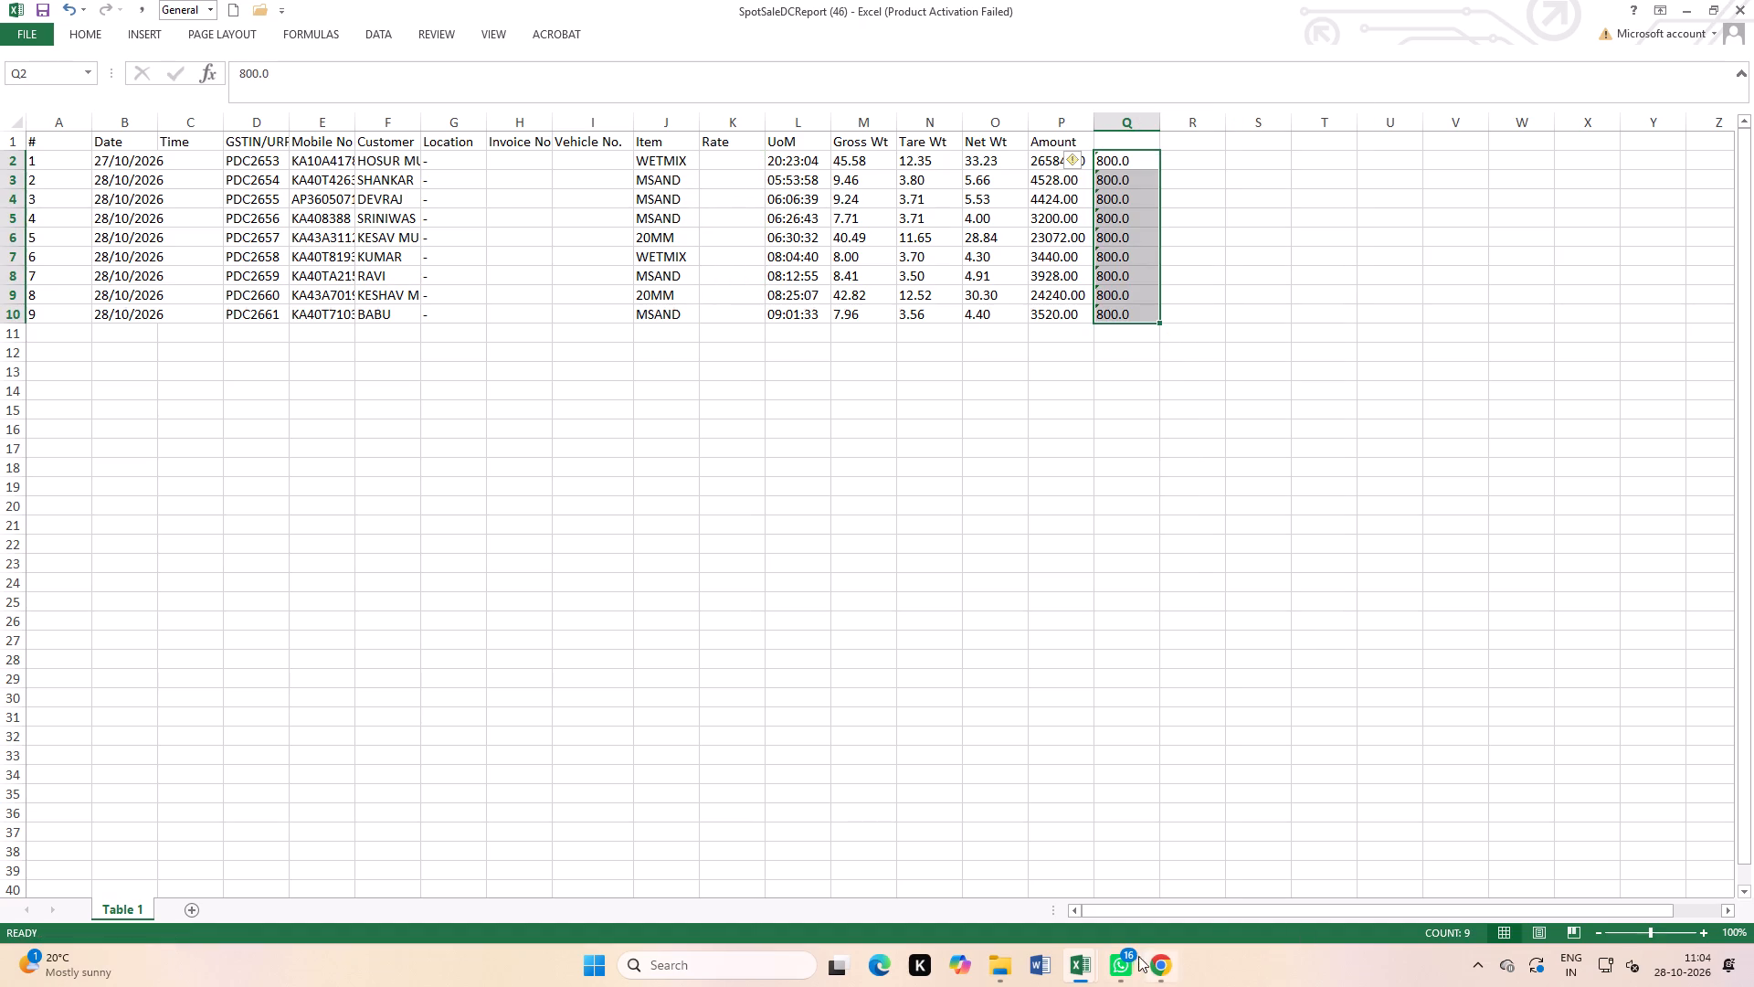
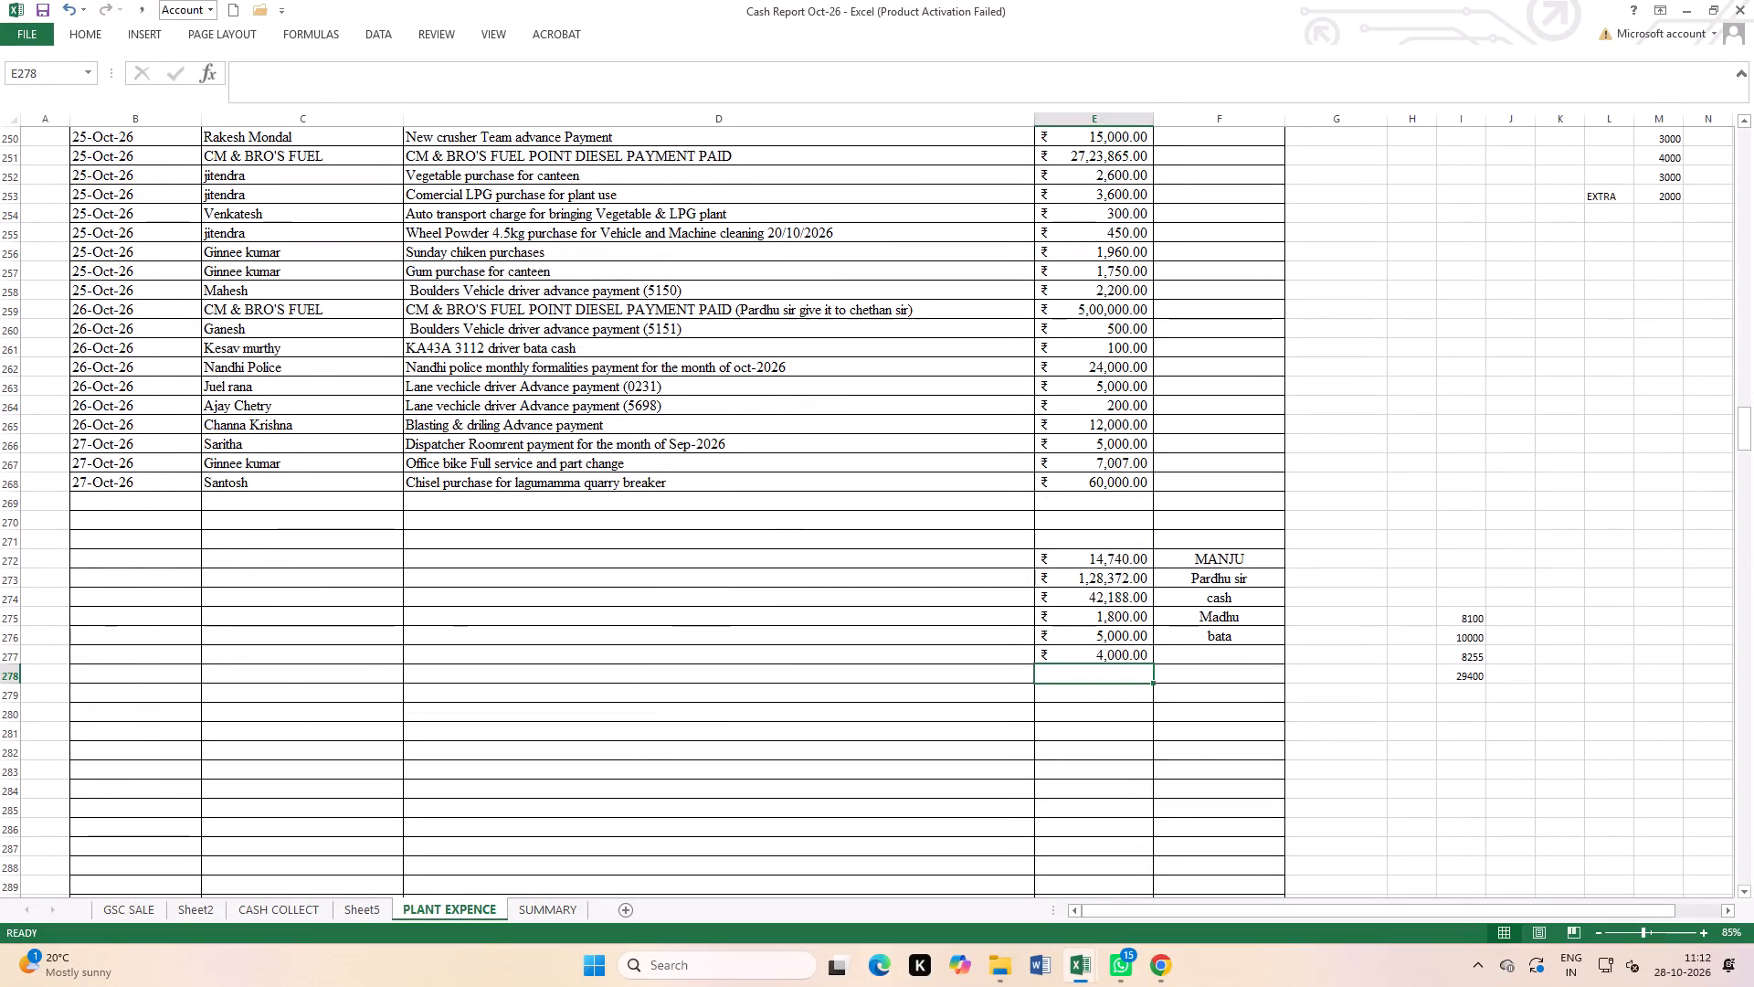
# Open the formula of the MANJU amount below the expense entries on the PLANT EXPENCE sheet for editing.
pyautogui.doubleClick(1104, 561)
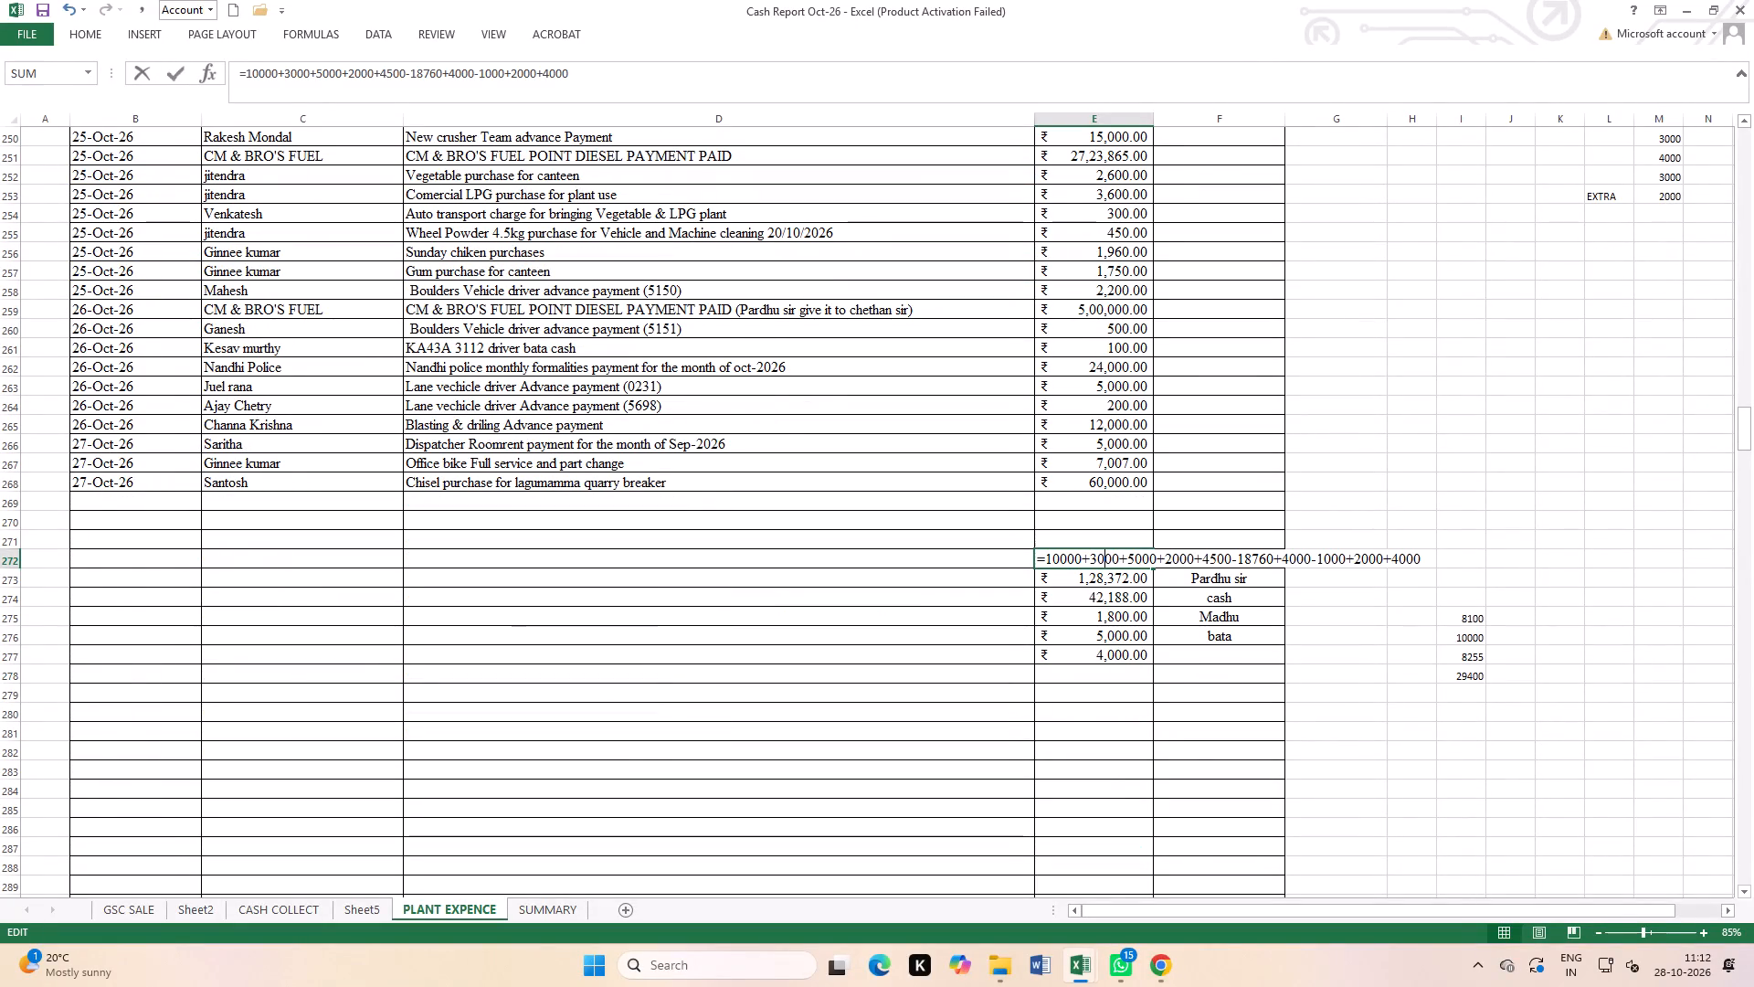
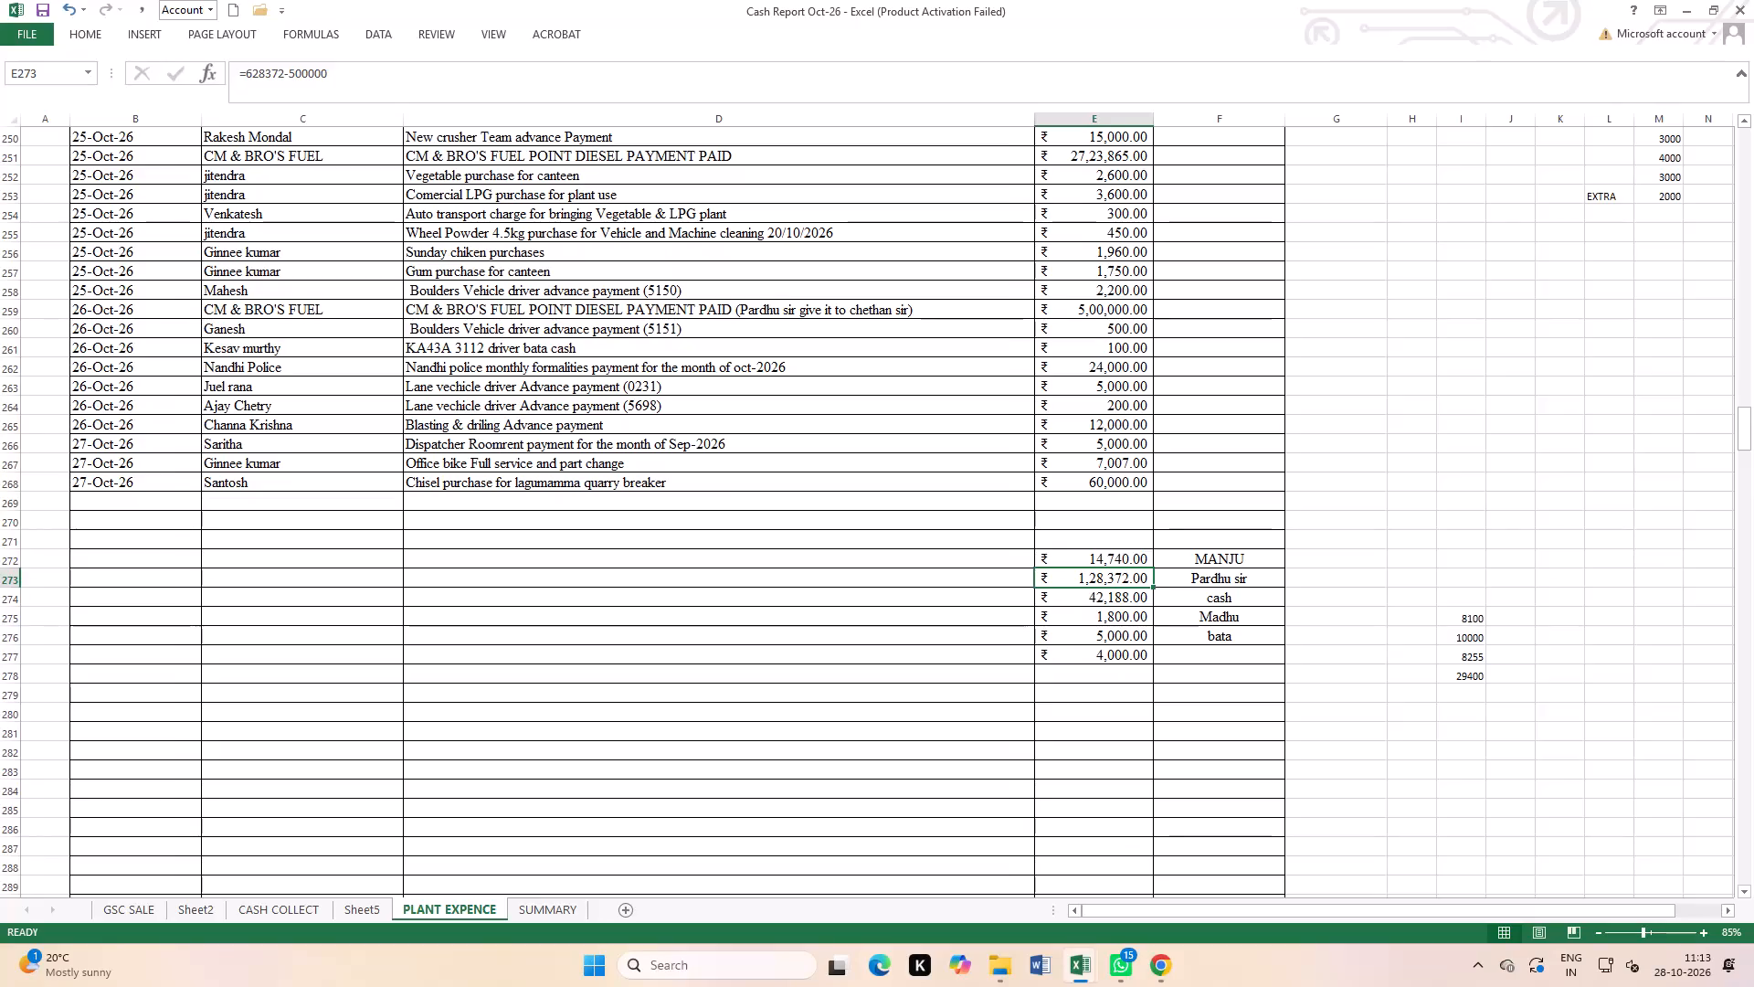
# Clear the old scratch figures beside the expense table, across I270:J285.
pyautogui.moveTo(1483, 525); pyautogui.dragTo(1490, 812)
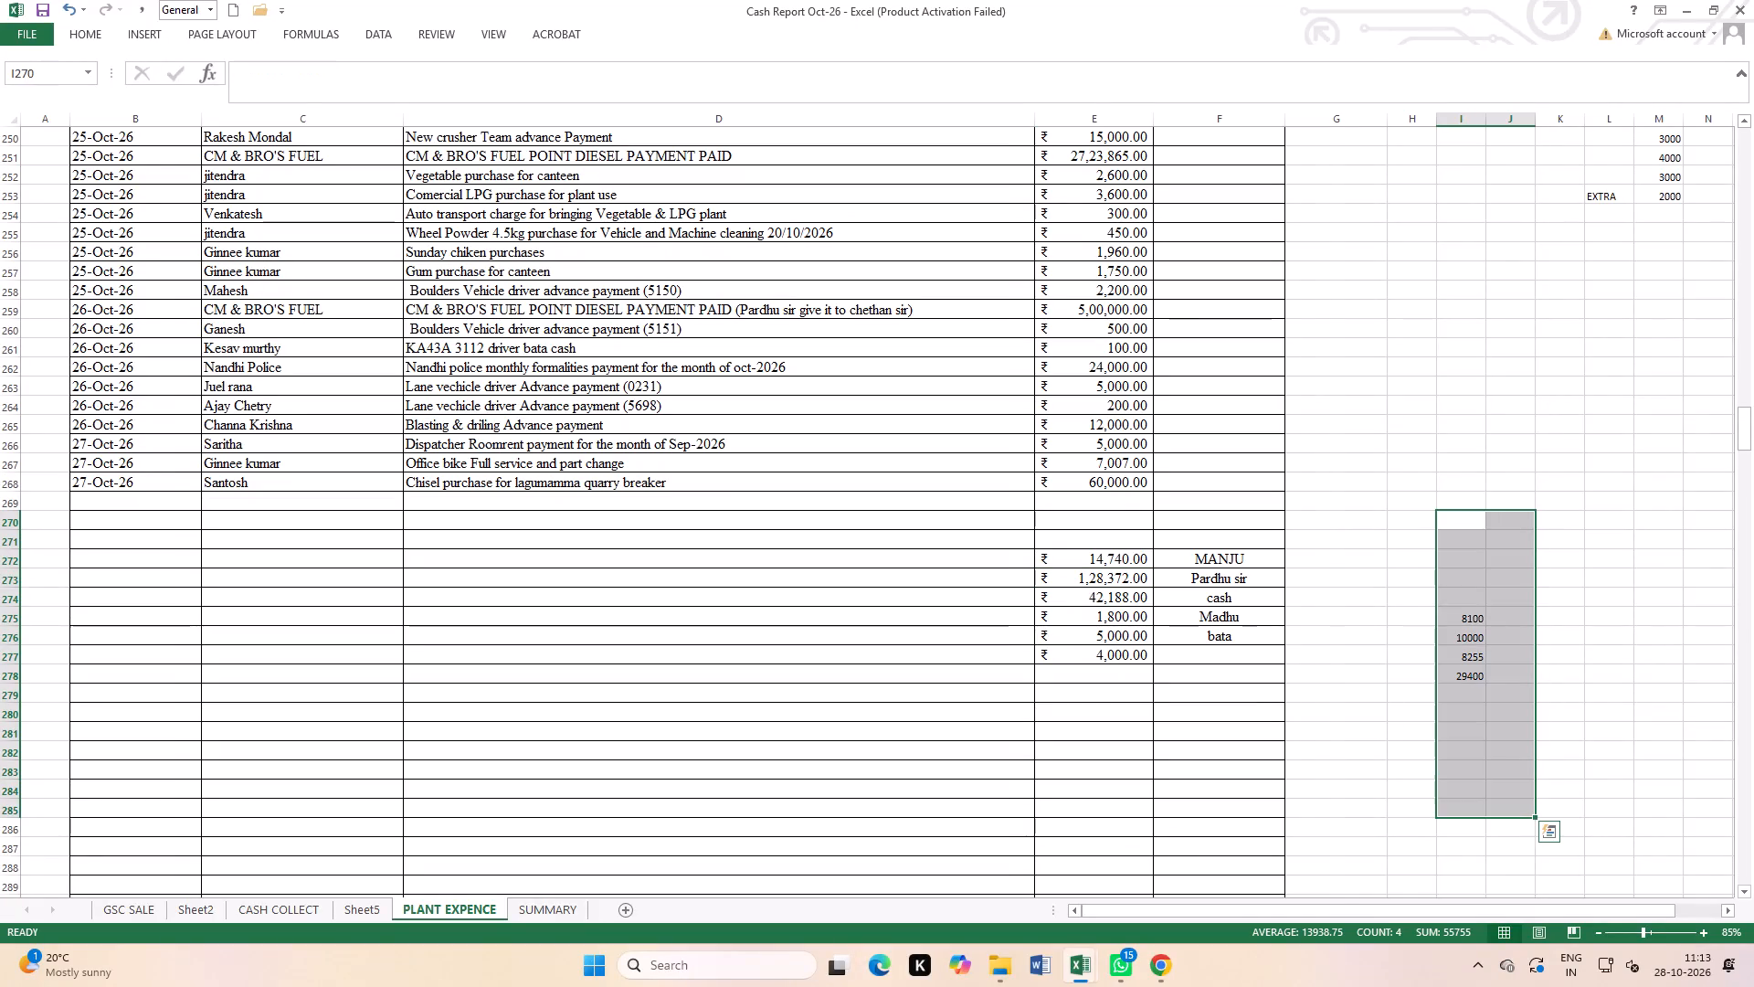
pyautogui.press('Delete')
# List the MANJU amounts 10000, 3000, 5000, 2000 and 4500 down column H, starting in H268.
pyautogui.click(1406, 479)
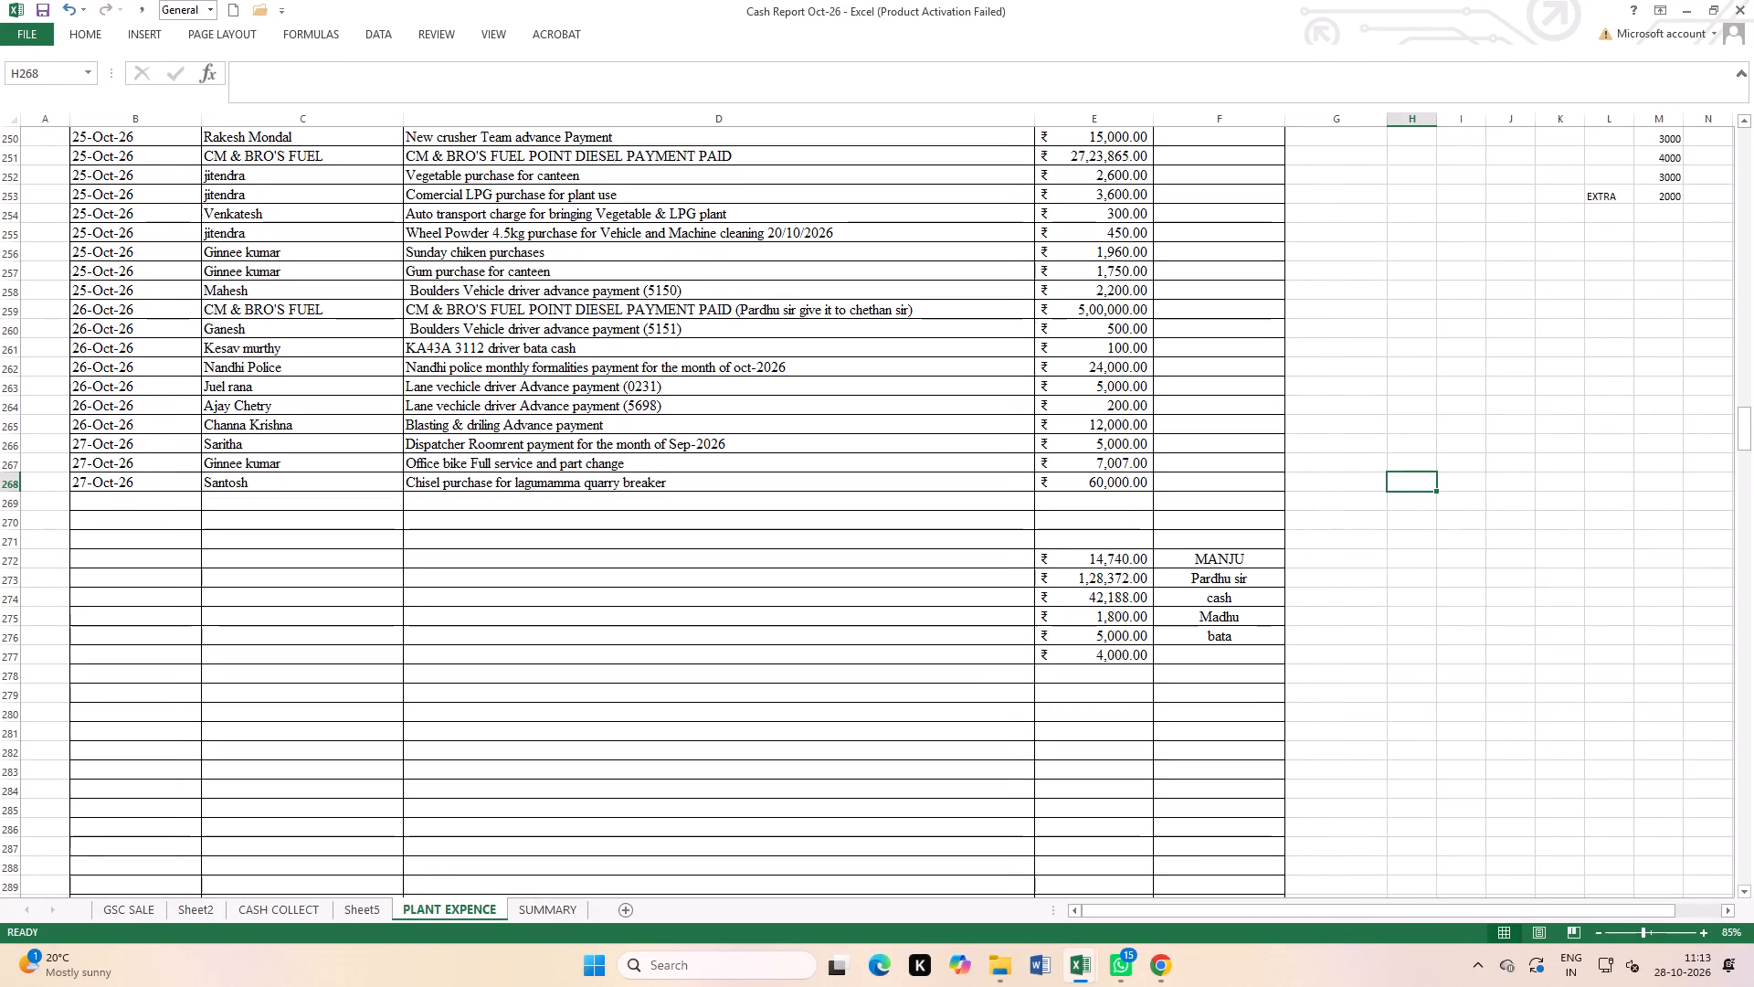
pyautogui.write('10000')
pyautogui.press('Return')
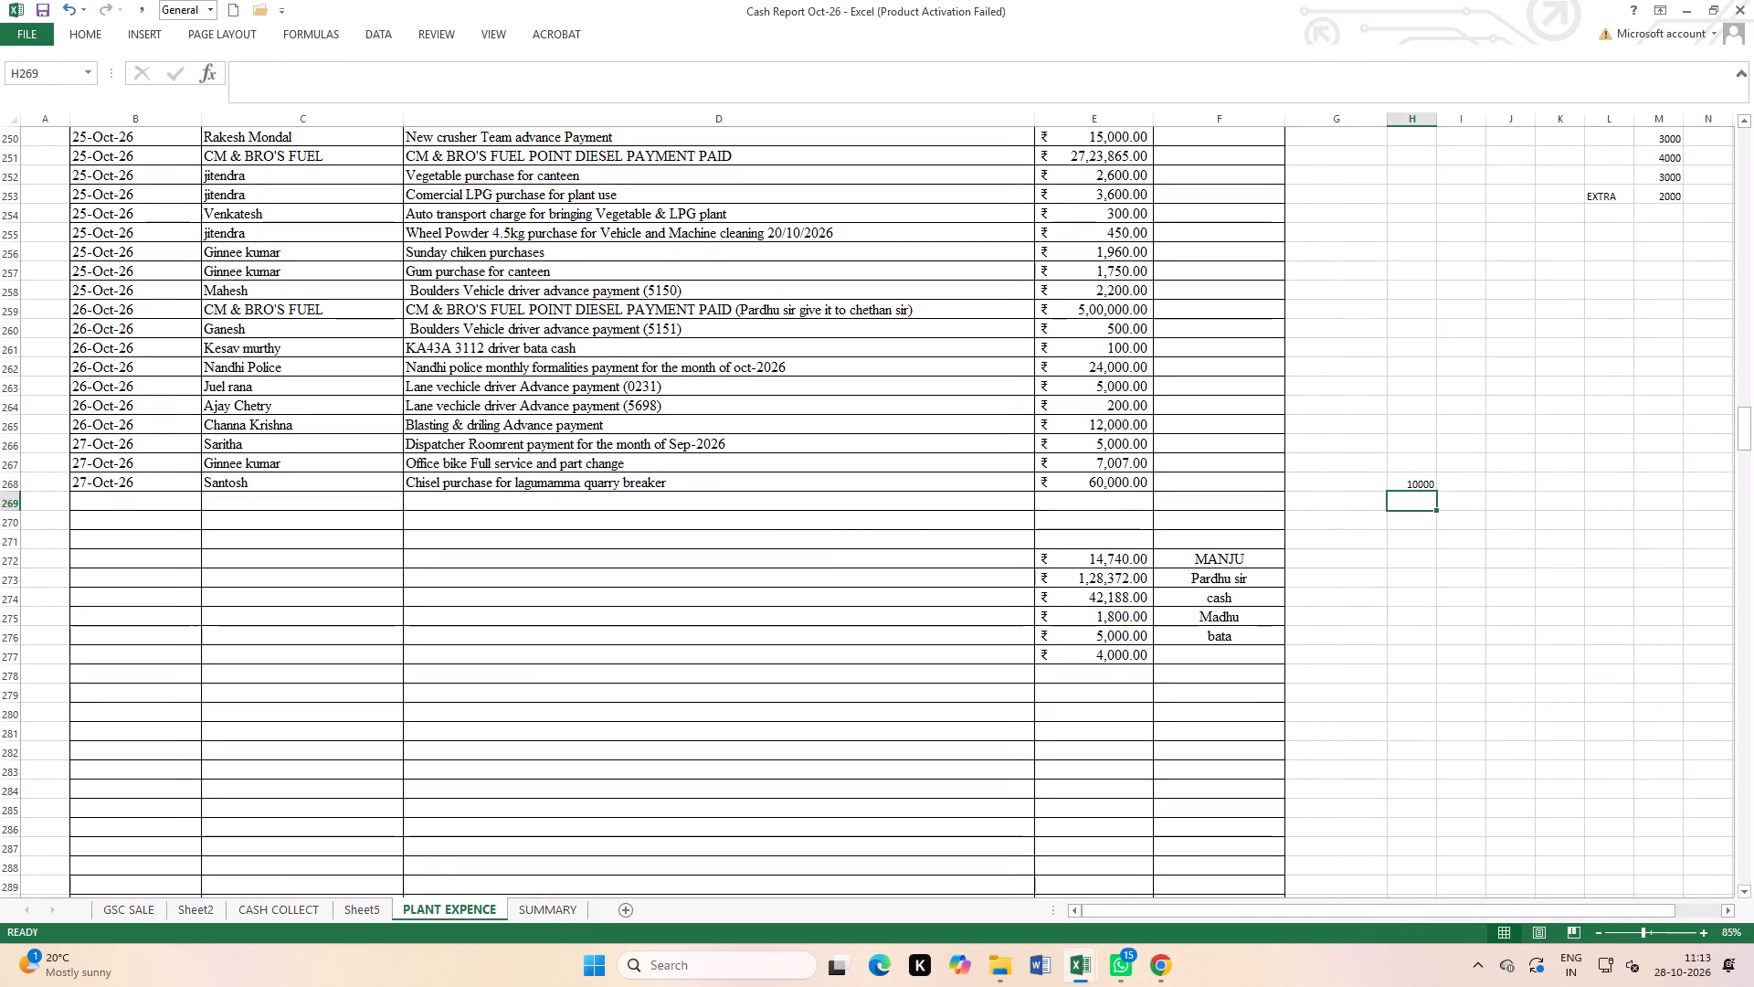
pyautogui.write('3000')
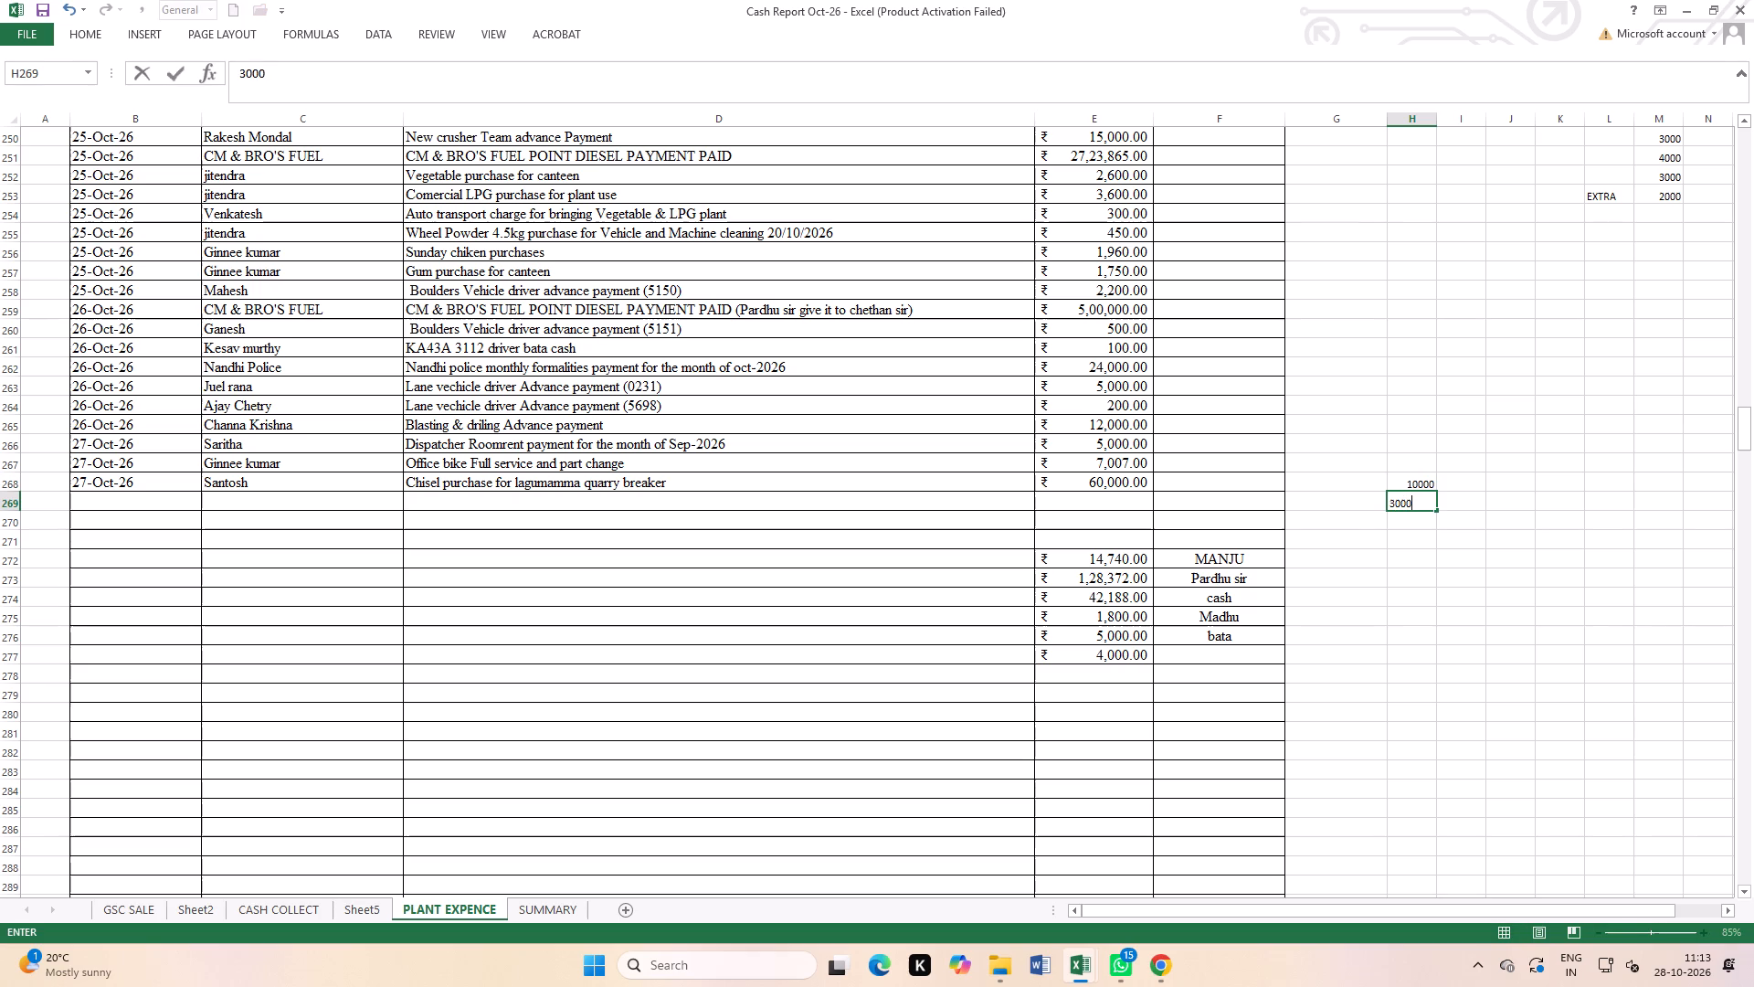
pyautogui.press('Return')
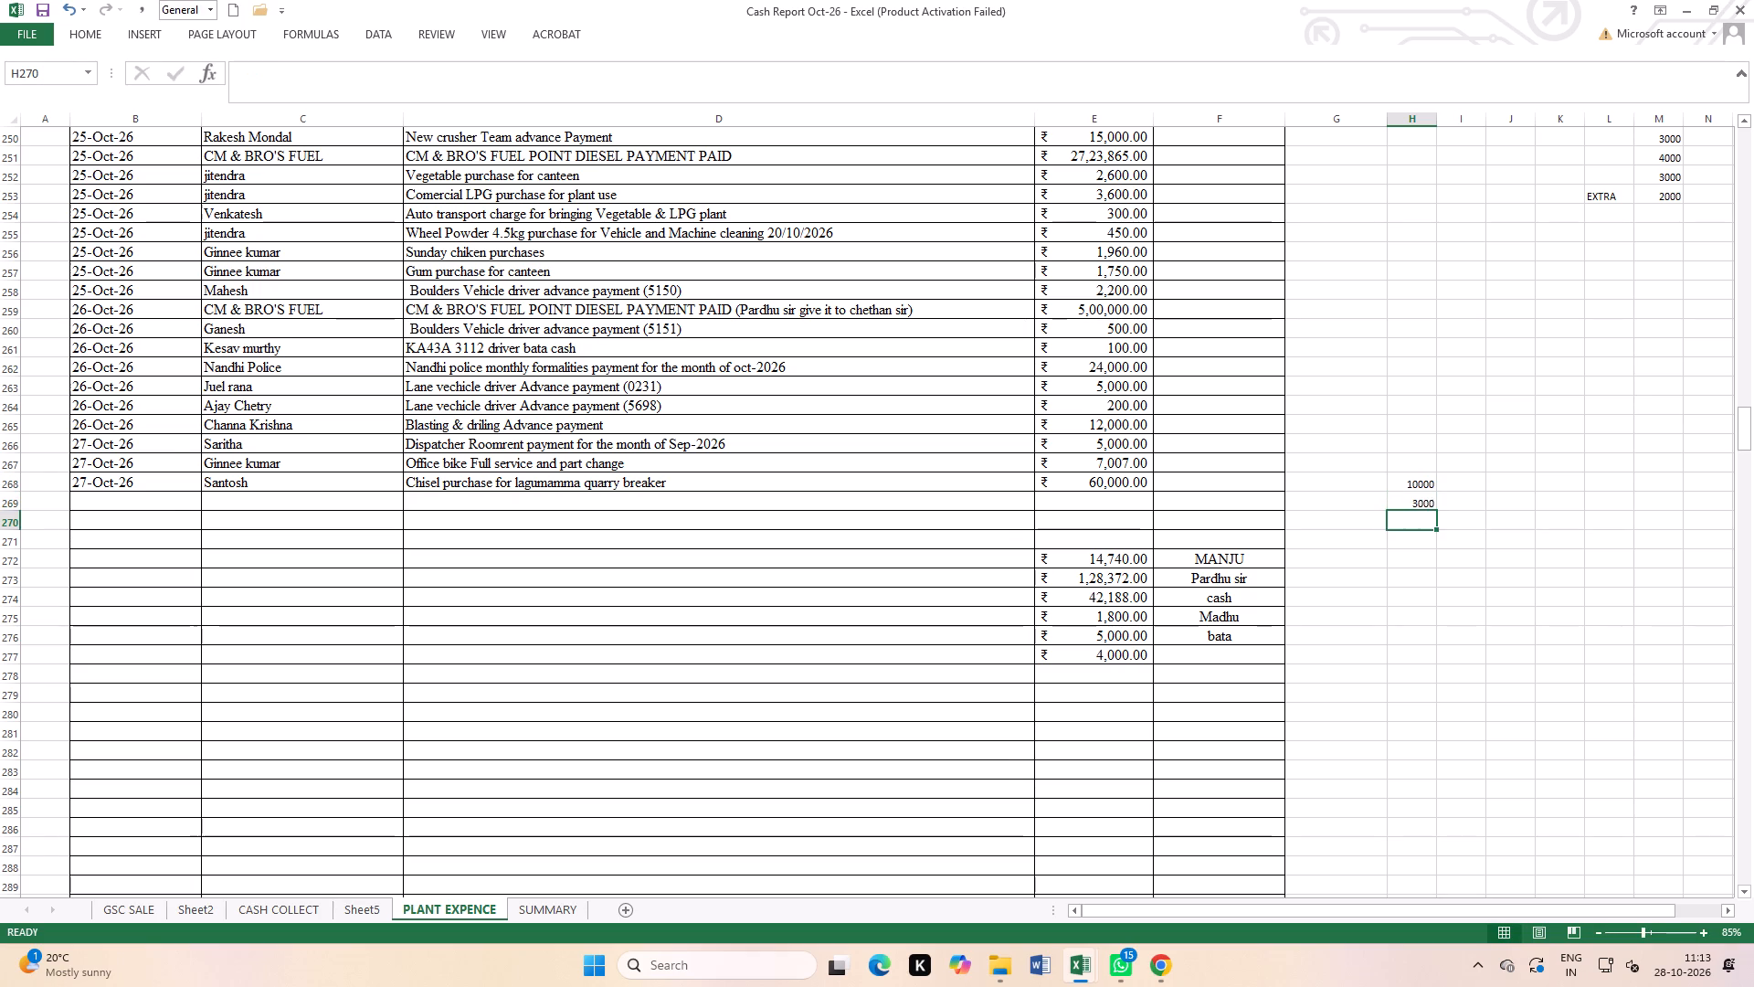
pyautogui.write('5000')
pyautogui.press('Return')
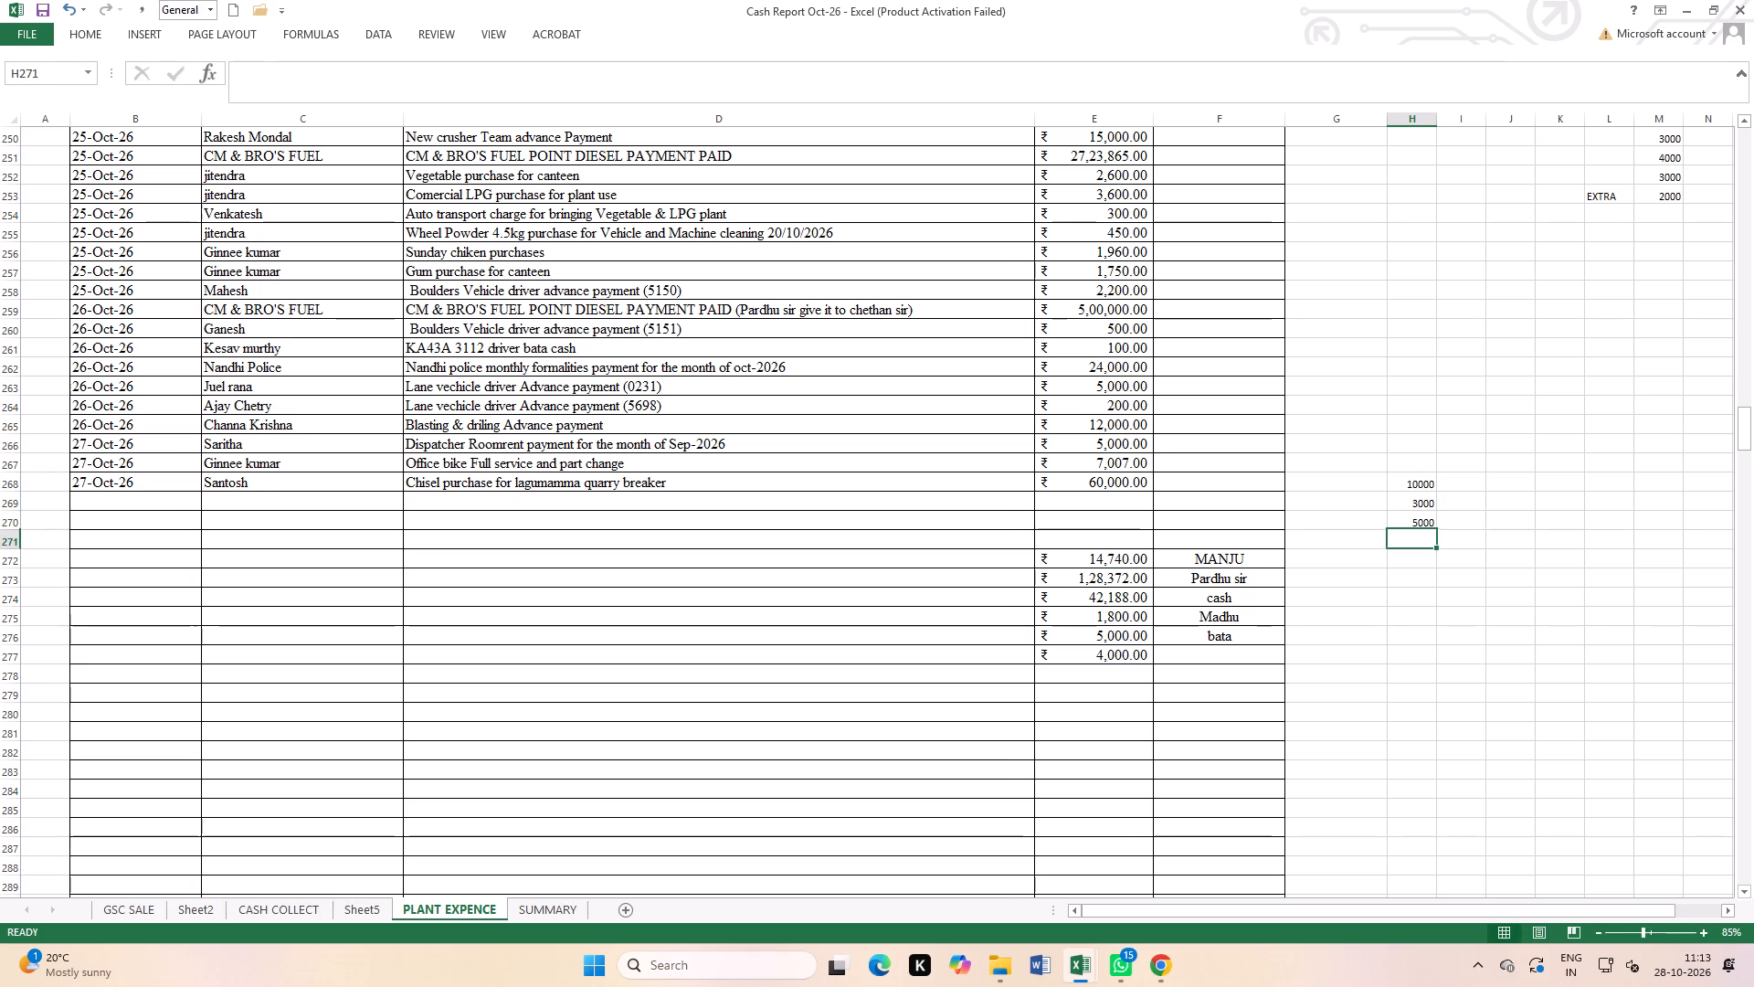
pyautogui.write('2000')
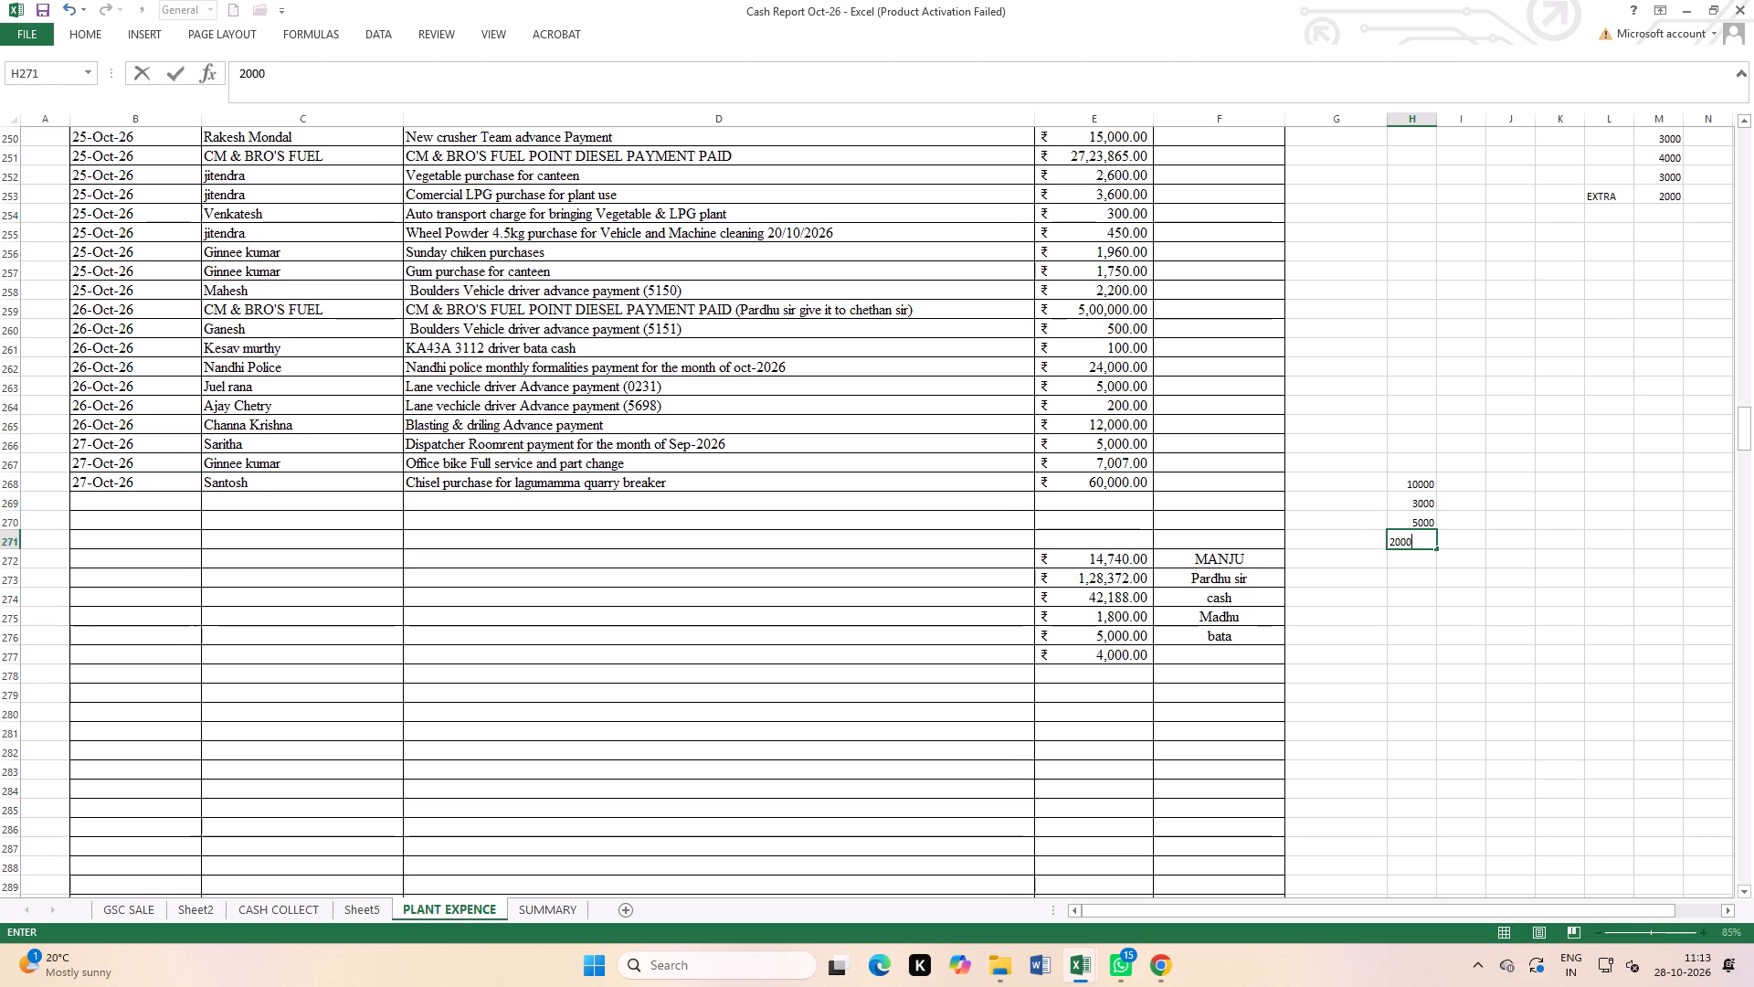
pyautogui.press('Return')
pyautogui.write('4500')
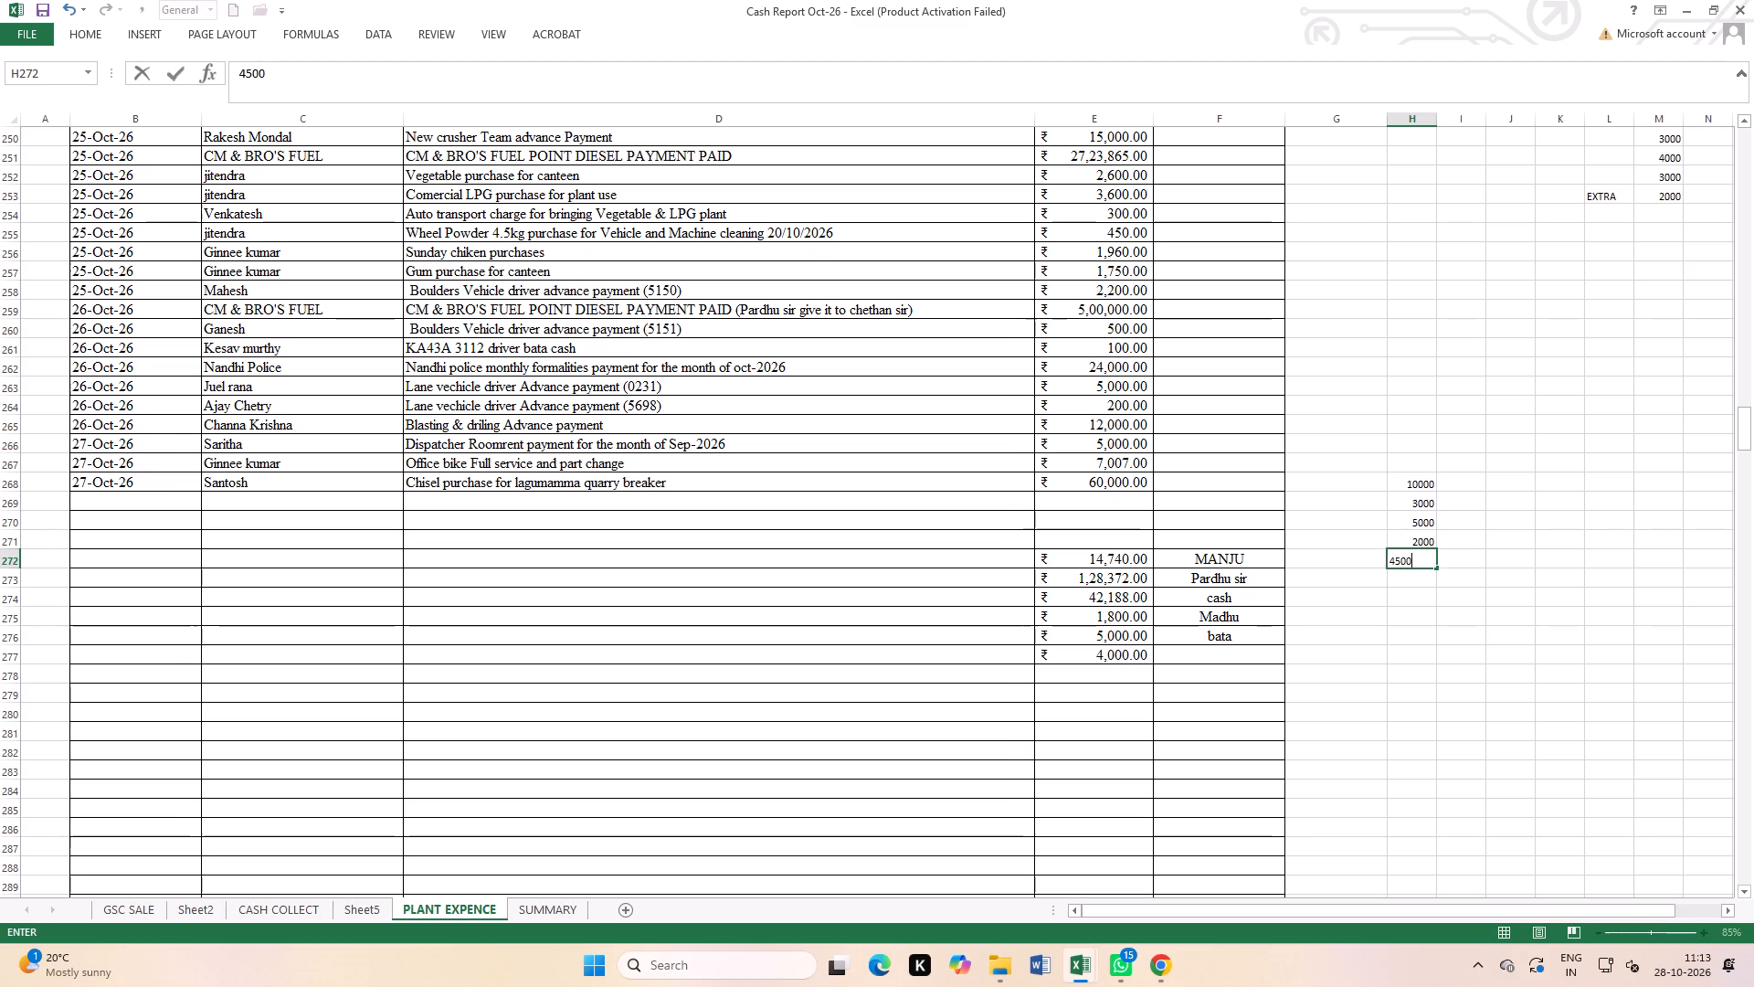
pyautogui.press('Return')
# Check the MANJU formula in E272 and enter its deduction, -18760, in H273 below the listed amounts.
pyautogui.click(1125, 566)
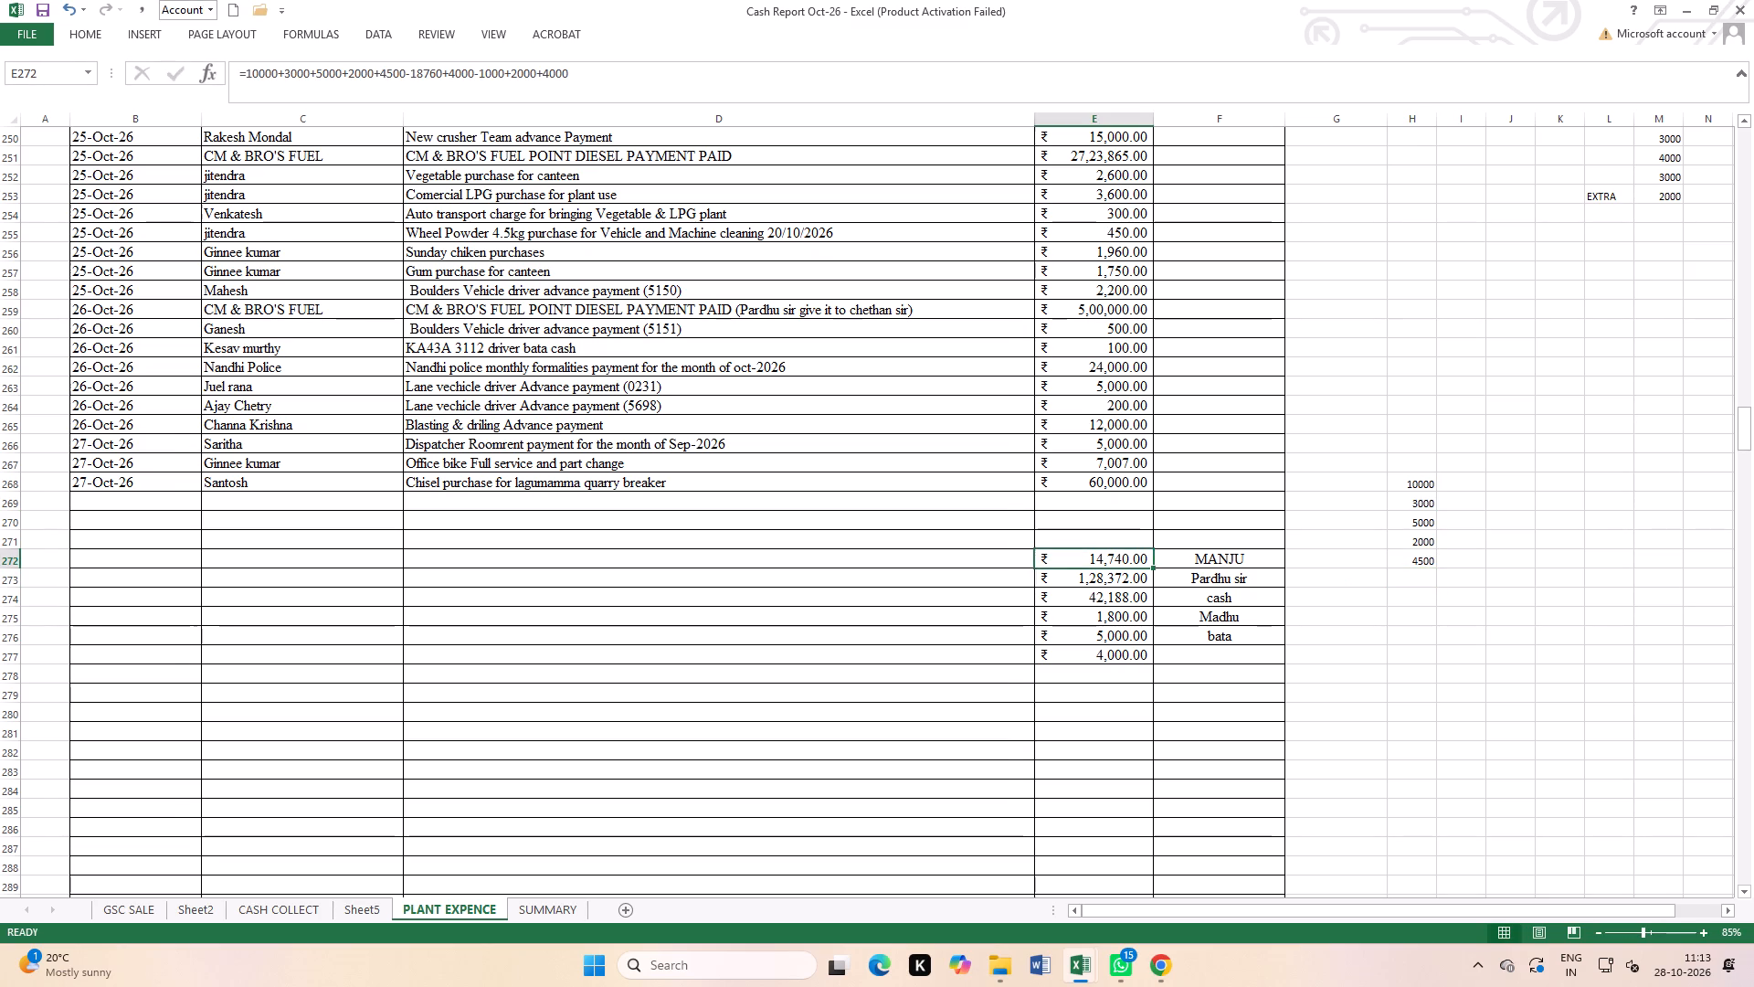
pyautogui.doubleClick(1125, 562)
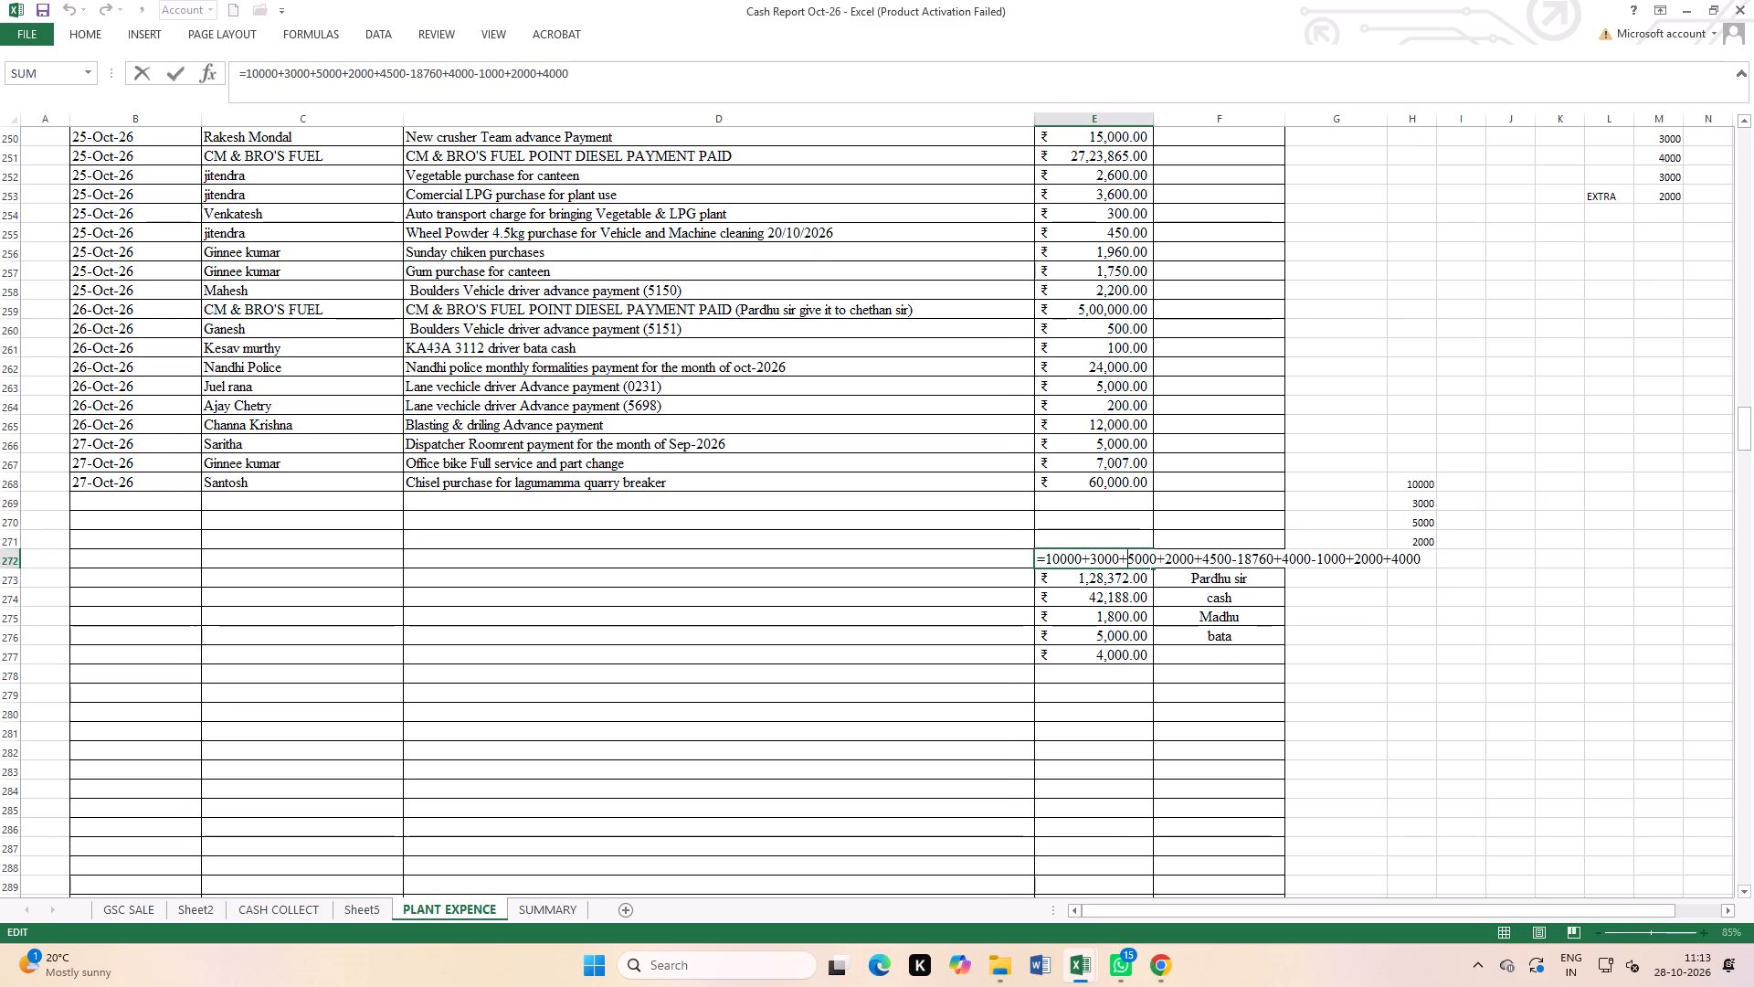
pyautogui.press('Return')
pyautogui.click(1405, 583)
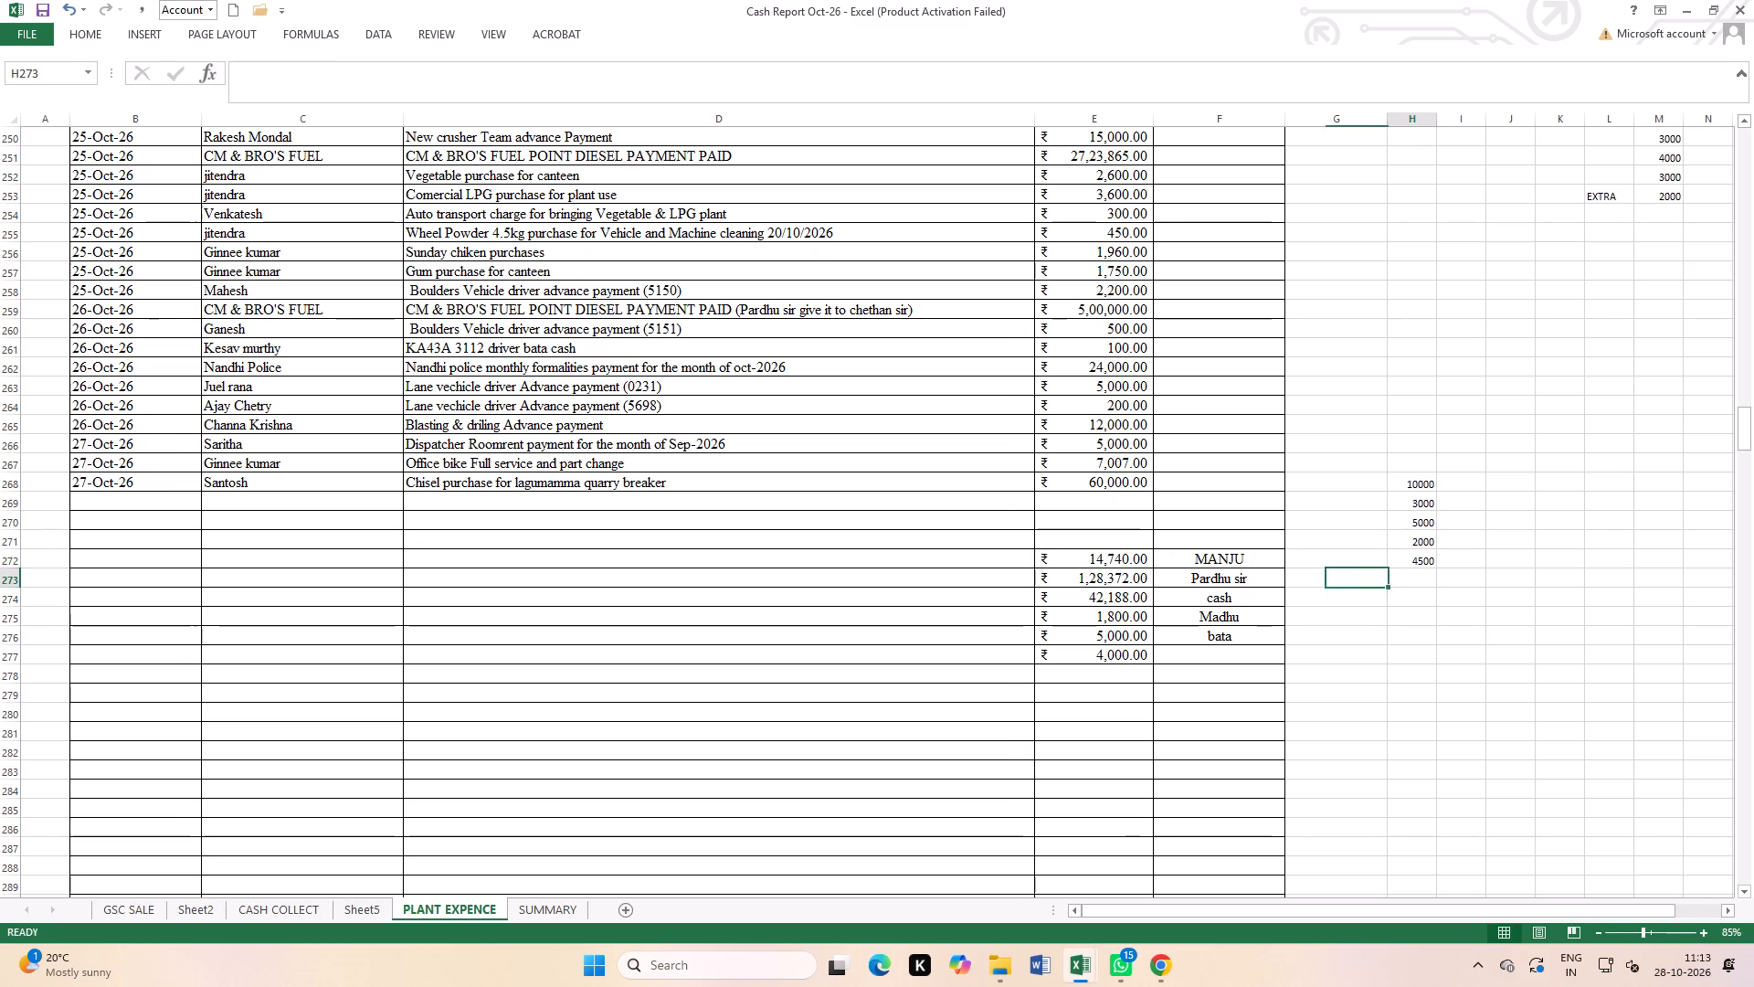
pyautogui.press('-')
pyautogui.write('18760')
pyautogui.press('Return')
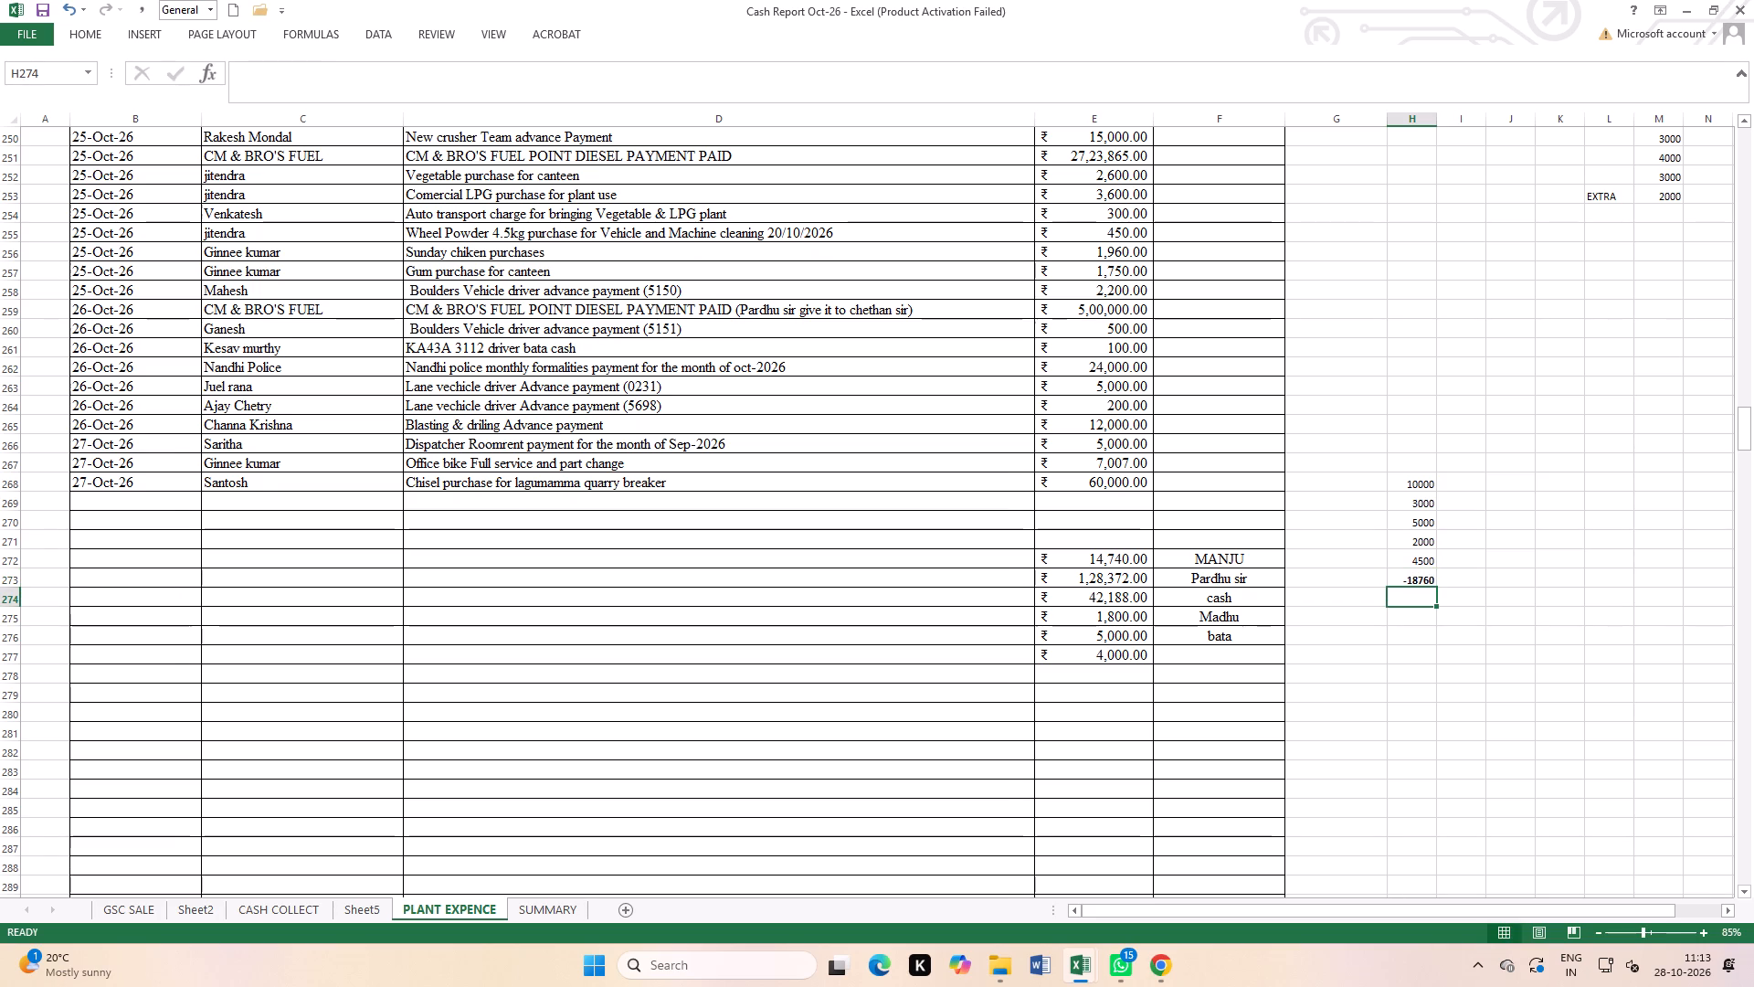
# Total the listed MANJU amounts in H274 with AutoSum.
pyautogui.click(98, 35)
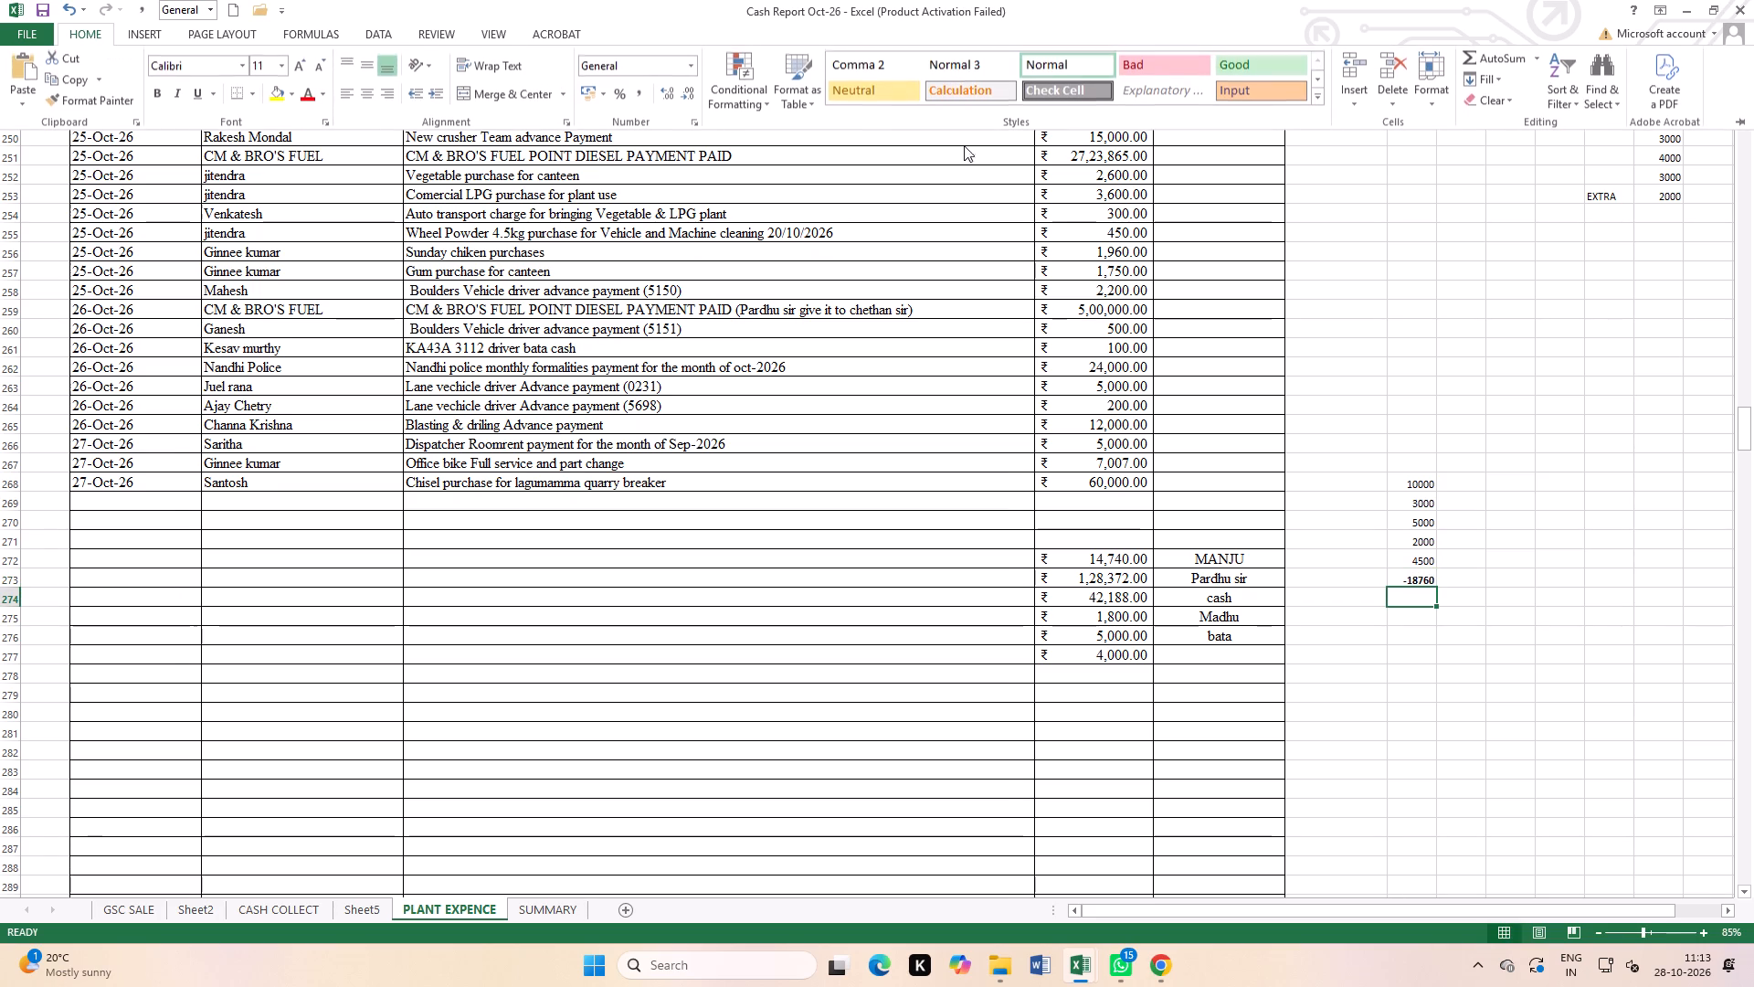
pyautogui.click(1486, 56)
pyautogui.press('Return')
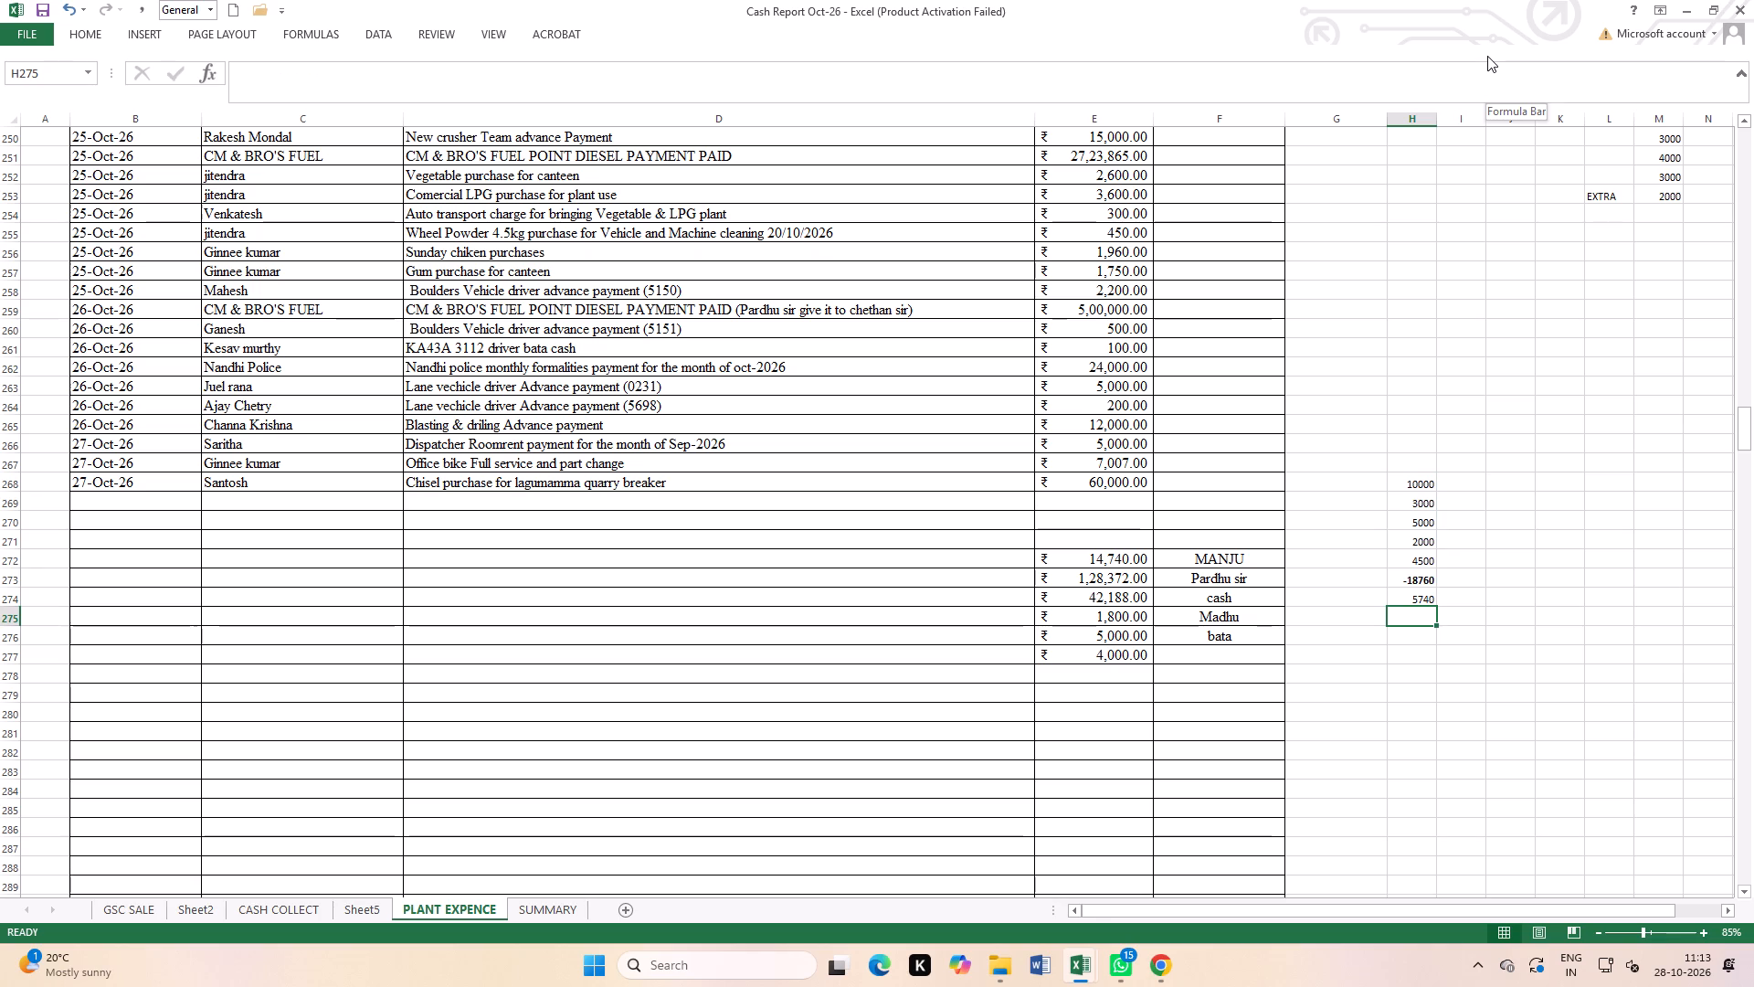
# Open the MANJU amount's formula in E272 for editing.
pyautogui.scroll(1, 1623, 9)
pyautogui.doubleClick(1121, 557)
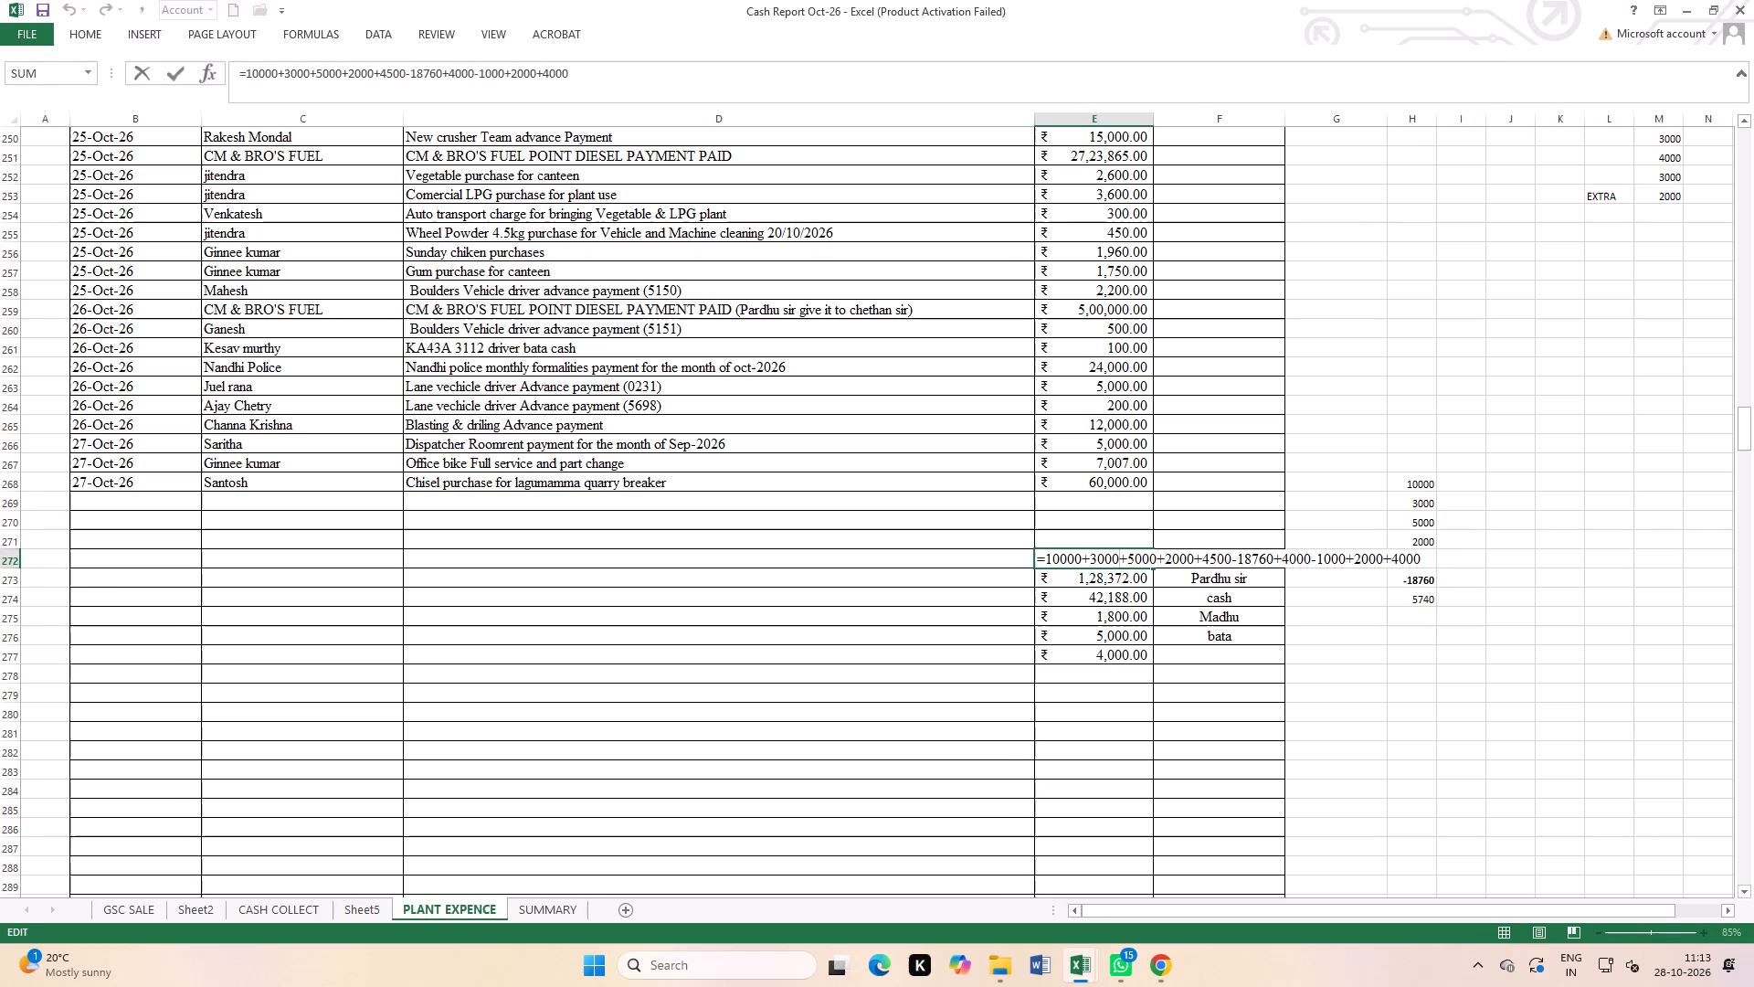
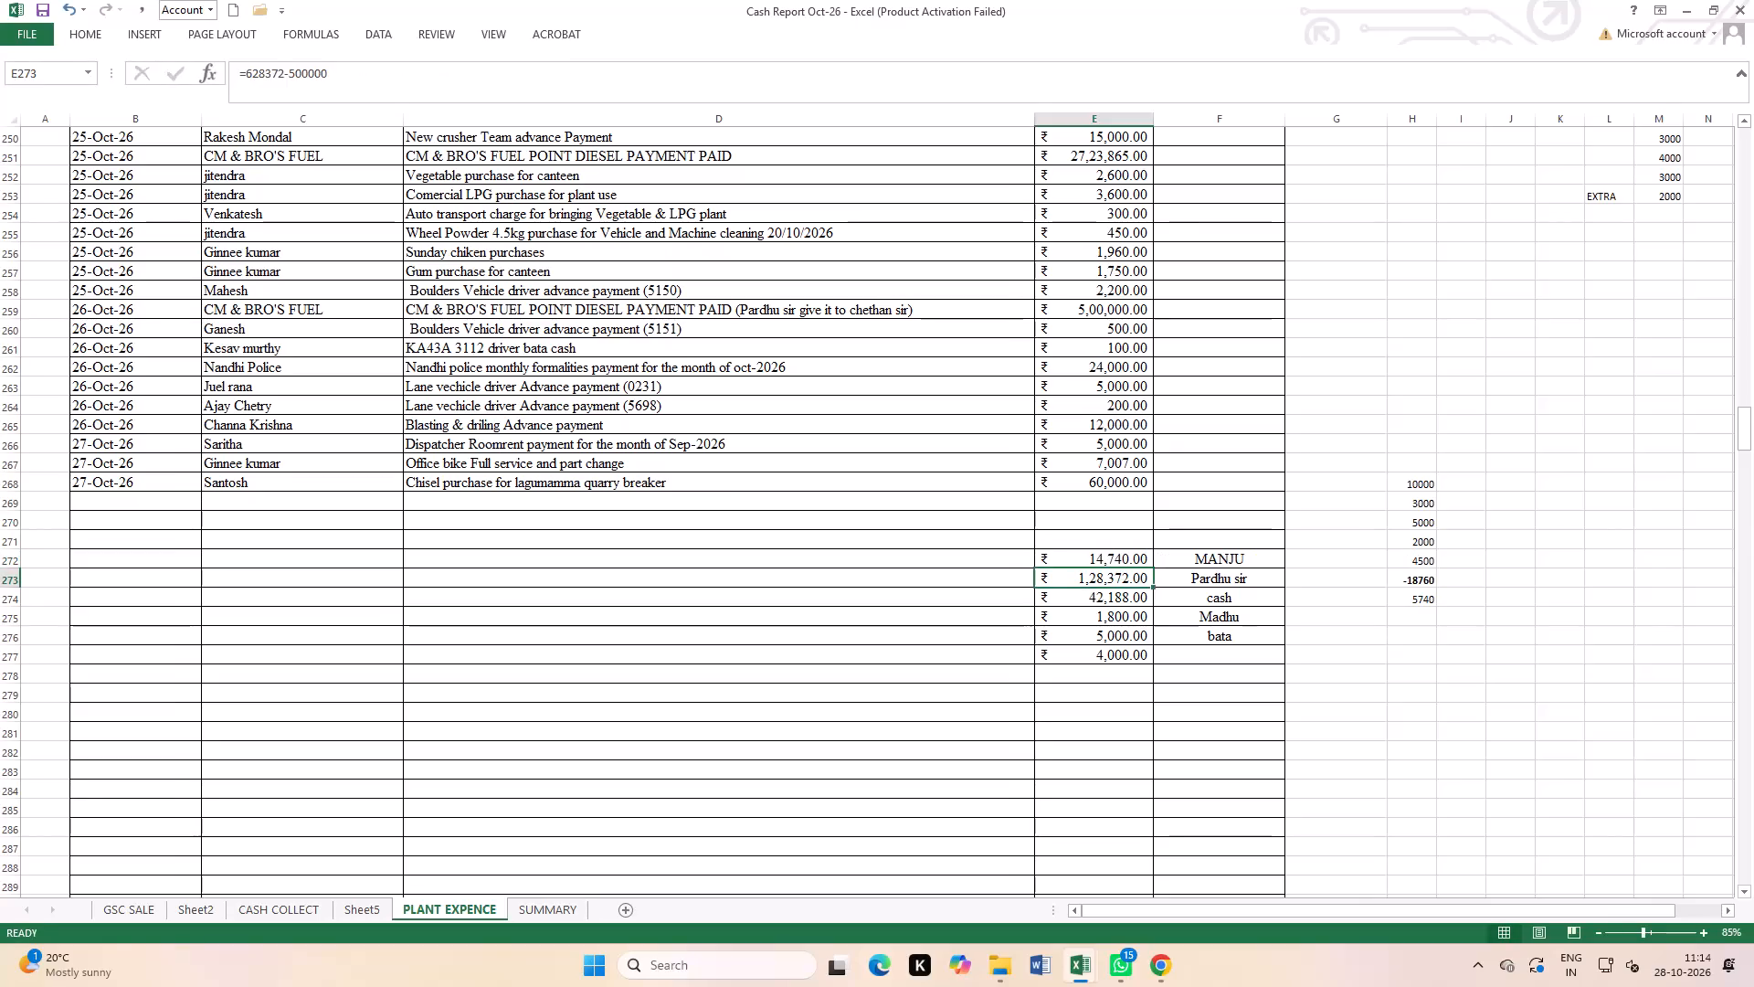
# Clear the listed MANJU breakdown amounts and their total from column H, rows 267 to 275.
pyautogui.moveTo(1413, 470); pyautogui.dragTo(1413, 623)
pyautogui.press('Delete')
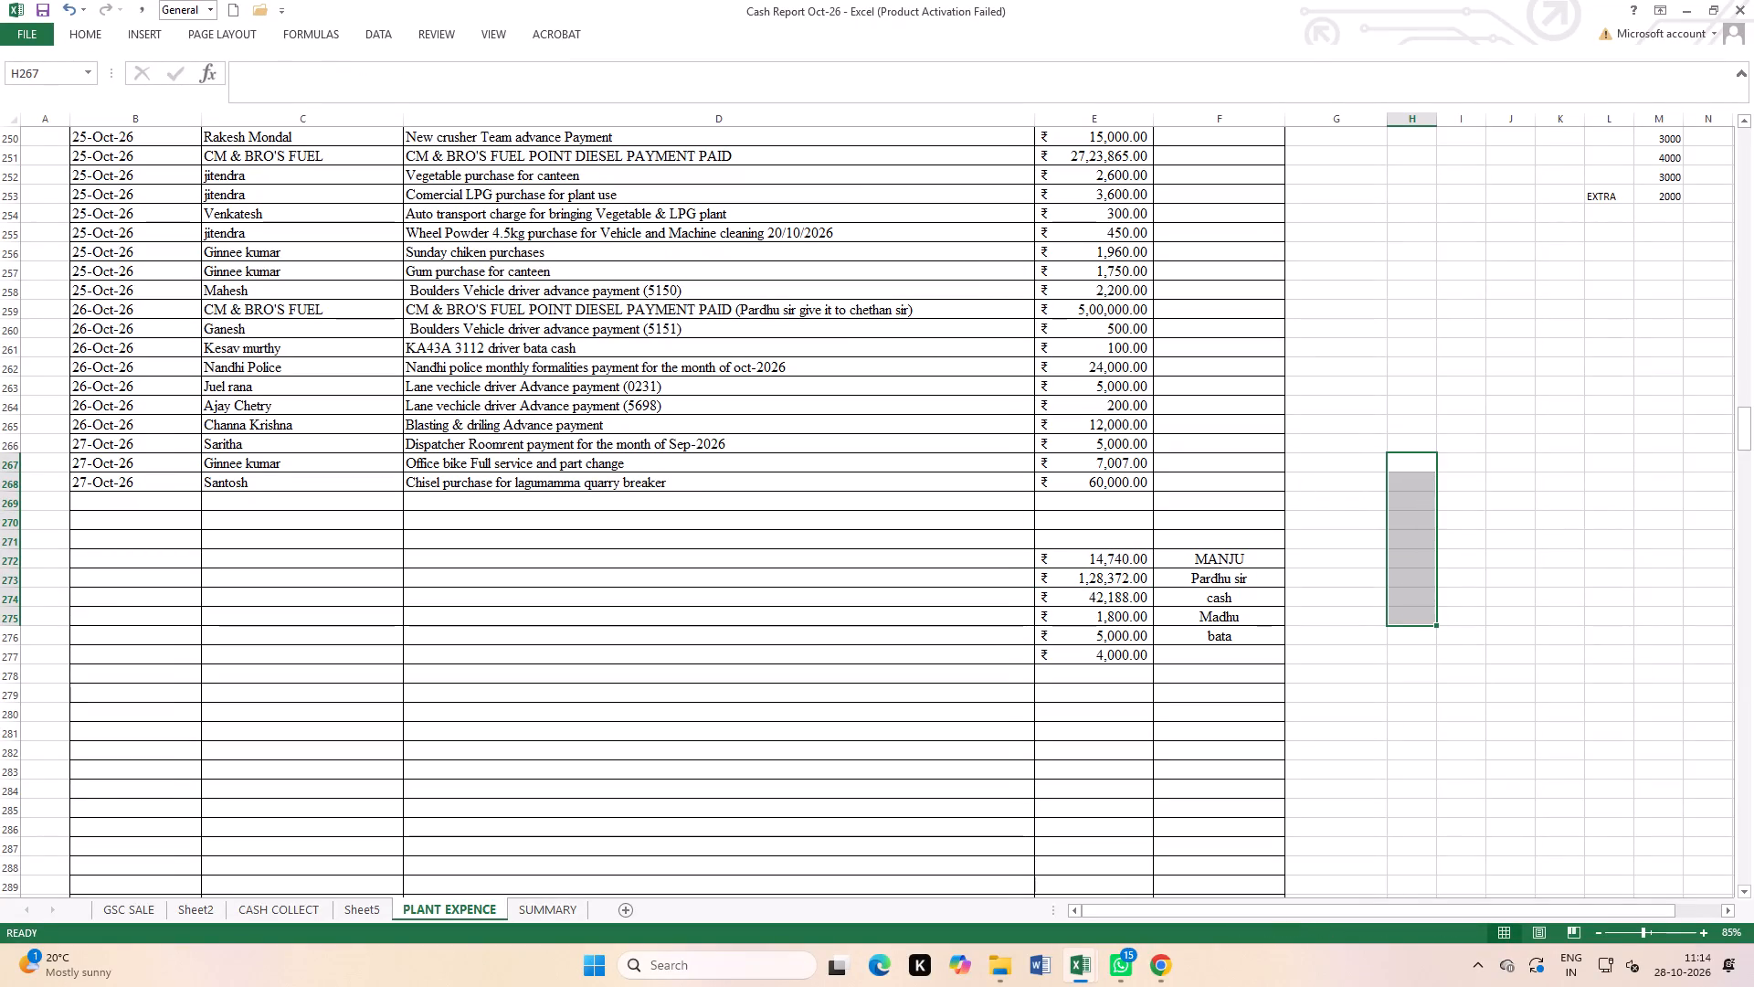
# Enter 15740 in H268 and -1300 in H269, and check the sum of the two.
pyautogui.click(1394, 483)
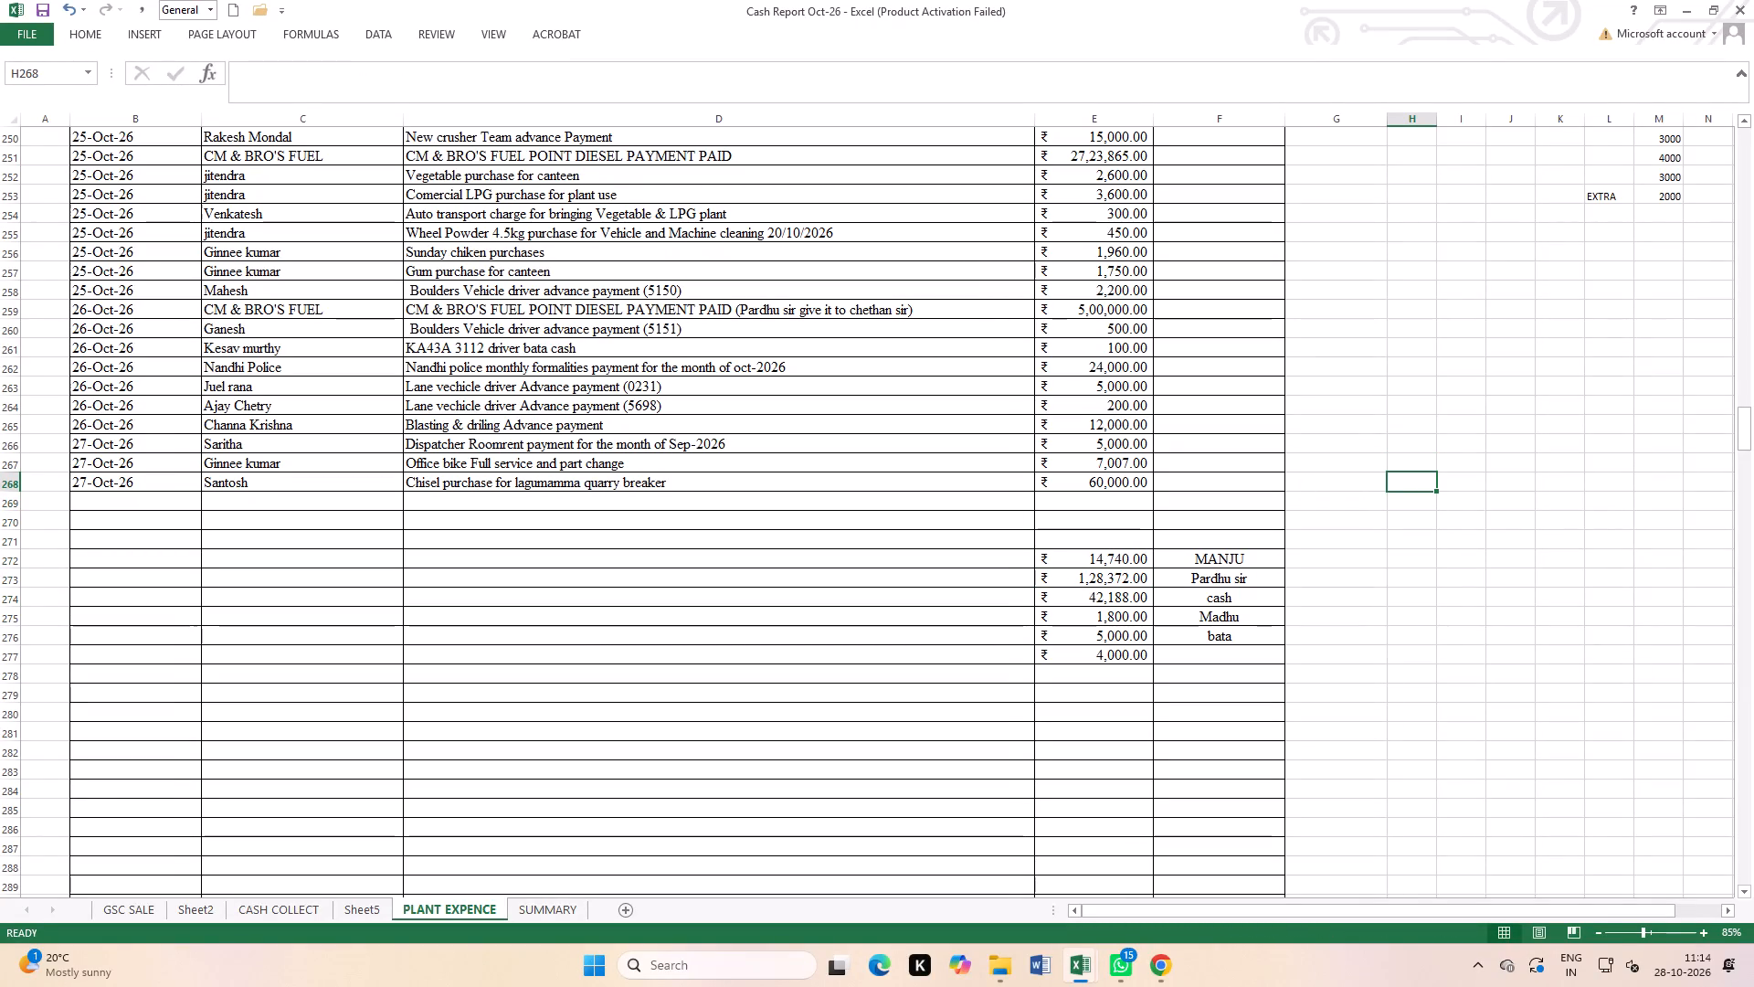
pyautogui.write('15740')
pyautogui.press('Return')
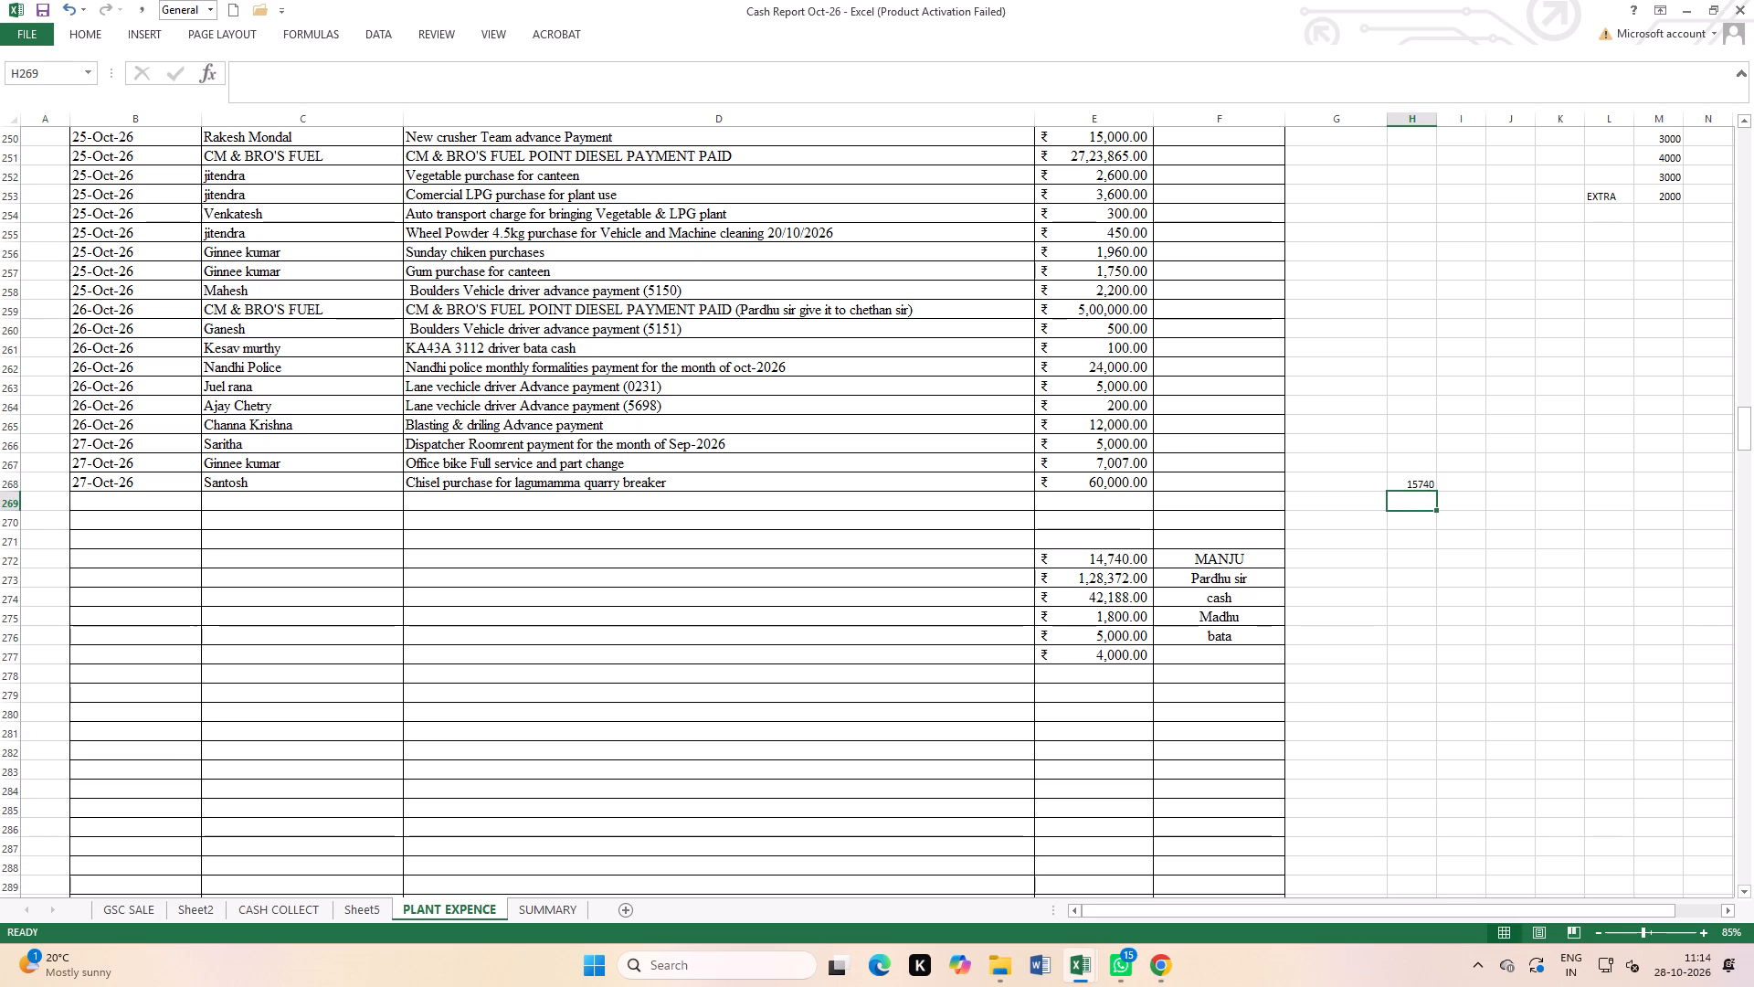
pyautogui.write('-1300')
pyautogui.press('Return')
pyautogui.moveTo(1395, 483); pyautogui.dragTo(1396, 500)
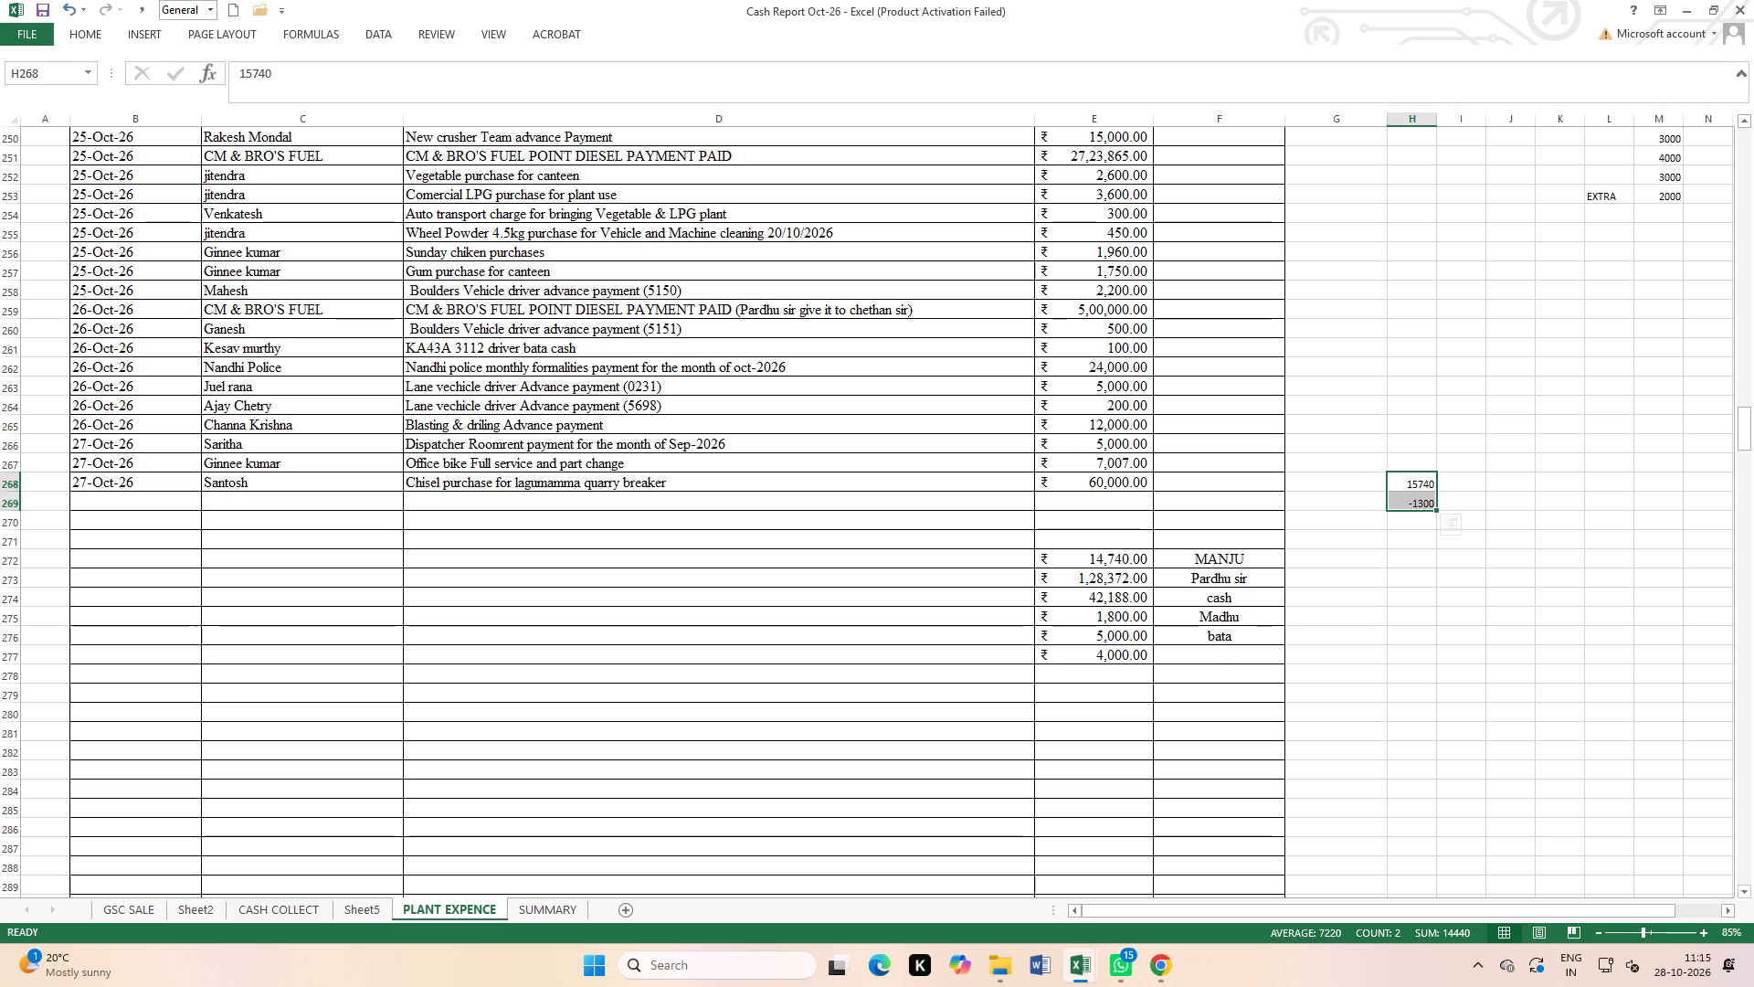
pyautogui.click(1629, 628)
# Add filters to the header row of the October-2026 expense table, from Date to Remarks.
pyautogui.moveTo(1749, 435); pyautogui.dragTo(1753, 83)
pyautogui.moveTo(100, 216); pyautogui.dragTo(1261, 210)
pyautogui.click(376, 26)
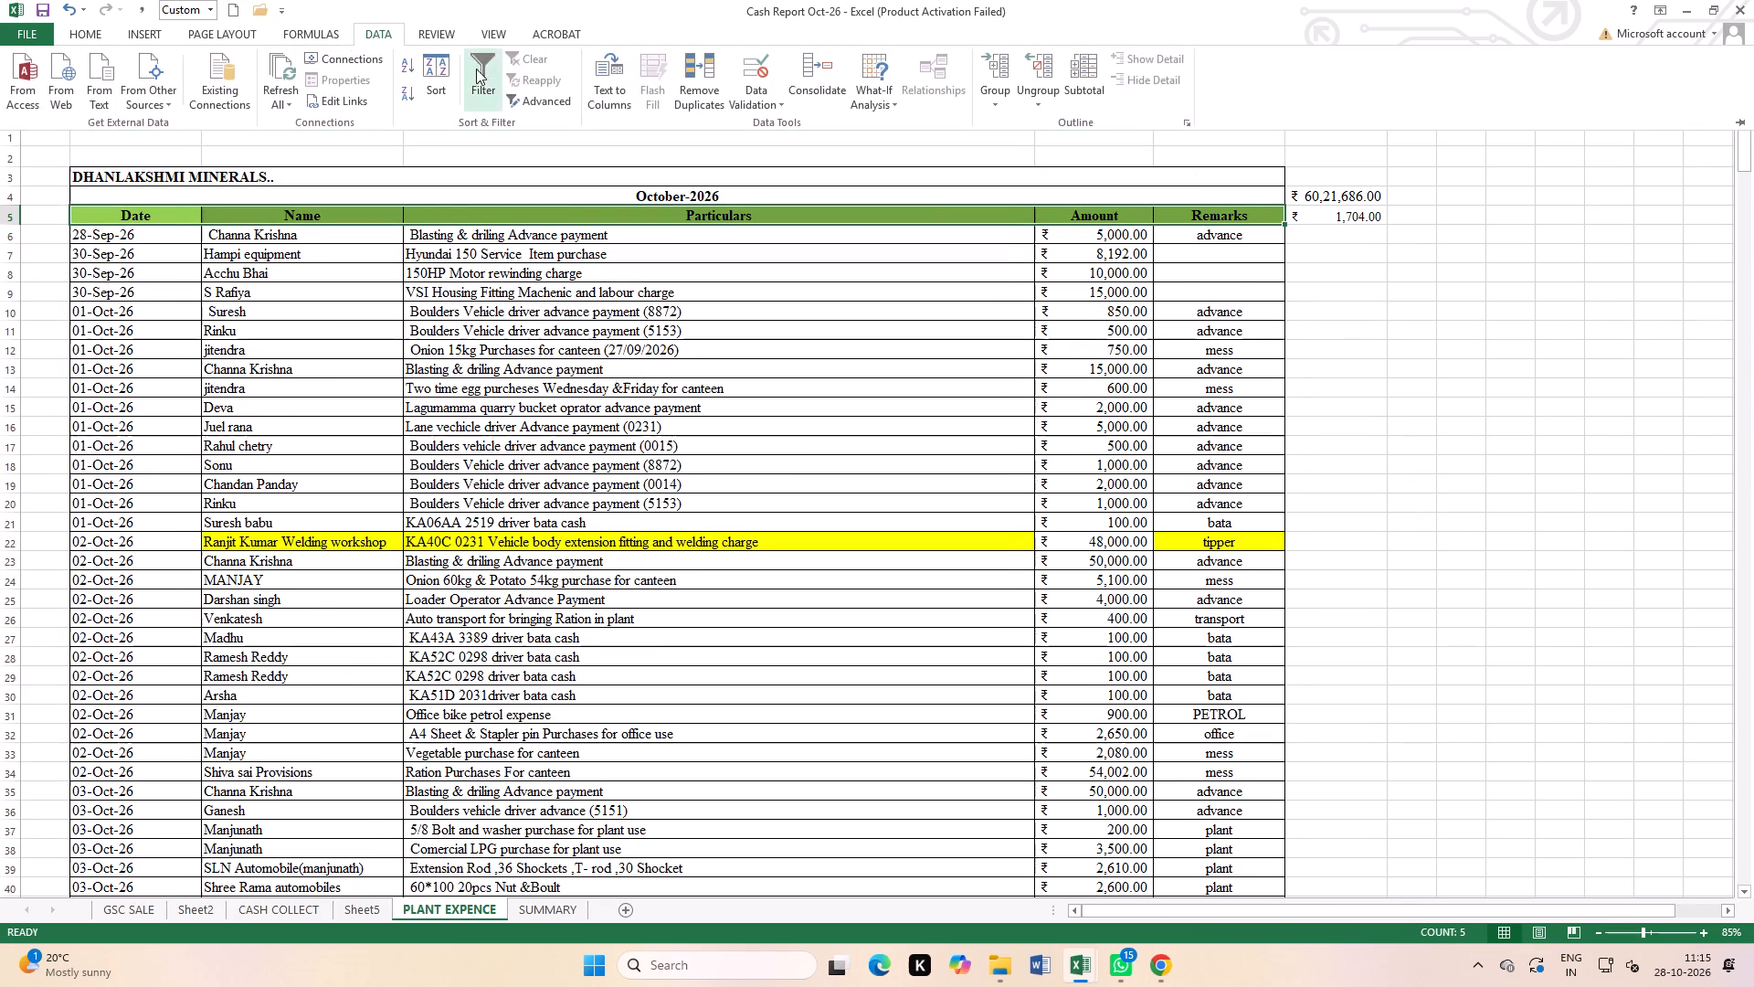
pyautogui.click(487, 72)
pyautogui.click(556, 377)
# Filter Particulars by searching COM, keeping only "Comercial LPG purchase for plant use", and check the dates of the matching entries.
pyautogui.click(1030, 221)
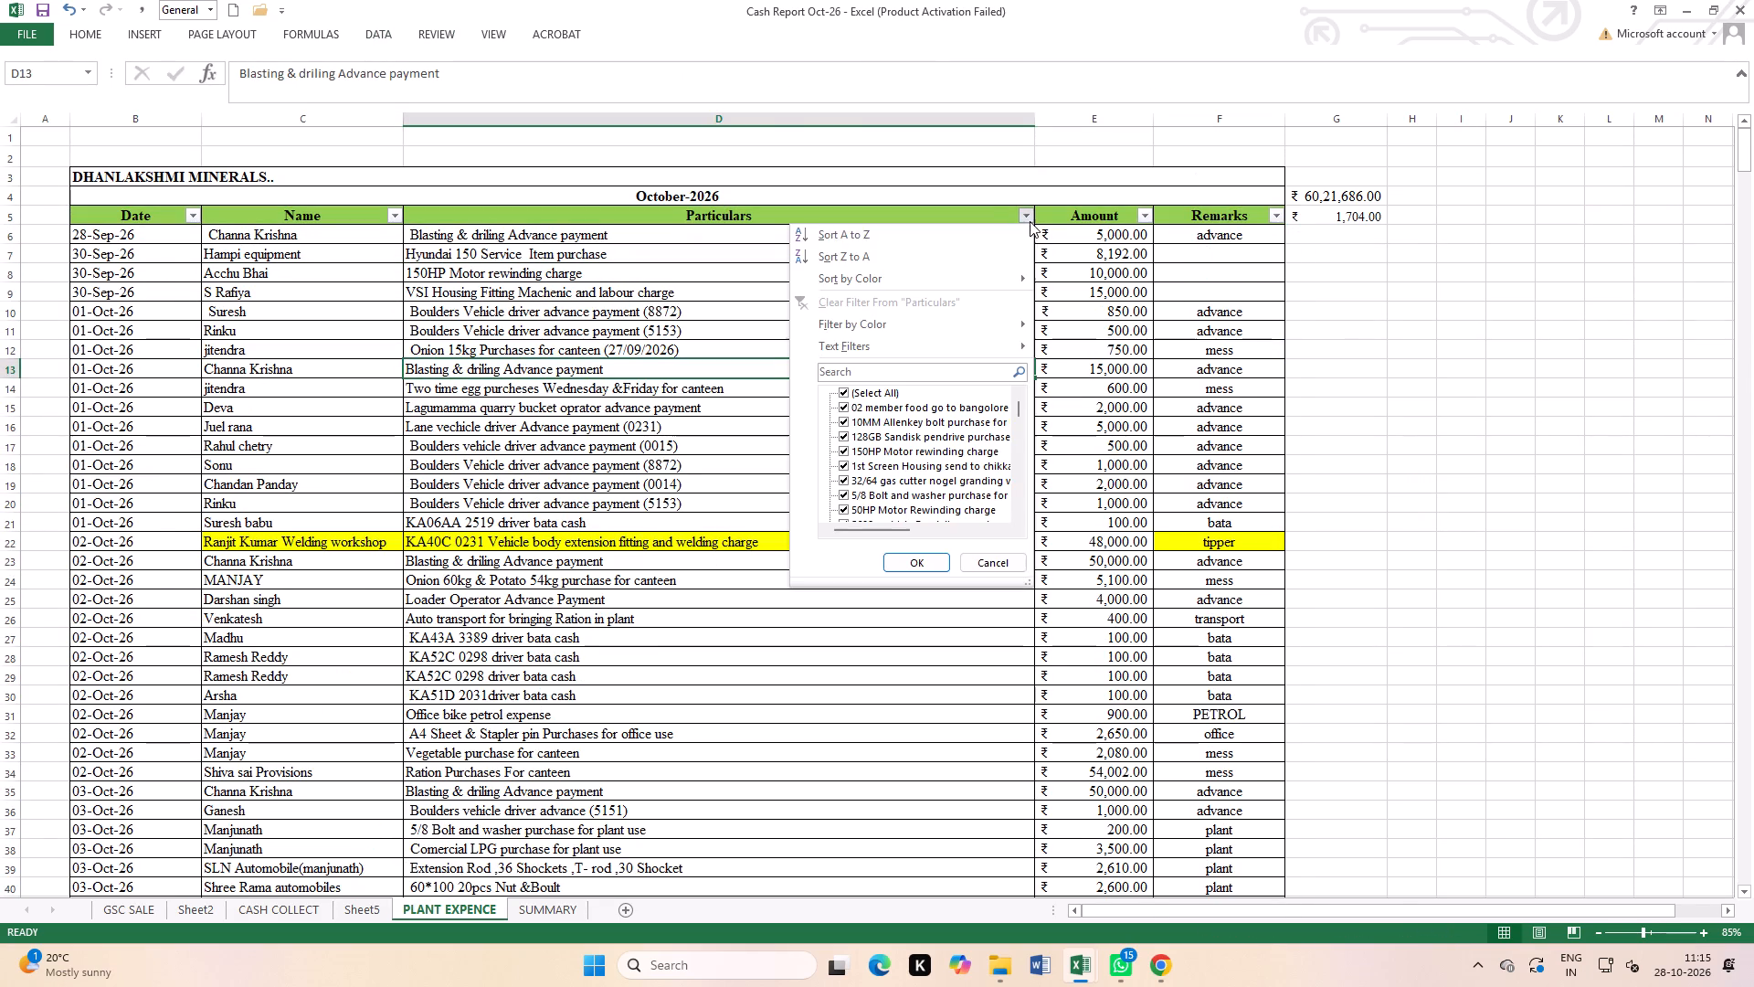
pyautogui.click(889, 374)
pyautogui.write('CO')
pyautogui.press('m')
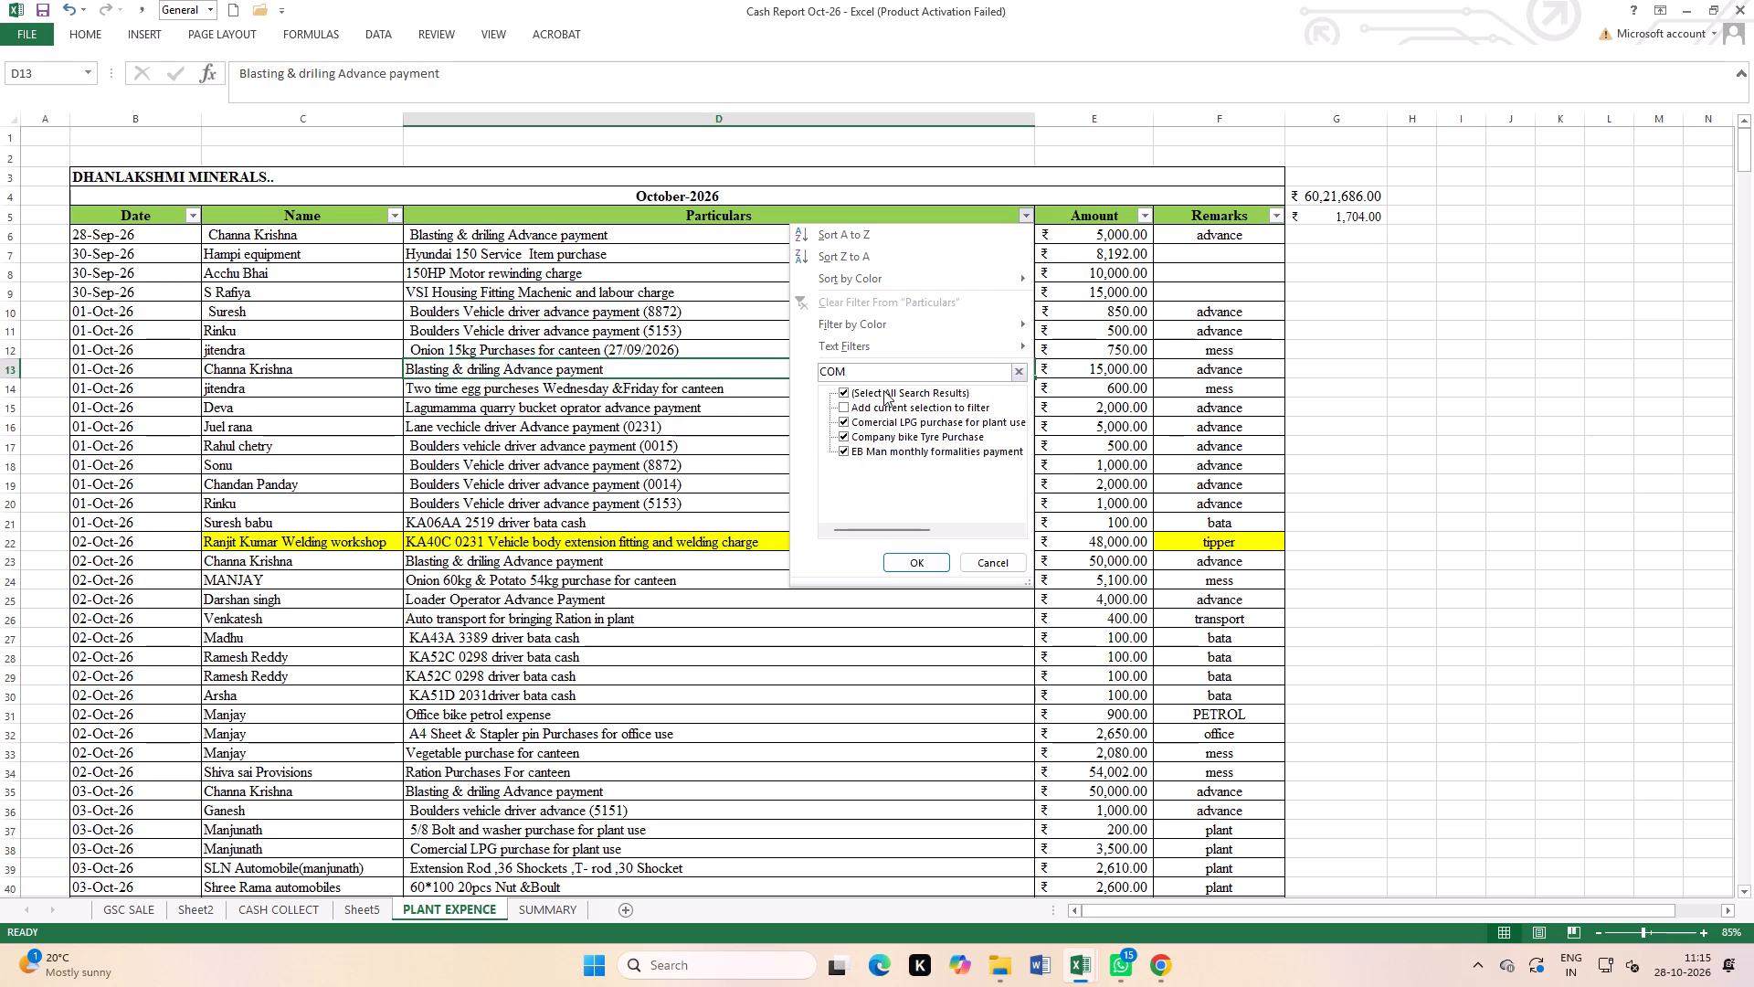
pyautogui.click(891, 437)
pyautogui.click(891, 451)
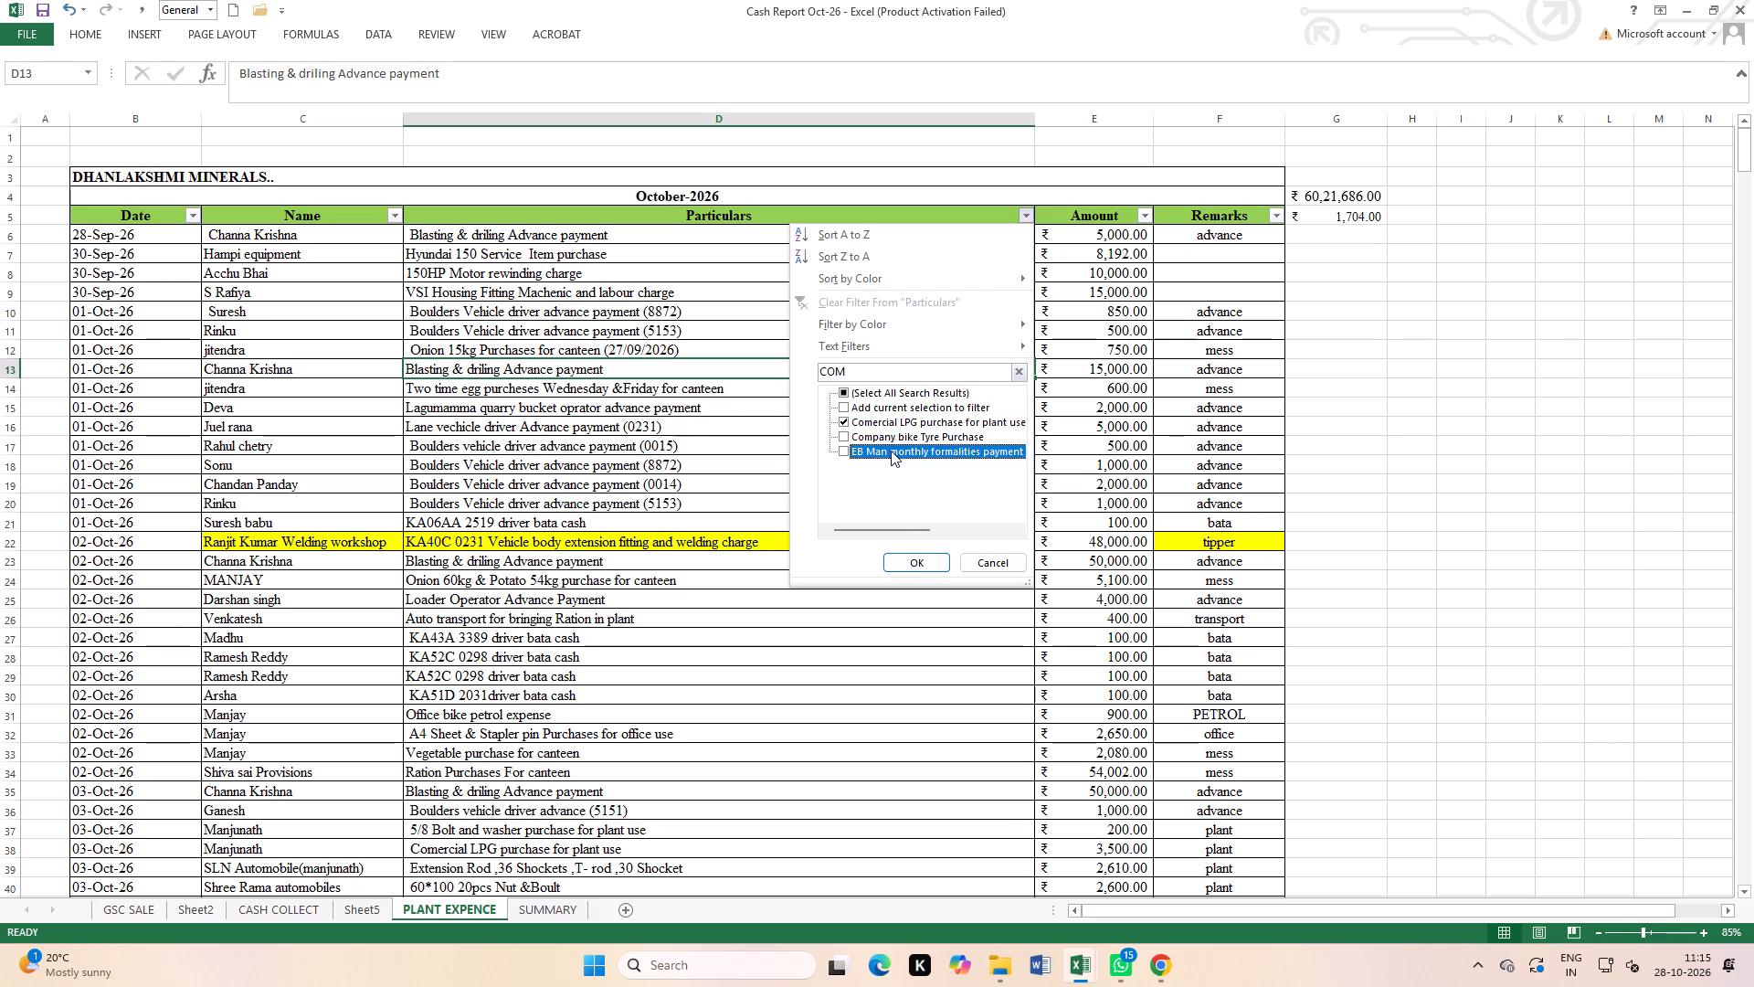
pyautogui.click(914, 560)
pyautogui.scroll(1, 538, 334)
pyautogui.click(338, 382)
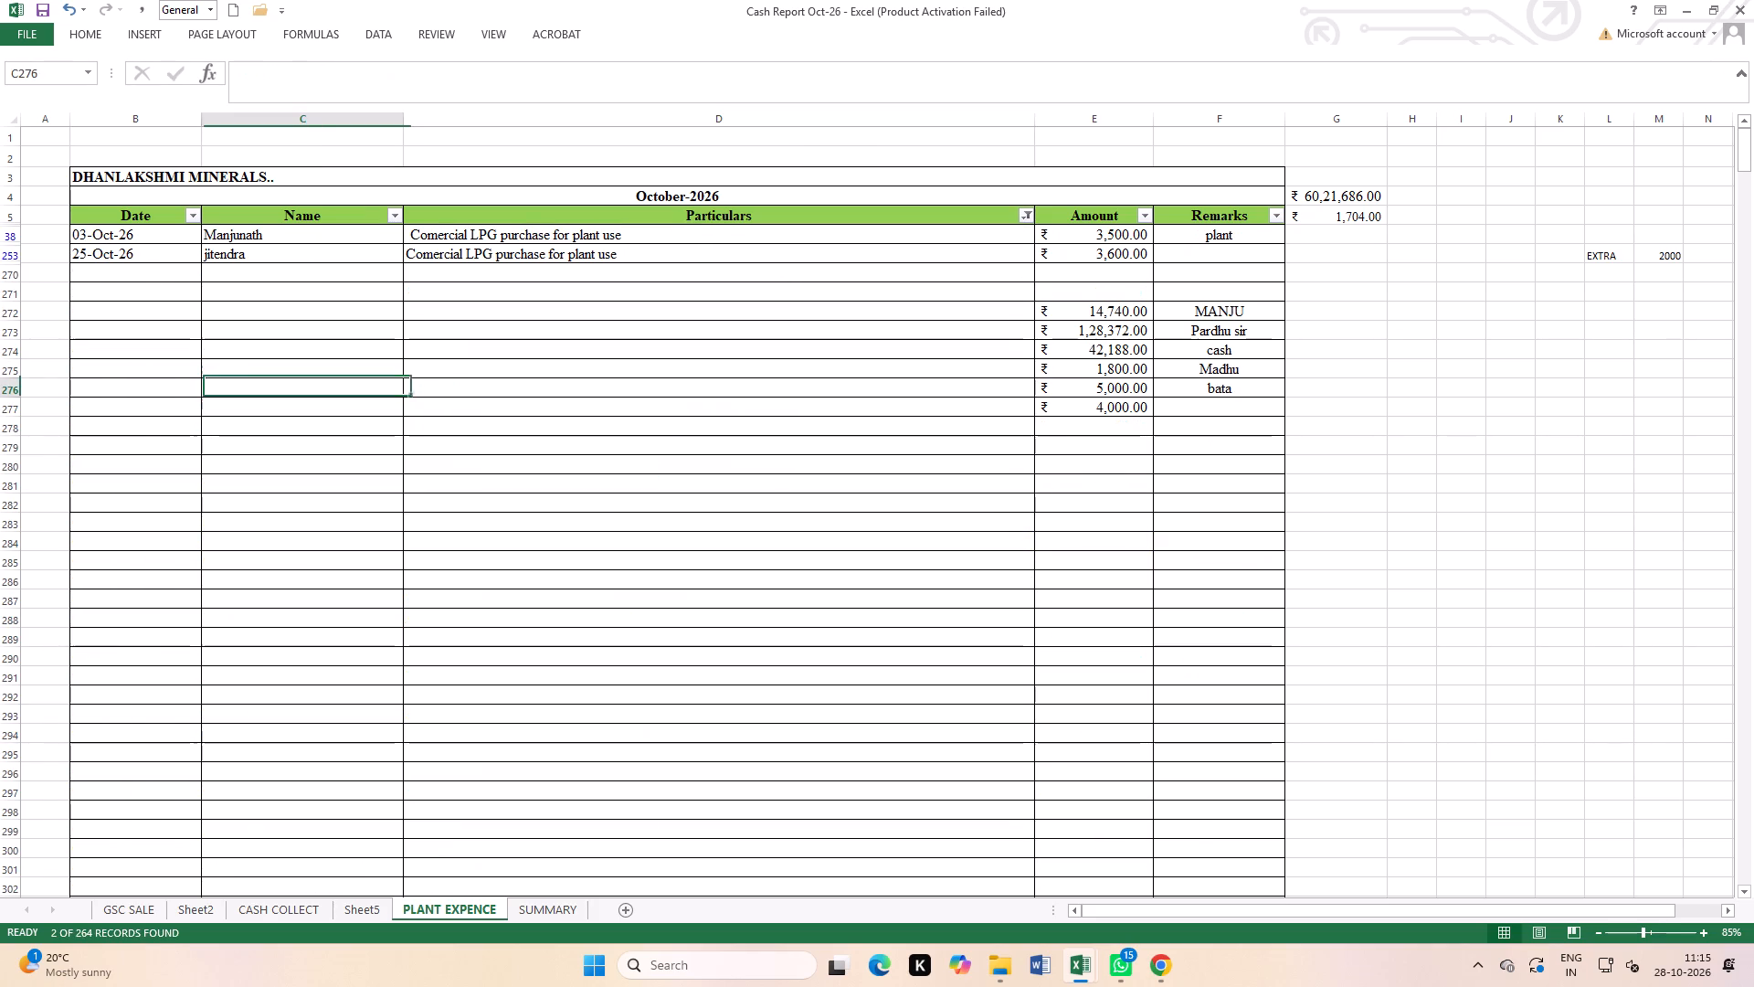
pyautogui.click(139, 255)
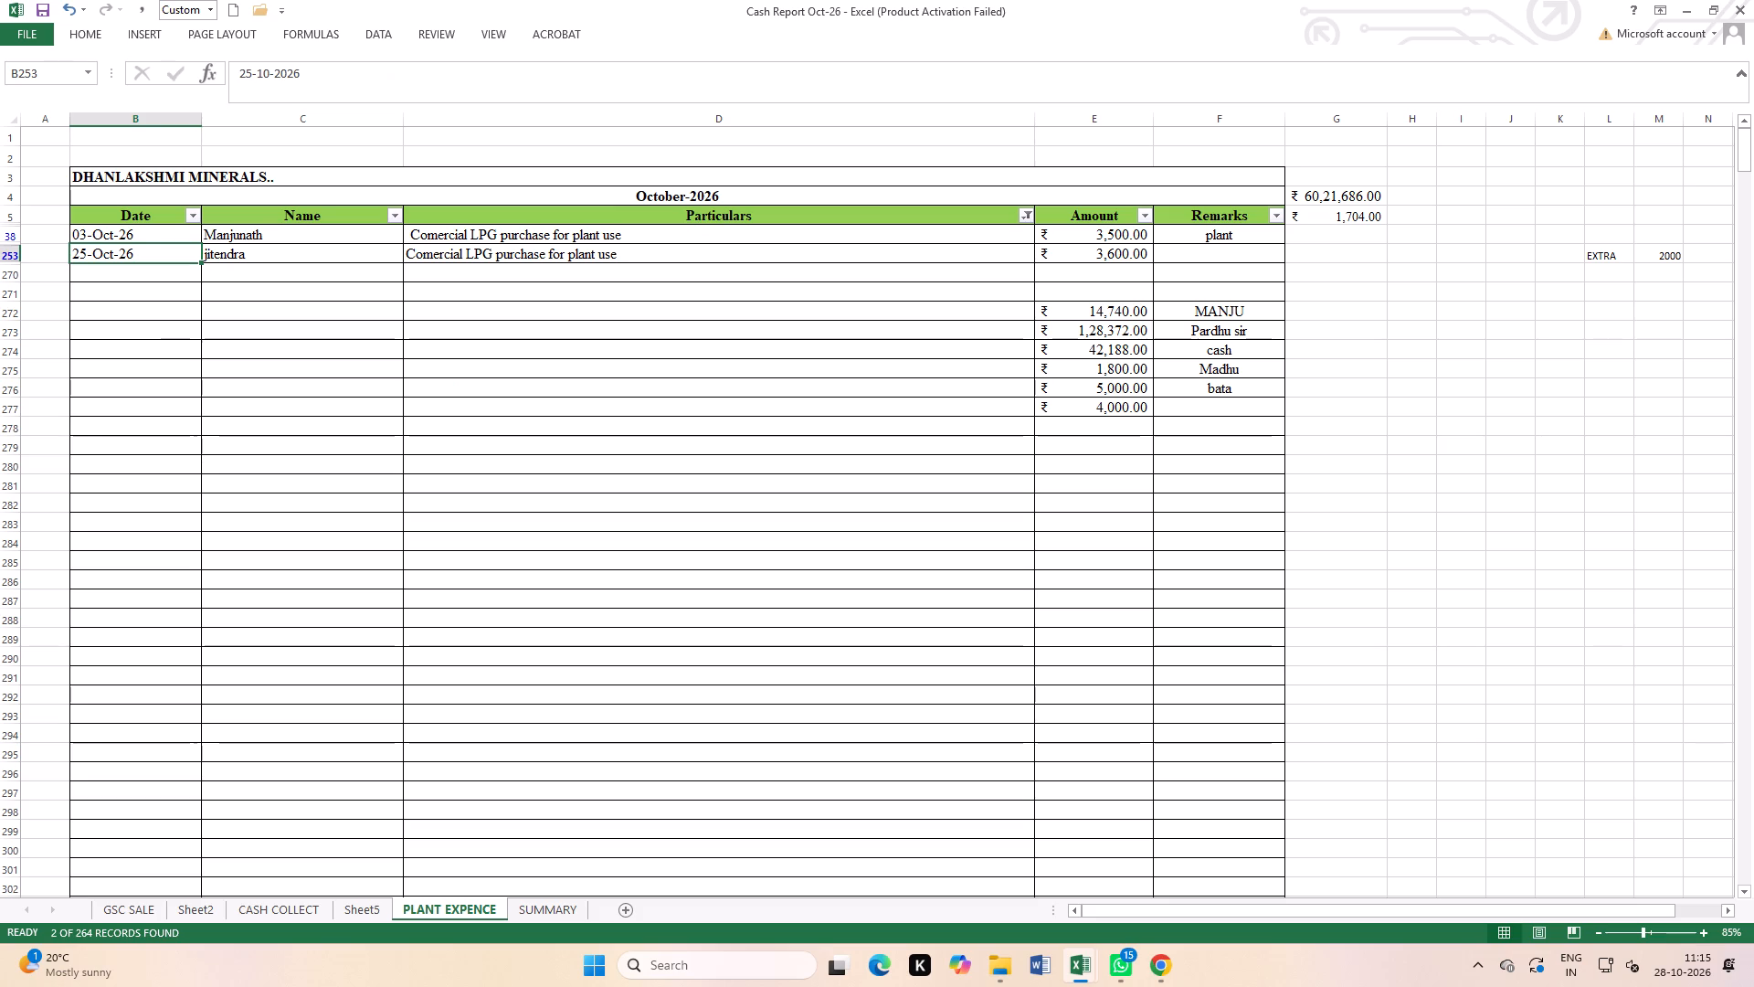
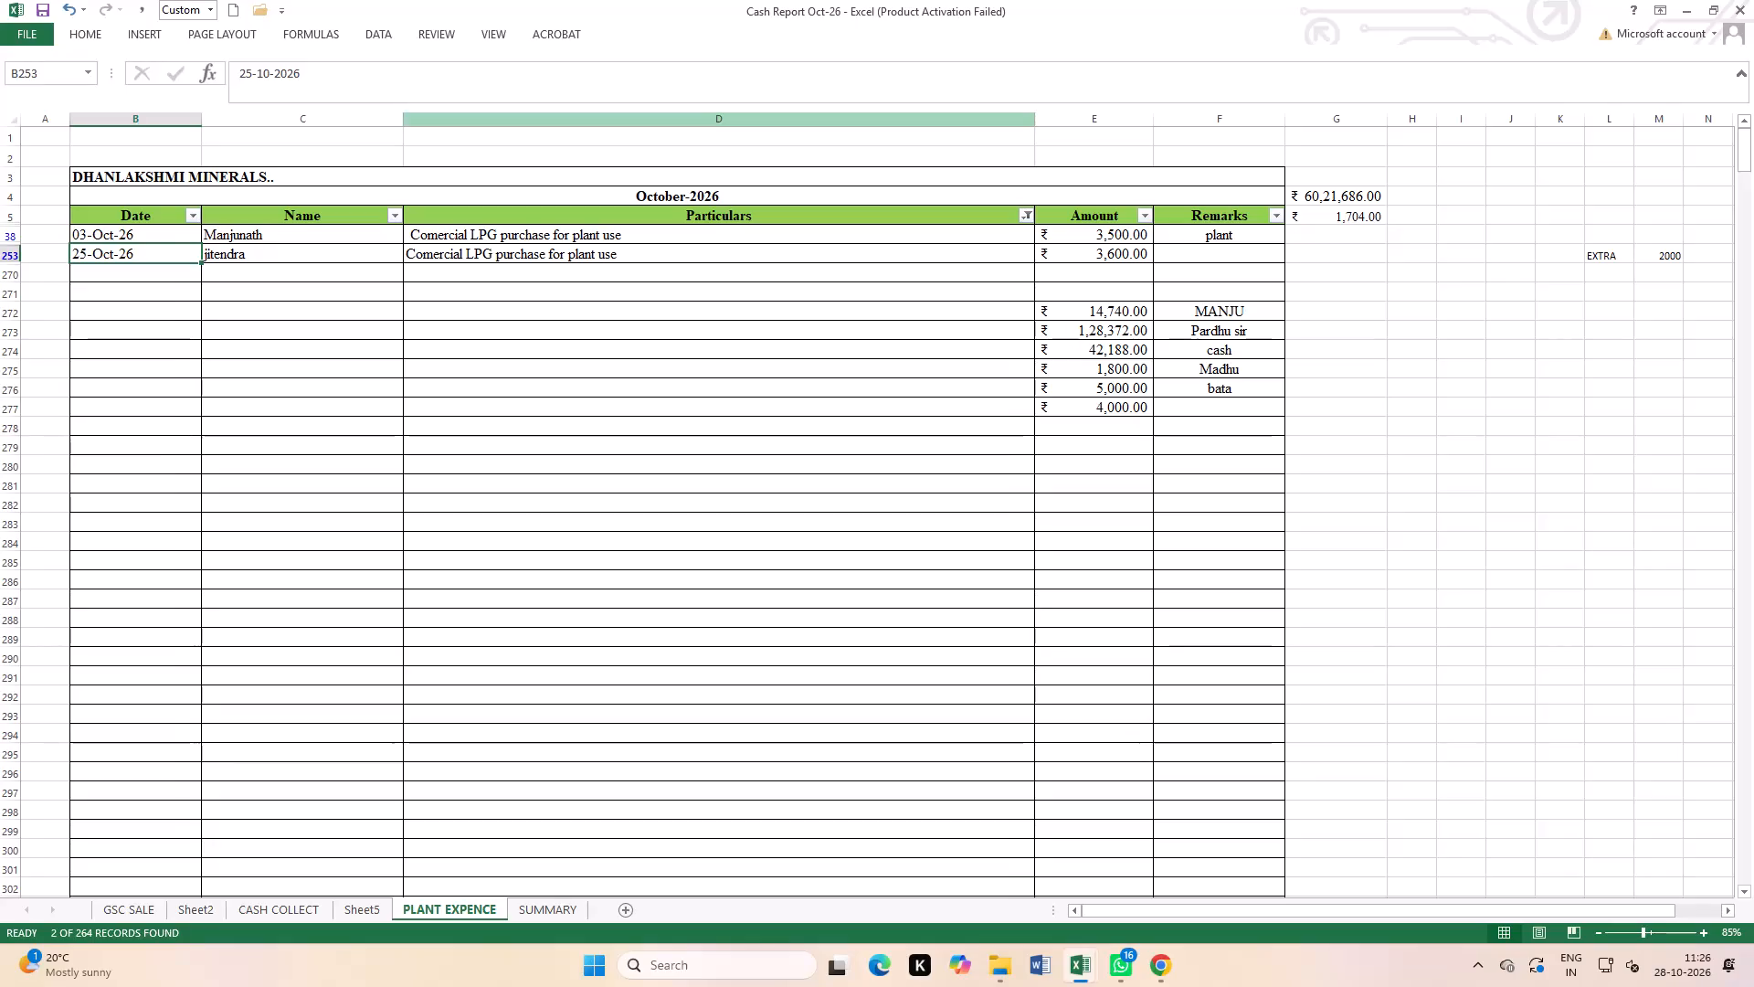
# Remove the existing Particulars filter and reapply fresh filters to the expense table's header row, from Date to Remarks.
pyautogui.click(380, 41)
pyautogui.click(471, 76)
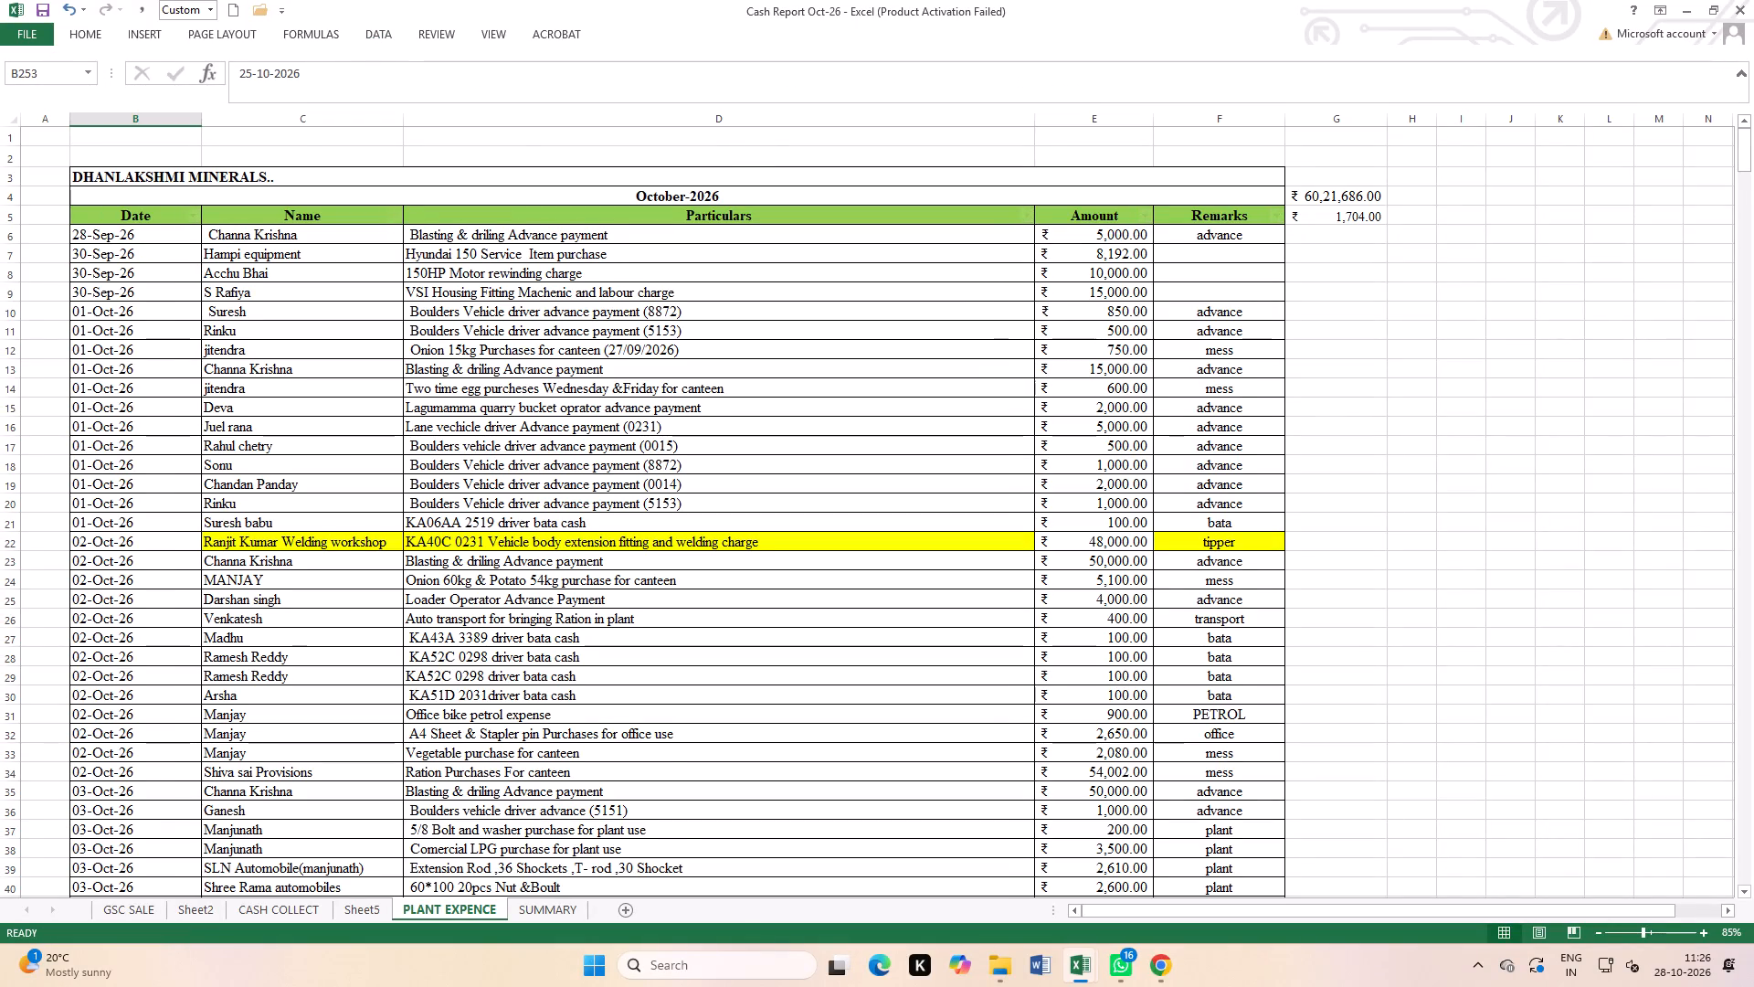
pyautogui.moveTo(132, 218); pyautogui.dragTo(1198, 217)
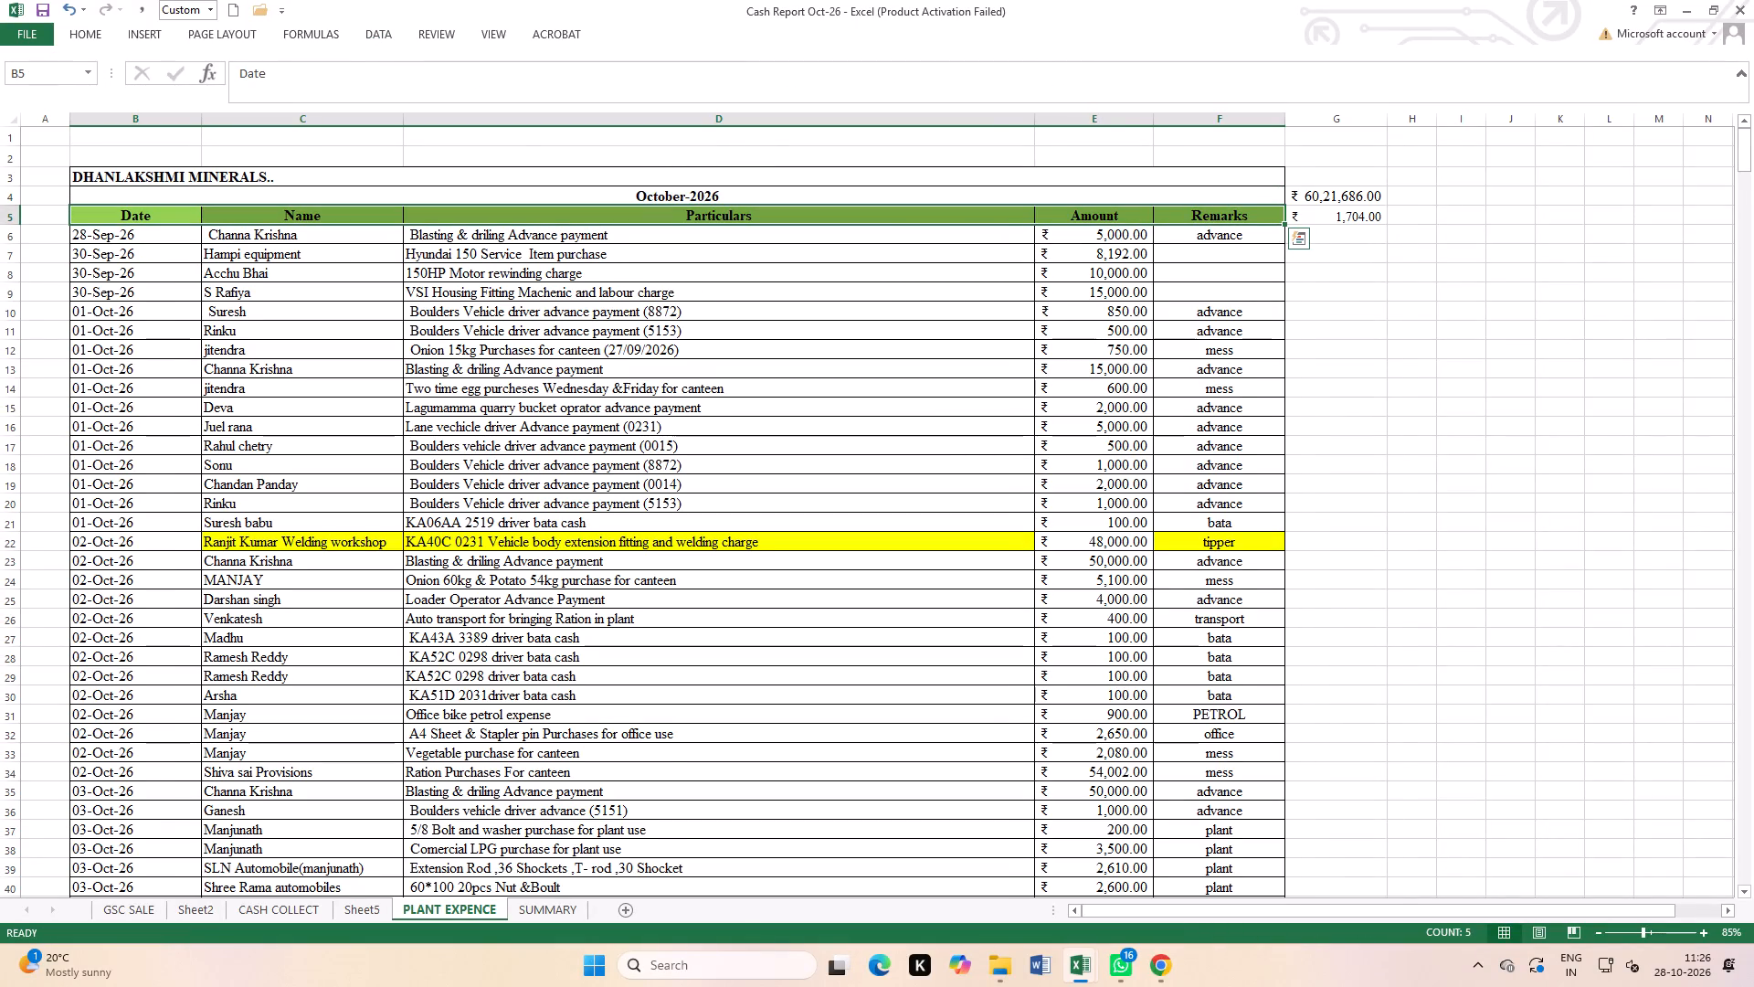
pyautogui.click(377, 45)
pyautogui.click(486, 74)
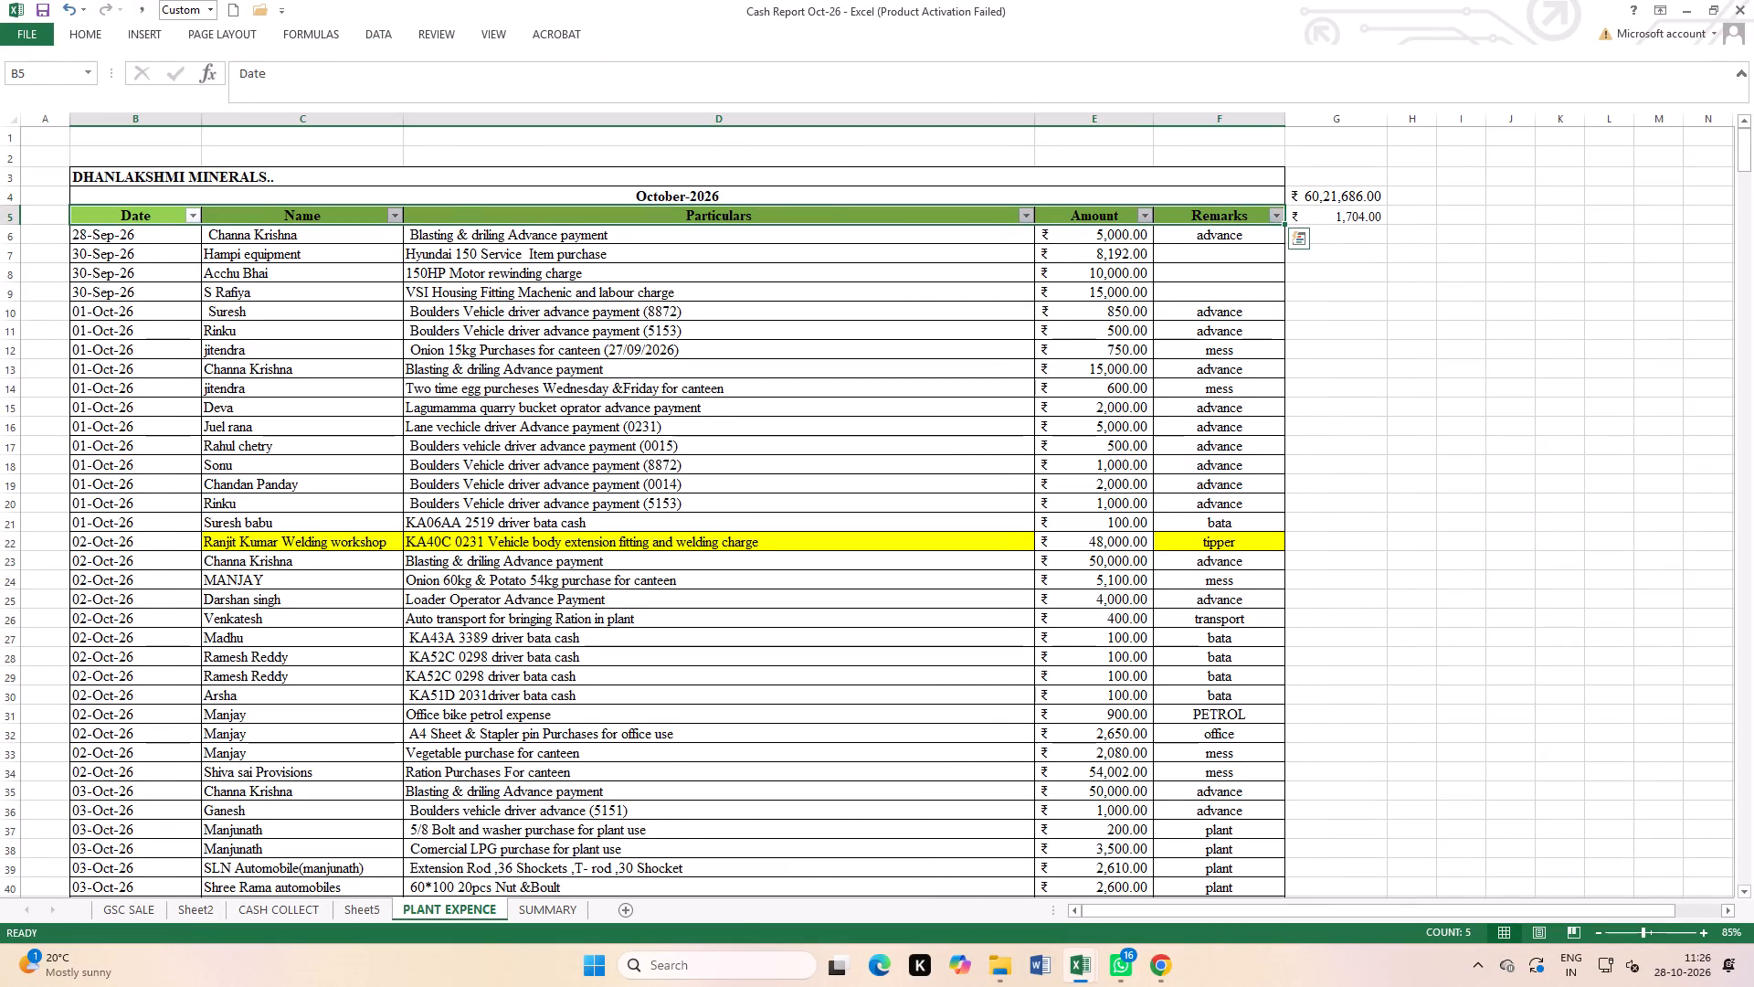
# Filter the Remarks column by searching PL, keeping only the entries marked plant.
pyautogui.click(943, 413)
pyautogui.click(1284, 217)
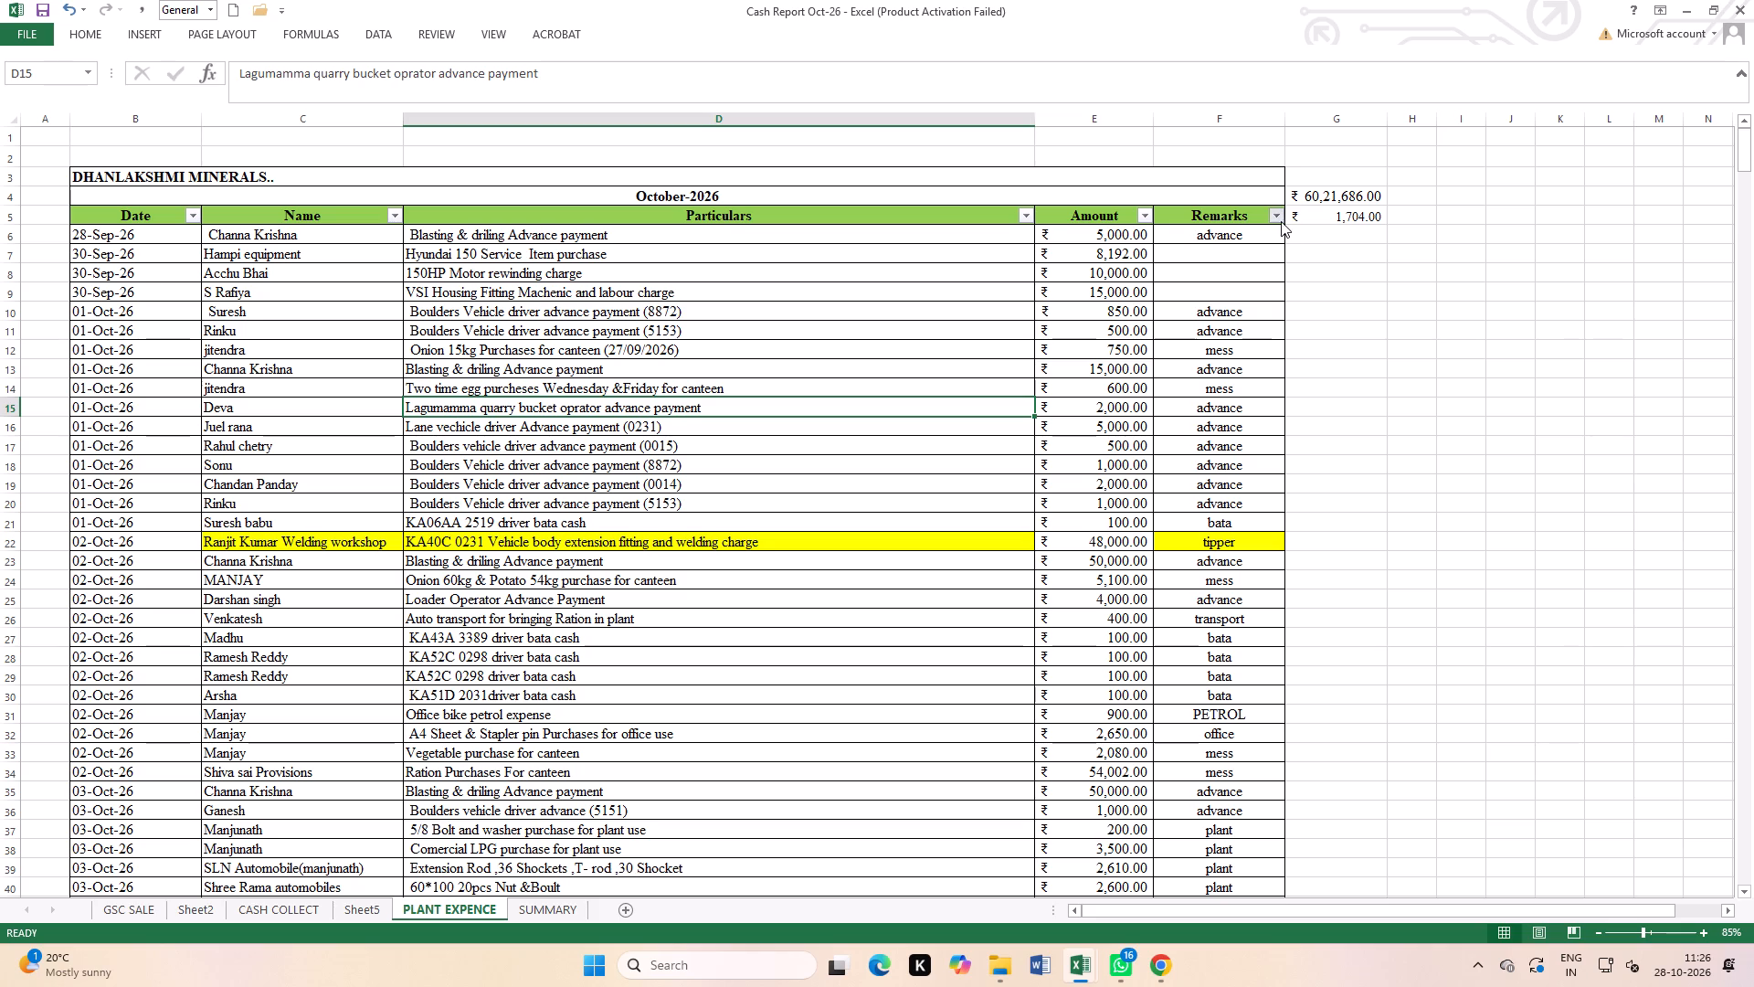
pyautogui.click(1279, 216)
pyautogui.click(1276, 218)
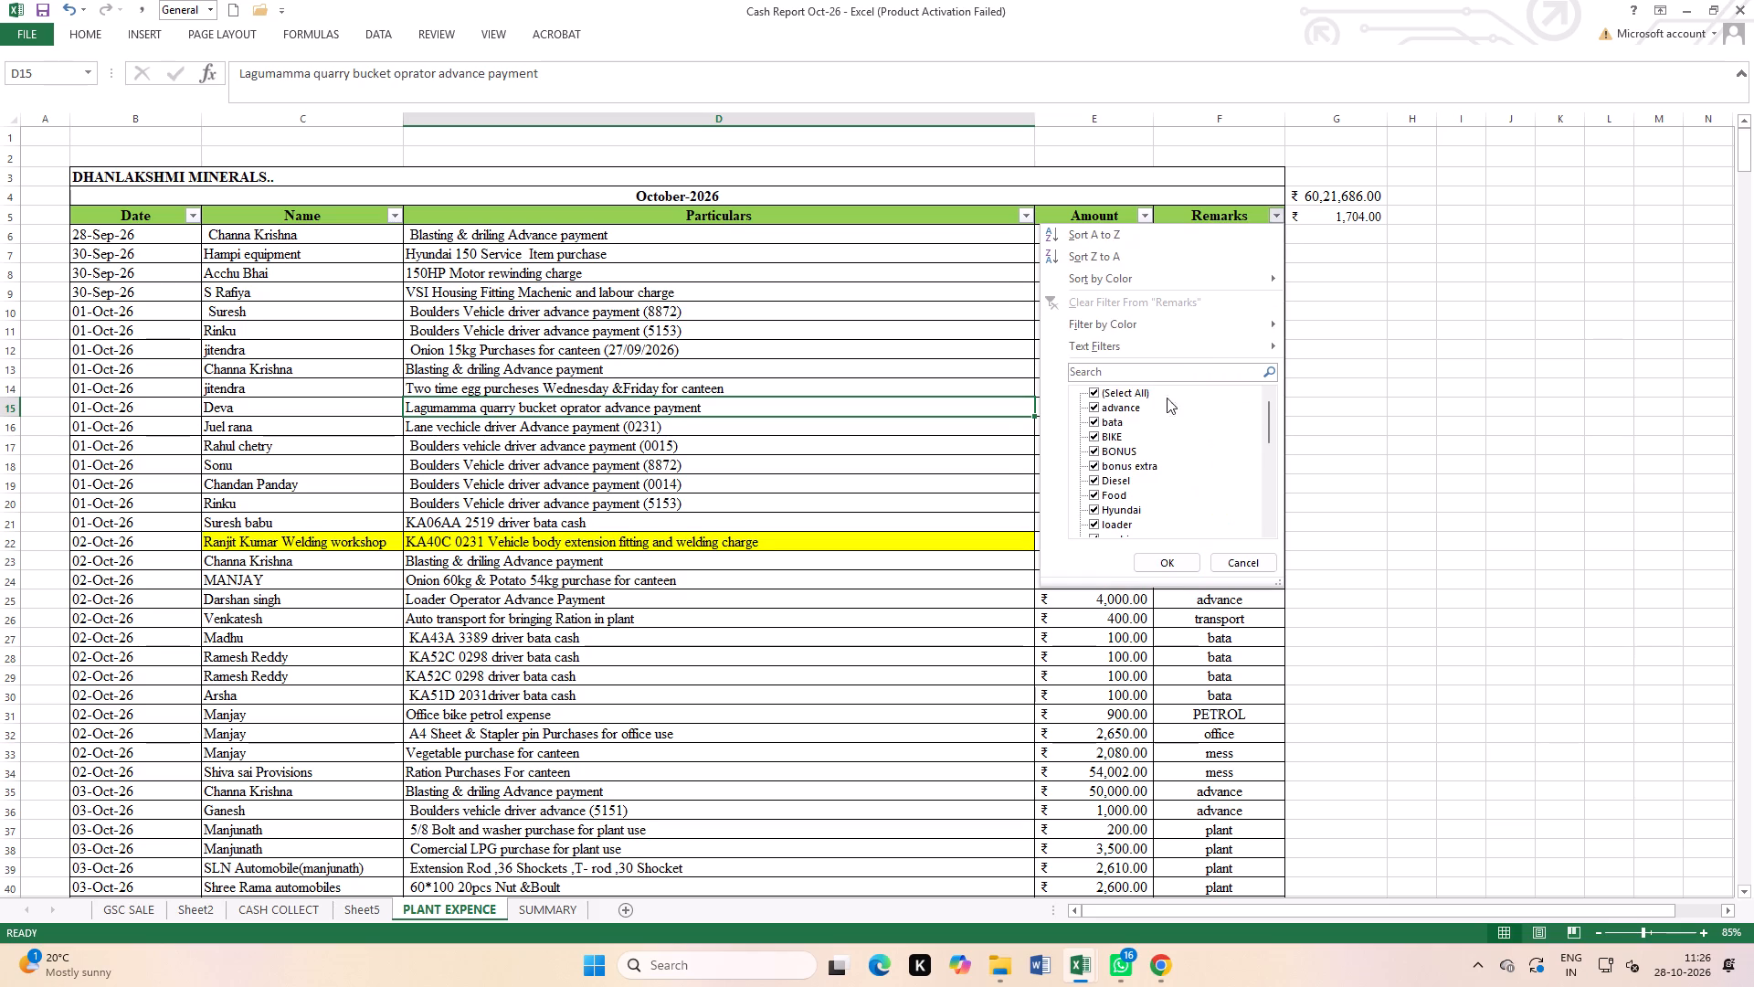
pyautogui.click(1139, 379)
pyautogui.write('PL')
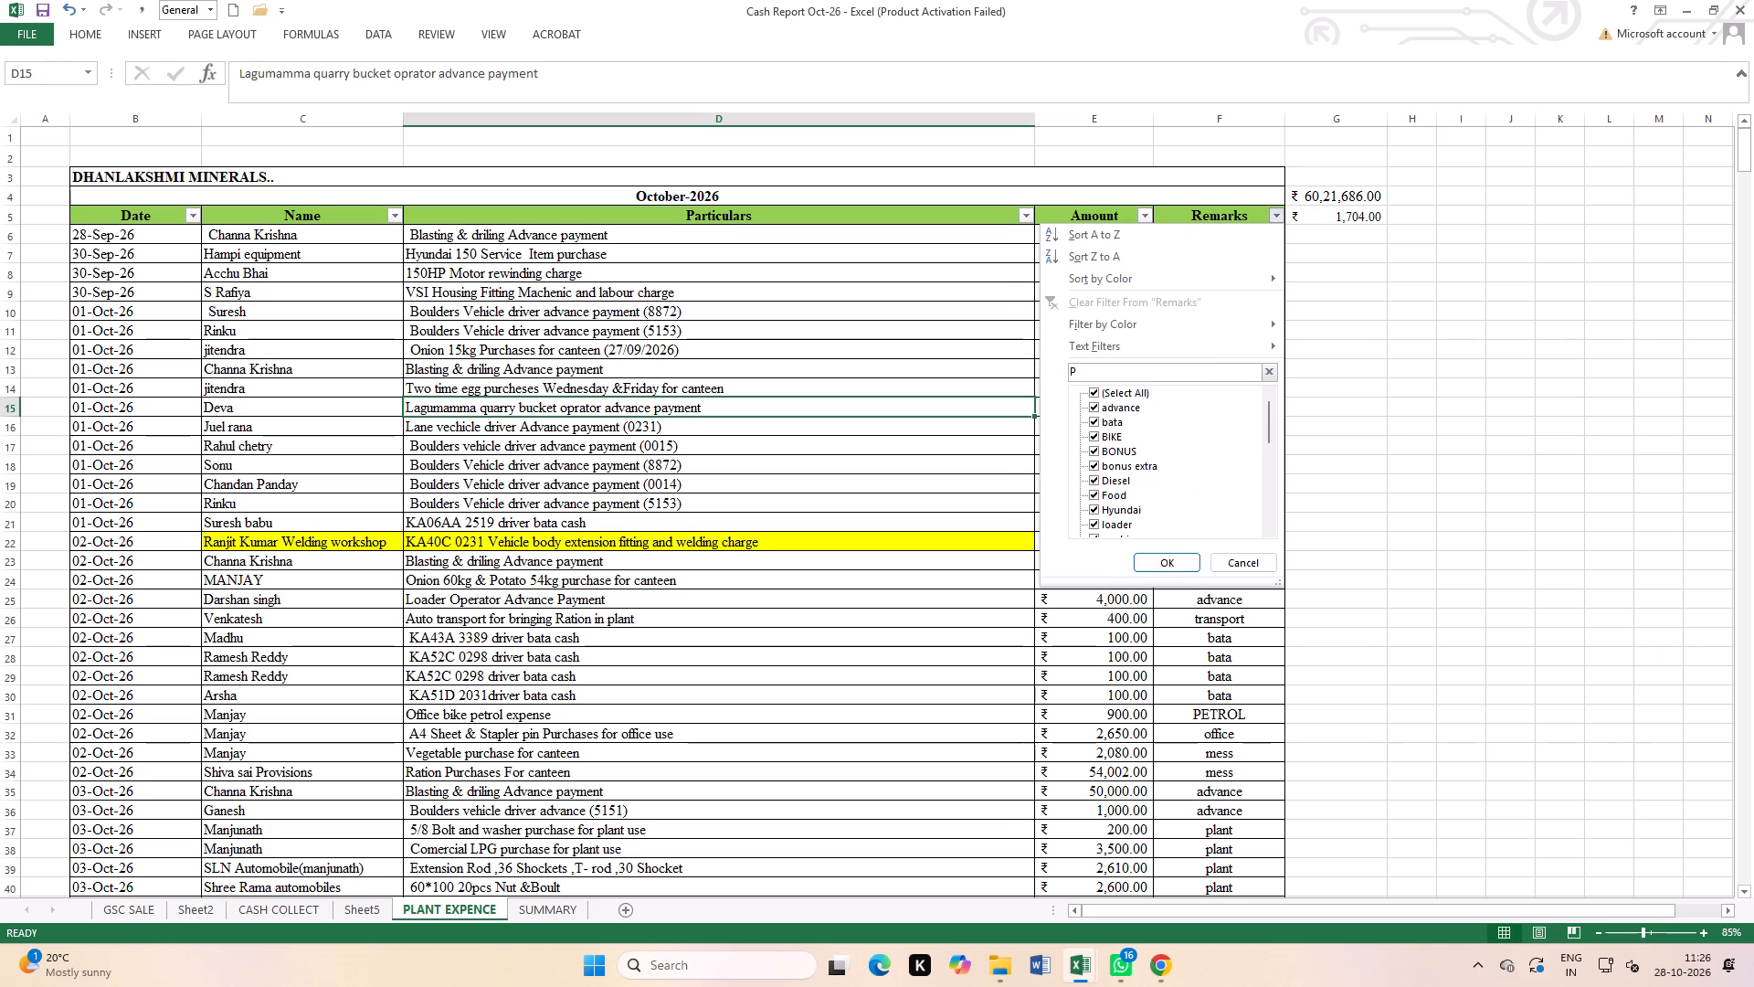
pyautogui.click(1156, 558)
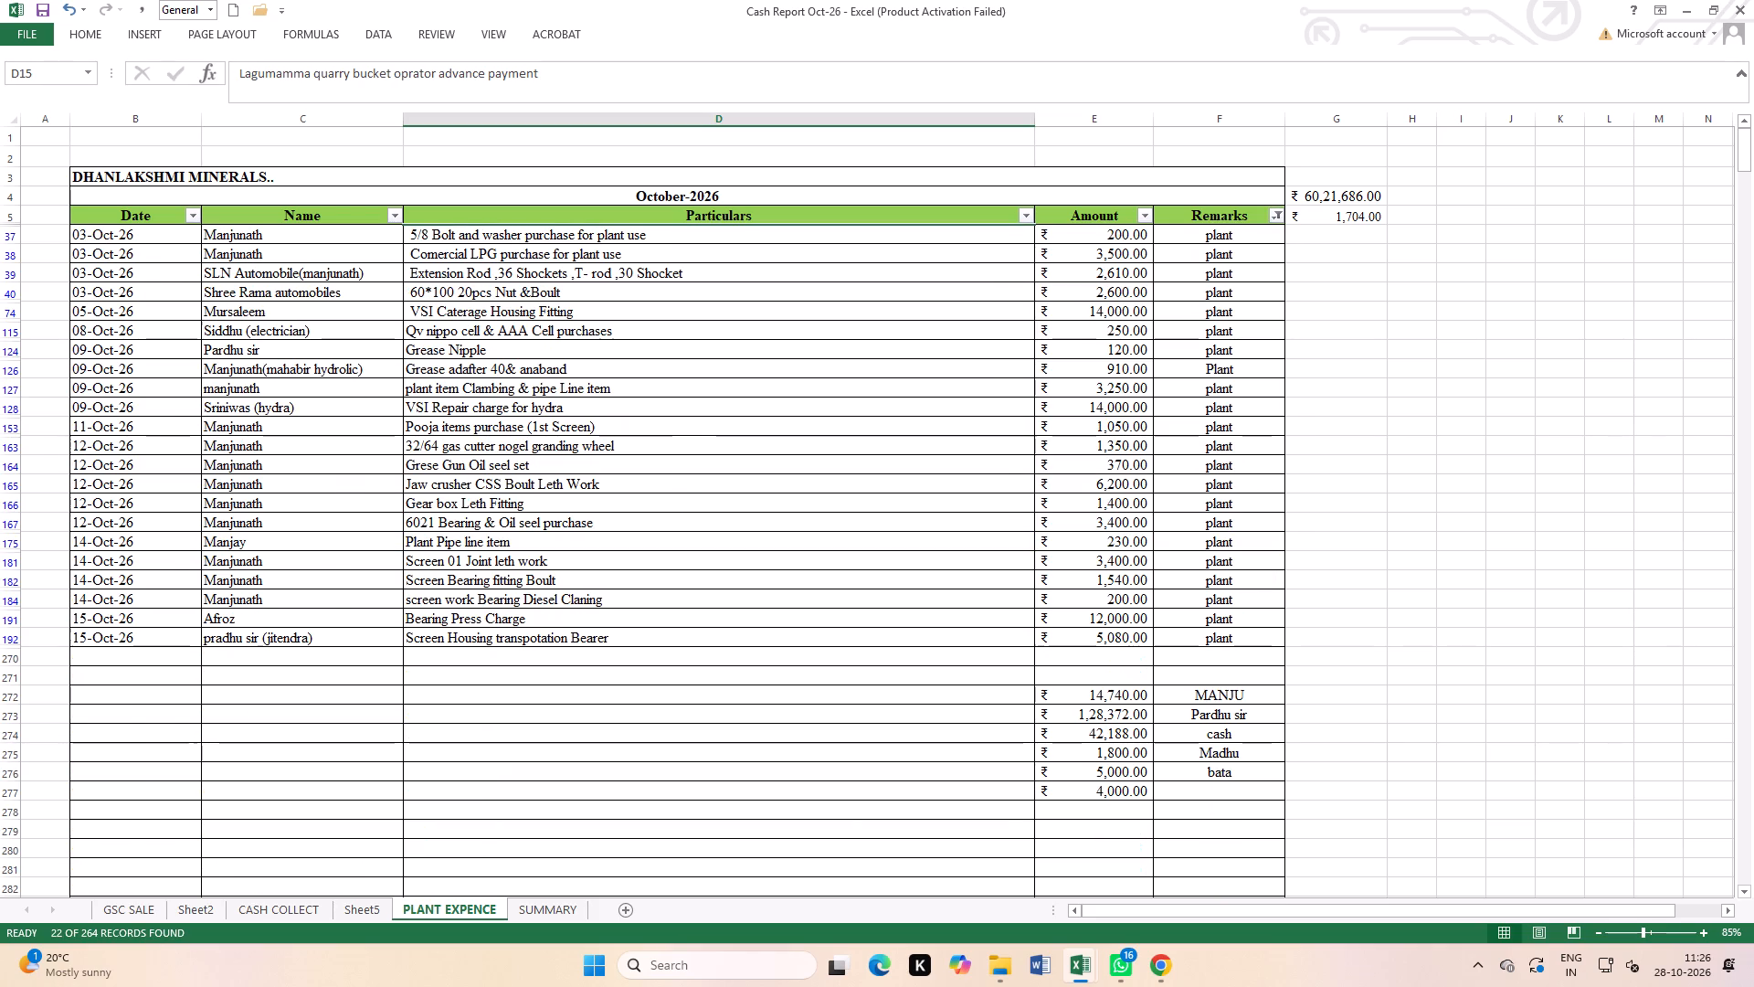
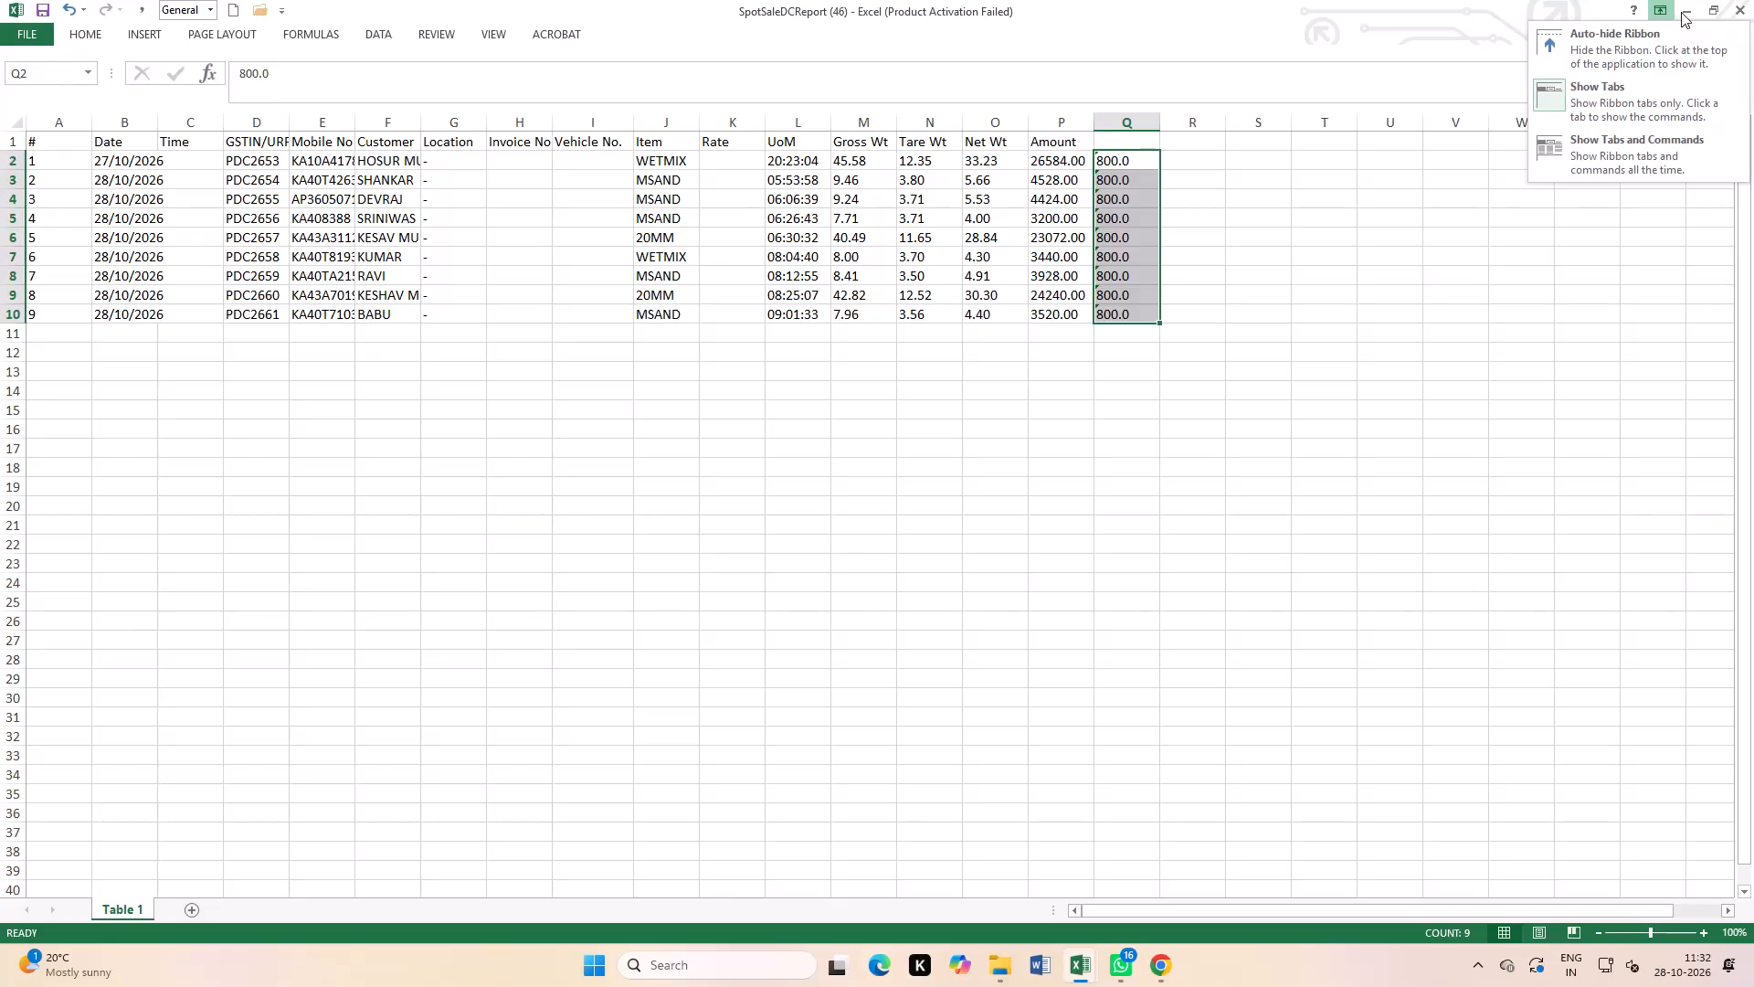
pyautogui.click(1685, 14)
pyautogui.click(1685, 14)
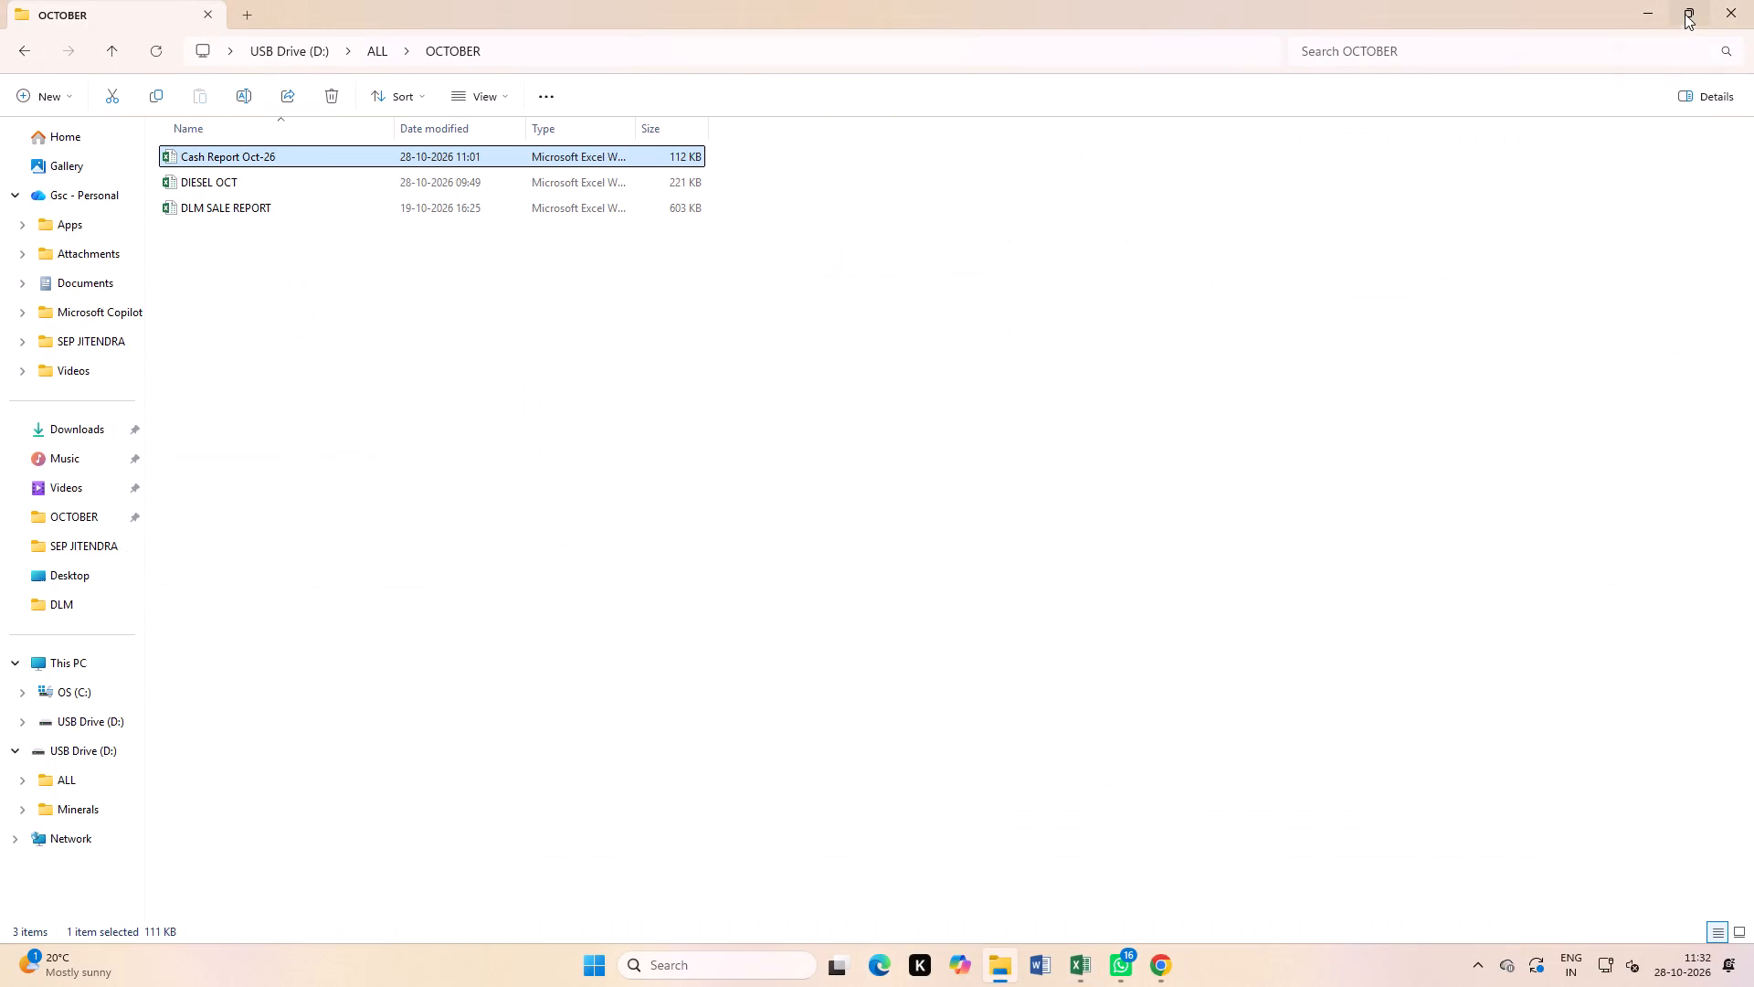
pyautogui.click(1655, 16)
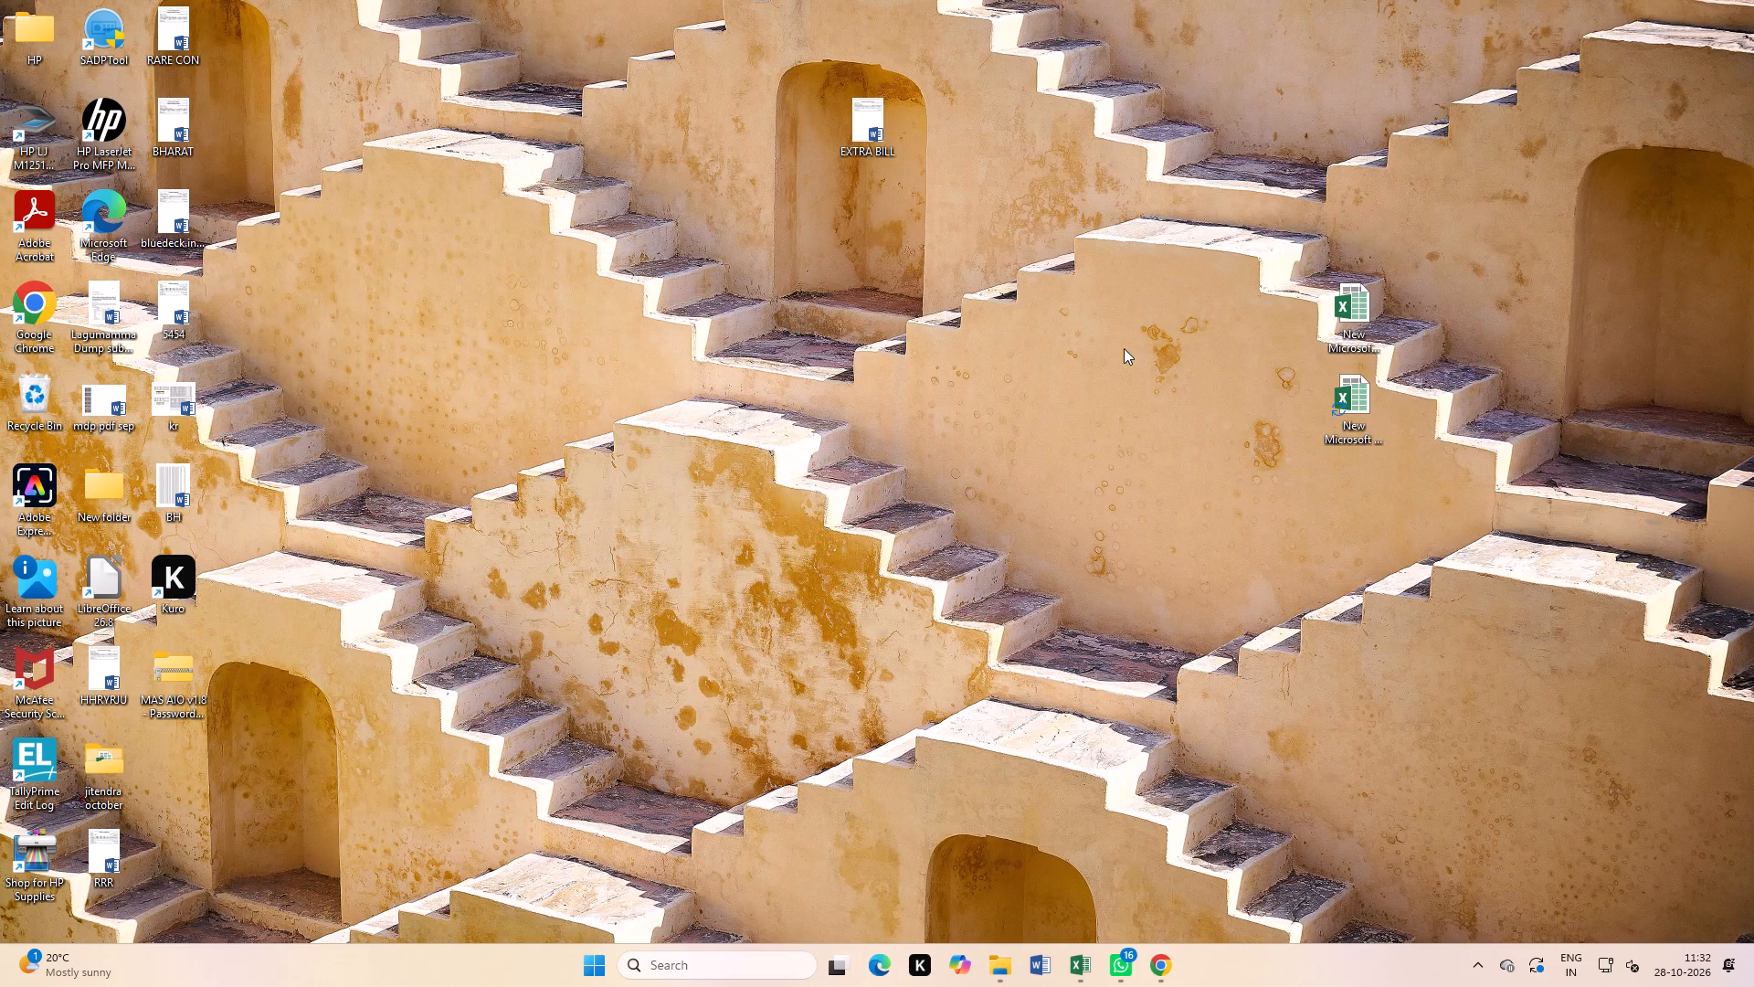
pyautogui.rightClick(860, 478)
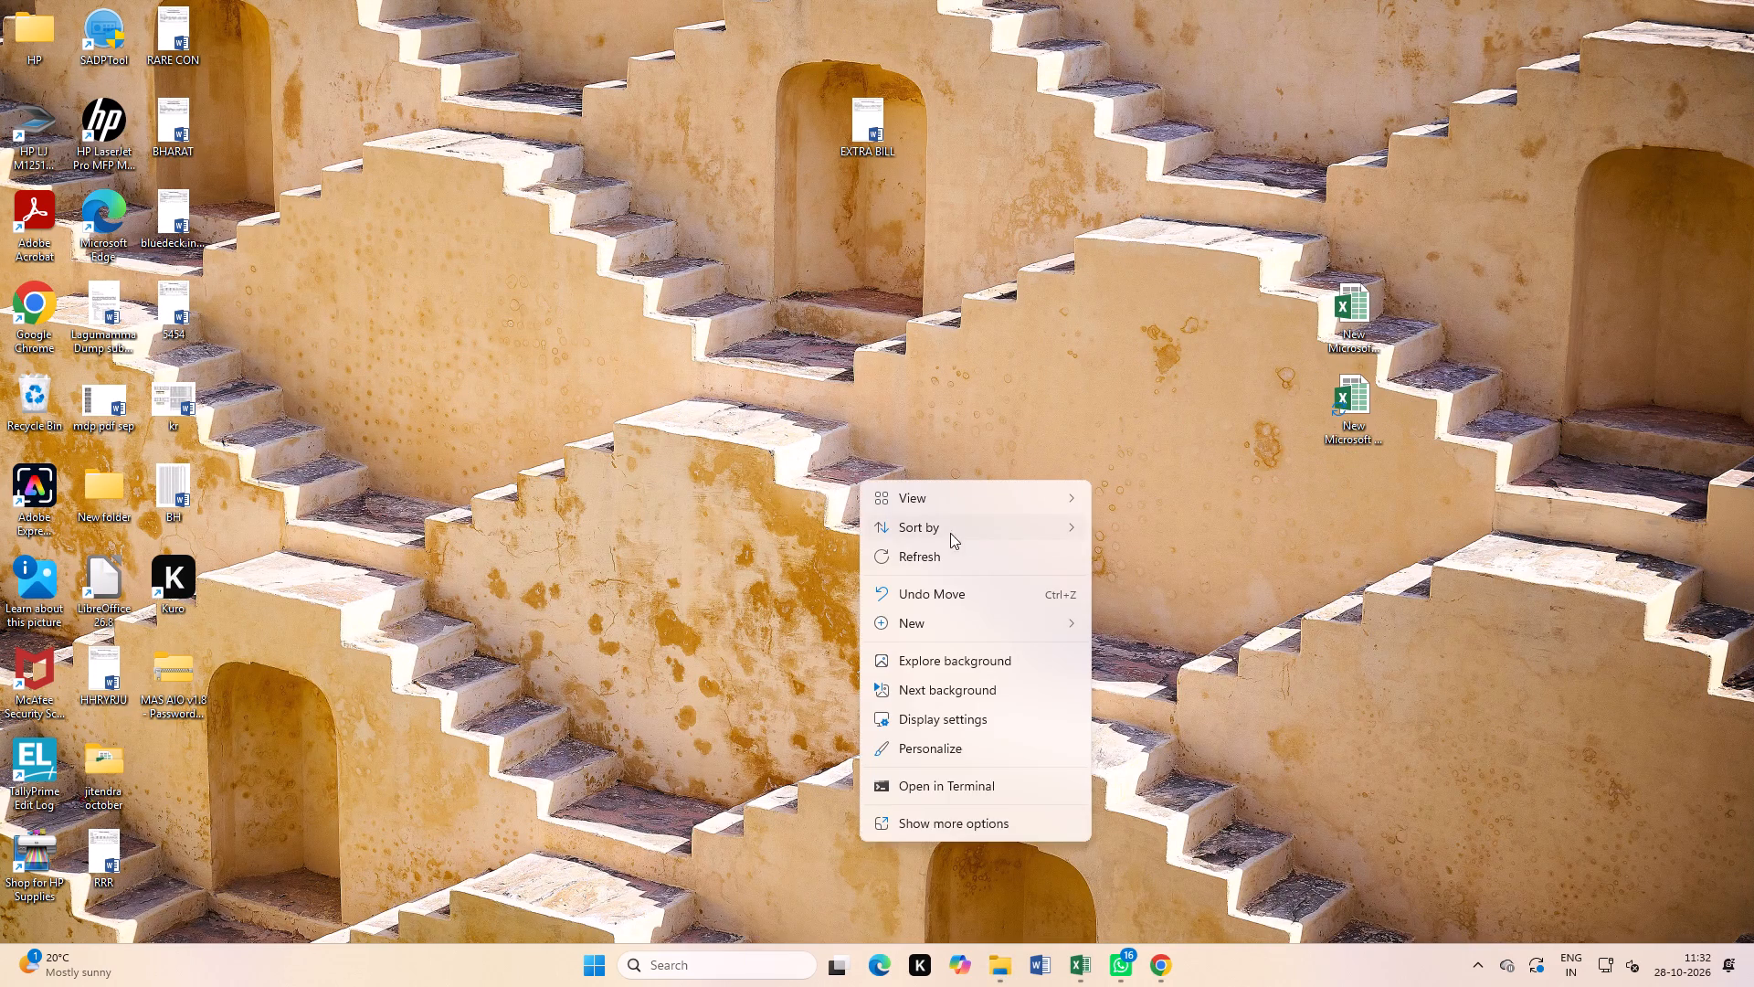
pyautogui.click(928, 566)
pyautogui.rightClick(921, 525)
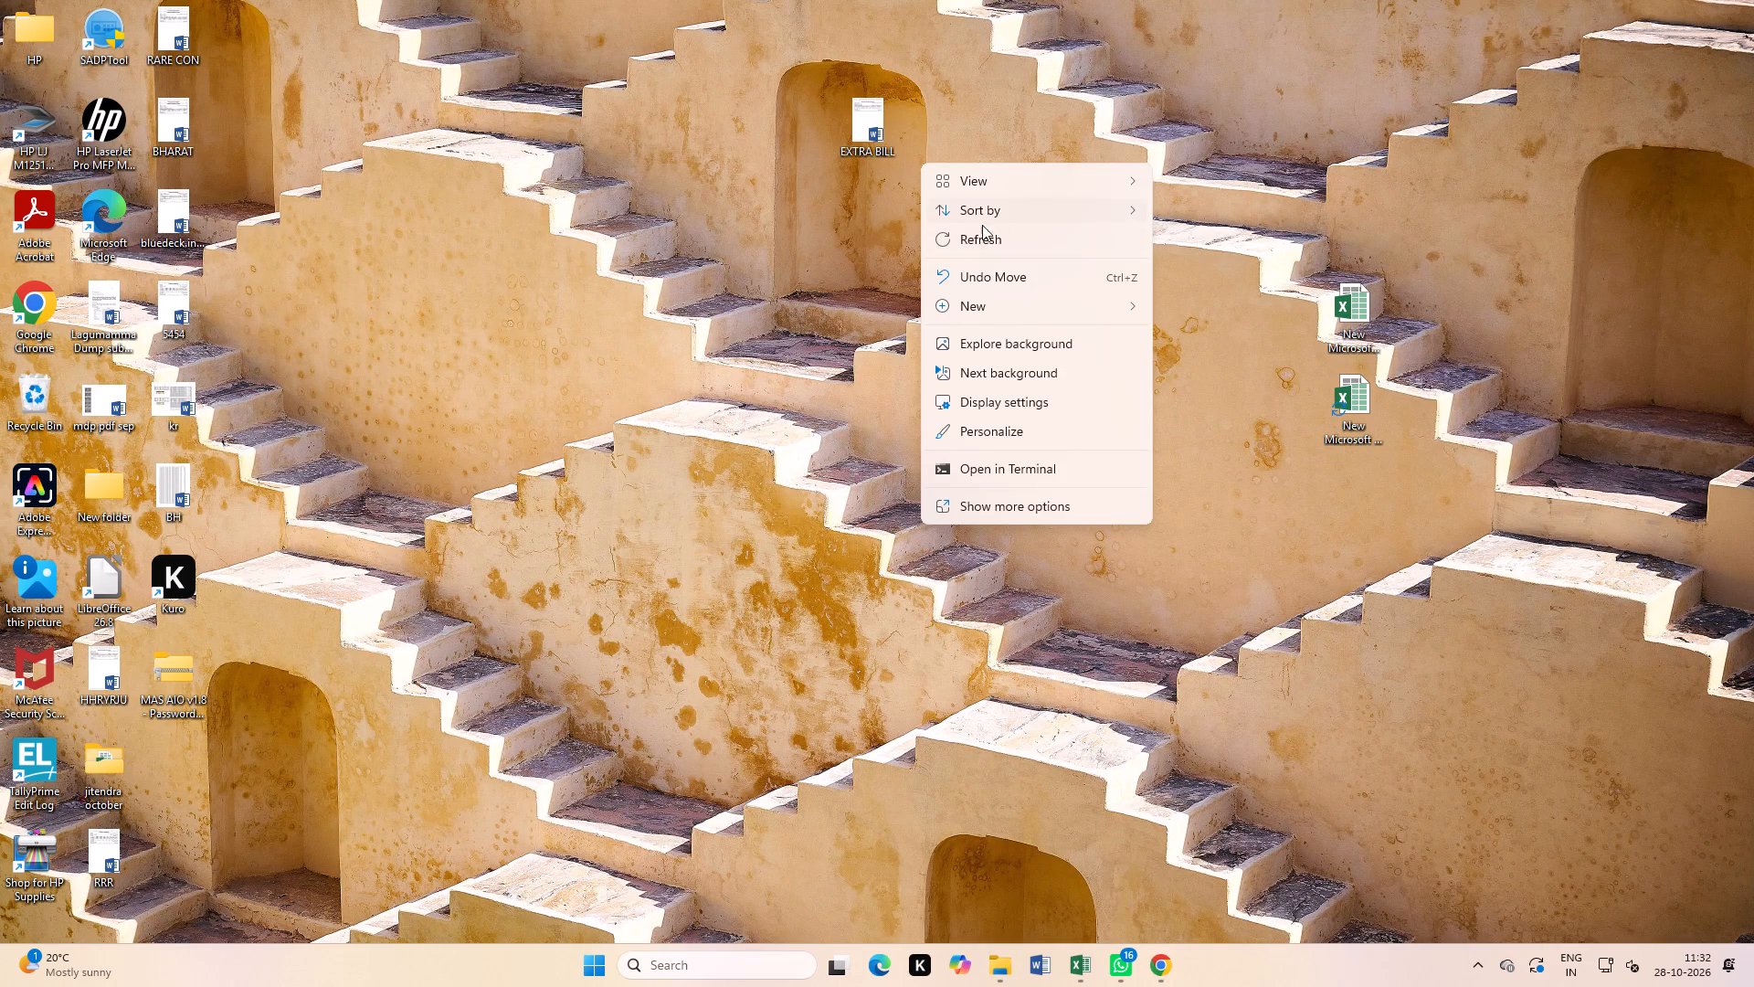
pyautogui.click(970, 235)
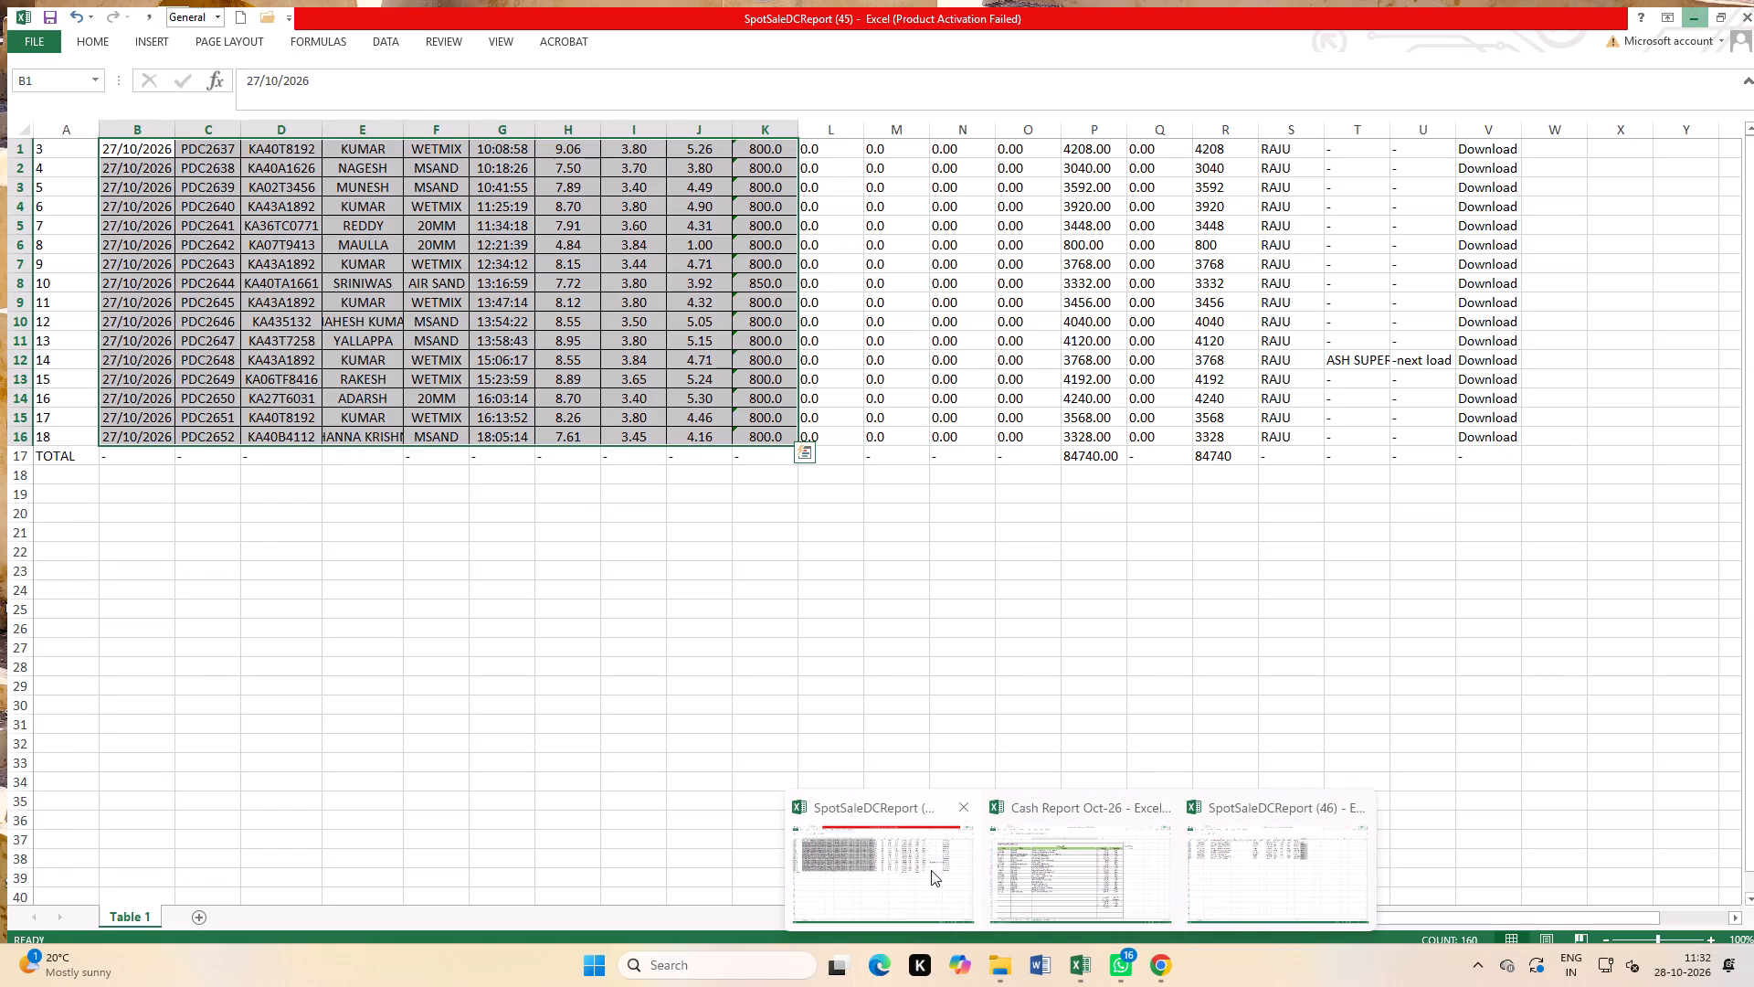
# Bring up the Cash Report Oct-26 workbook to view the plant-filtered expense entries on the PLANT EXPENCE sheet.
pyautogui.click(931, 870)
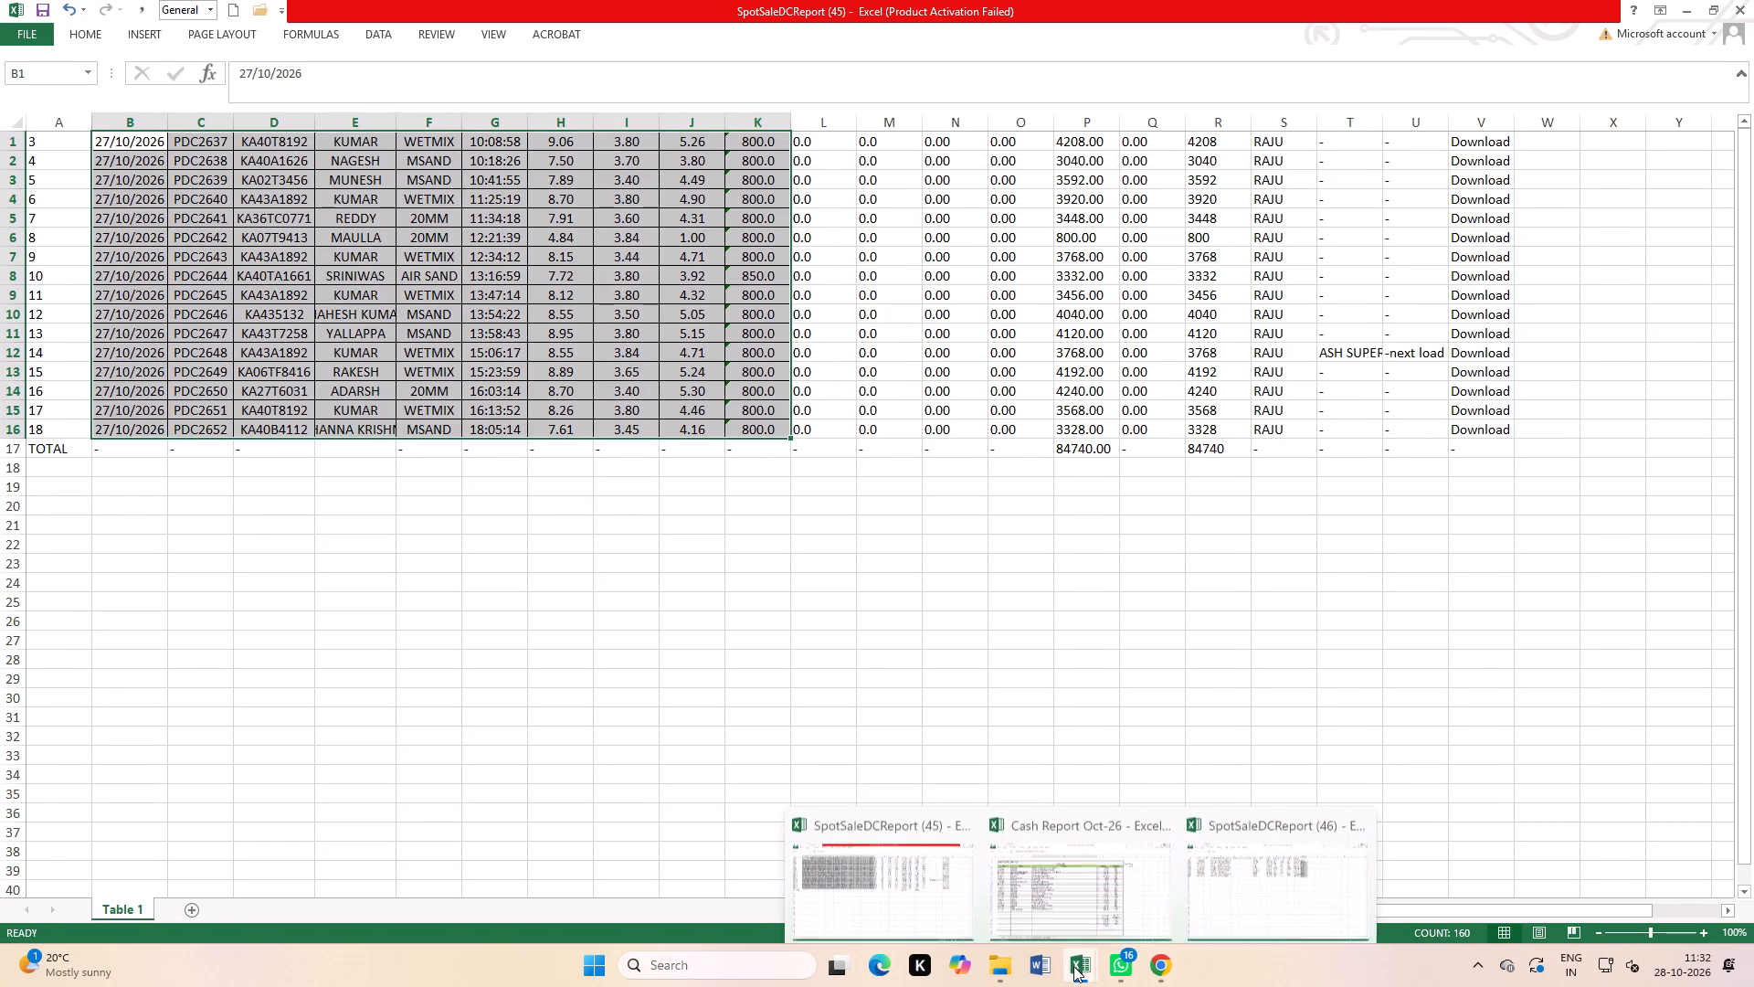
pyautogui.click(1087, 887)
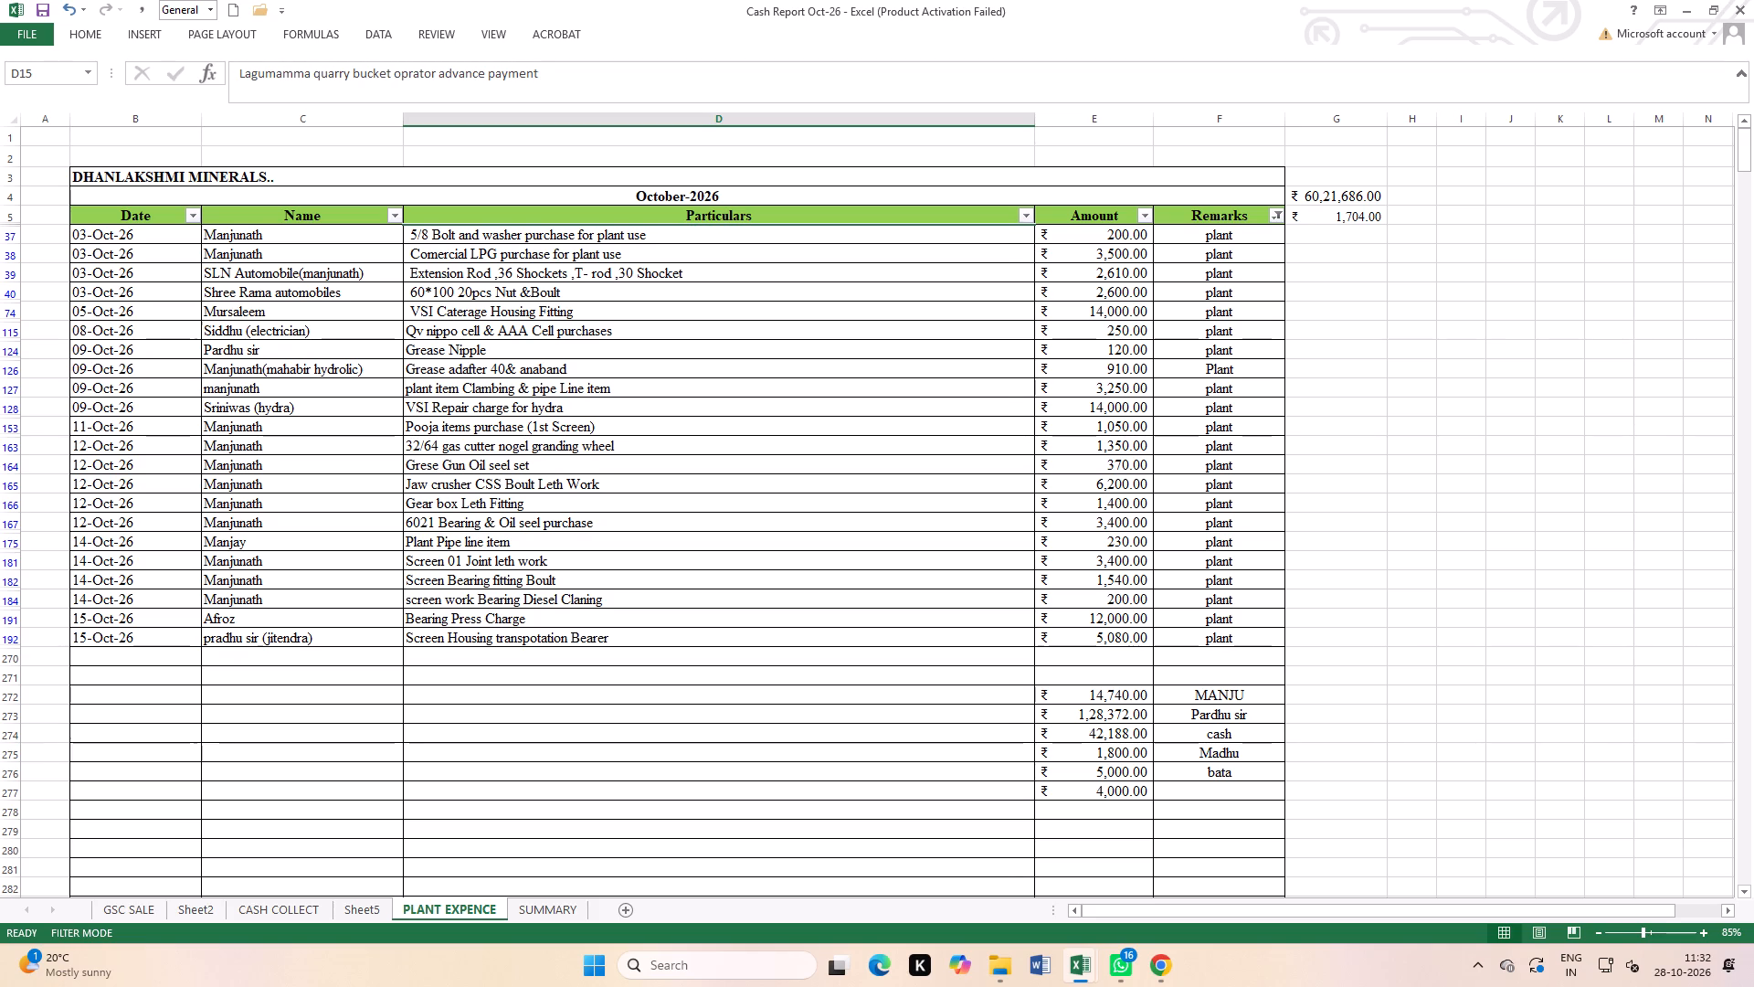
pyautogui.click(1675, 11)
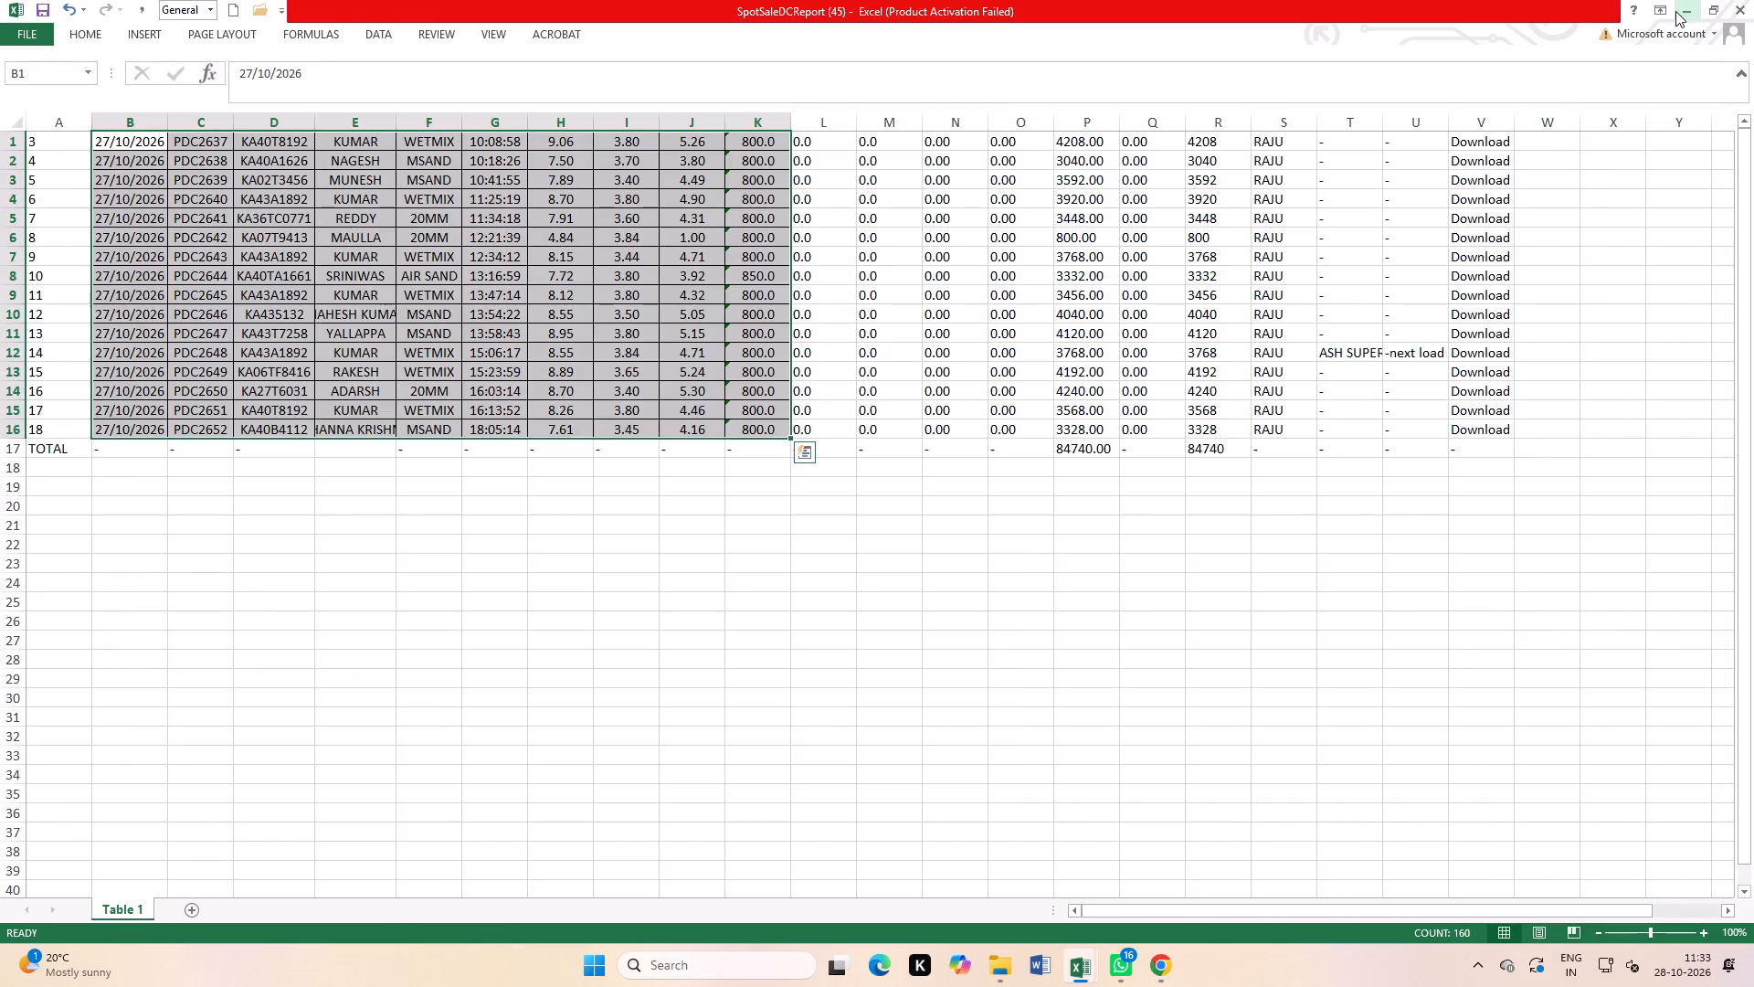
pyautogui.click(1686, 13)
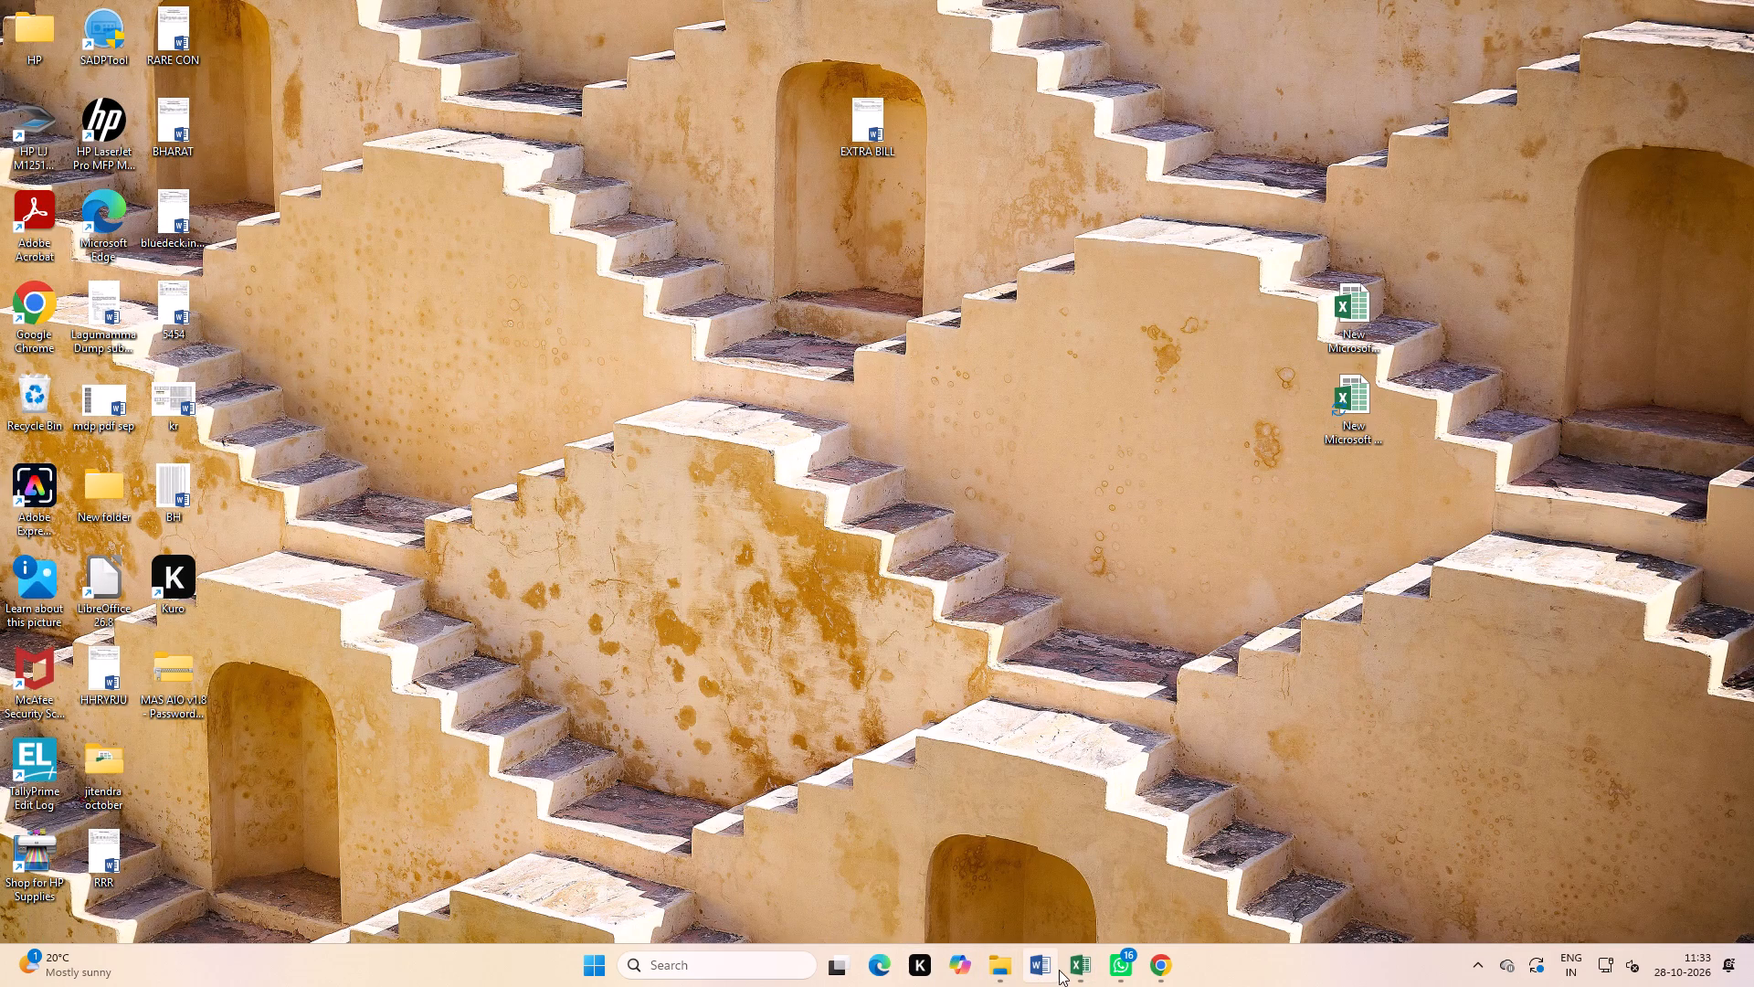
pyautogui.click(1089, 912)
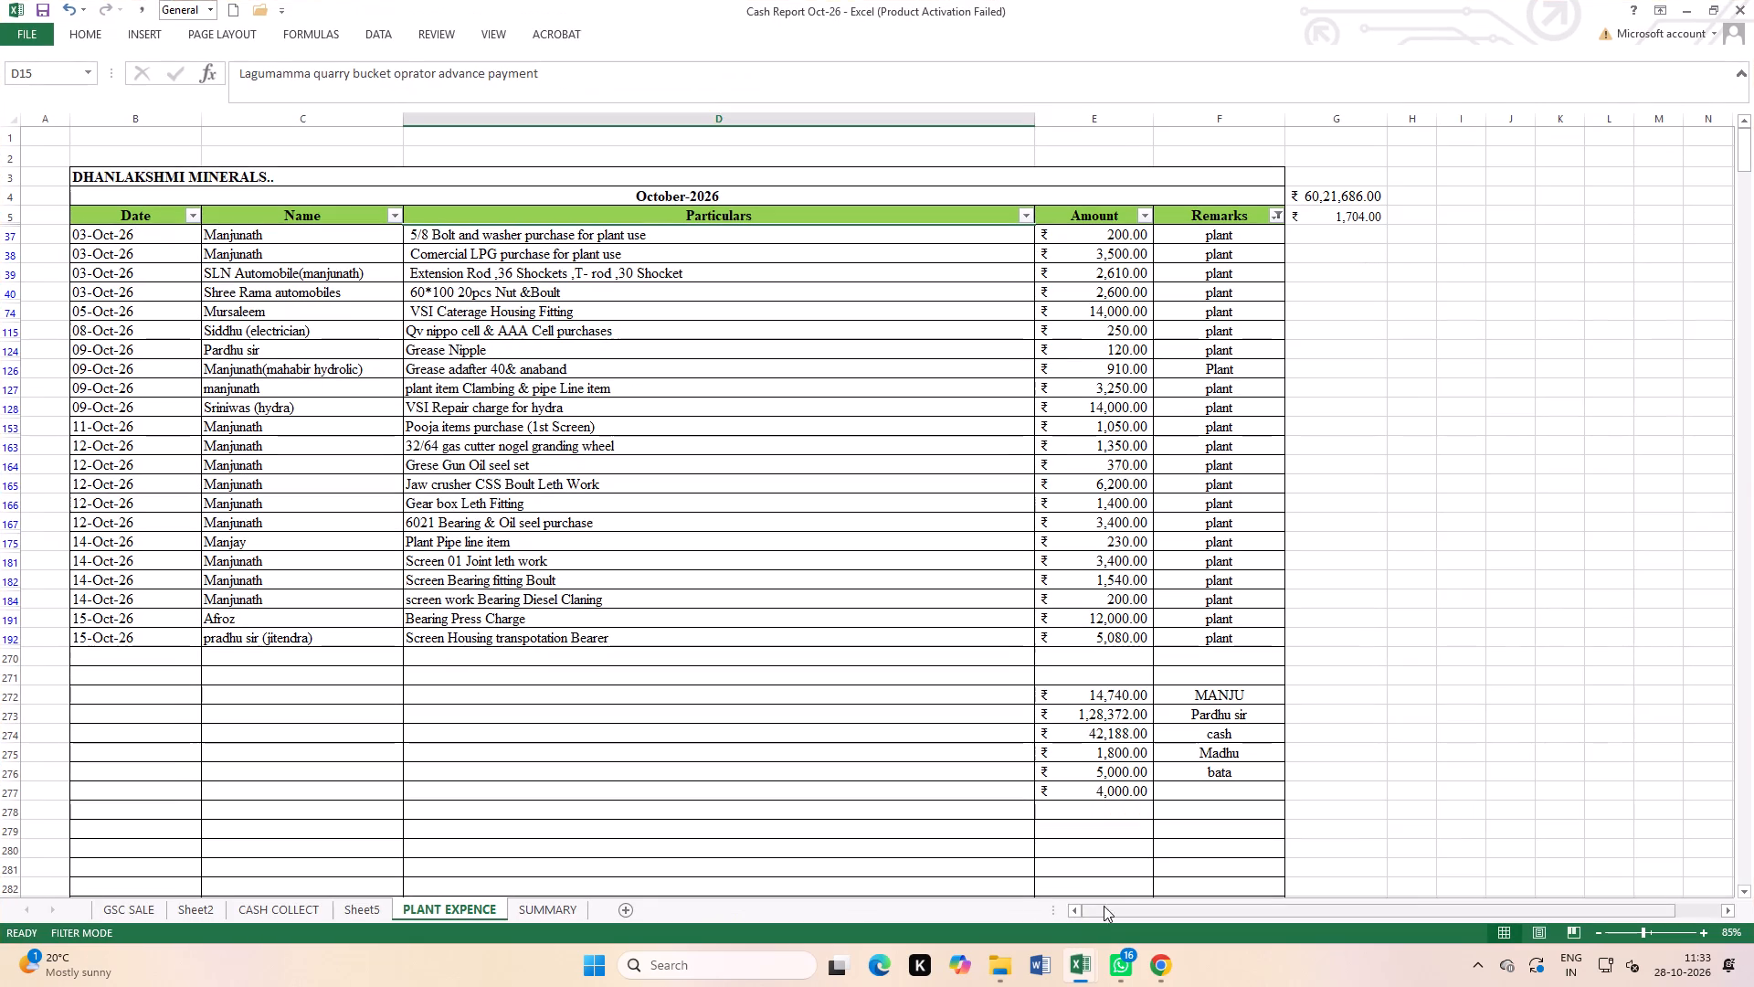
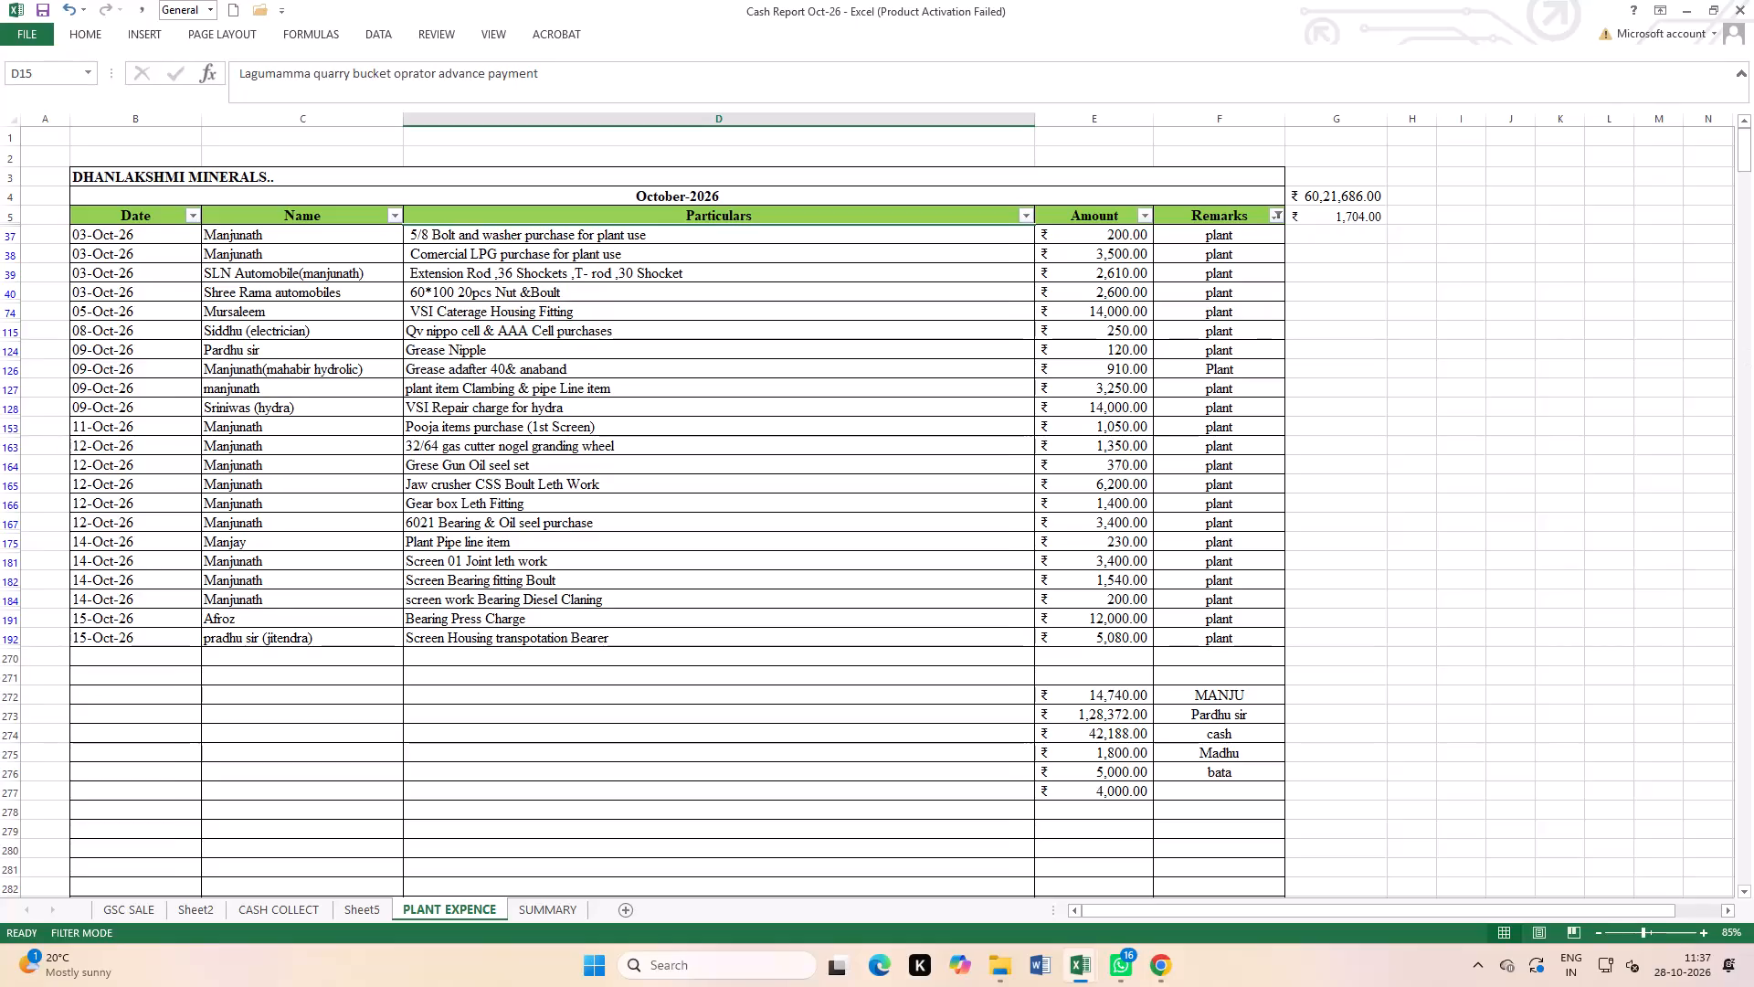
# Enter the amounts 3500, 570, 2050, 850, 6000, 200, 900, 200 and 3889 down the visible cells of column I, starting at I115.
pyautogui.click(1461, 336)
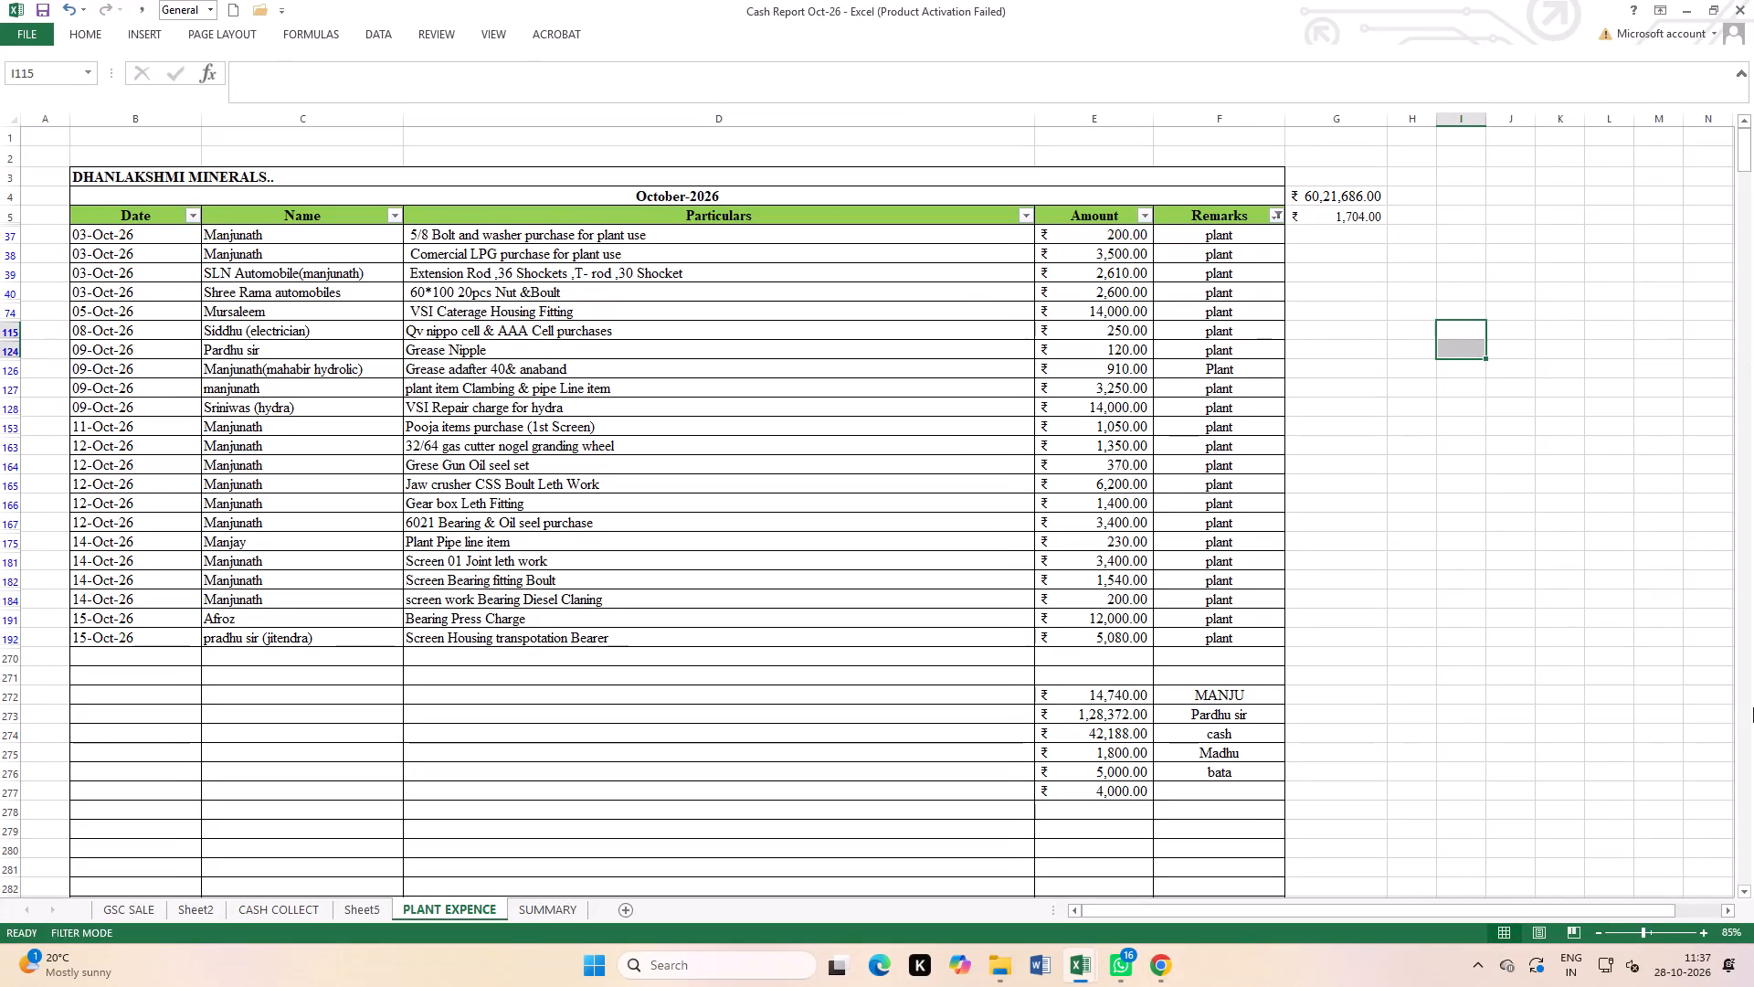
pyautogui.click(1456, 326)
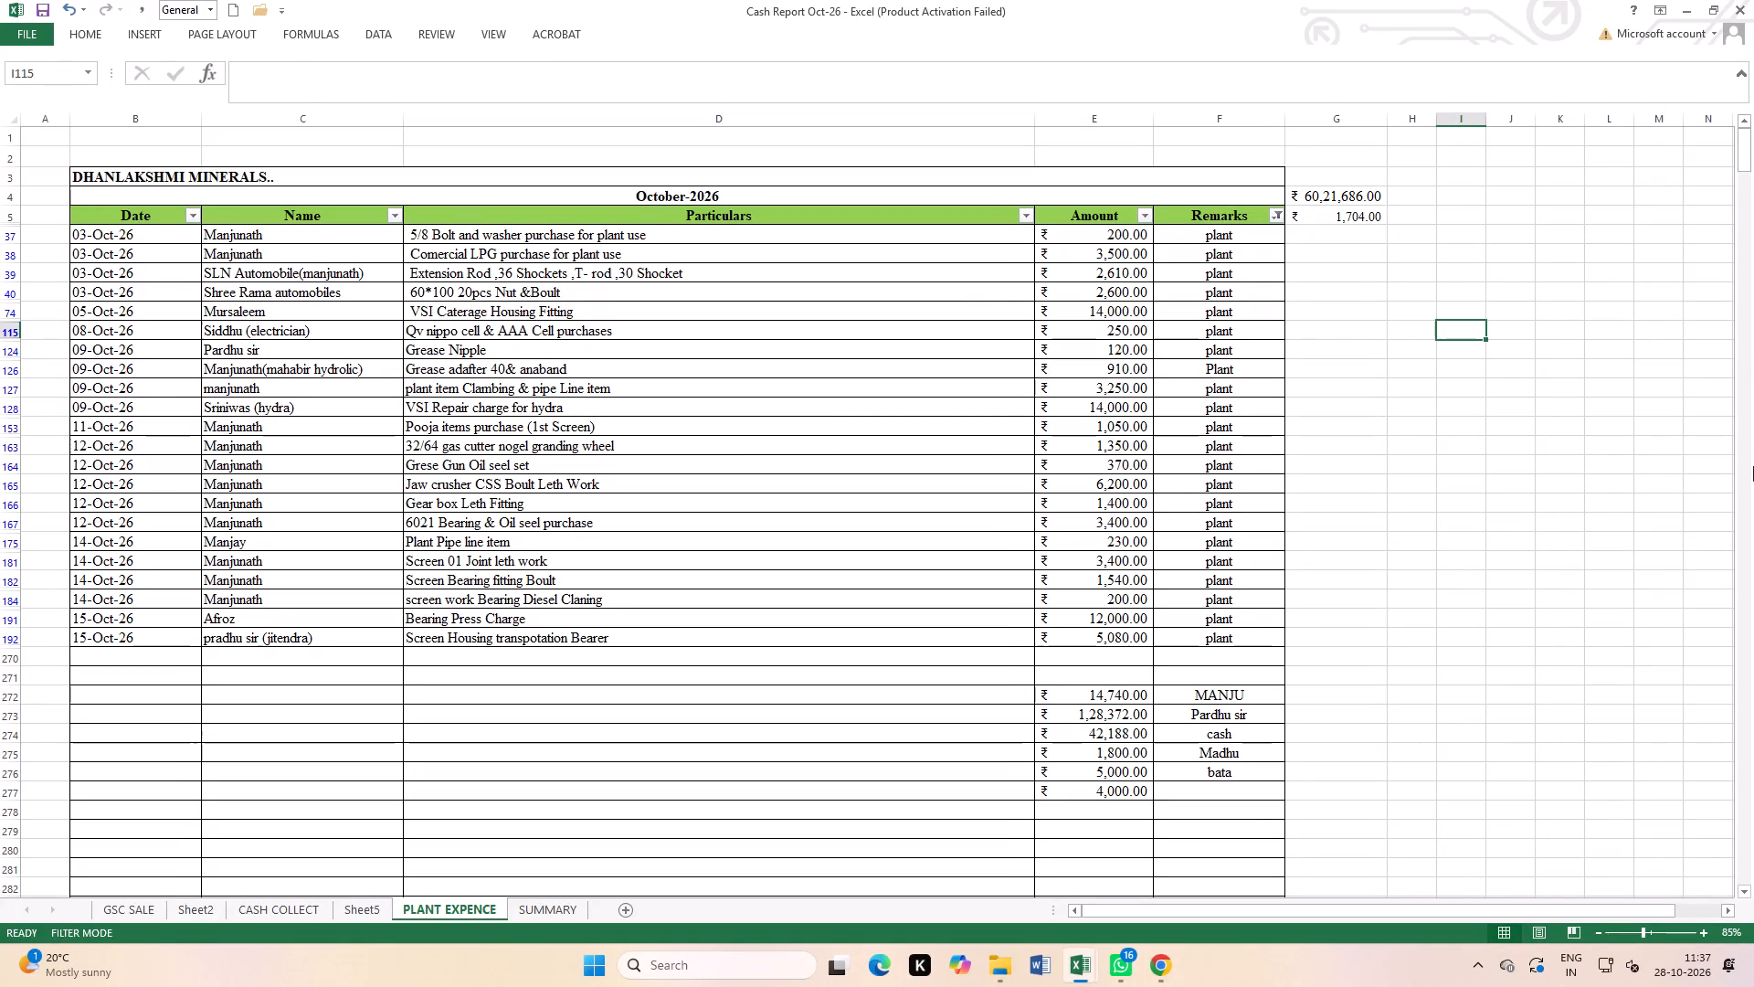
pyautogui.write('3500')
pyautogui.press('Return')
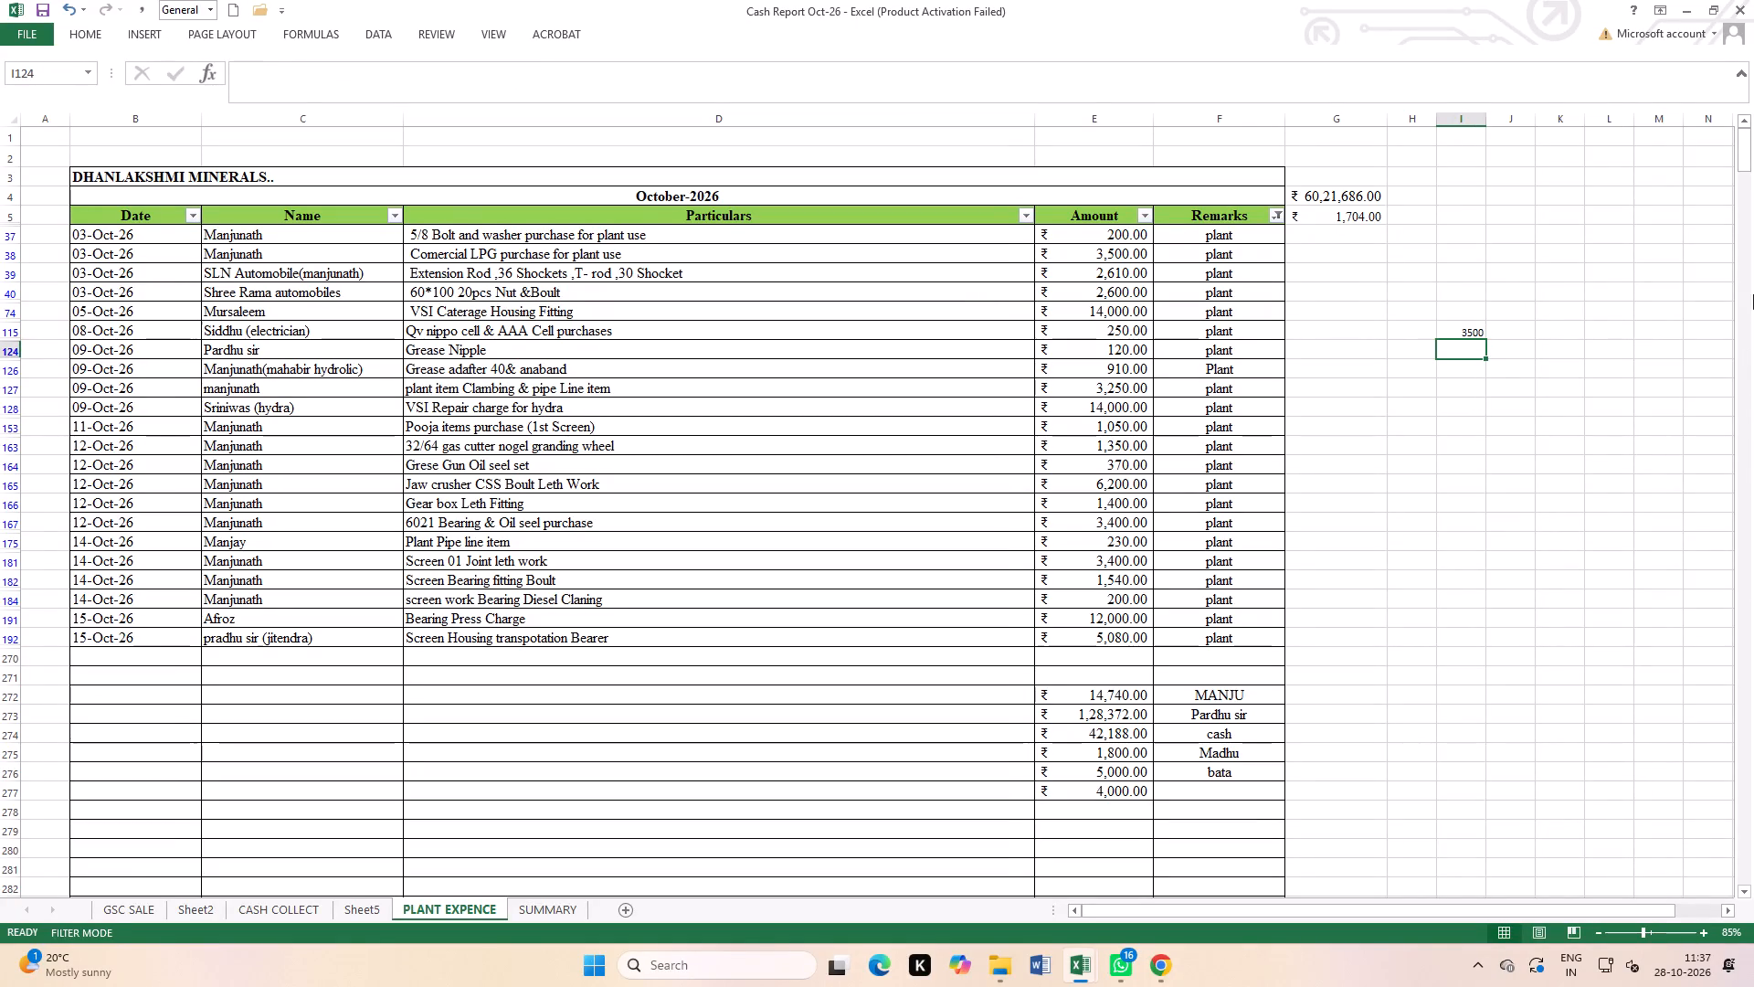
pyautogui.press('7')
pyautogui.press('BackSpace')
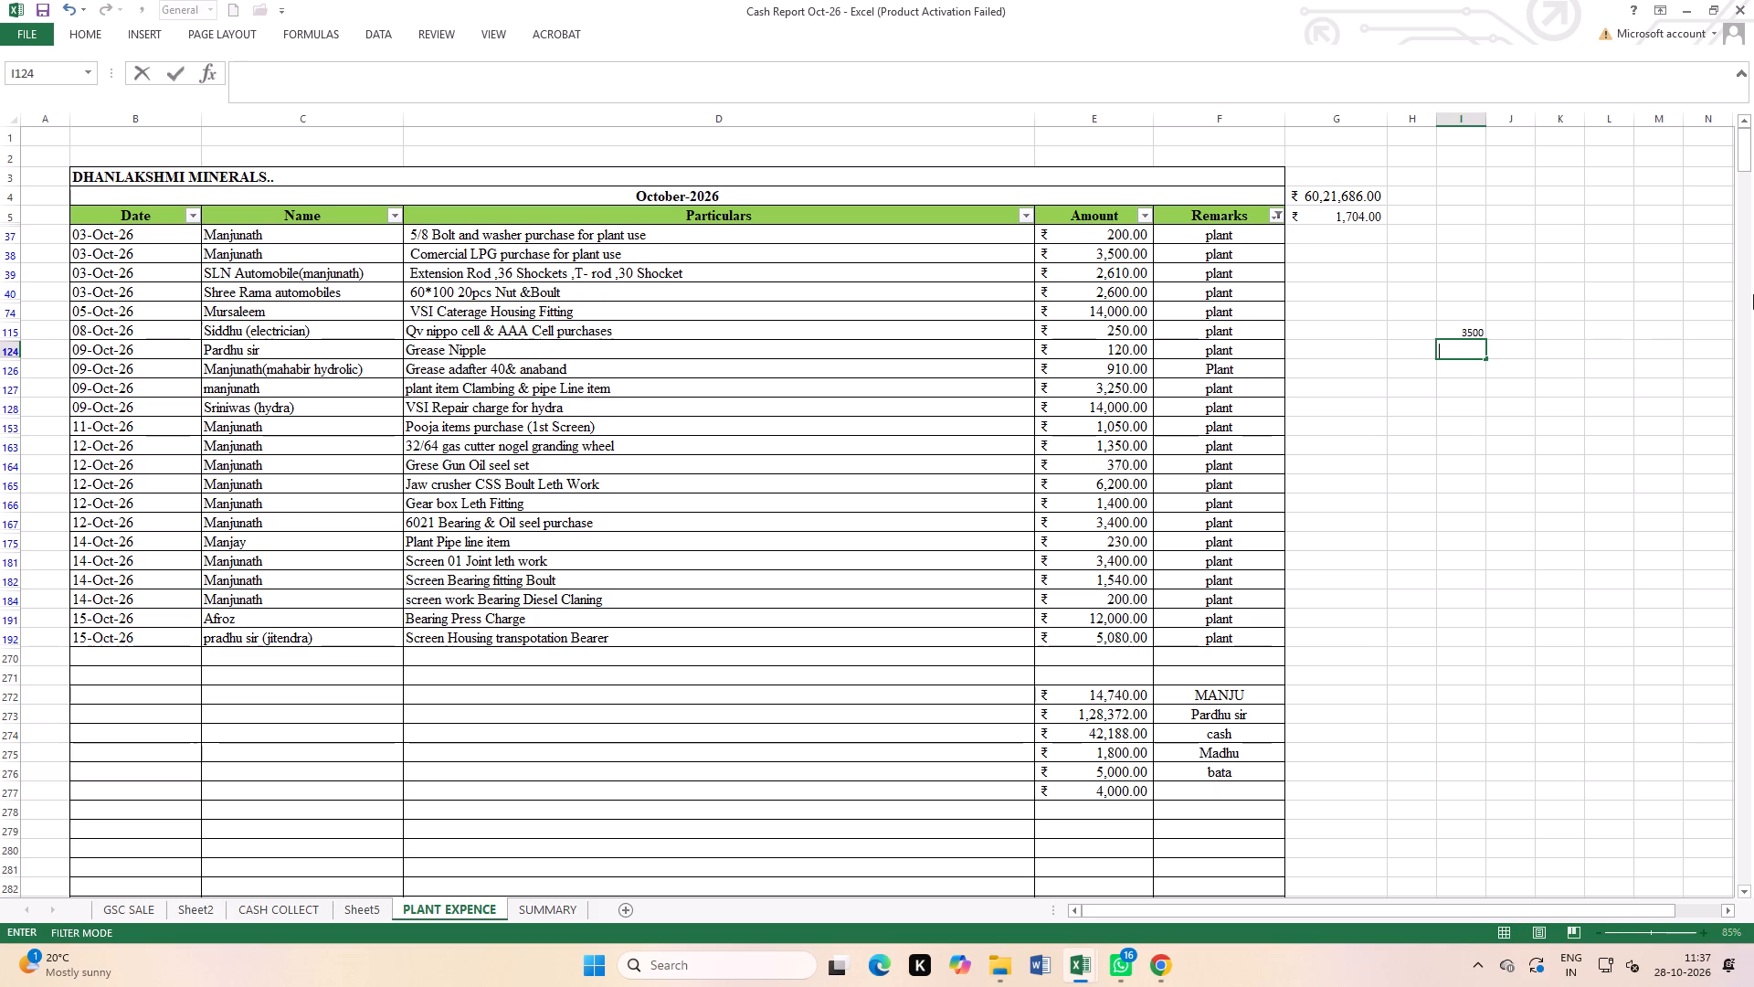
pyautogui.write('570')
pyautogui.press('Return')
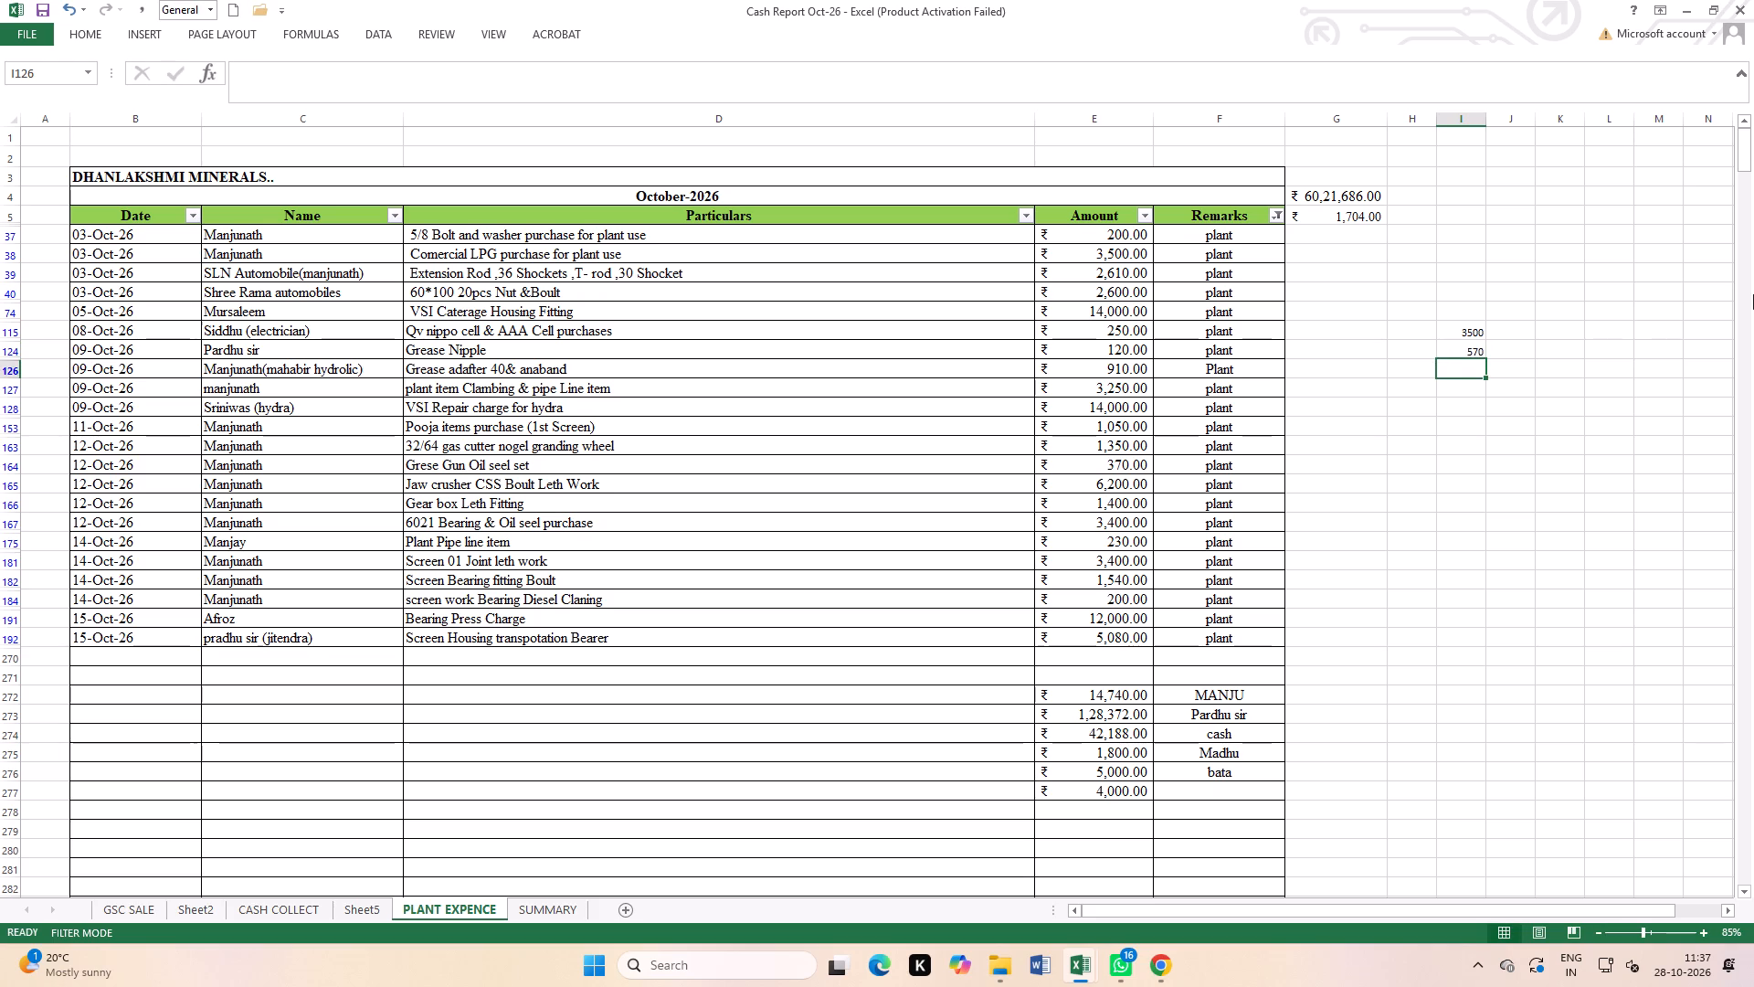
pyautogui.write('2050')
pyautogui.press('Return')
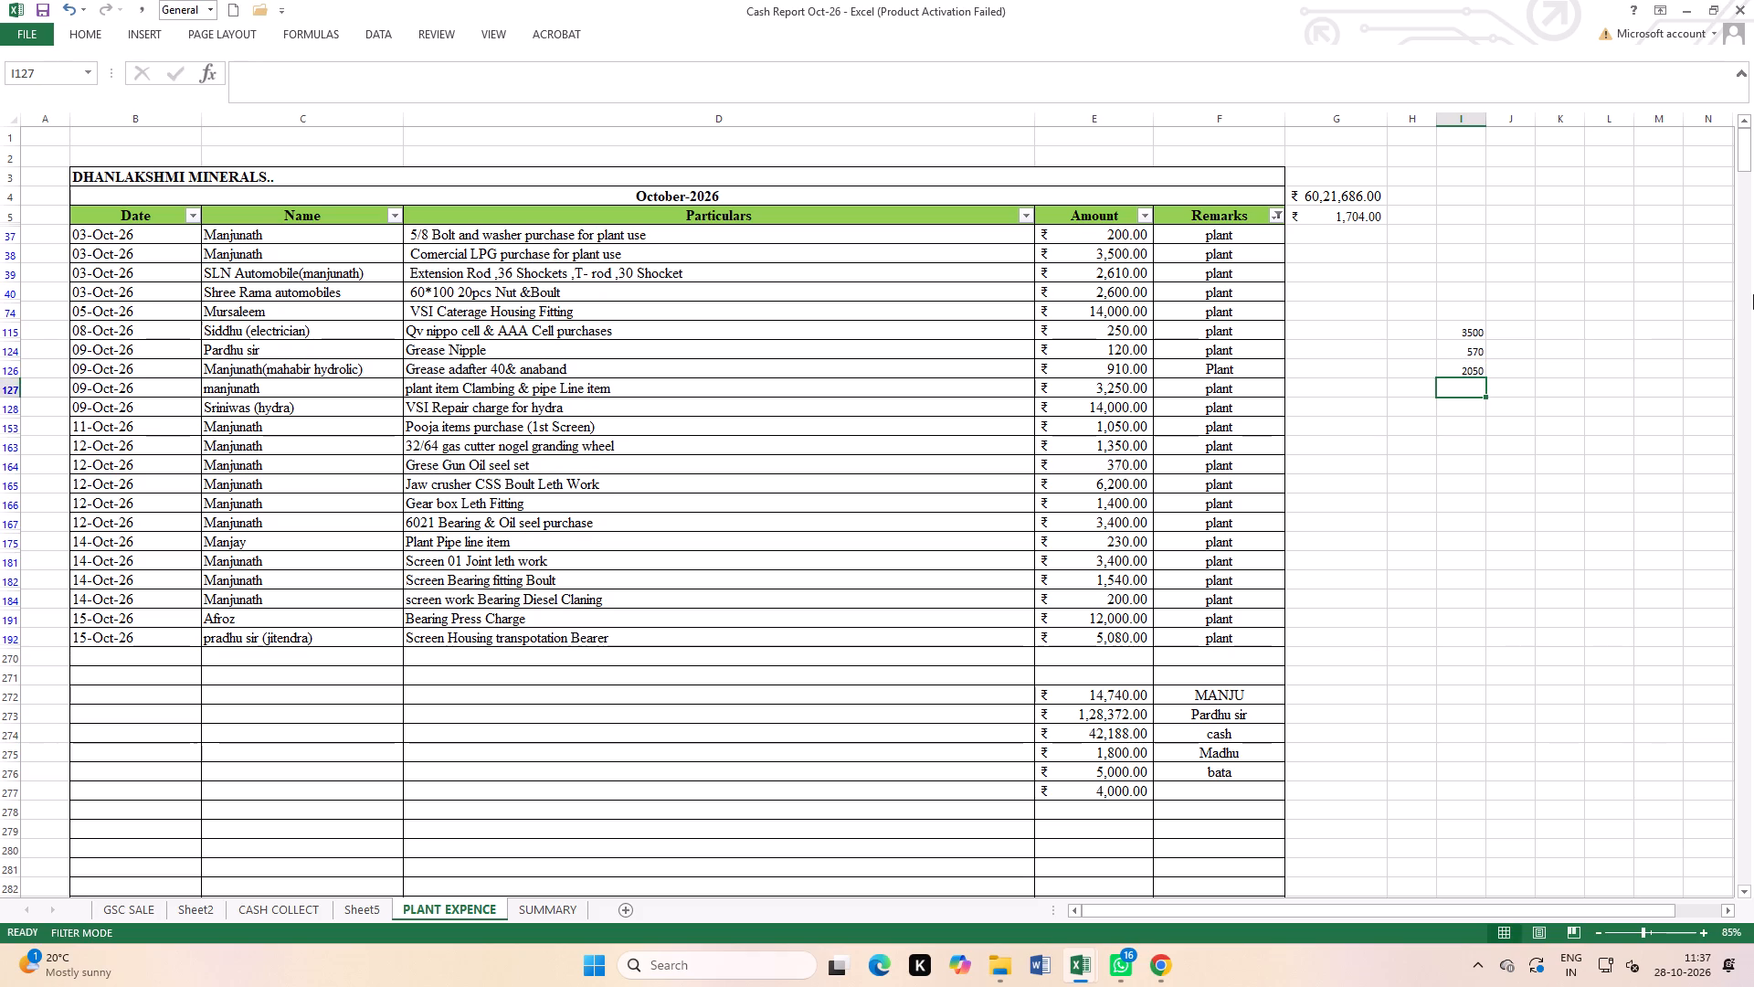
pyautogui.write('850')
pyautogui.press('Return')
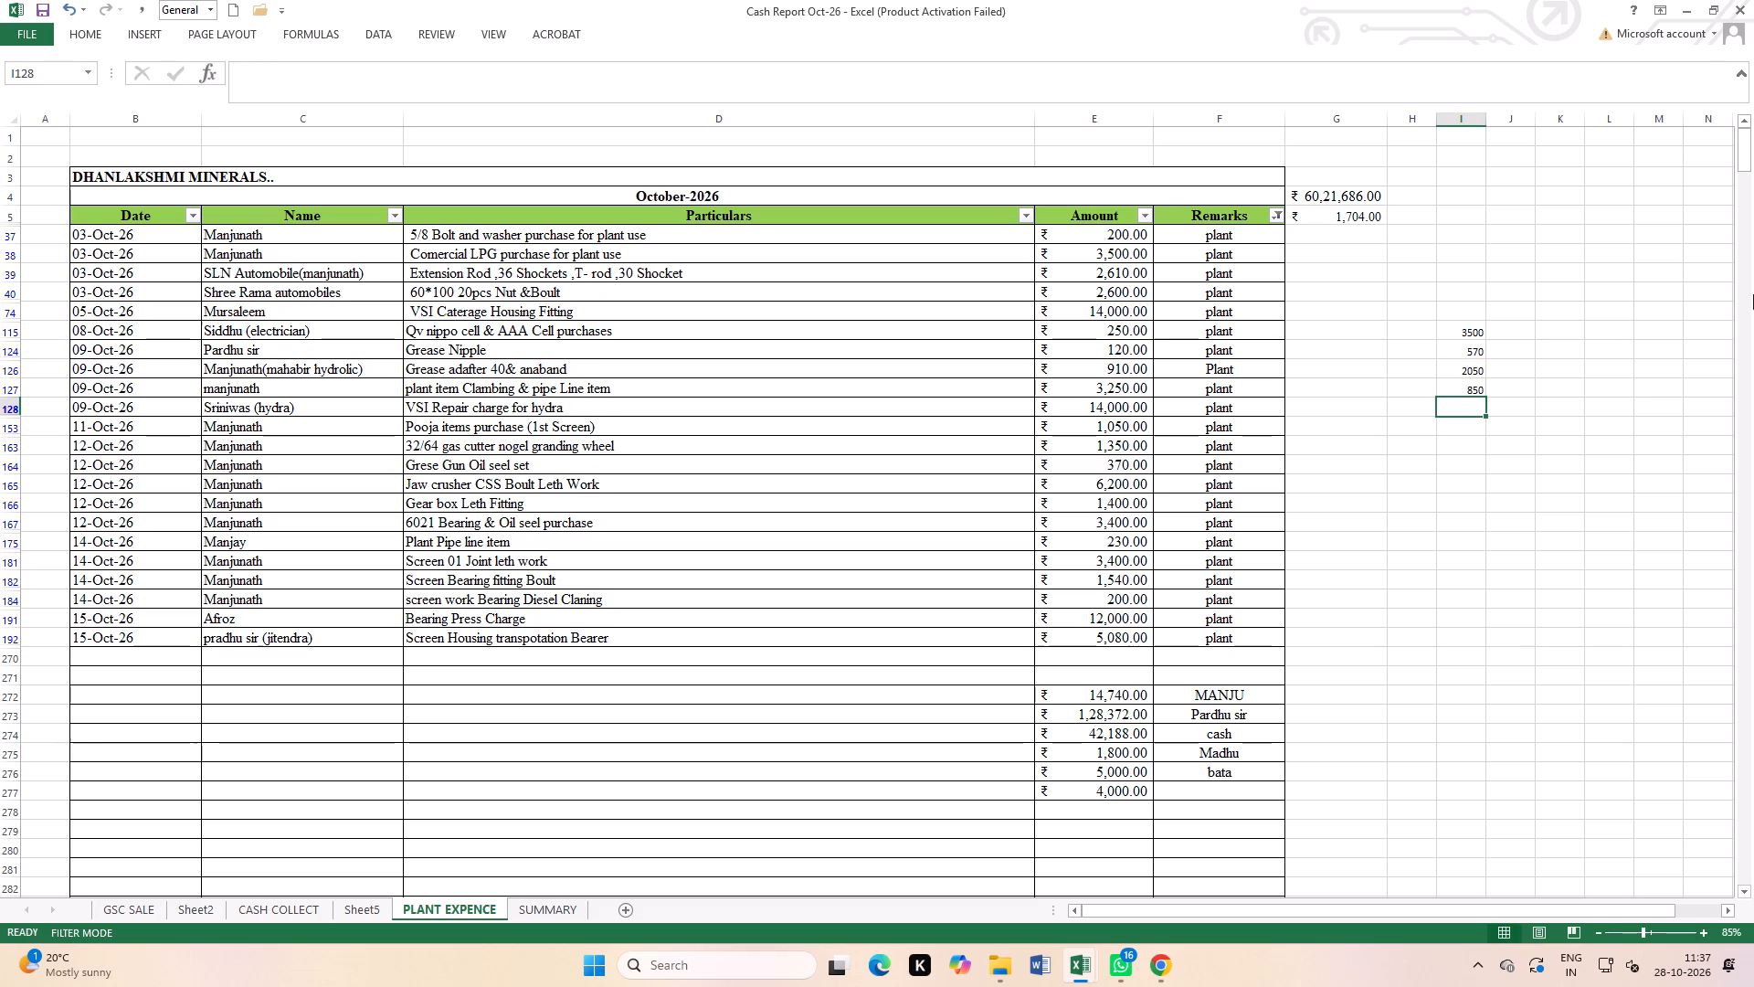
pyautogui.write('6000')
pyautogui.press('Return')
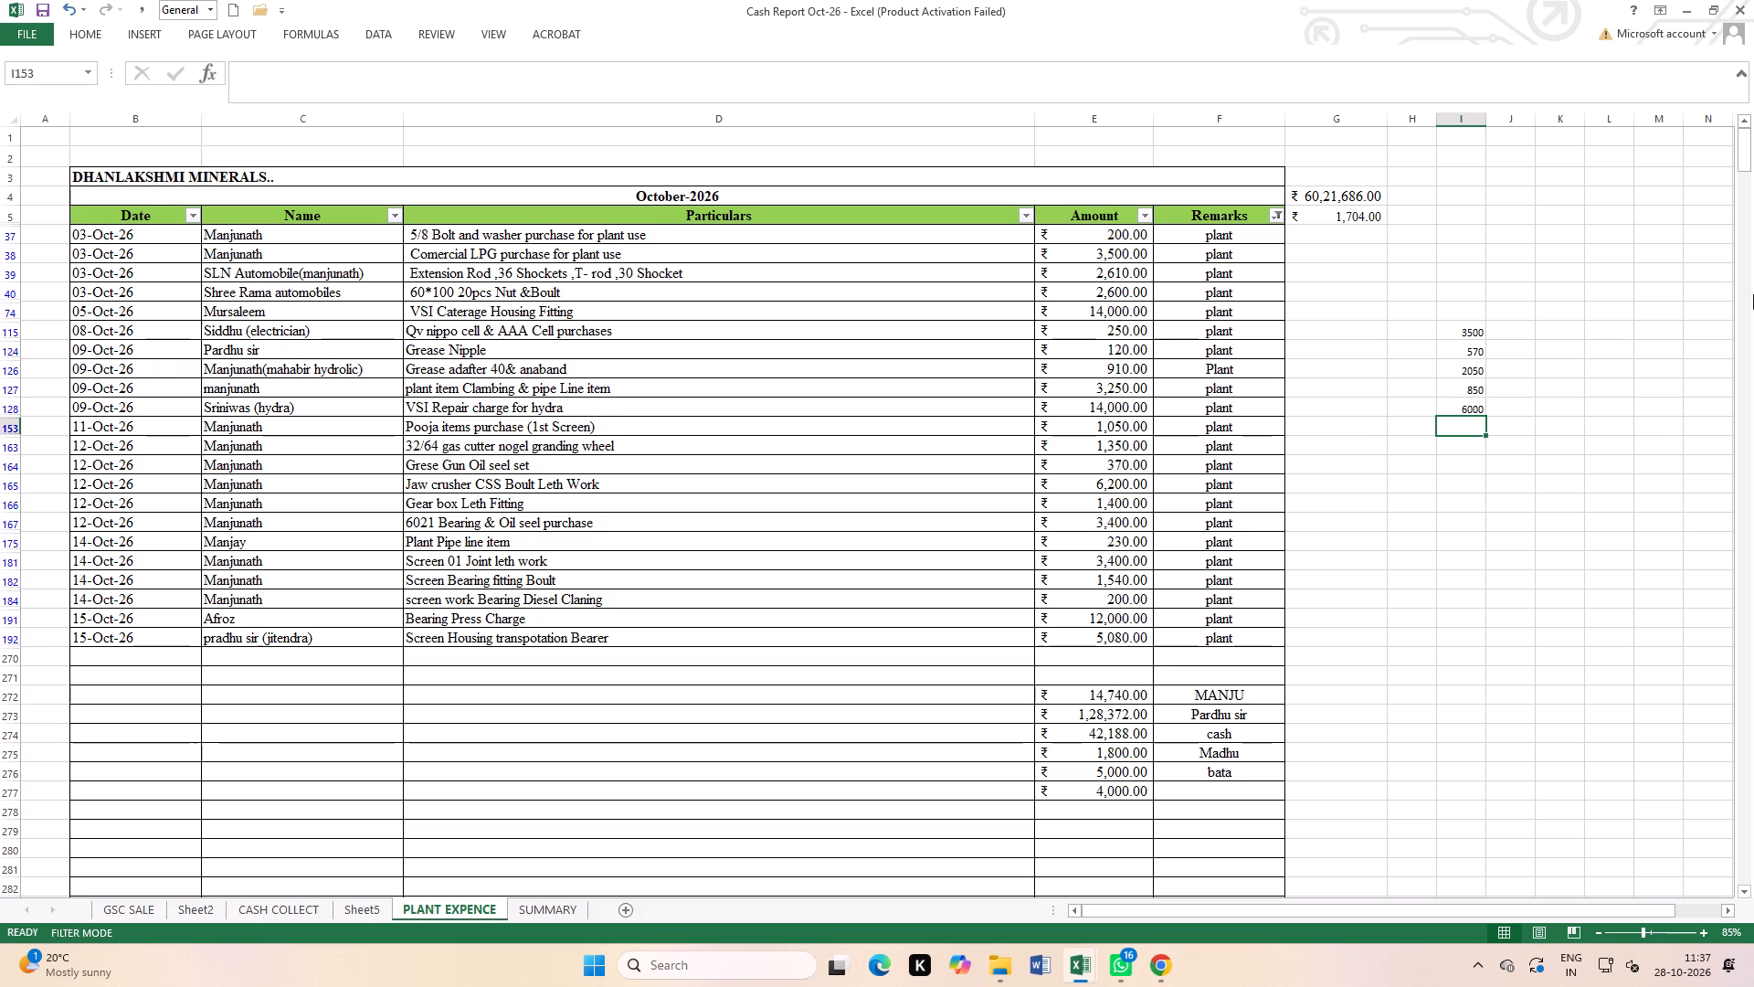
pyautogui.write('200')
pyautogui.press('Return')
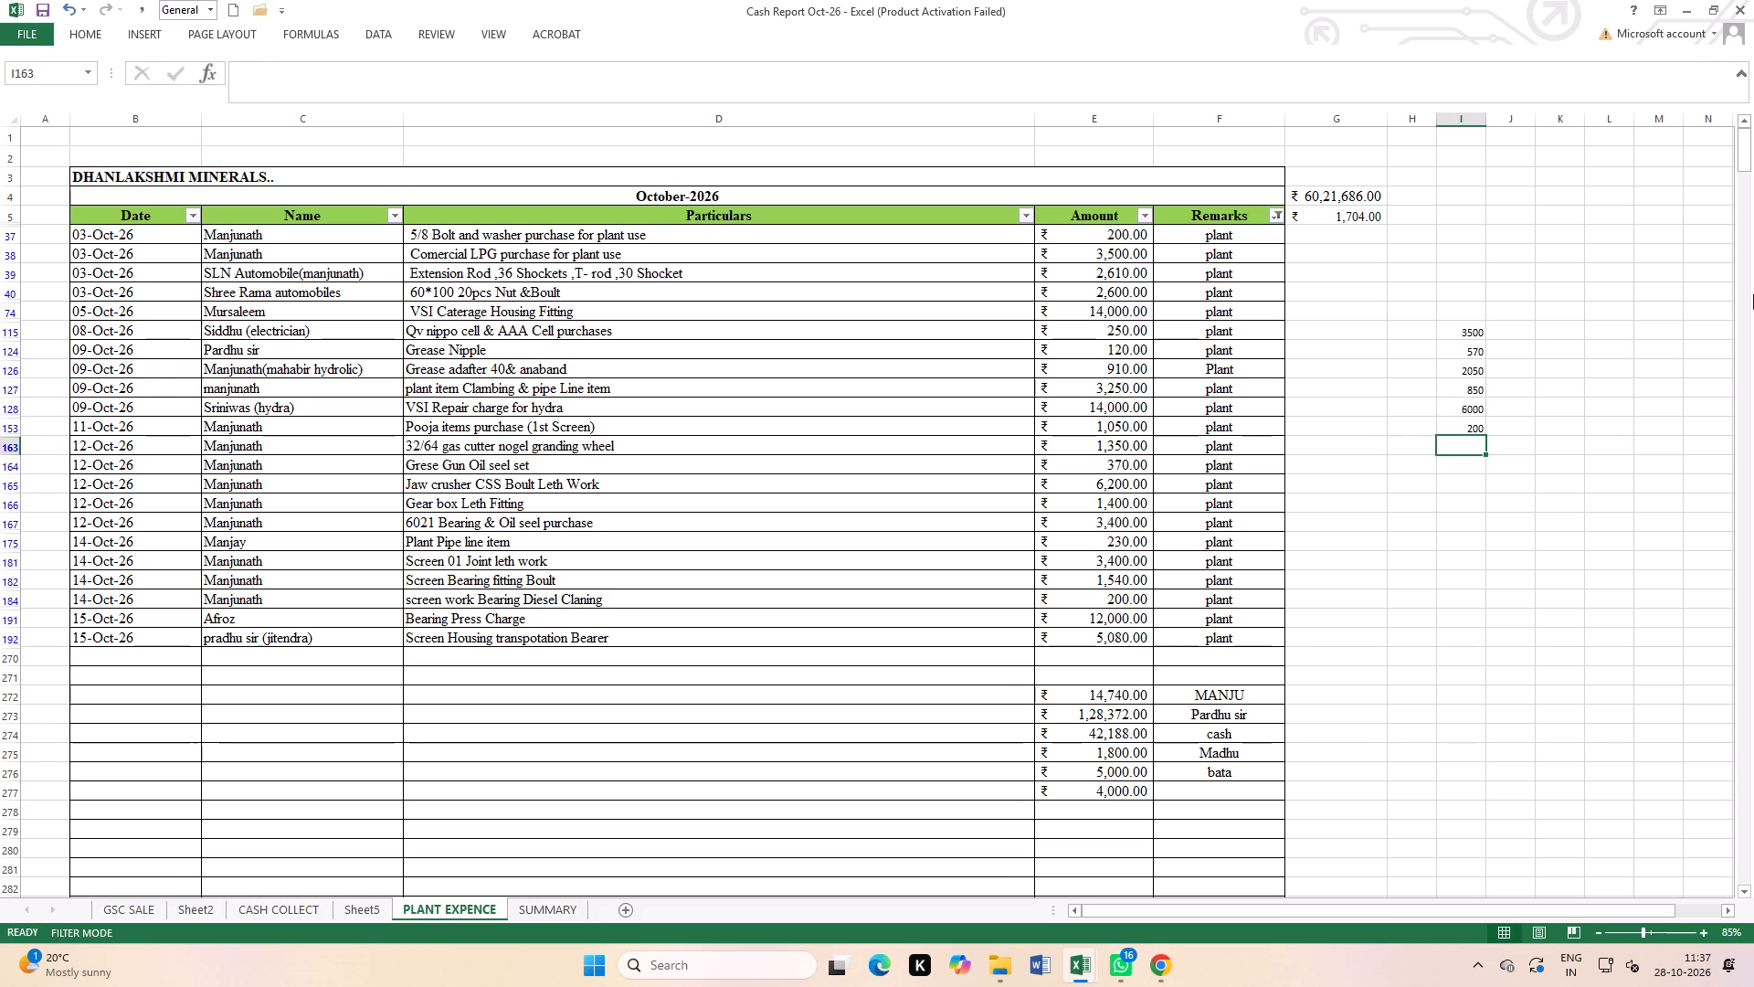
pyautogui.write('900')
pyautogui.press('Return')
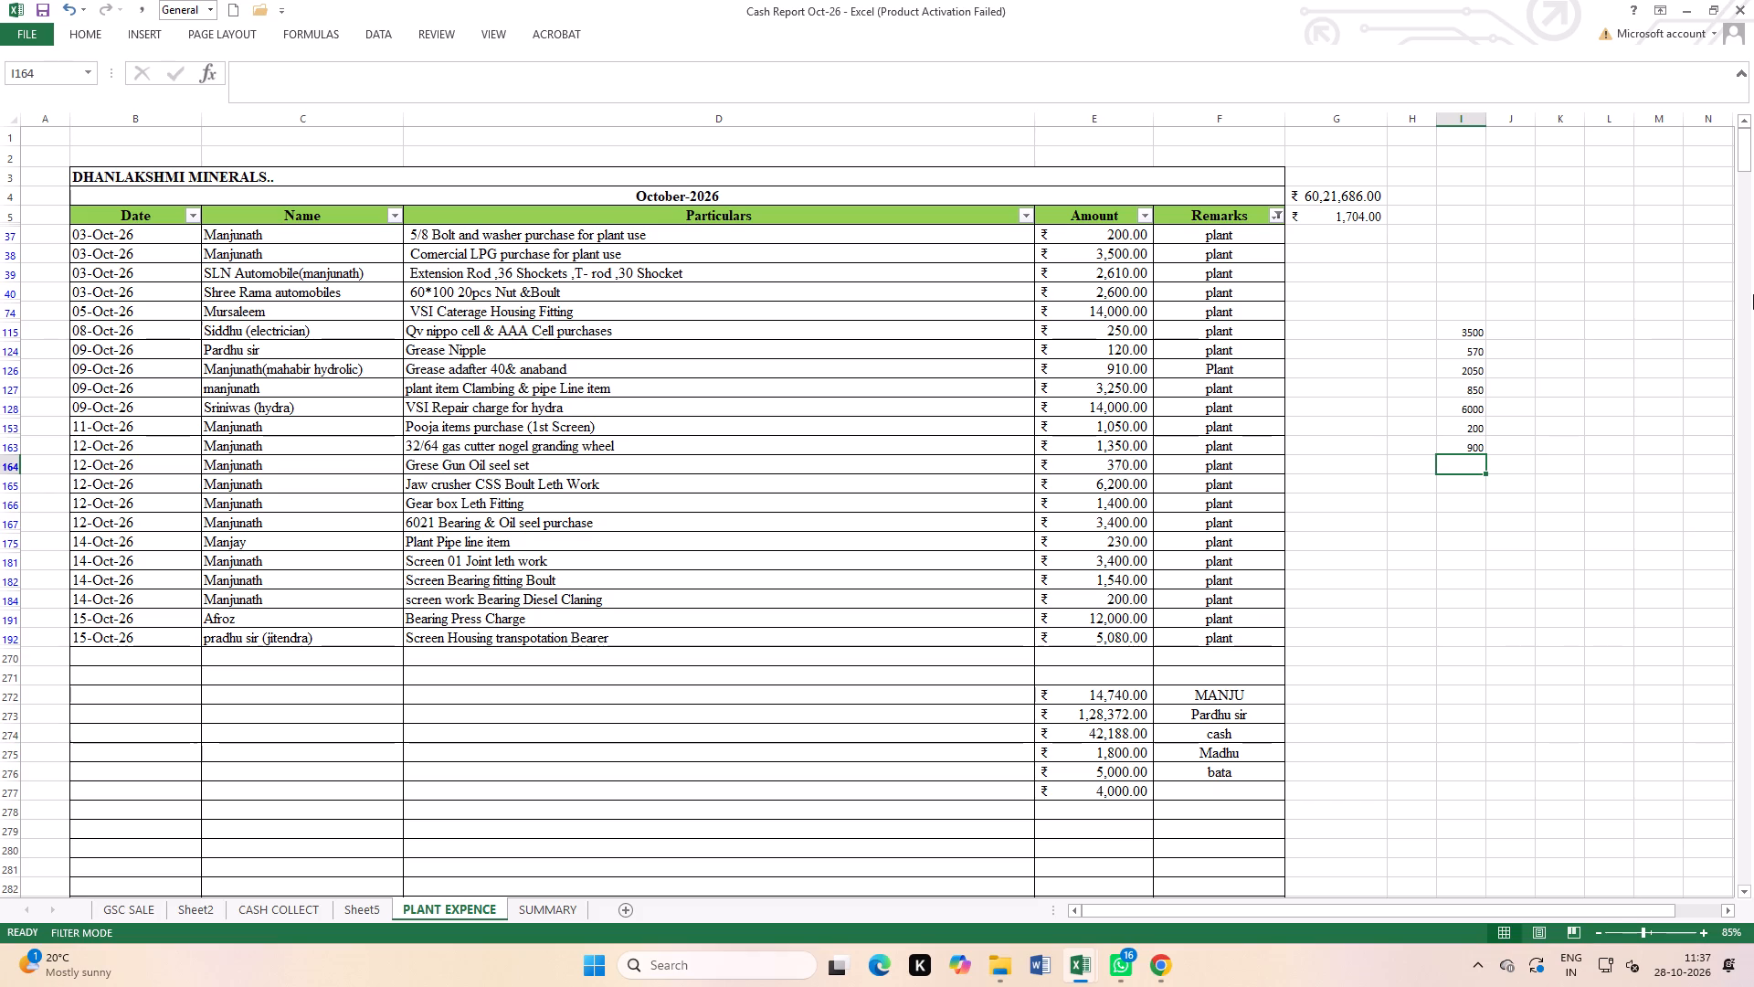
pyautogui.write('200')
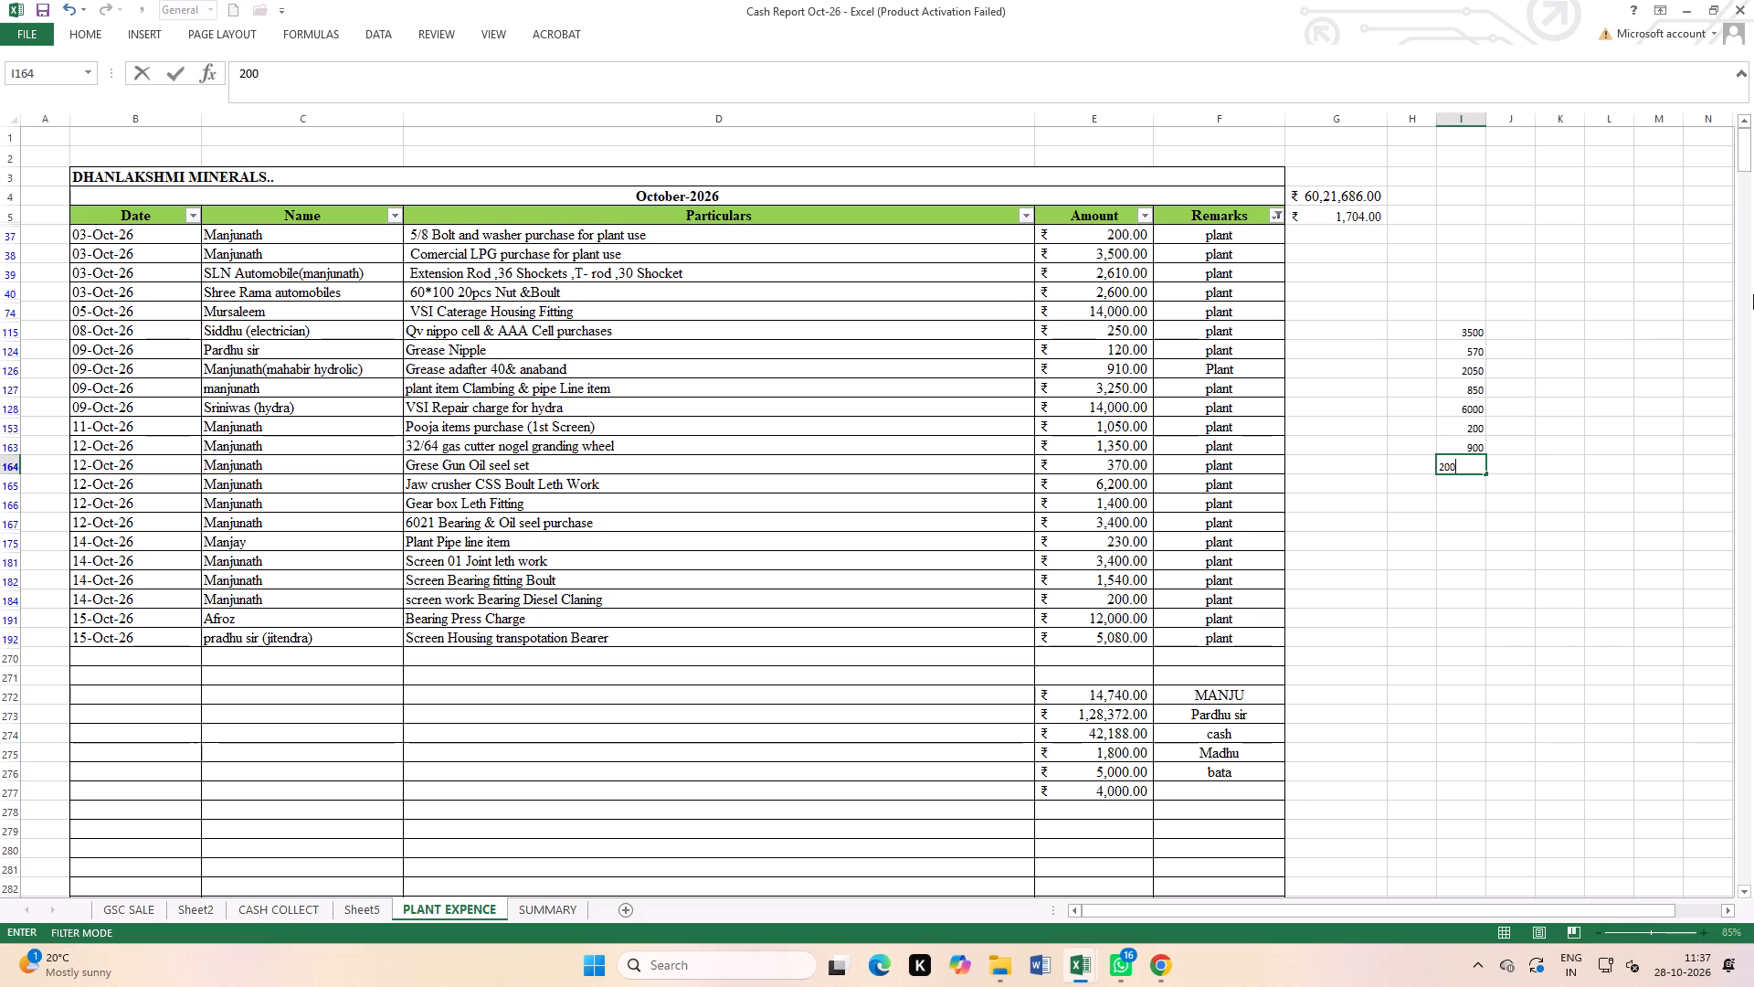
pyautogui.press('Return')
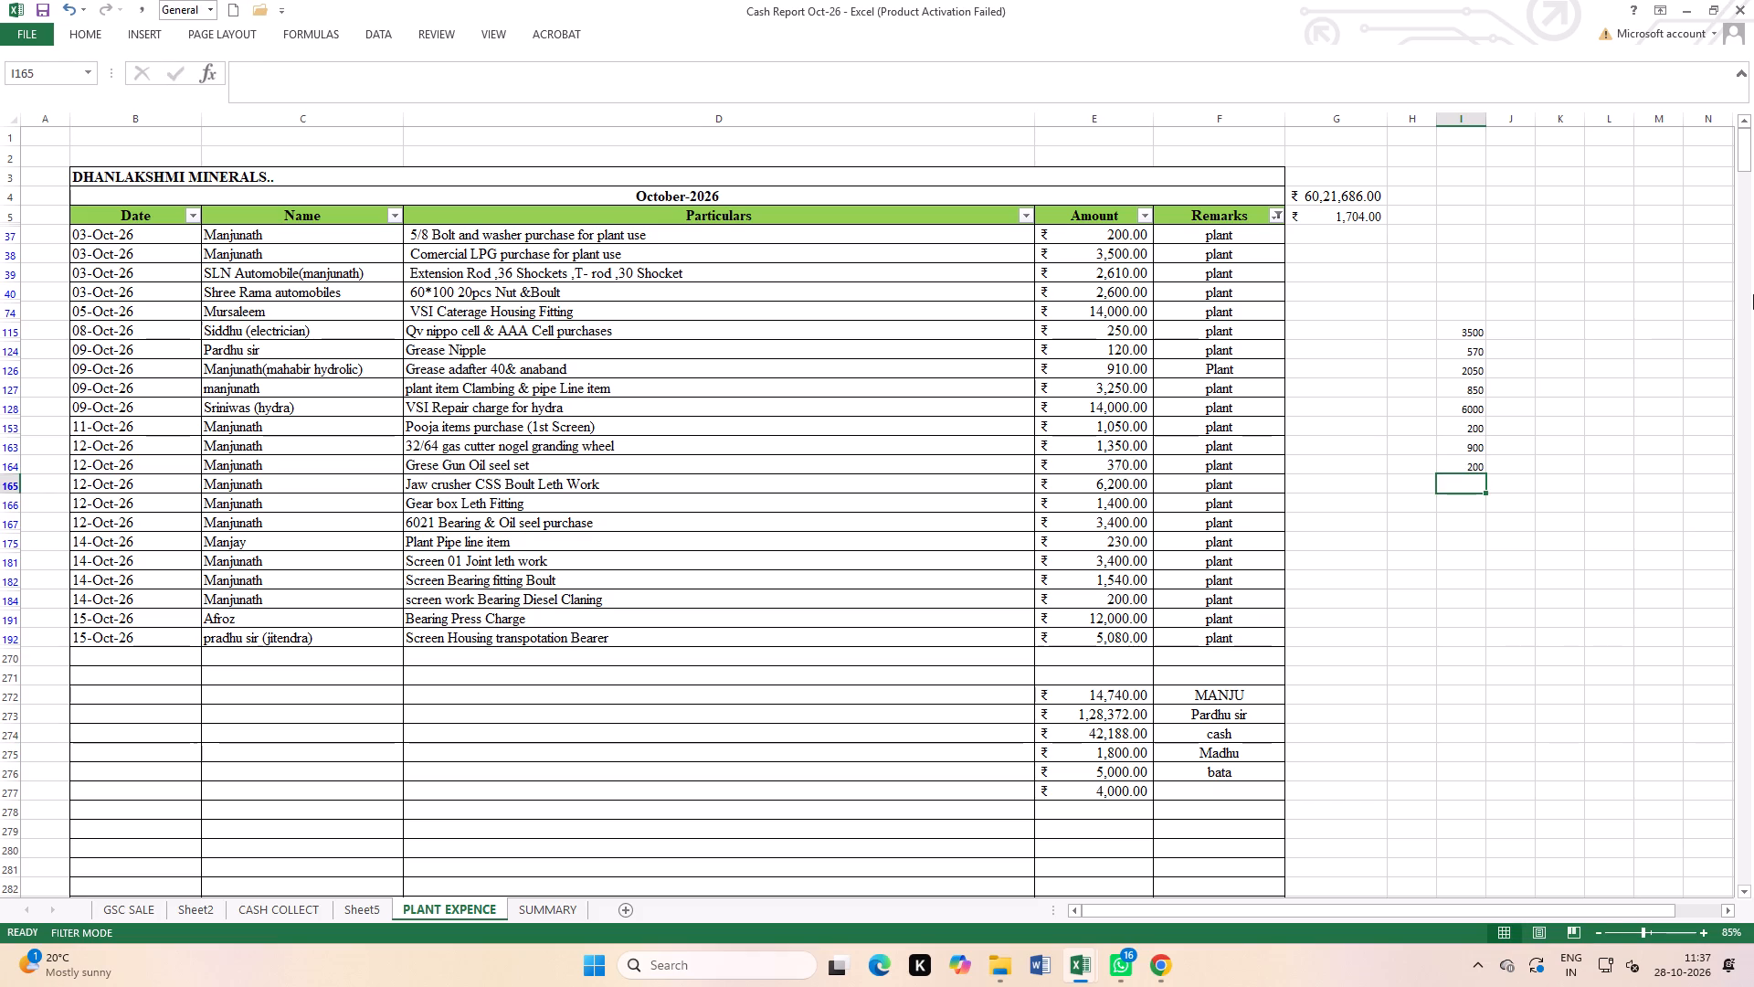
pyautogui.write('3889')
pyautogui.press('Return')
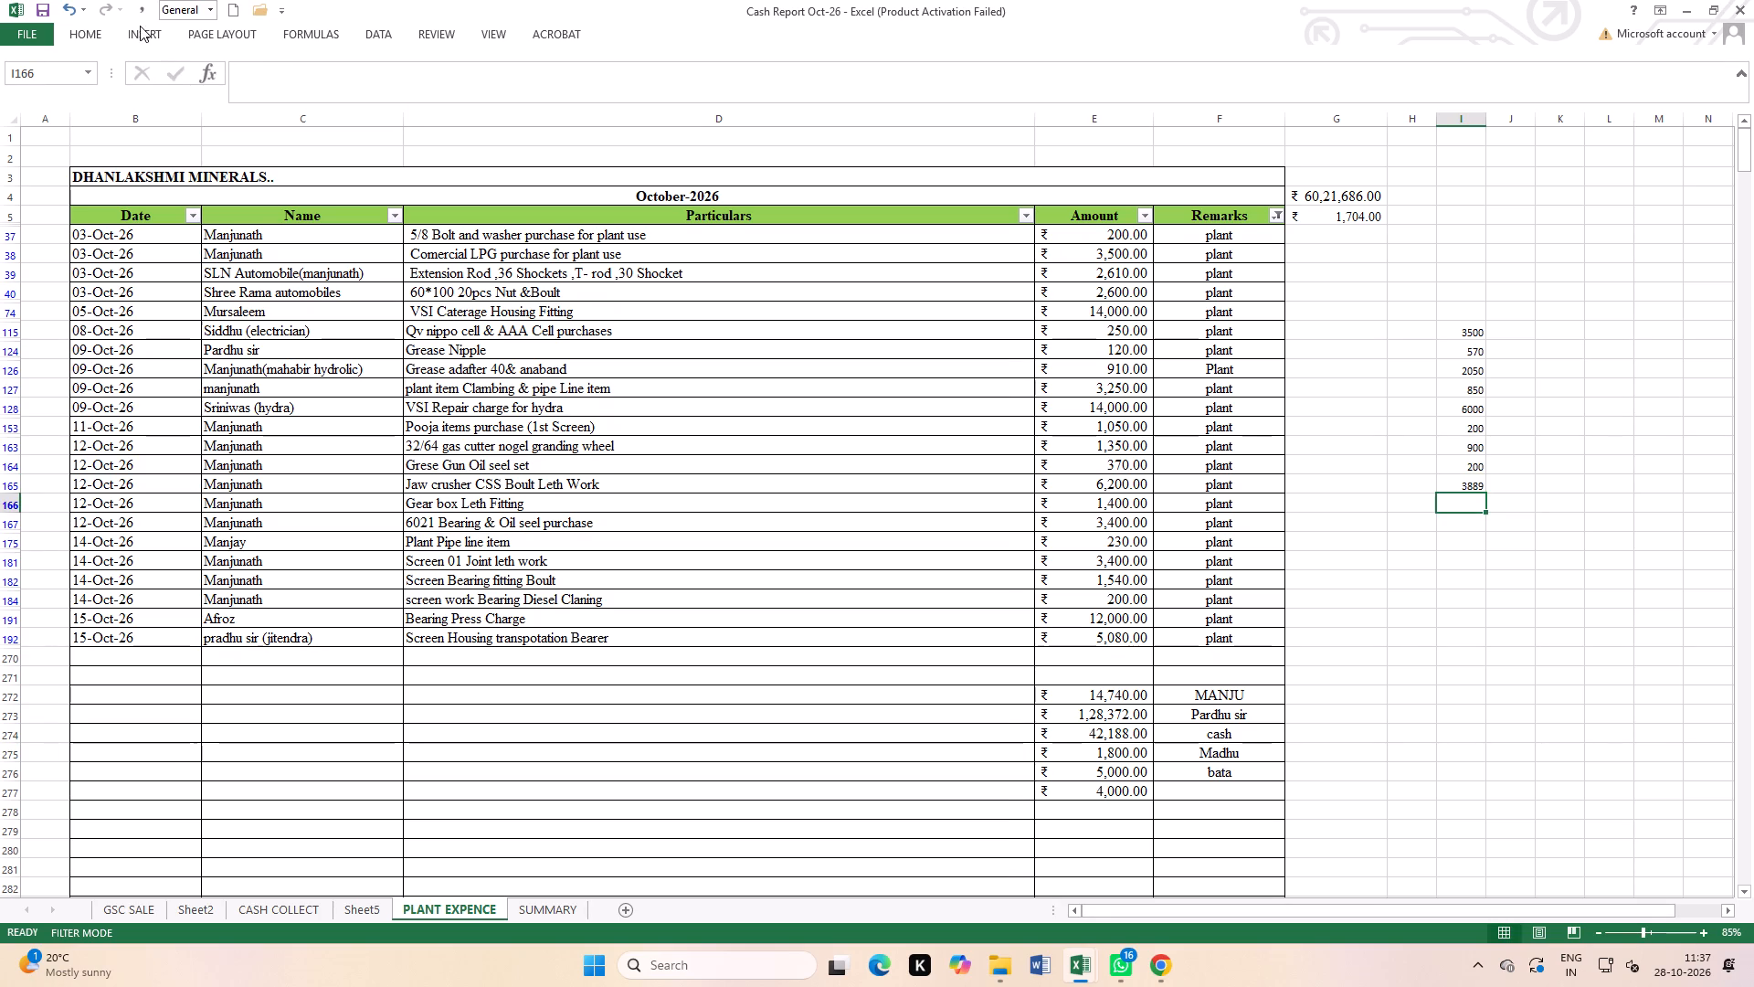
# Total the entered amounts in I166 with AutoSum over the range I115:I165.
pyautogui.click(94, 28)
pyautogui.click(1503, 58)
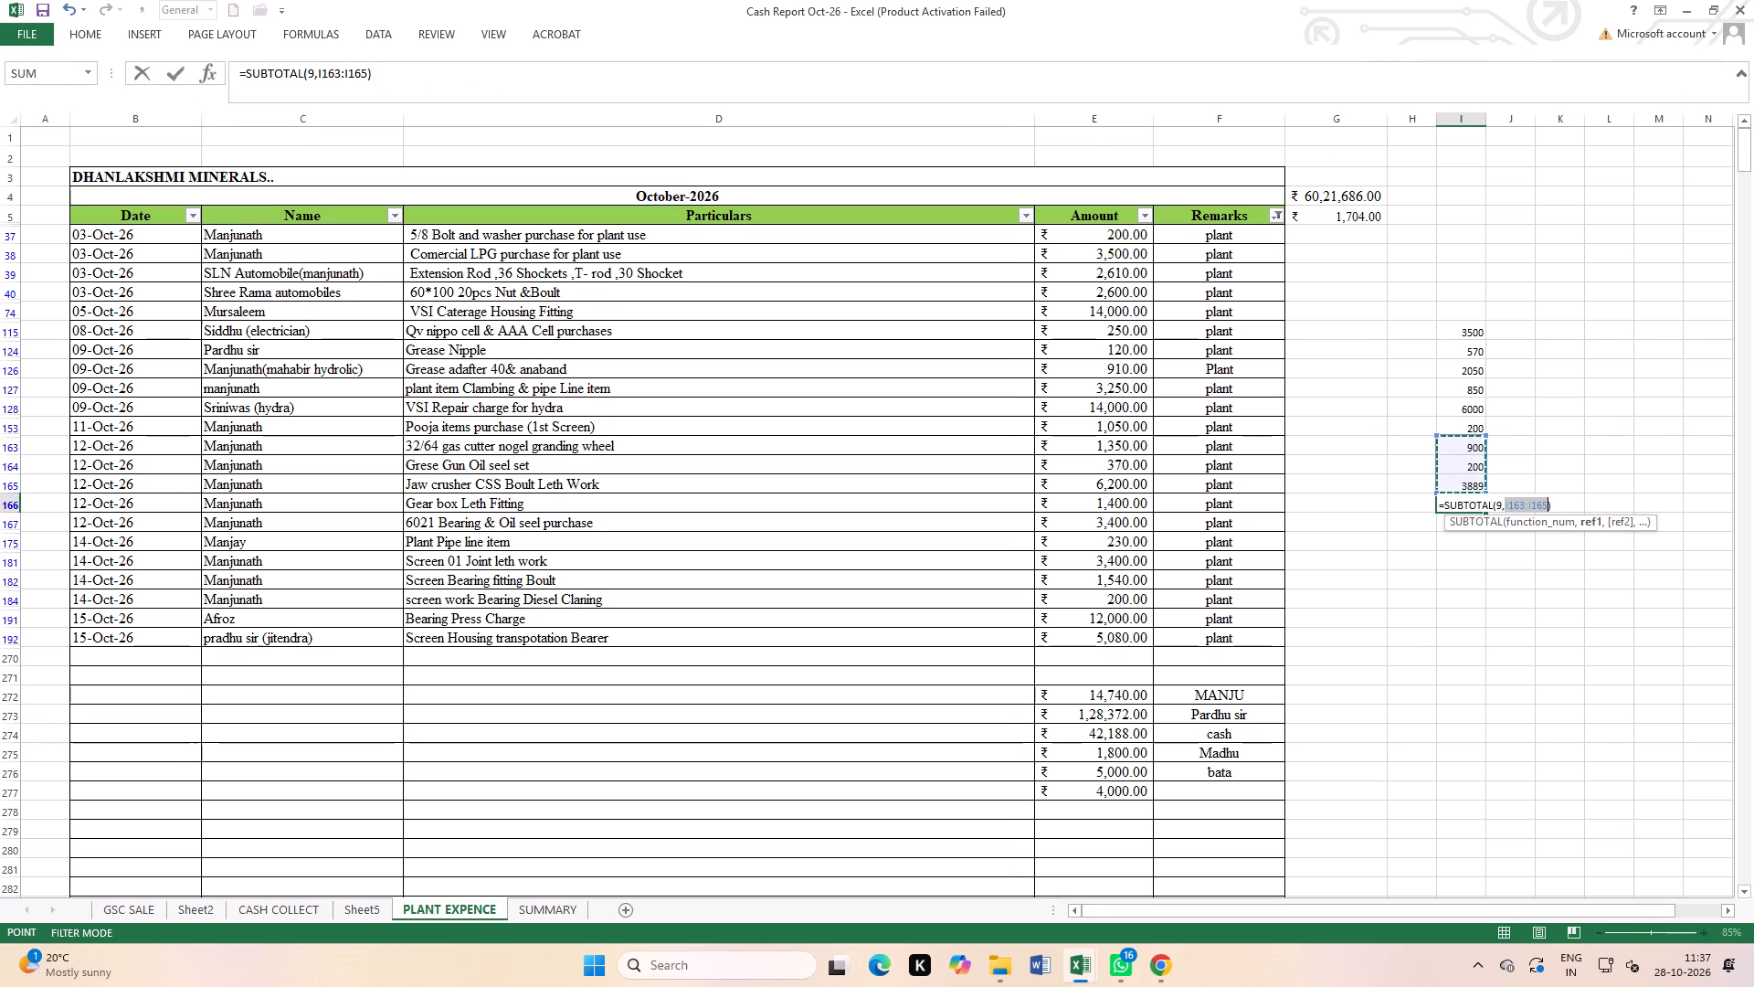
pyautogui.moveTo(1486, 436); pyautogui.dragTo(1472, 339)
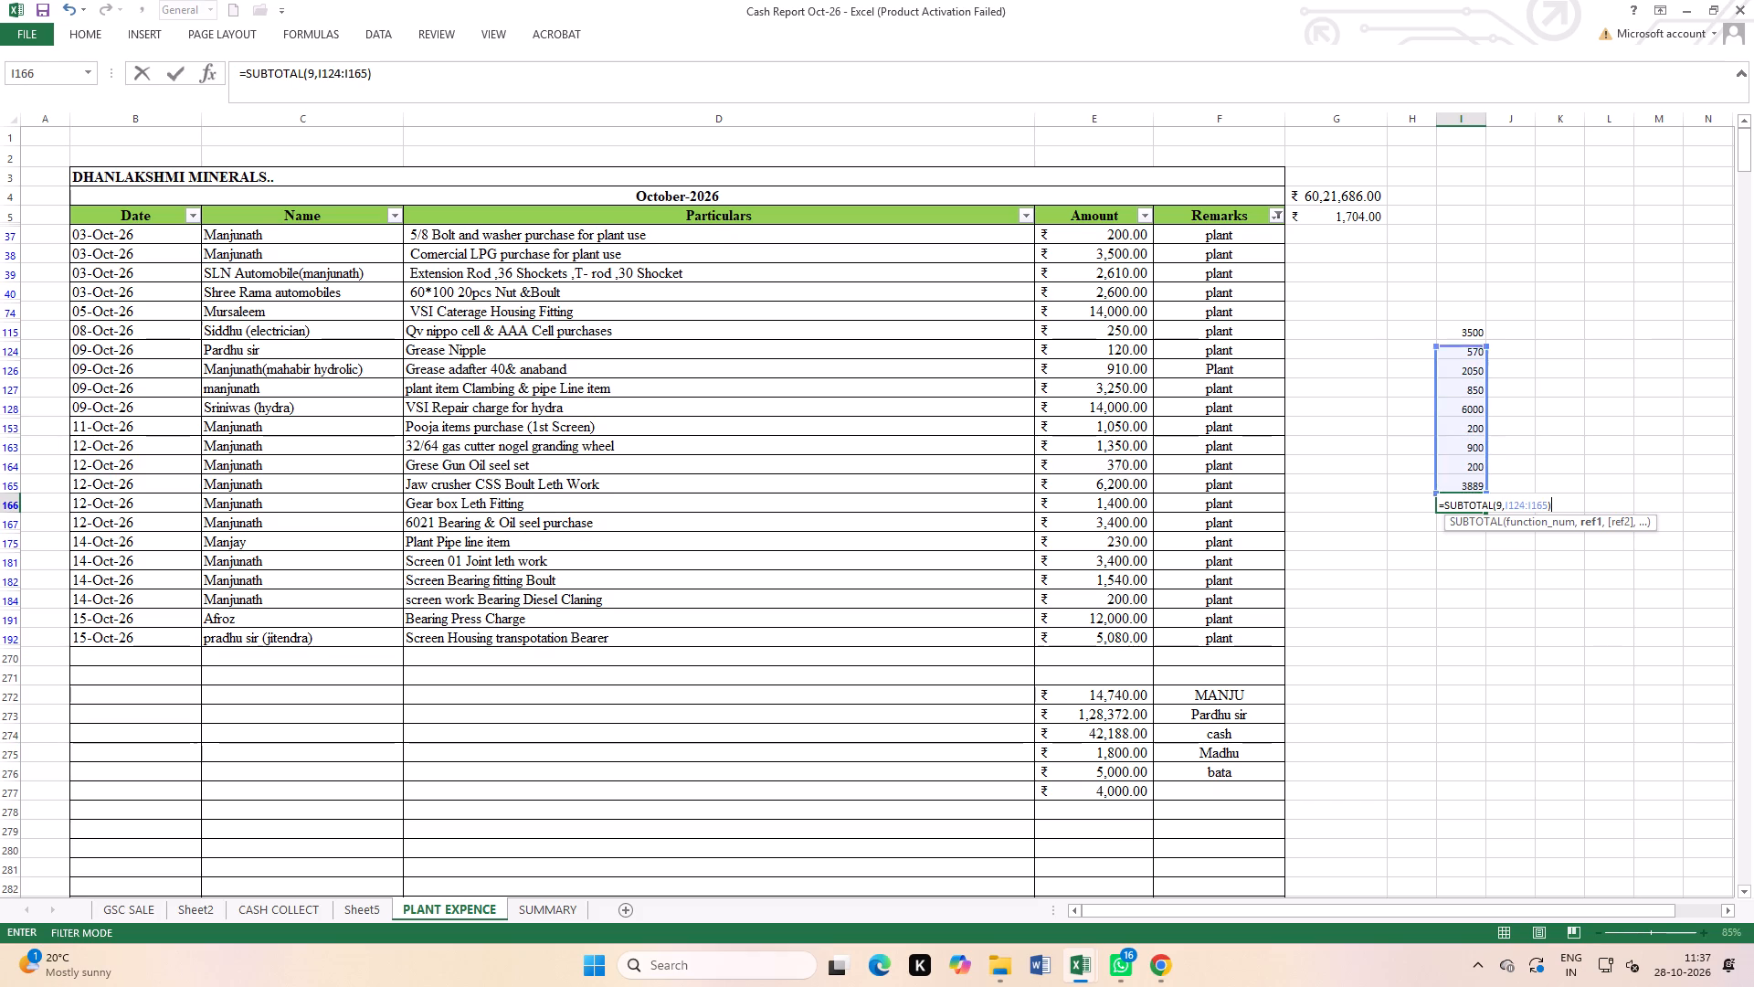
pyautogui.moveTo(1472, 339); pyautogui.dragTo(1471, 329)
pyautogui.press('Return')
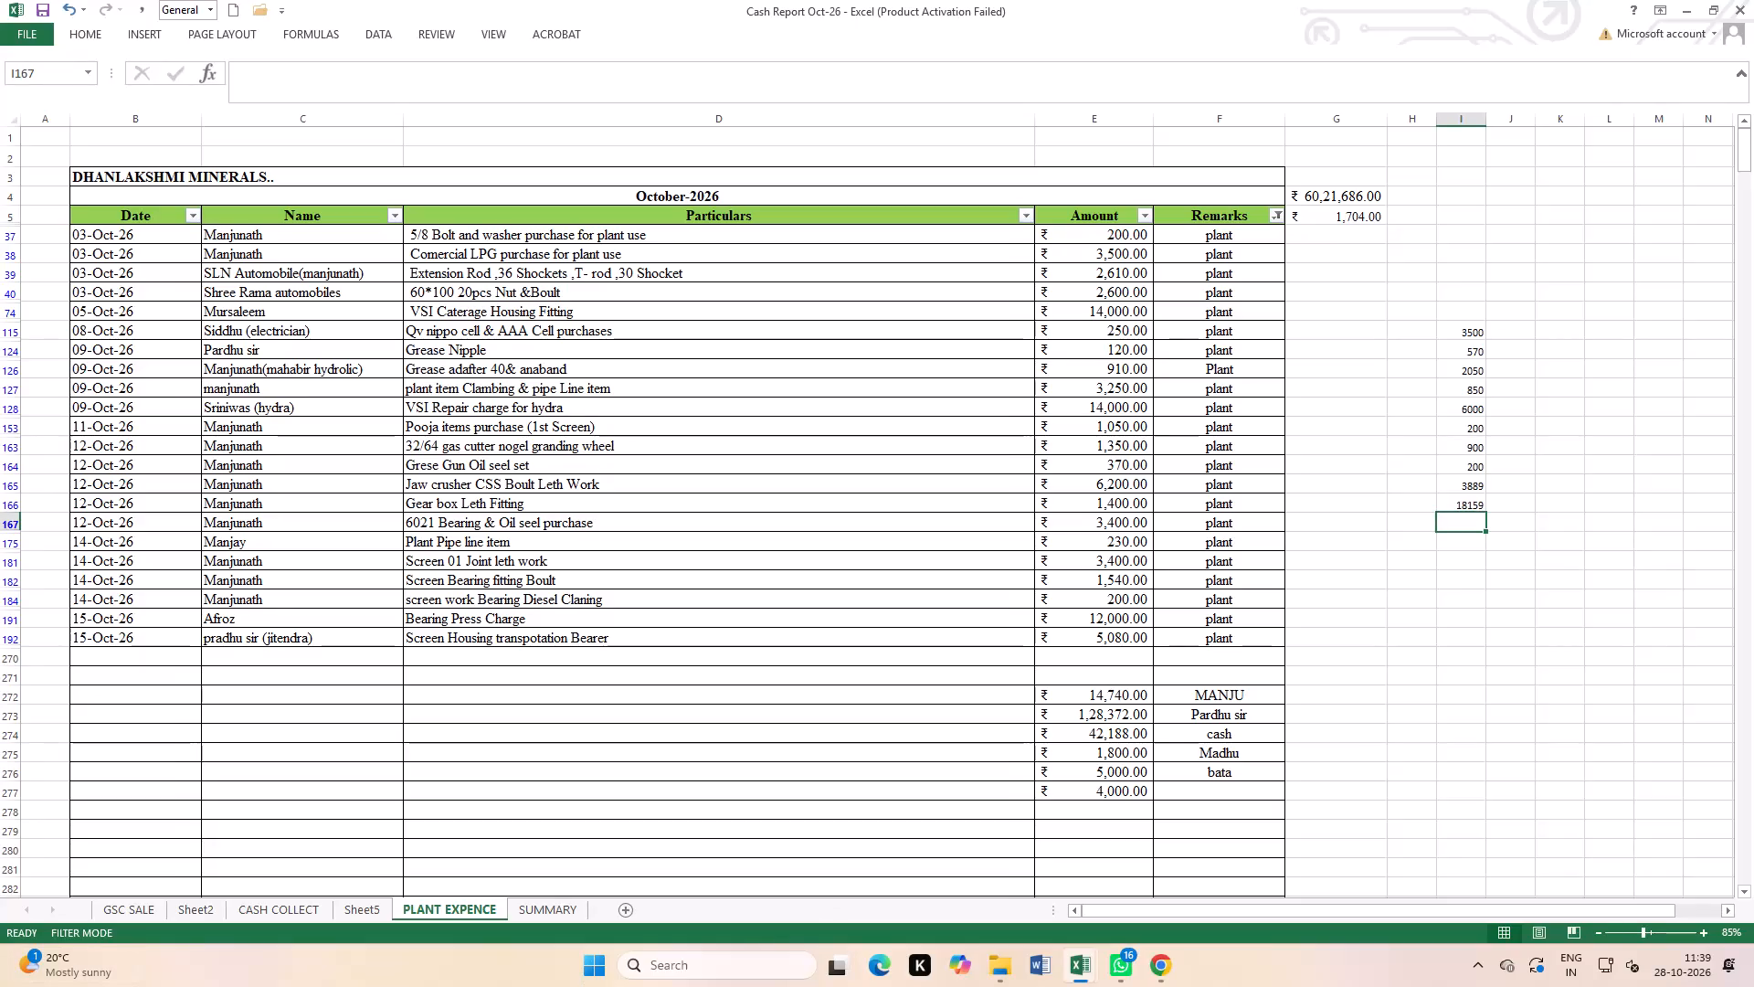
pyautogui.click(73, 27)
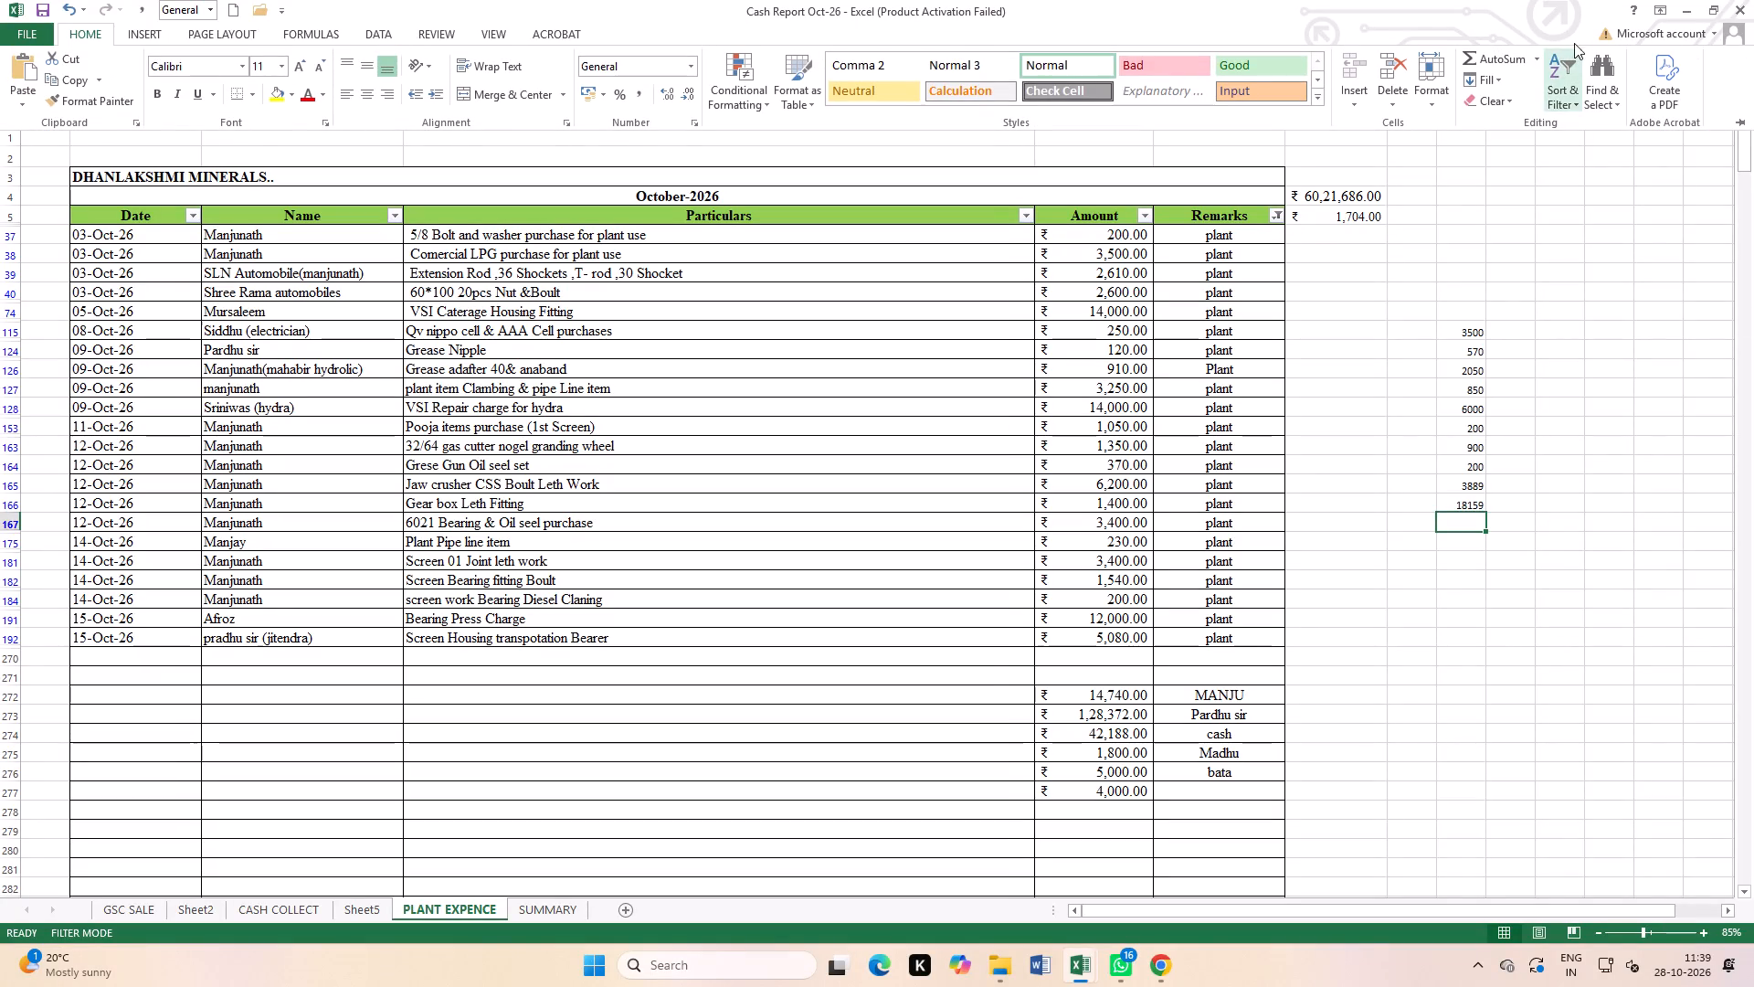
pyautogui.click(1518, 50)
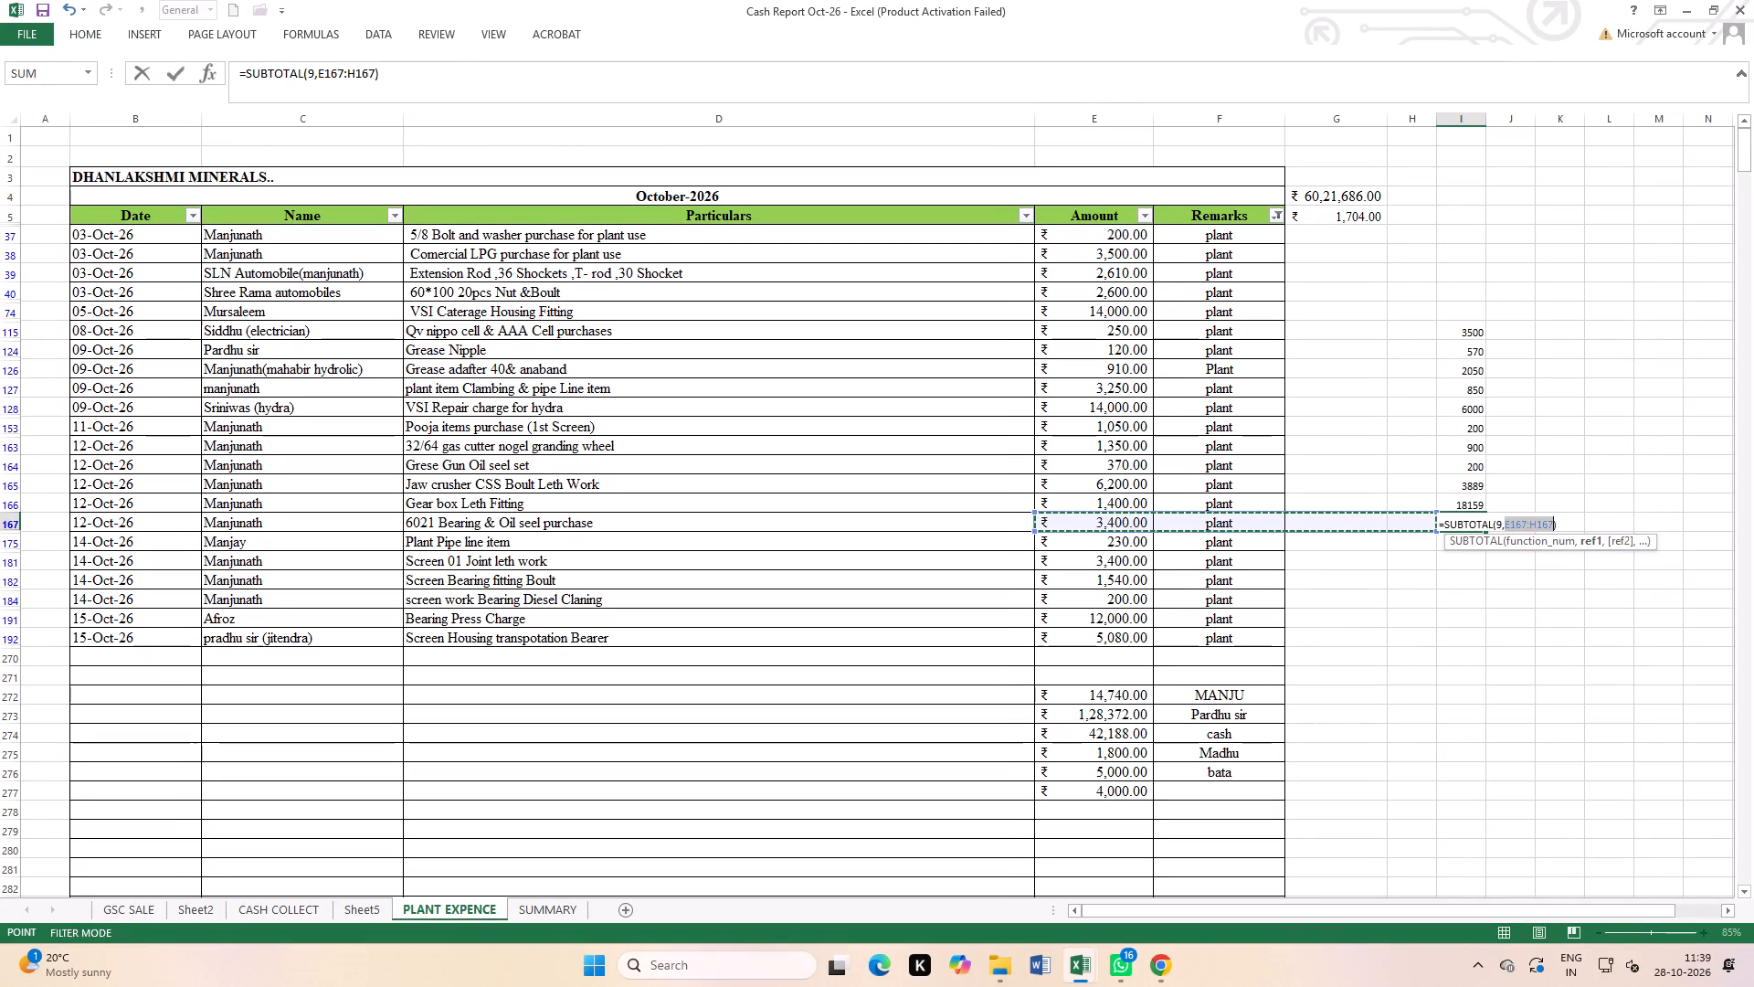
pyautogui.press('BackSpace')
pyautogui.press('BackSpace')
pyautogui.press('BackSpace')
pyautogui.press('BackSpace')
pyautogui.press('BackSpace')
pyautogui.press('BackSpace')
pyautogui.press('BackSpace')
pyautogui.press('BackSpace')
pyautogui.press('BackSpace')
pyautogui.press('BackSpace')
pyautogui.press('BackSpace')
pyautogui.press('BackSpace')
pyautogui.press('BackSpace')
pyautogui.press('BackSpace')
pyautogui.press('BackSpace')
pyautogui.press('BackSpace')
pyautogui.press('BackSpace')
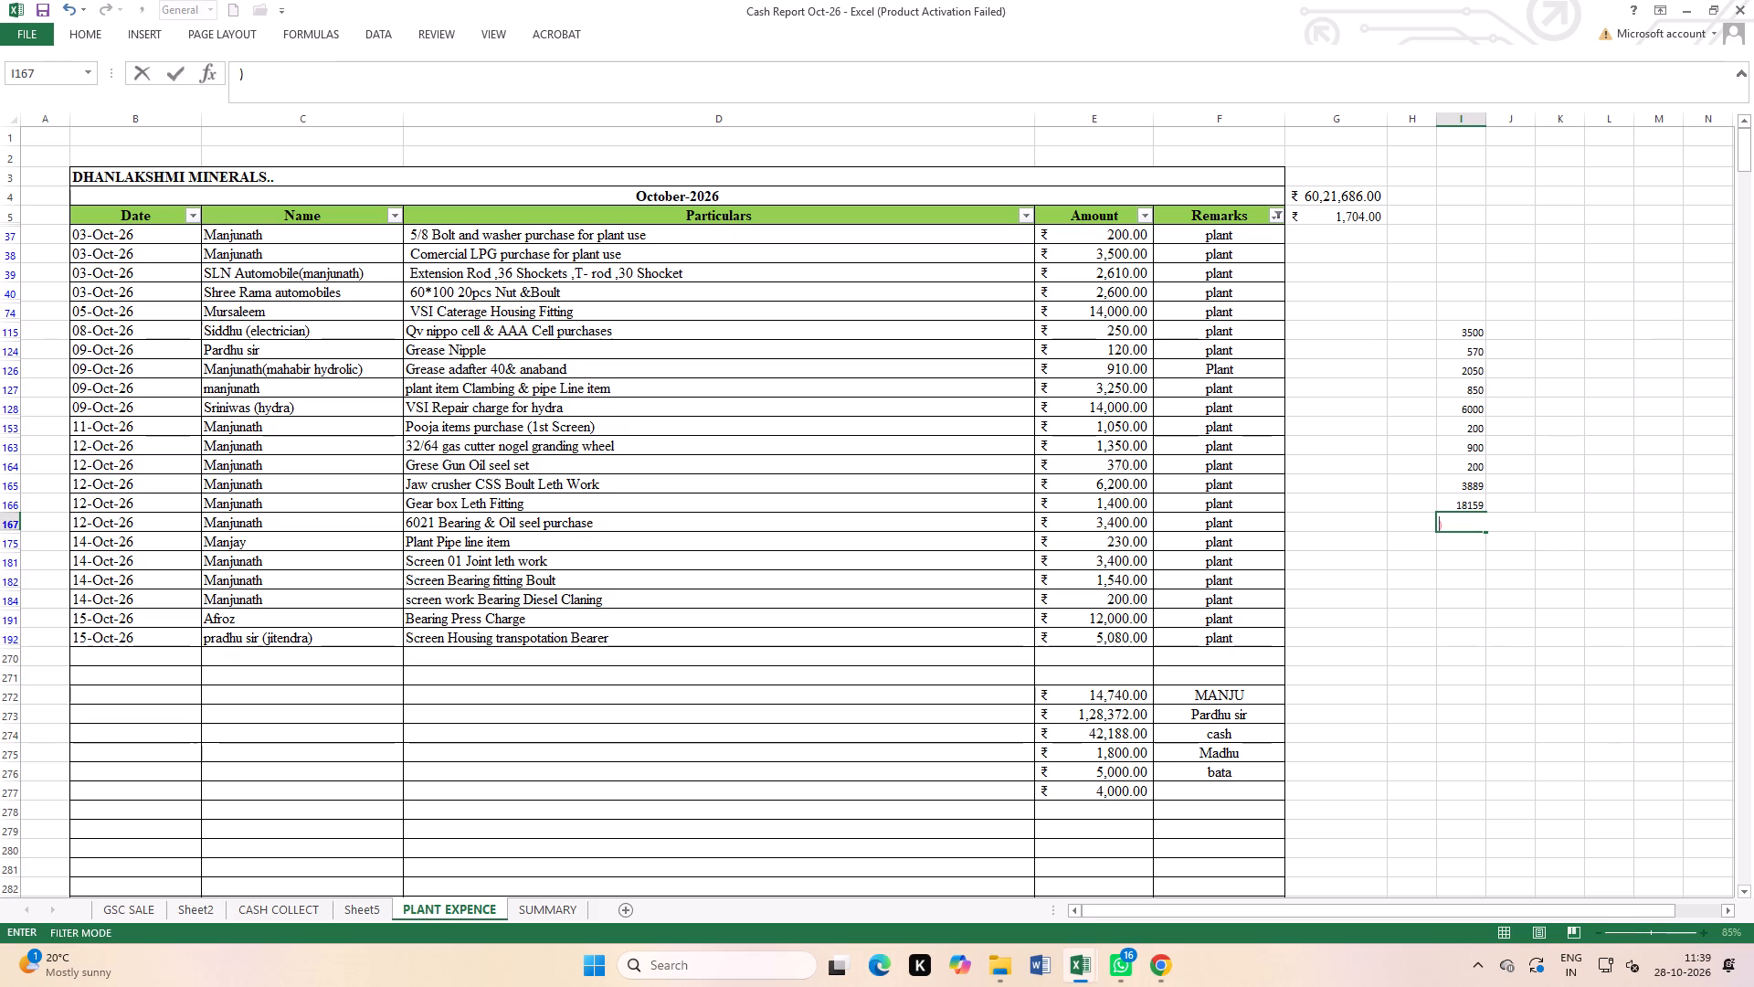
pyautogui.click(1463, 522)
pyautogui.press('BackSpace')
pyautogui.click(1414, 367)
# Select all values in the Remarks filter so that every expense entry is shown.
pyautogui.click(1289, 209)
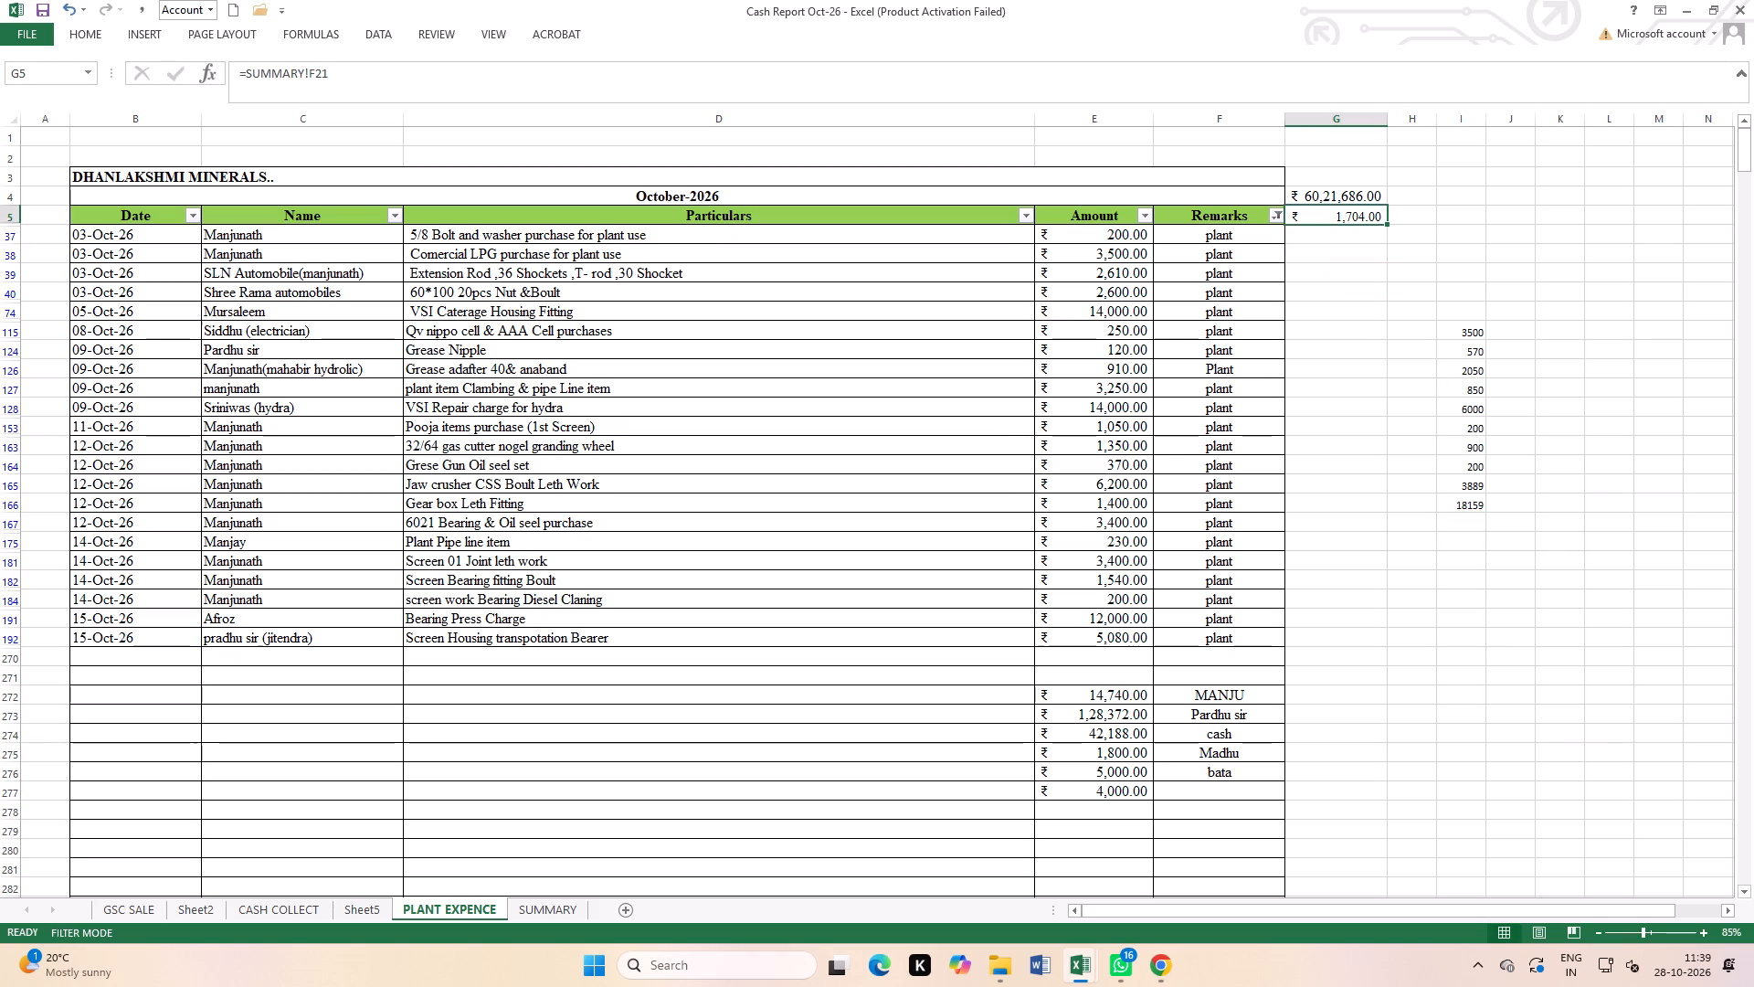
pyautogui.click(1278, 211)
pyautogui.click(1136, 390)
pyautogui.click(1172, 557)
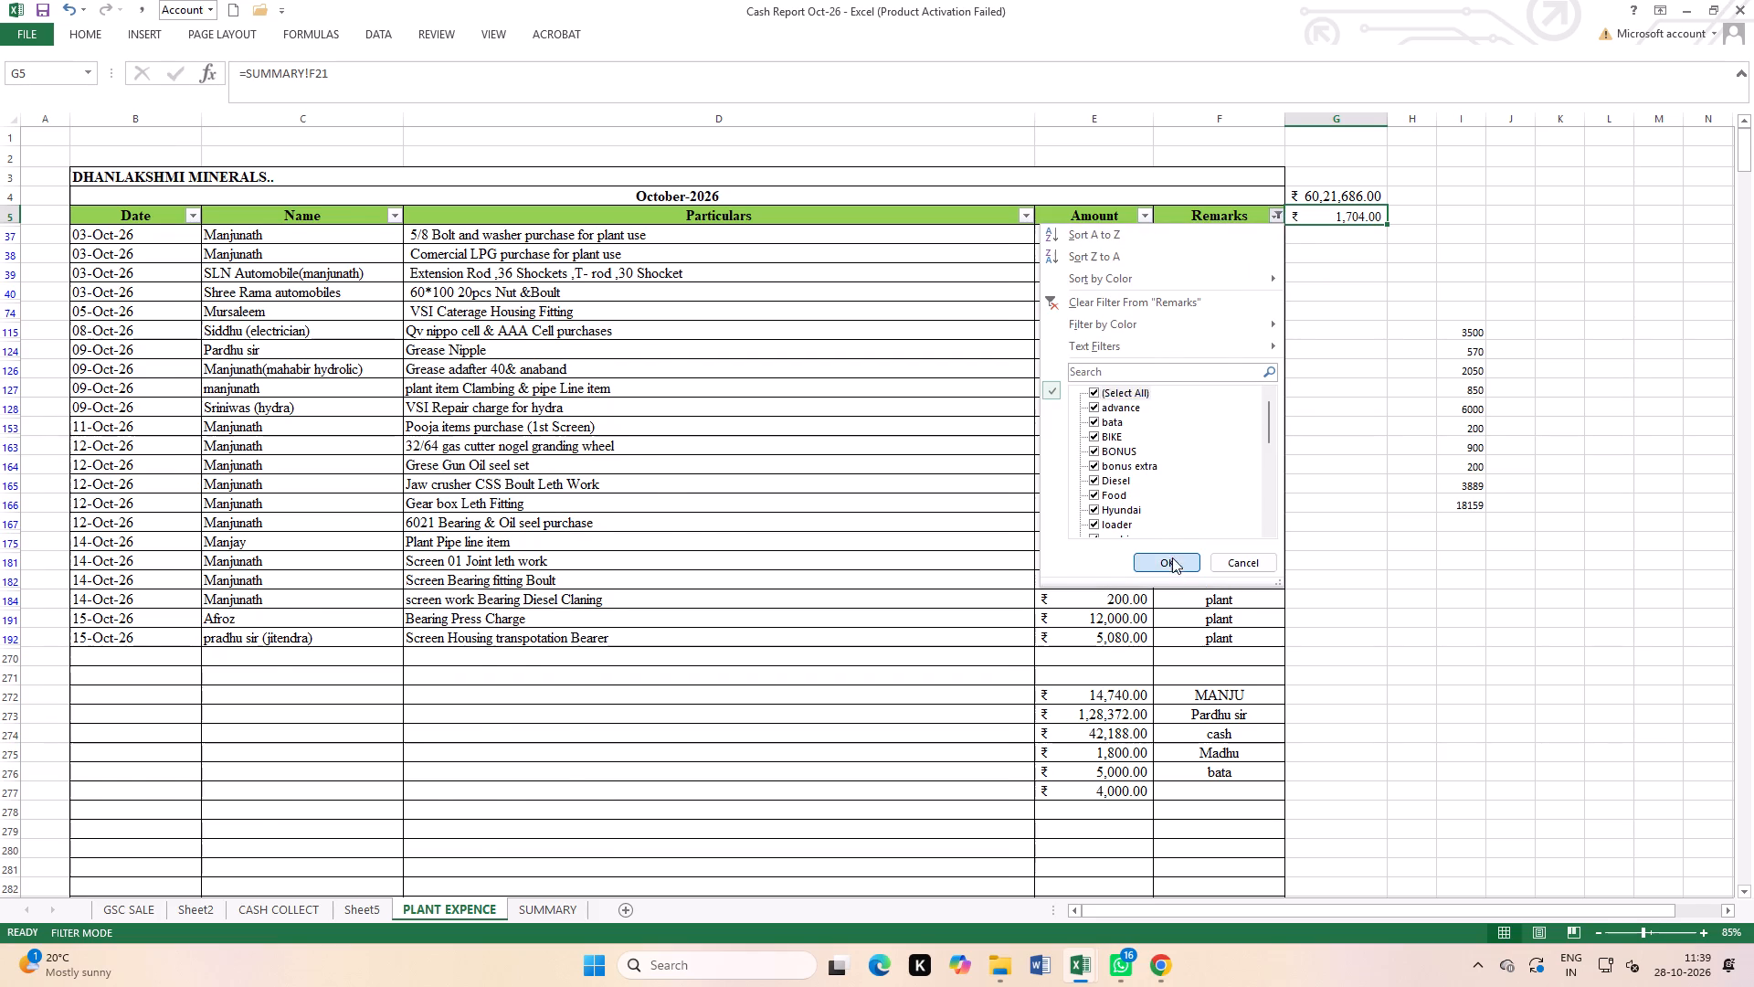
pyautogui.click(516, 307)
# Open the Name column's filter and go to its search field.
pyautogui.click(394, 214)
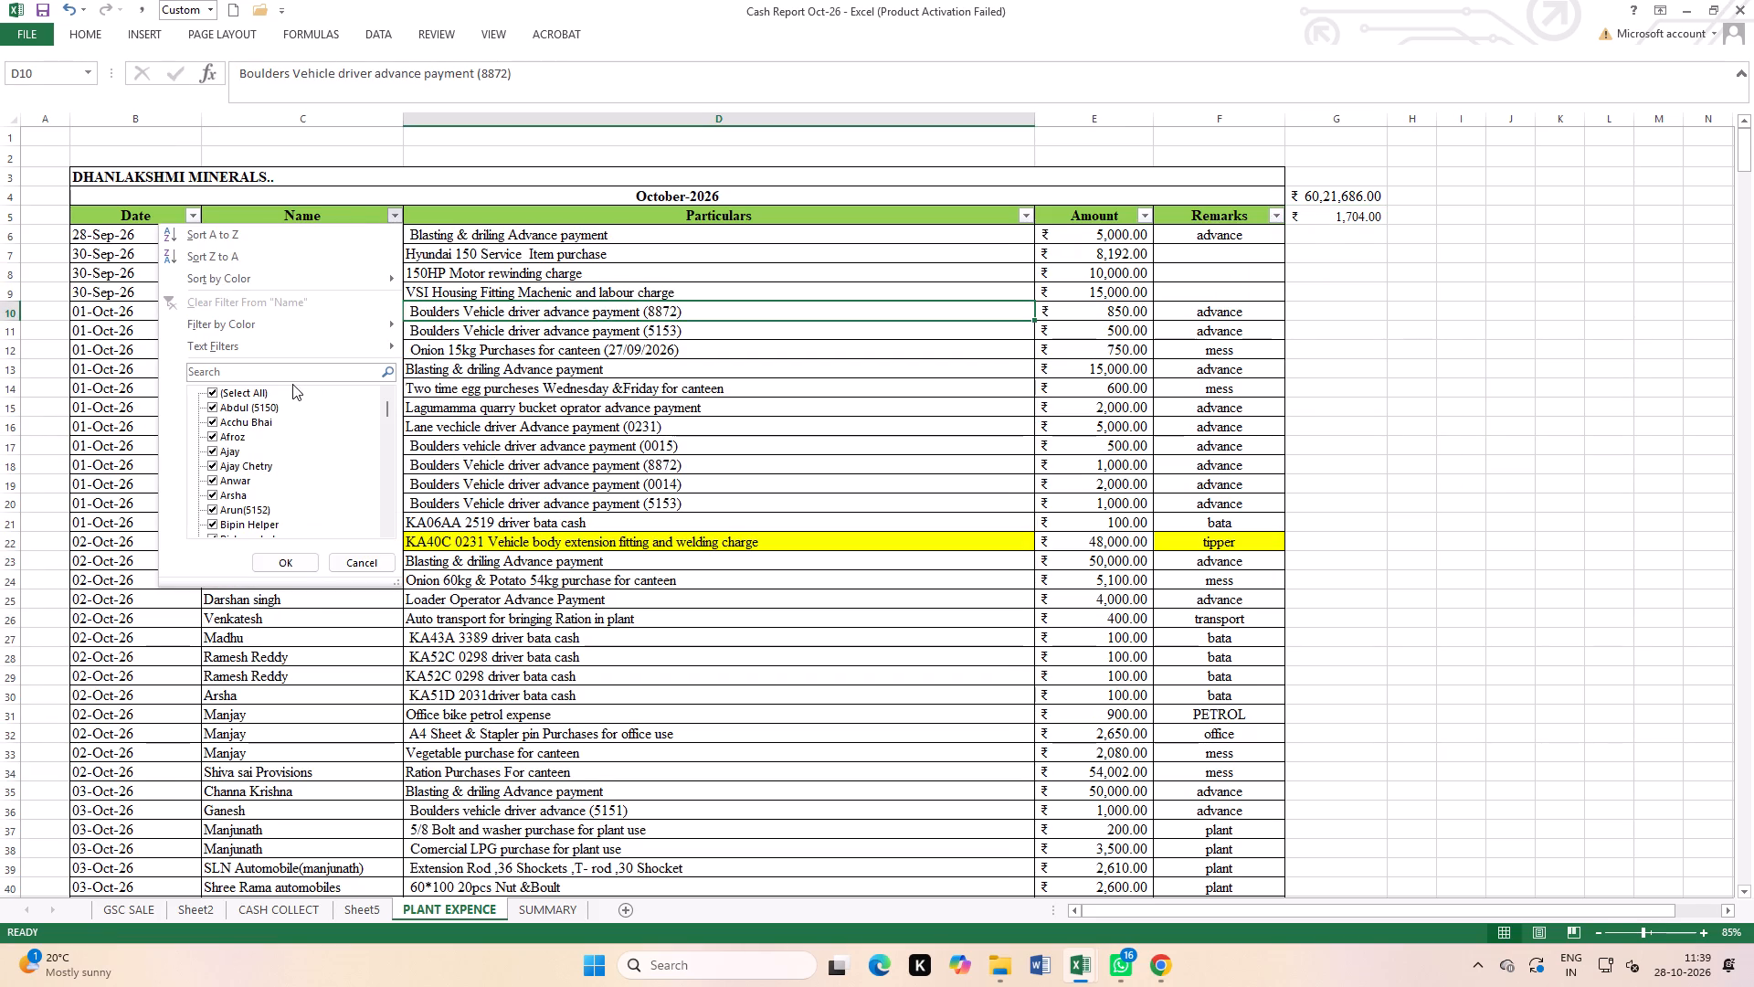
pyautogui.click(288, 370)
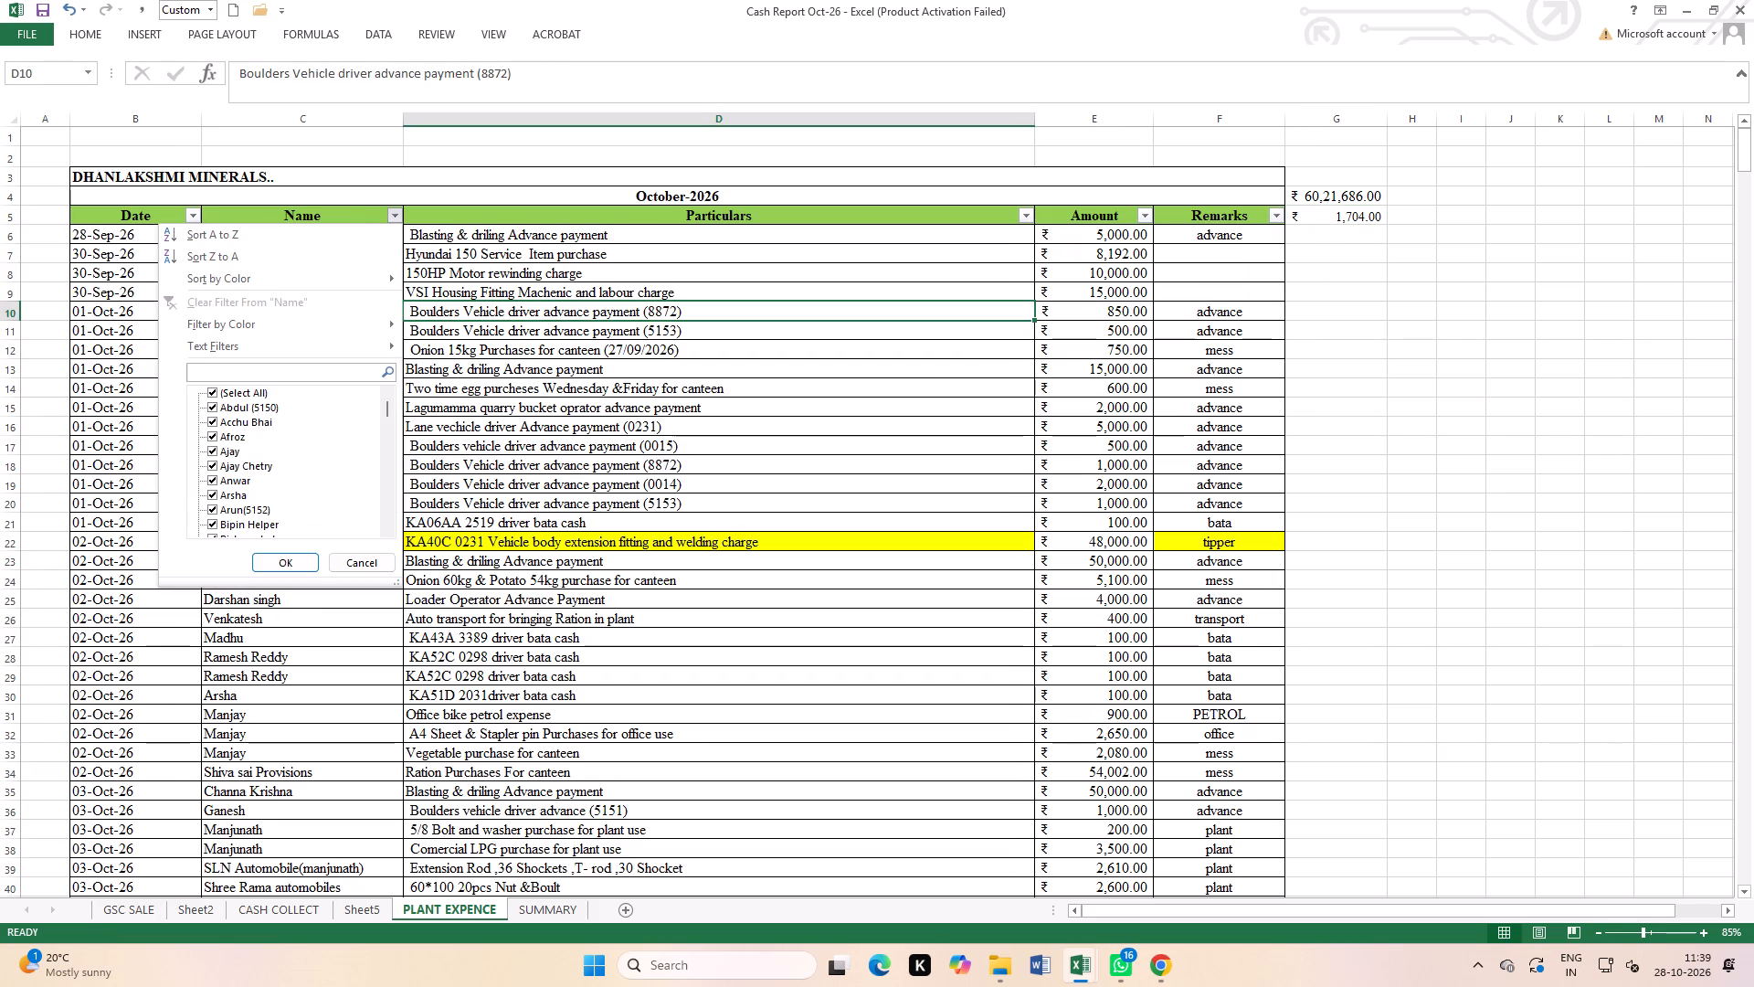
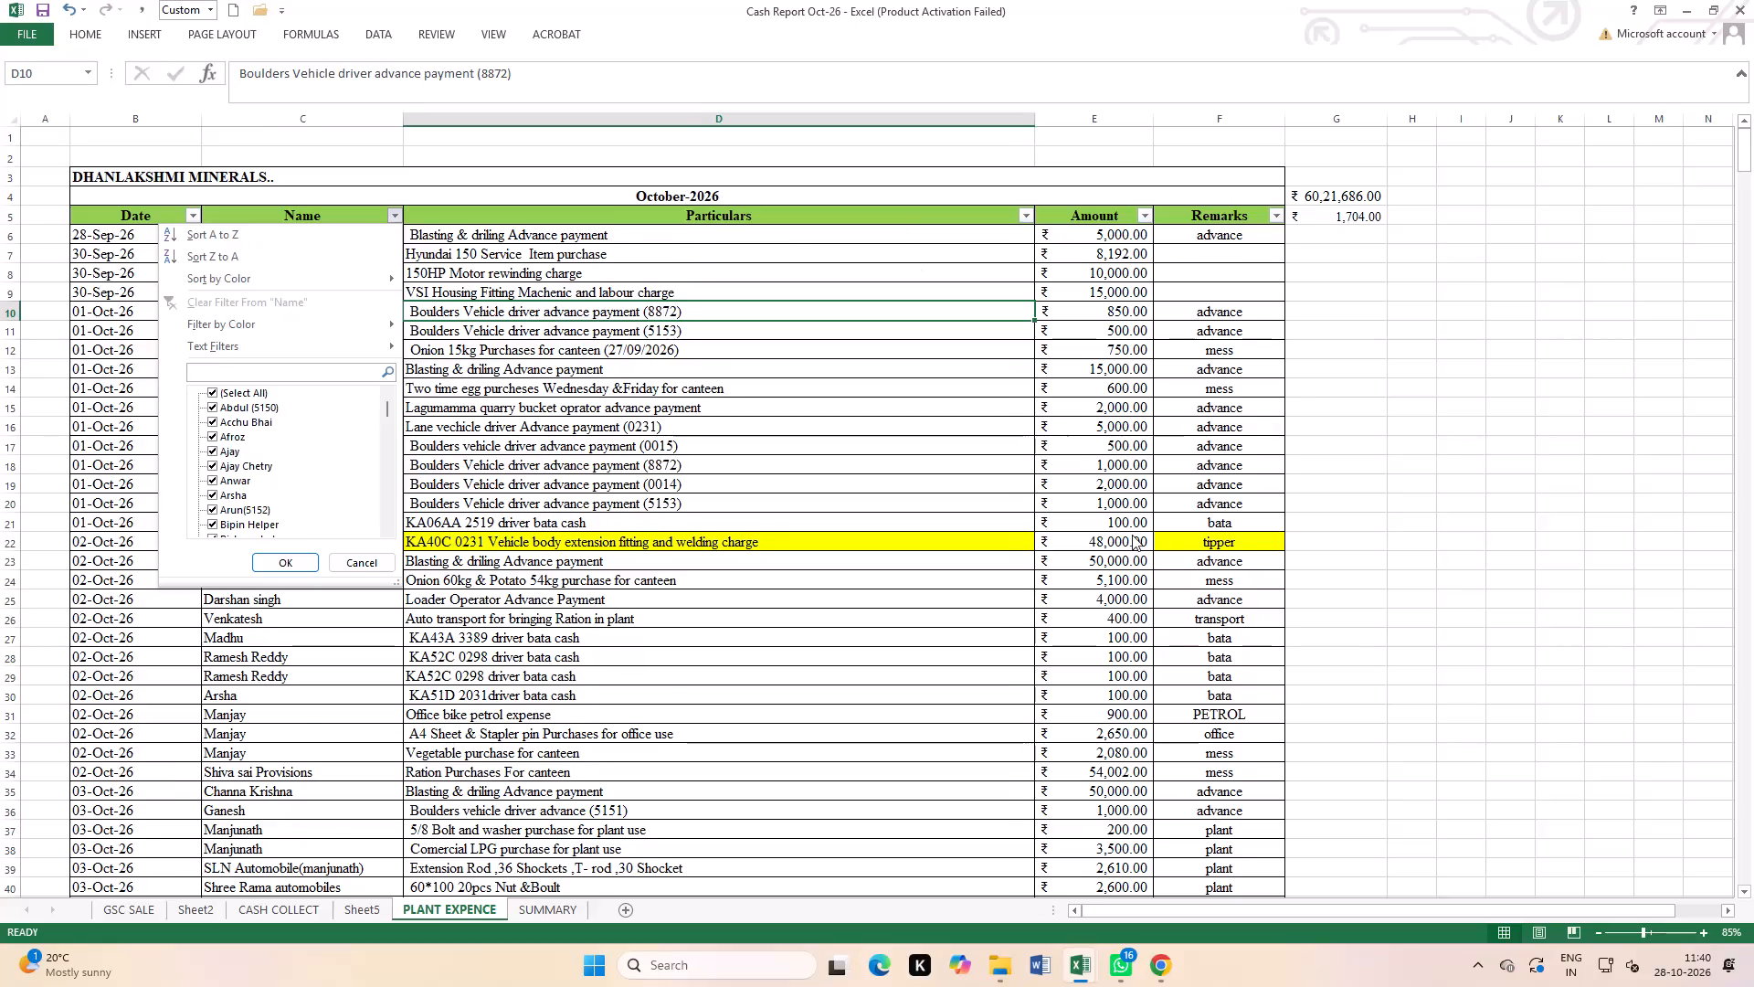
# Filter the Name column to show only Manjunath, Manjunath(mahabir hydrolic) and Manjunatha.
pyautogui.scroll(-1, 1132, 535)
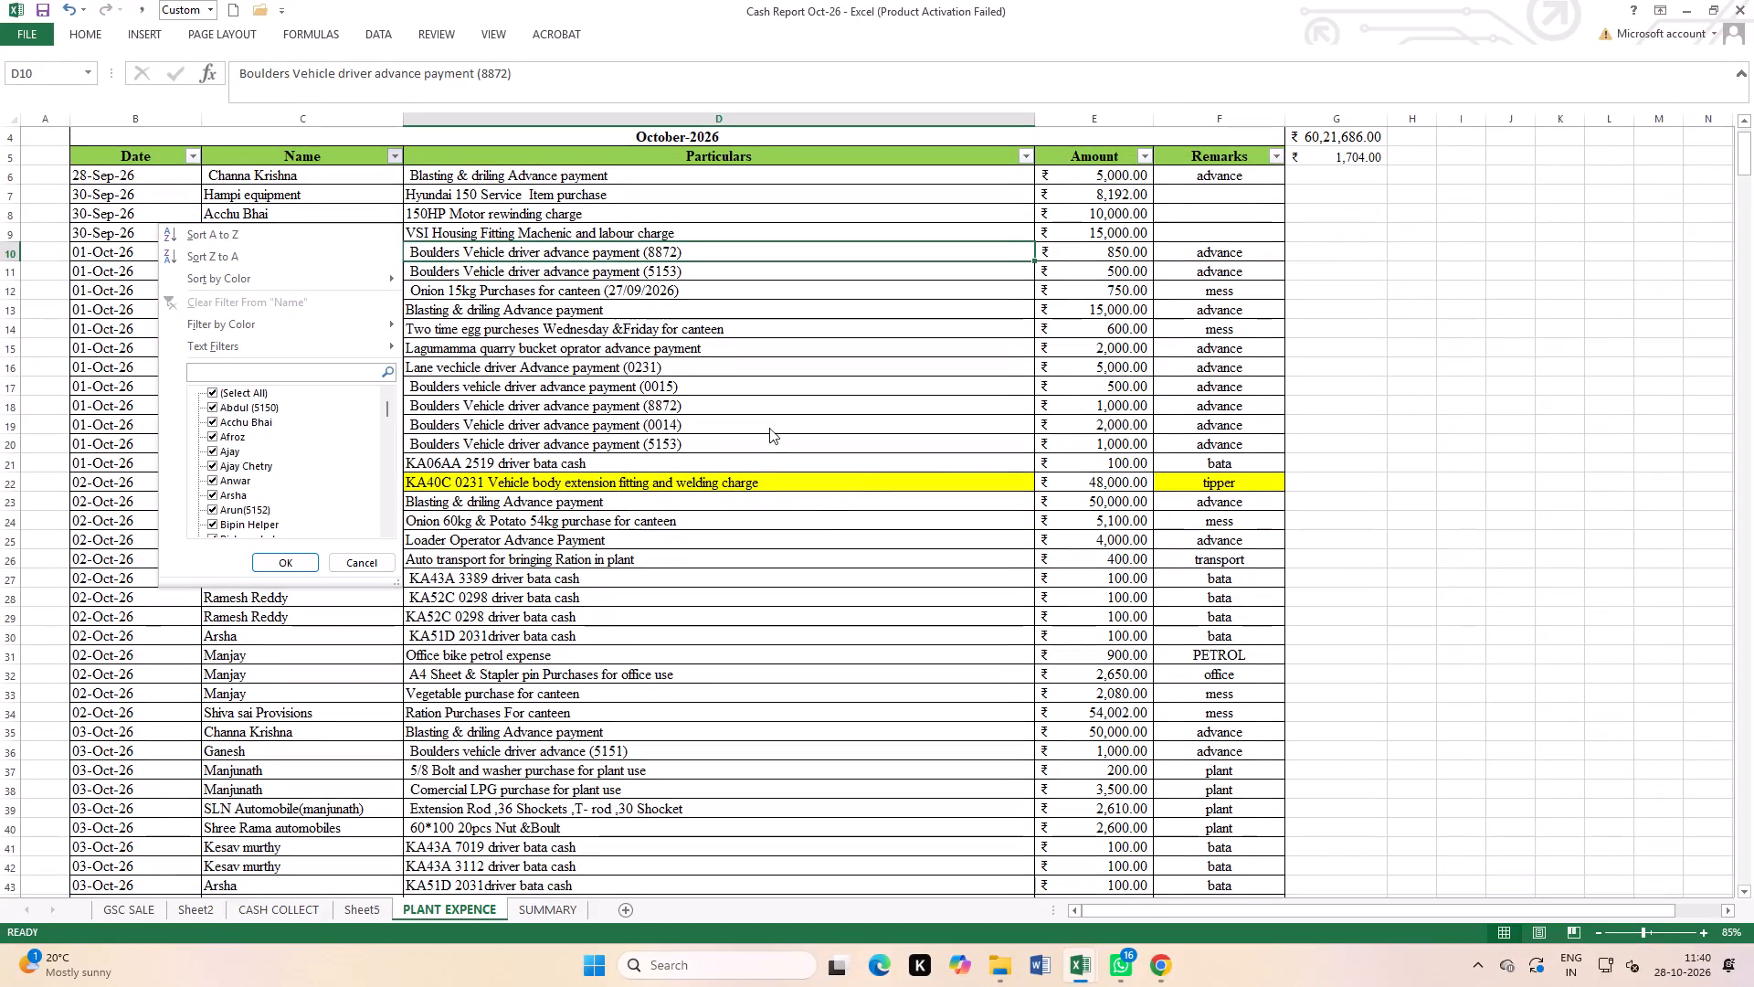
pyautogui.click(249, 398)
pyautogui.scroll(-18, 231, 493)
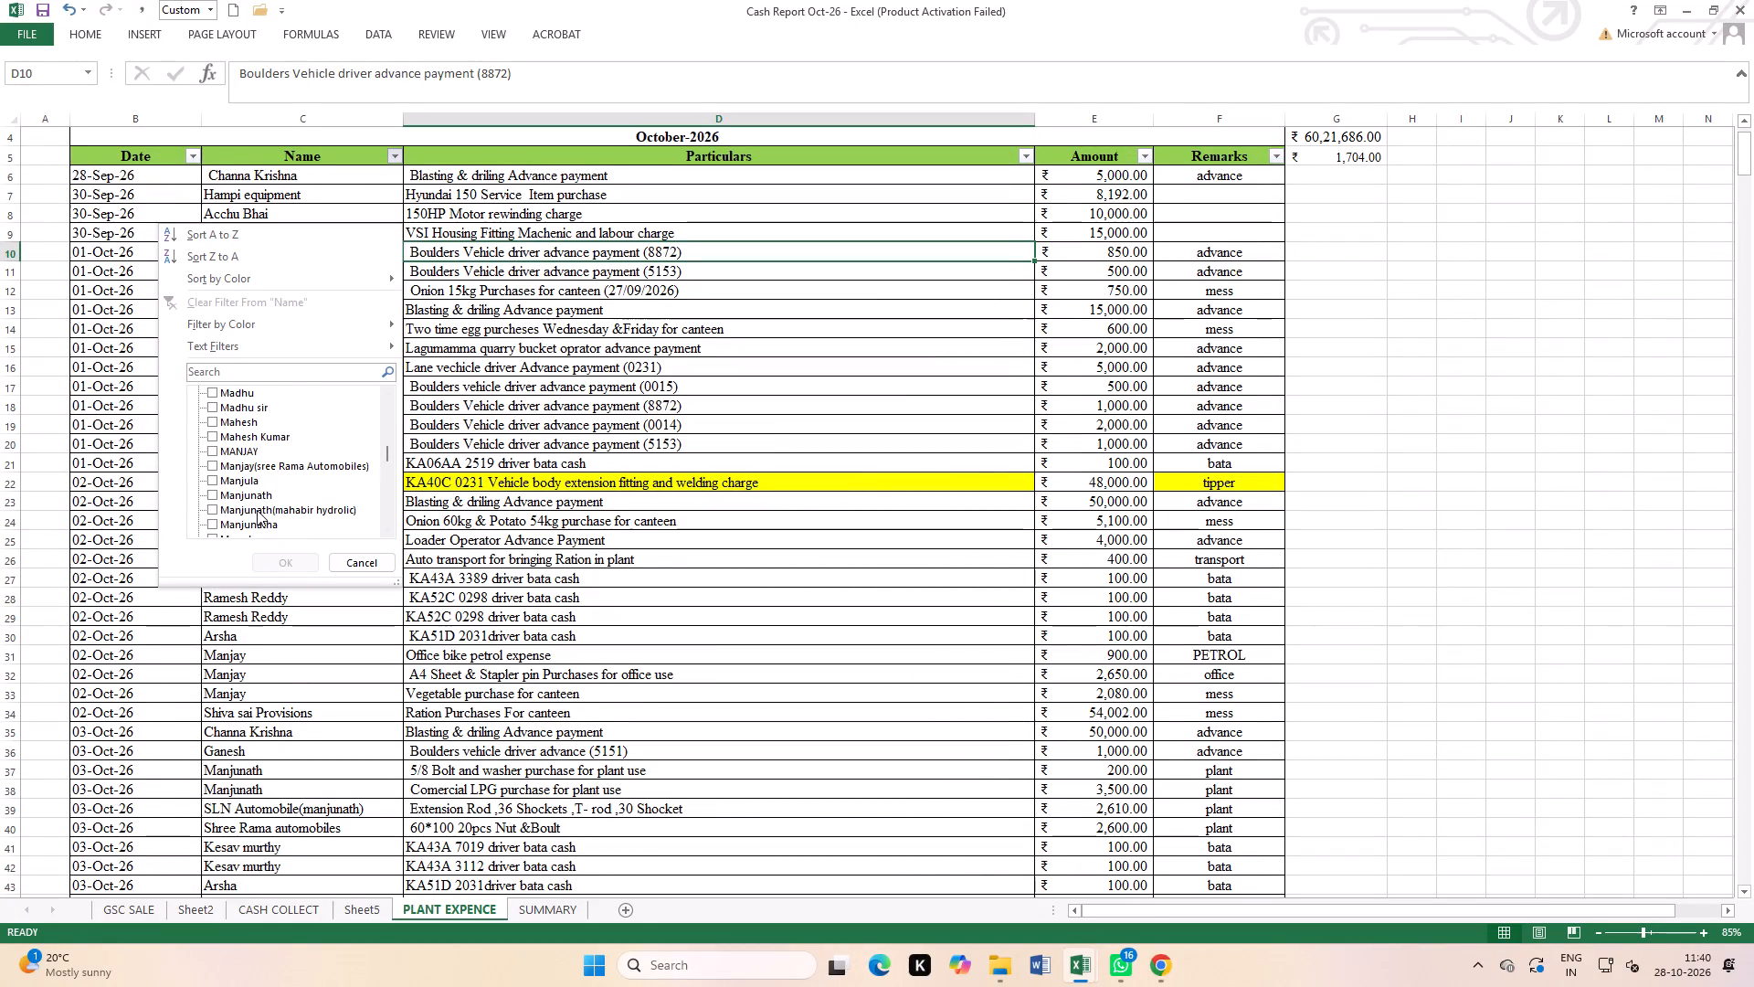
pyautogui.click(258, 496)
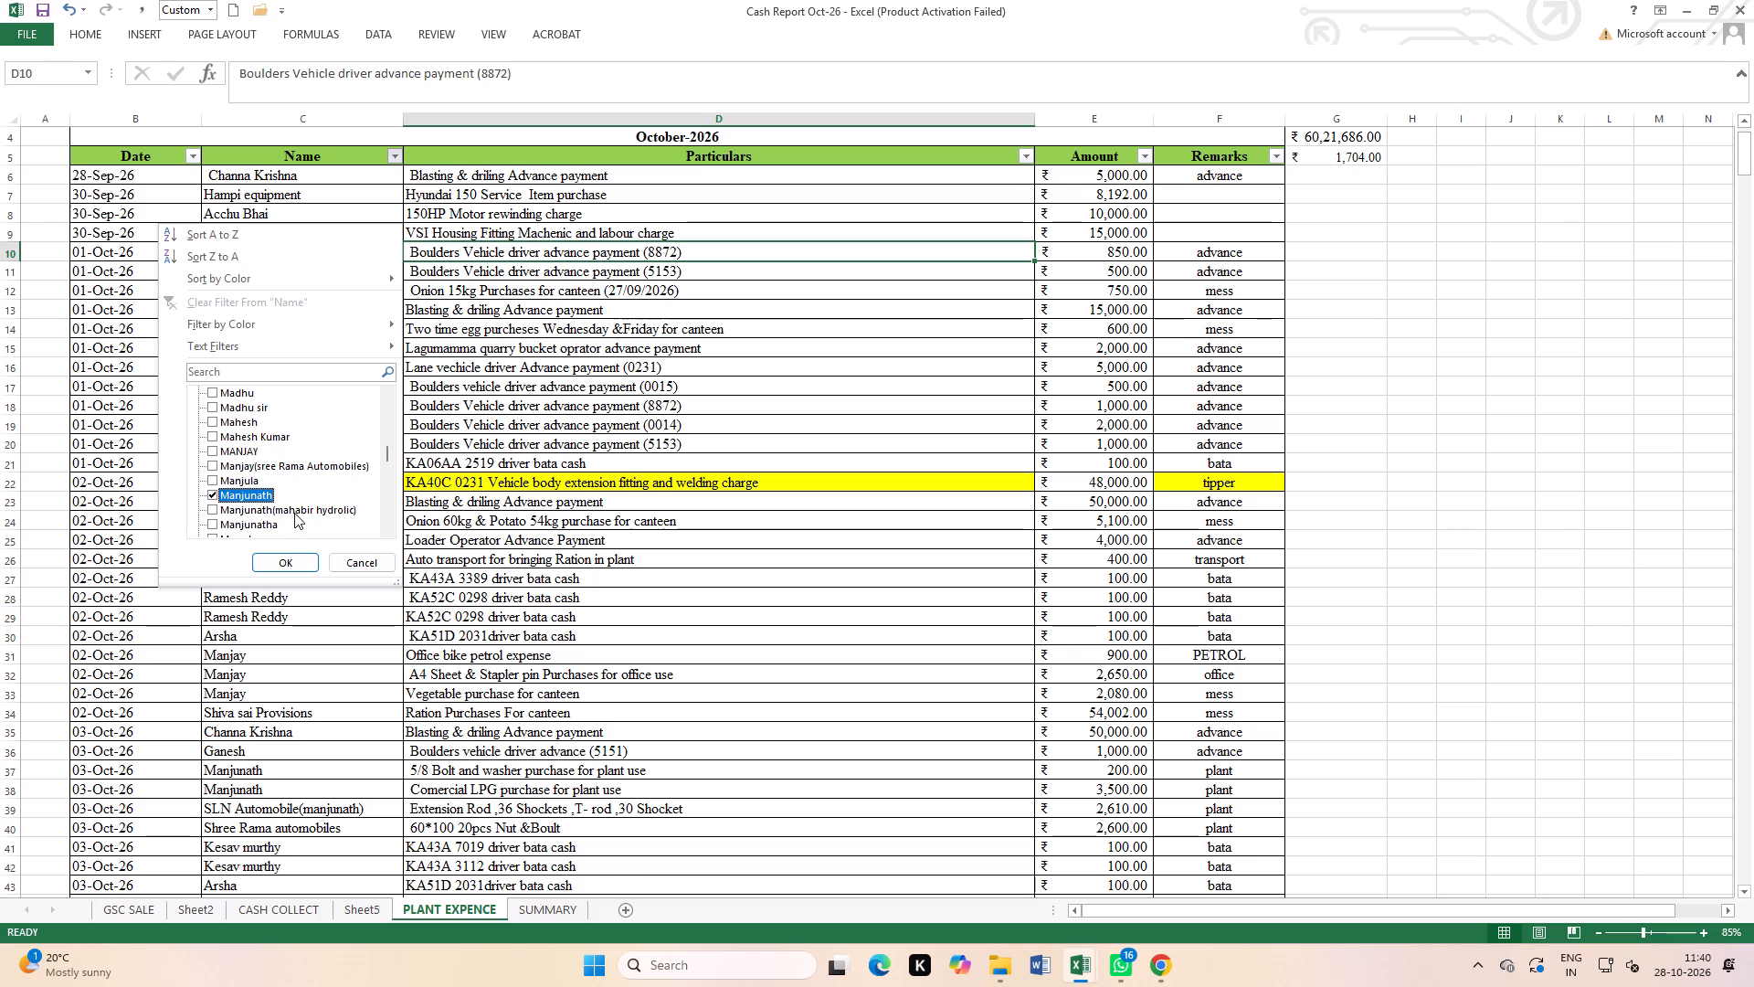
pyautogui.click(294, 512)
pyautogui.click(276, 524)
pyautogui.scroll(-1, 280, 523)
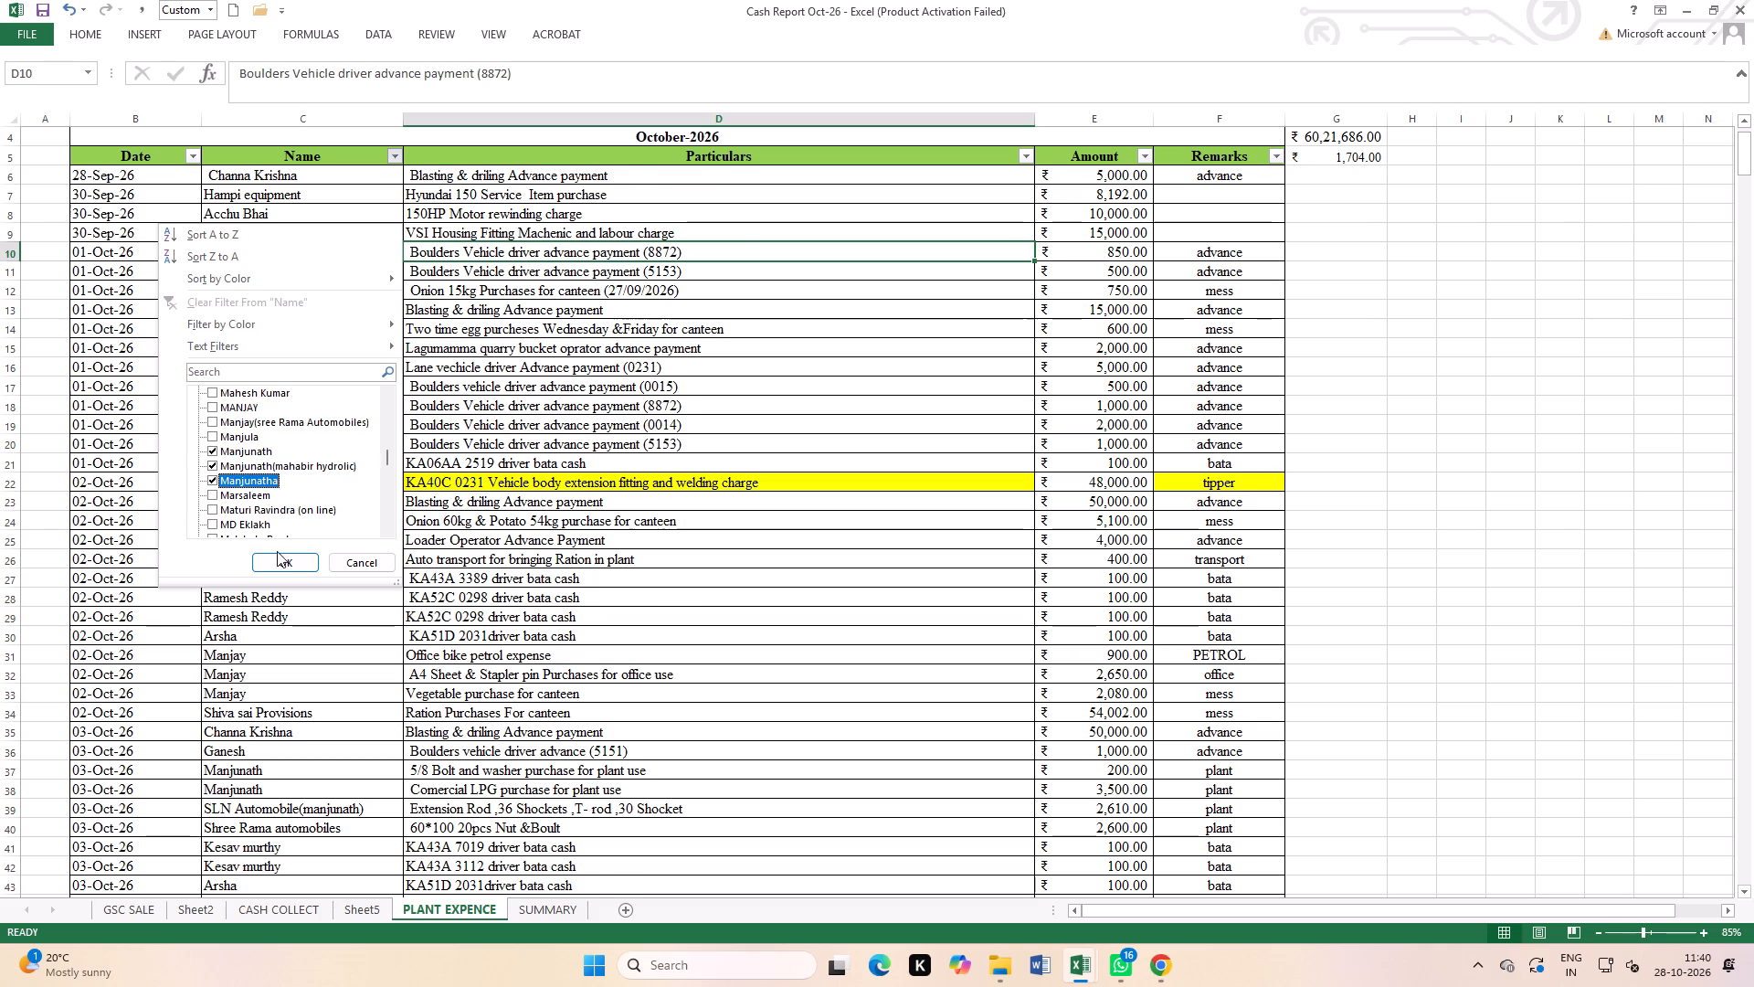
pyautogui.click(284, 558)
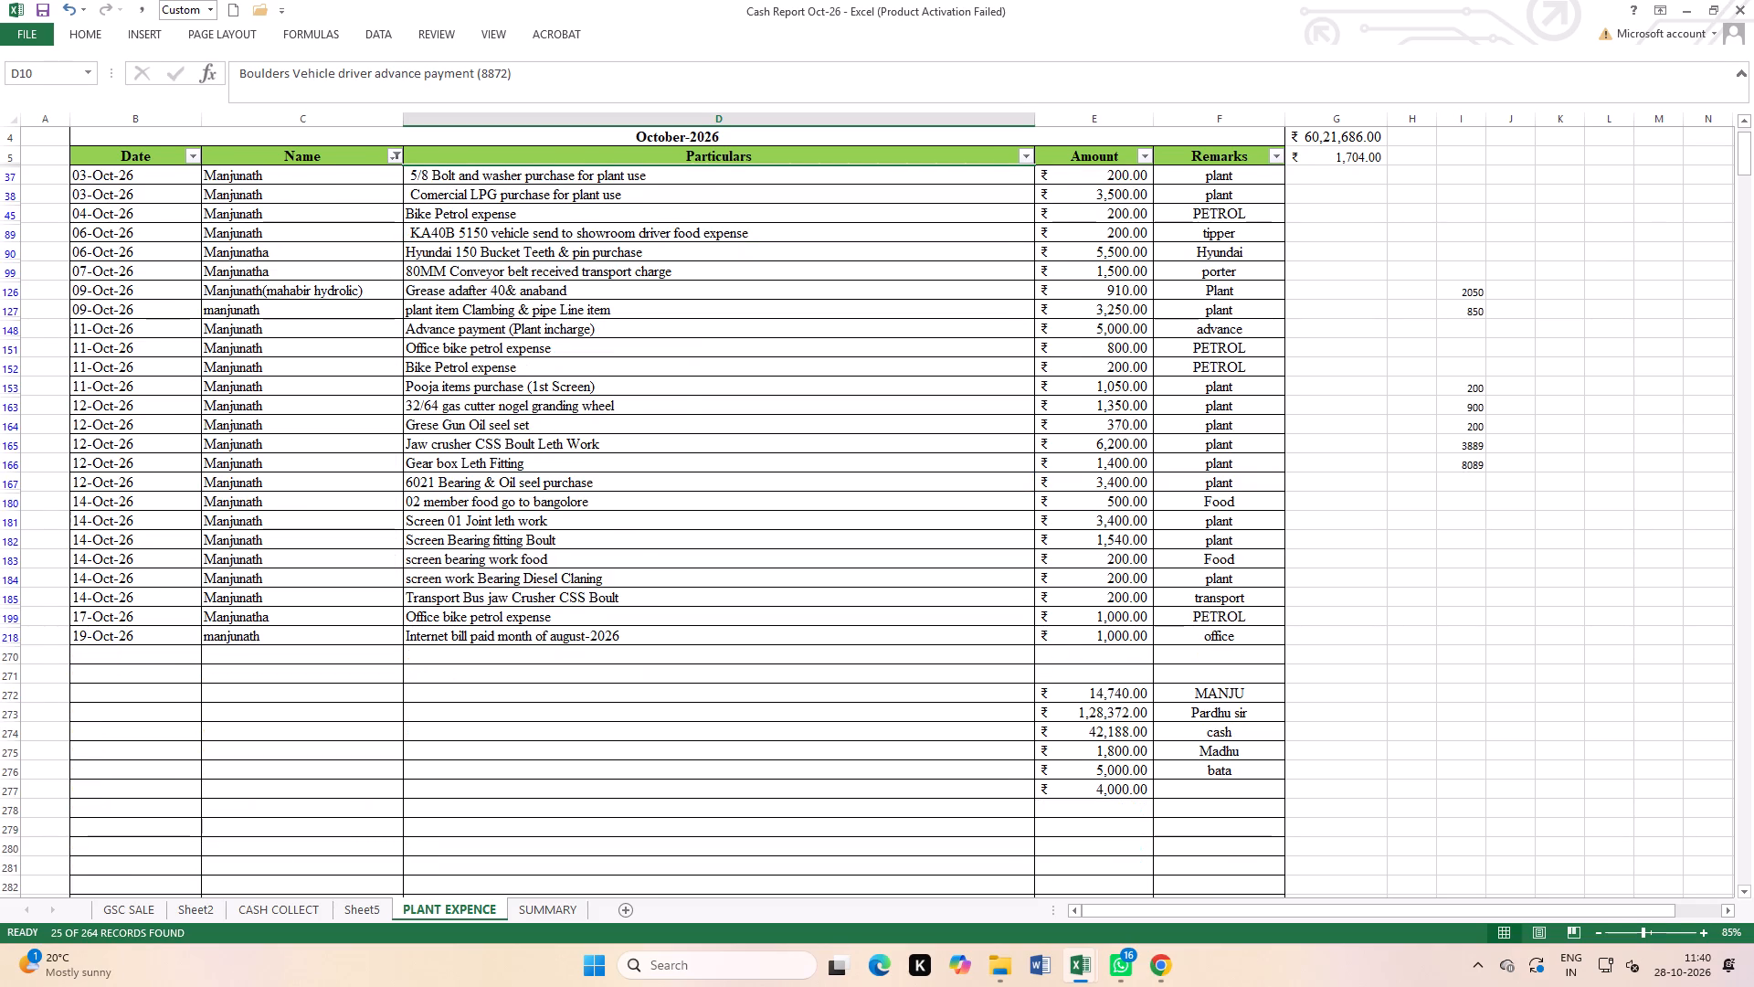
# Review the amounts and remarks of the filtered entries, including the 07-Oct-26 conveyor belt transport charge row.
pyautogui.click(1271, 157)
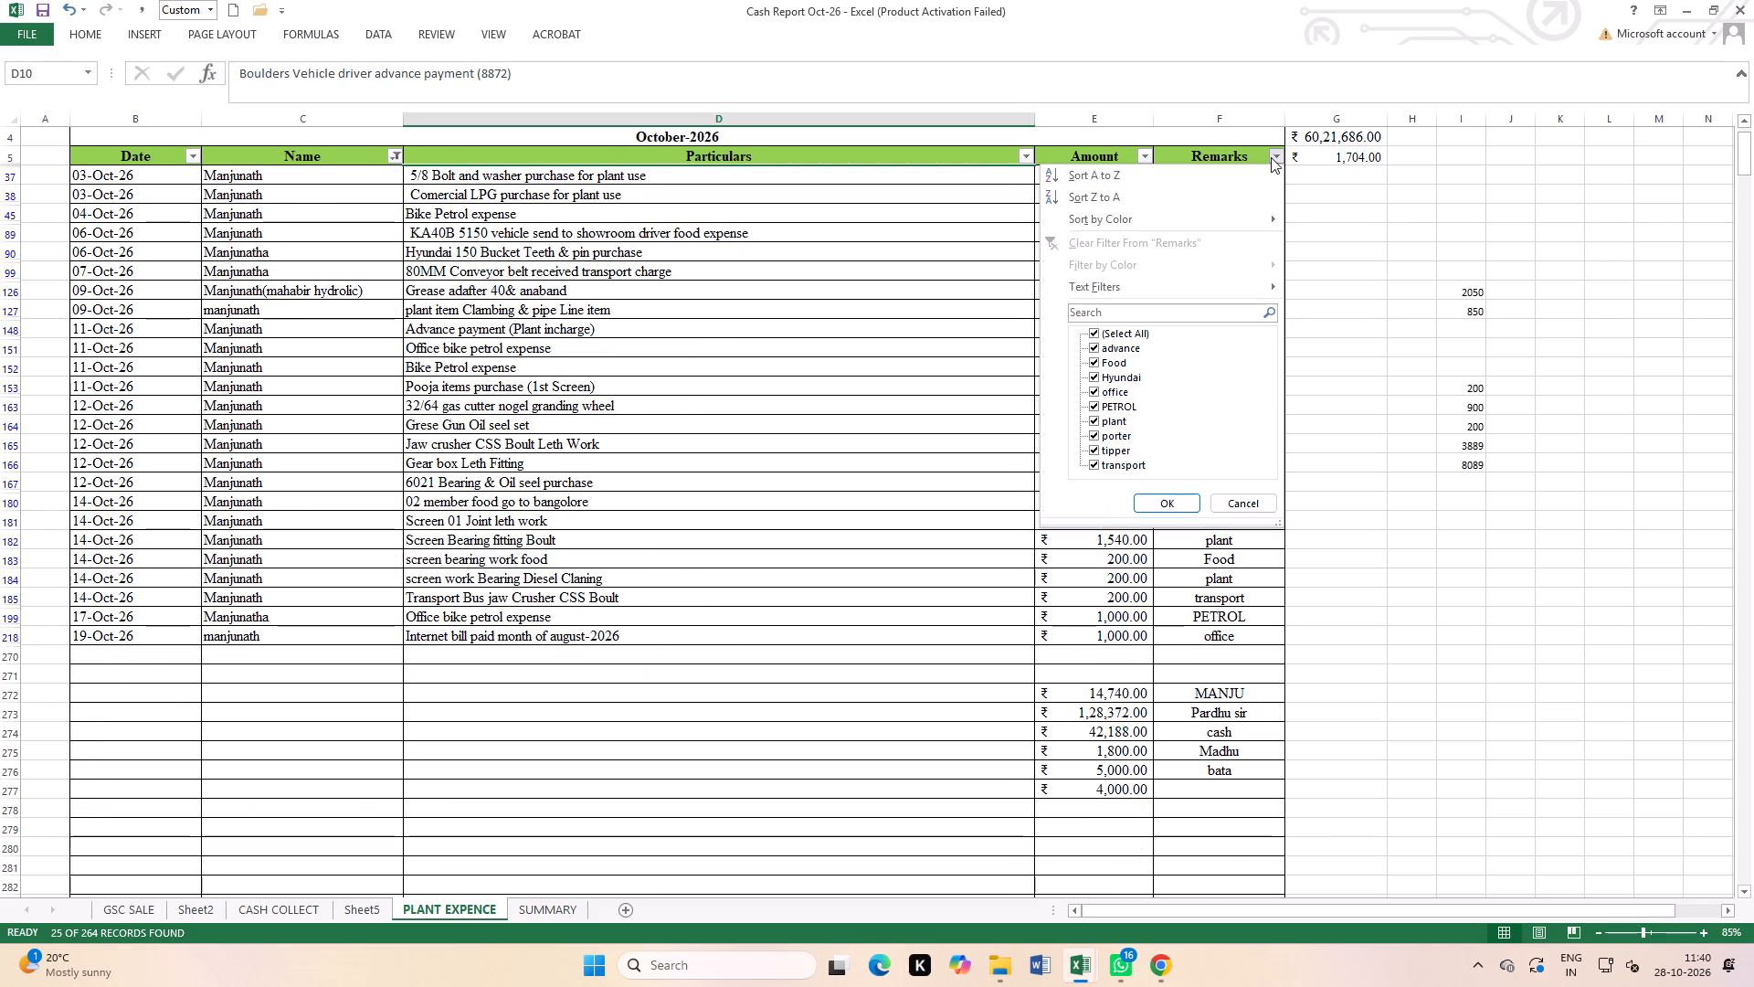
pyautogui.scroll(-3, 1159, 409)
pyautogui.click(917, 459)
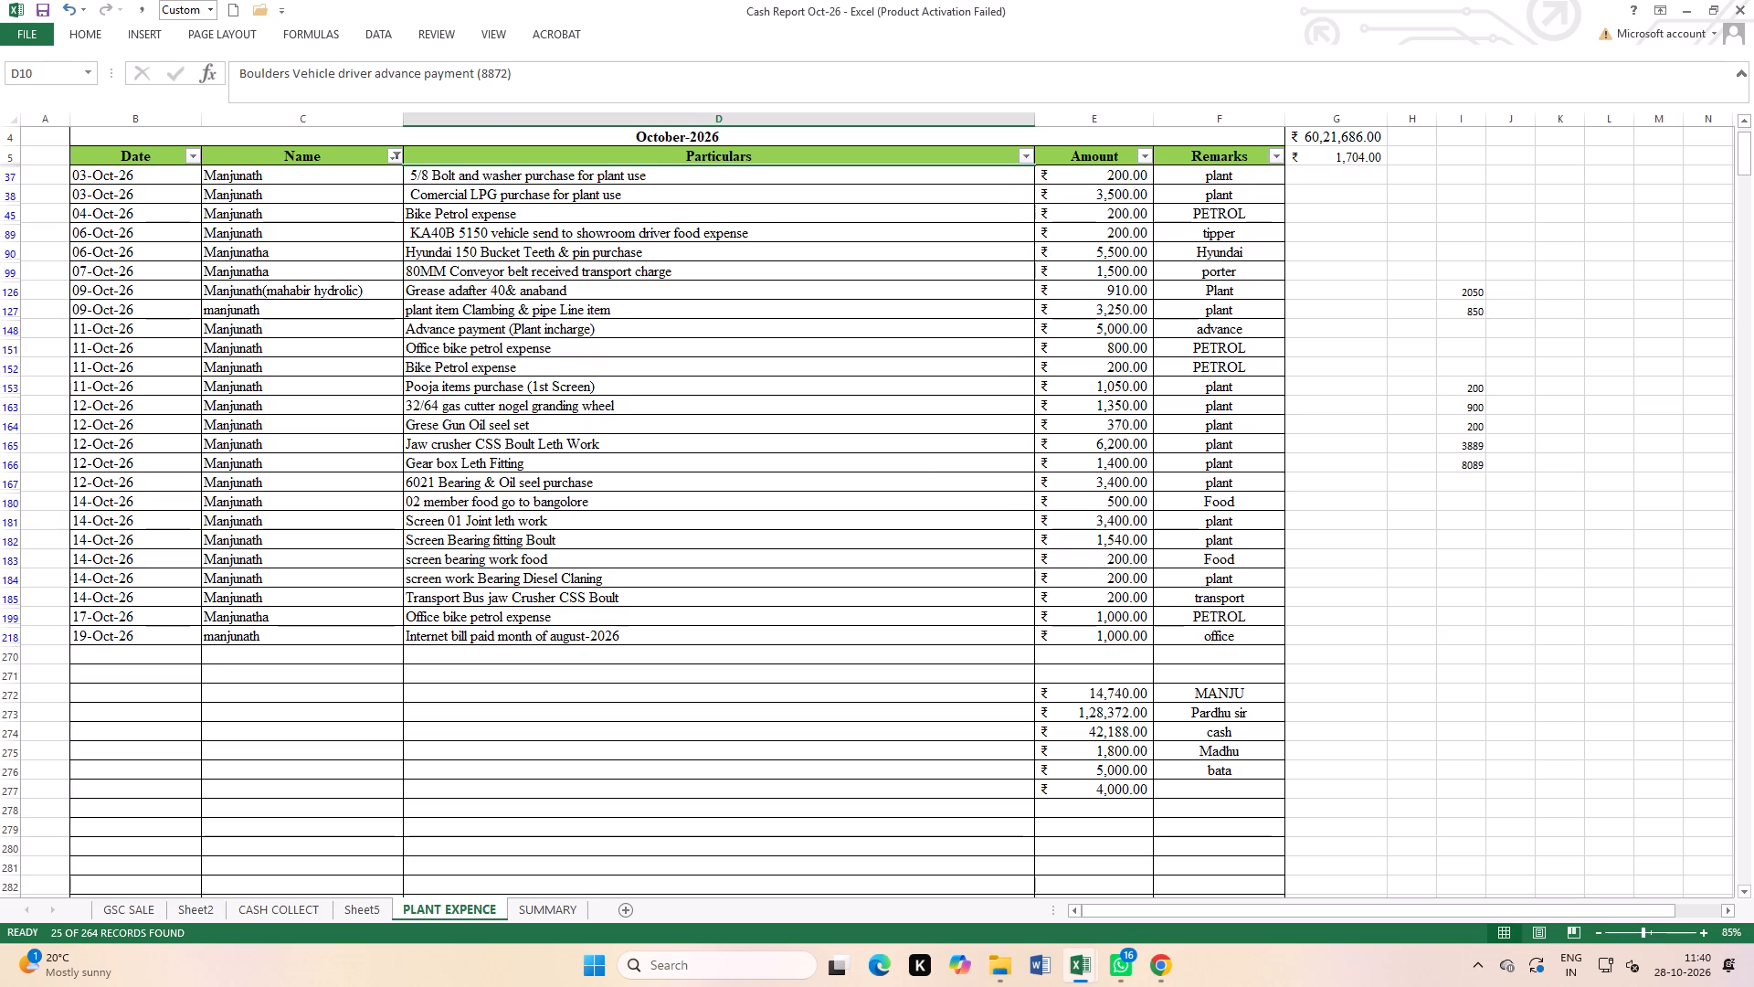
pyautogui.click(1114, 175)
pyautogui.click(1115, 206)
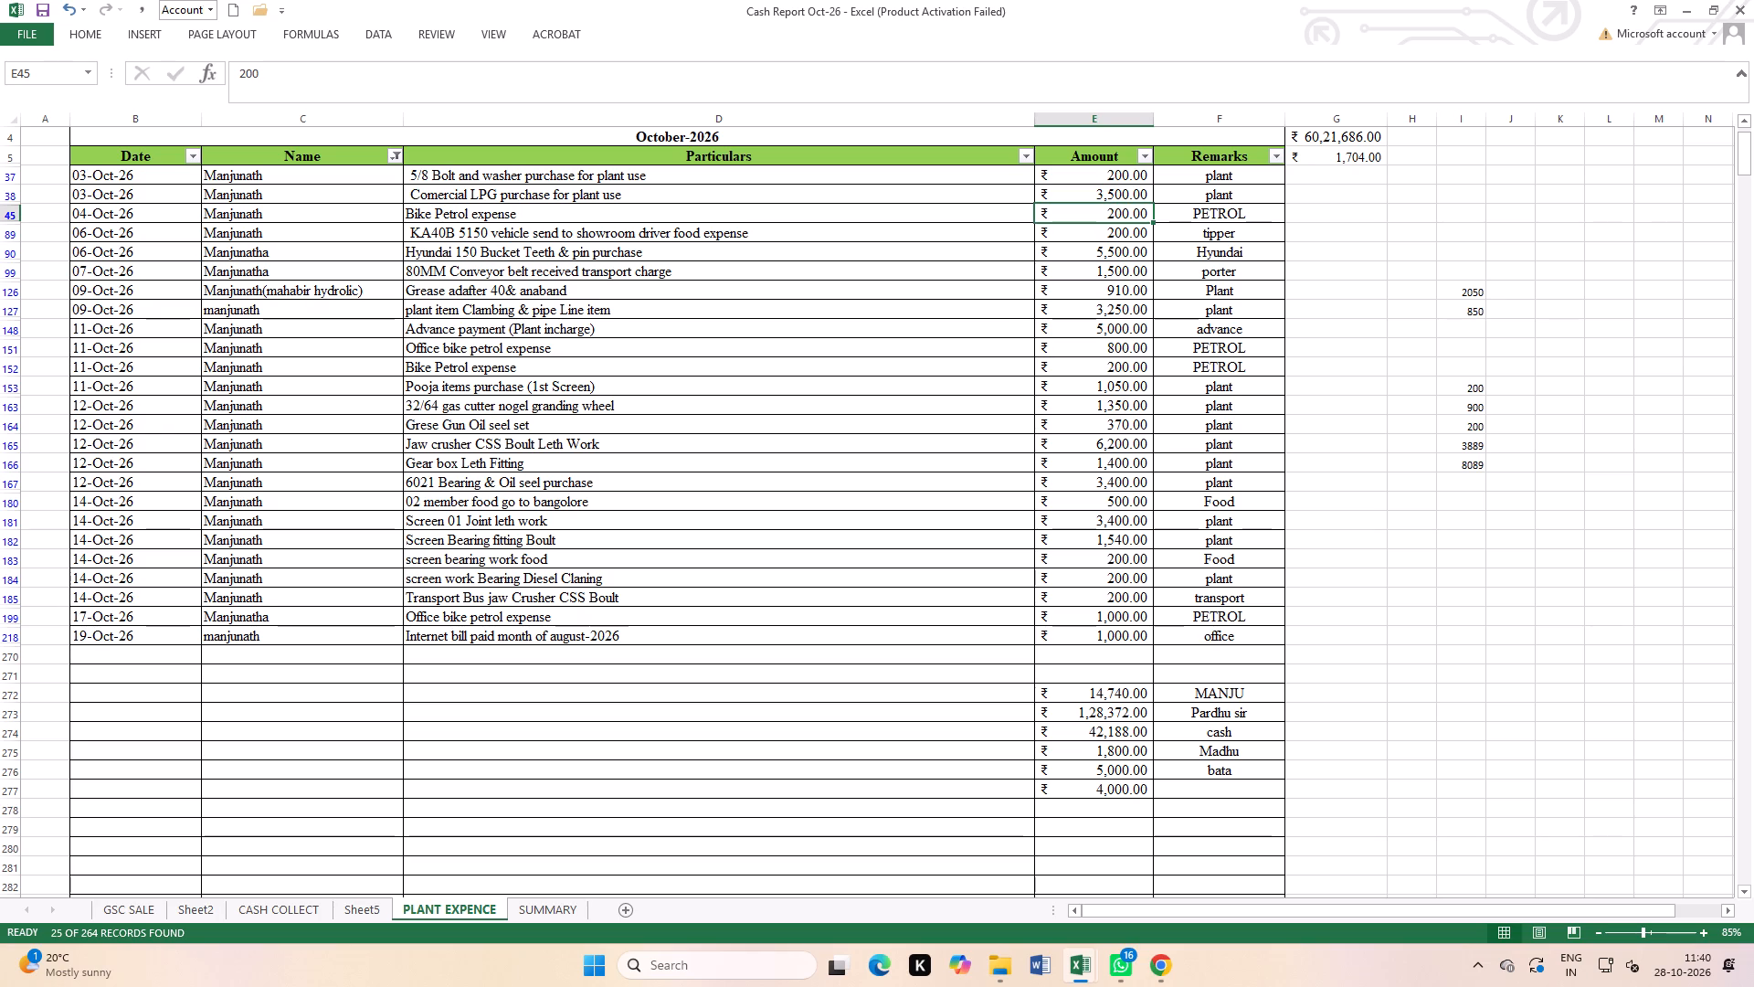
pyautogui.click(0, 267)
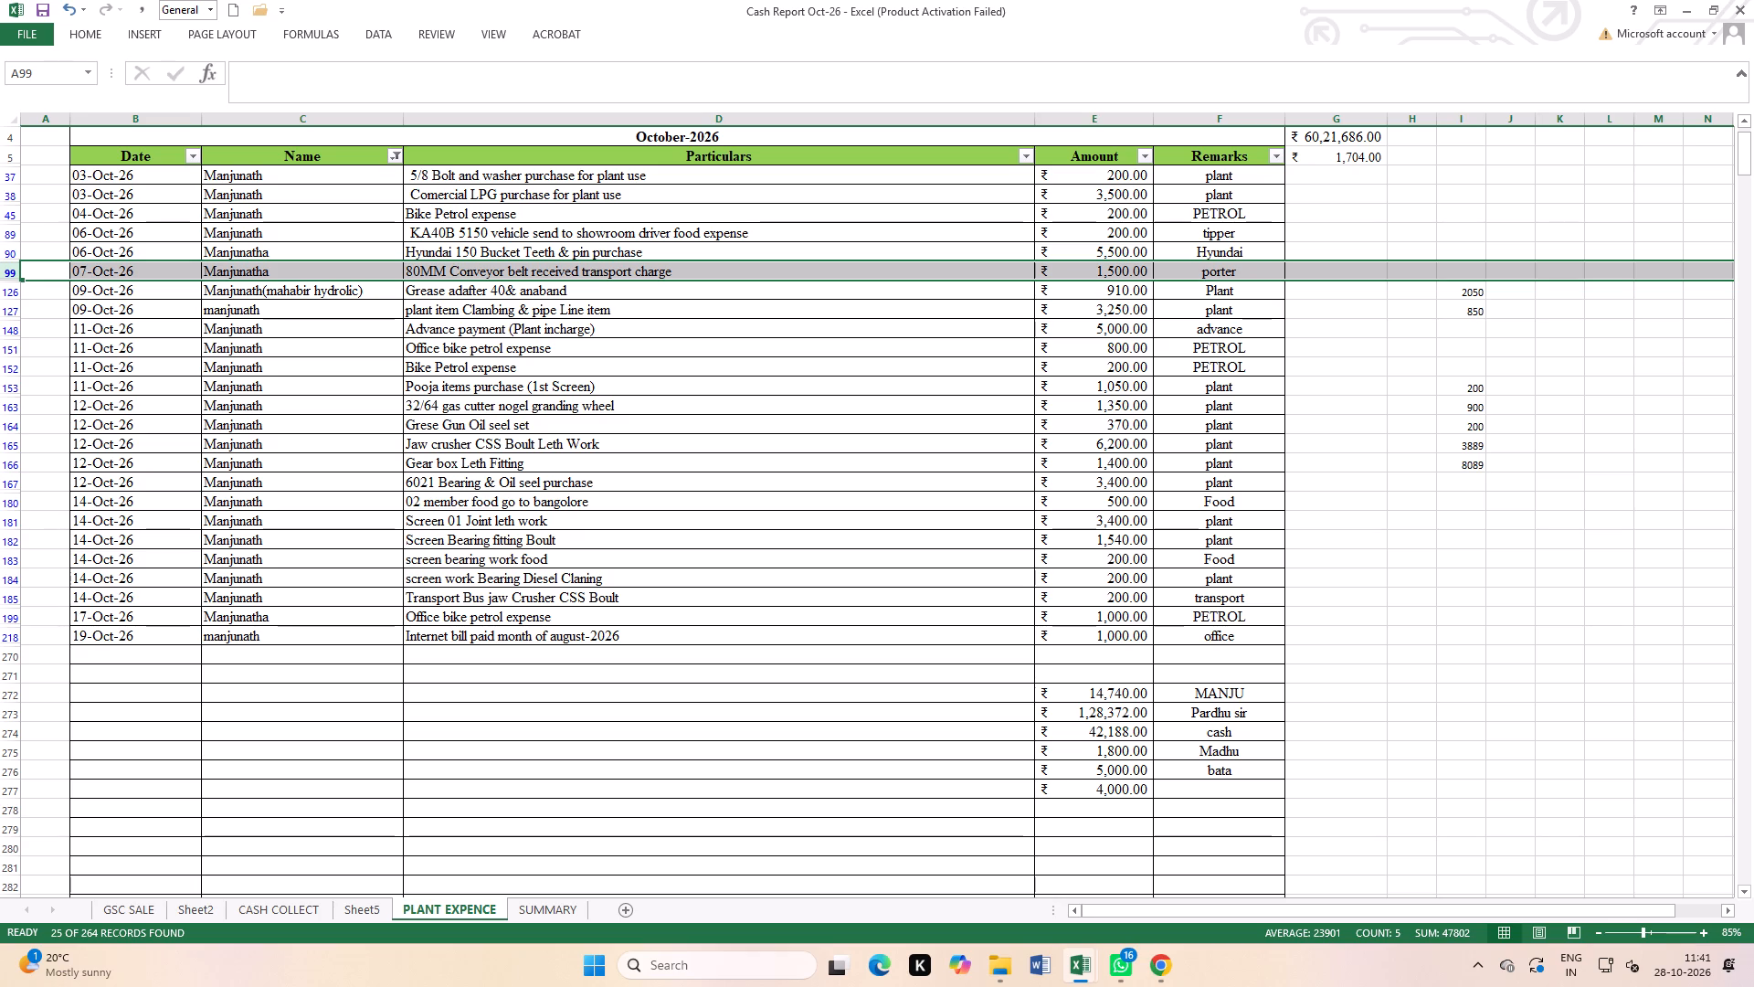
# Turn off filtering on the plant expense table so that all entries are listed.
pyautogui.click(355, 23)
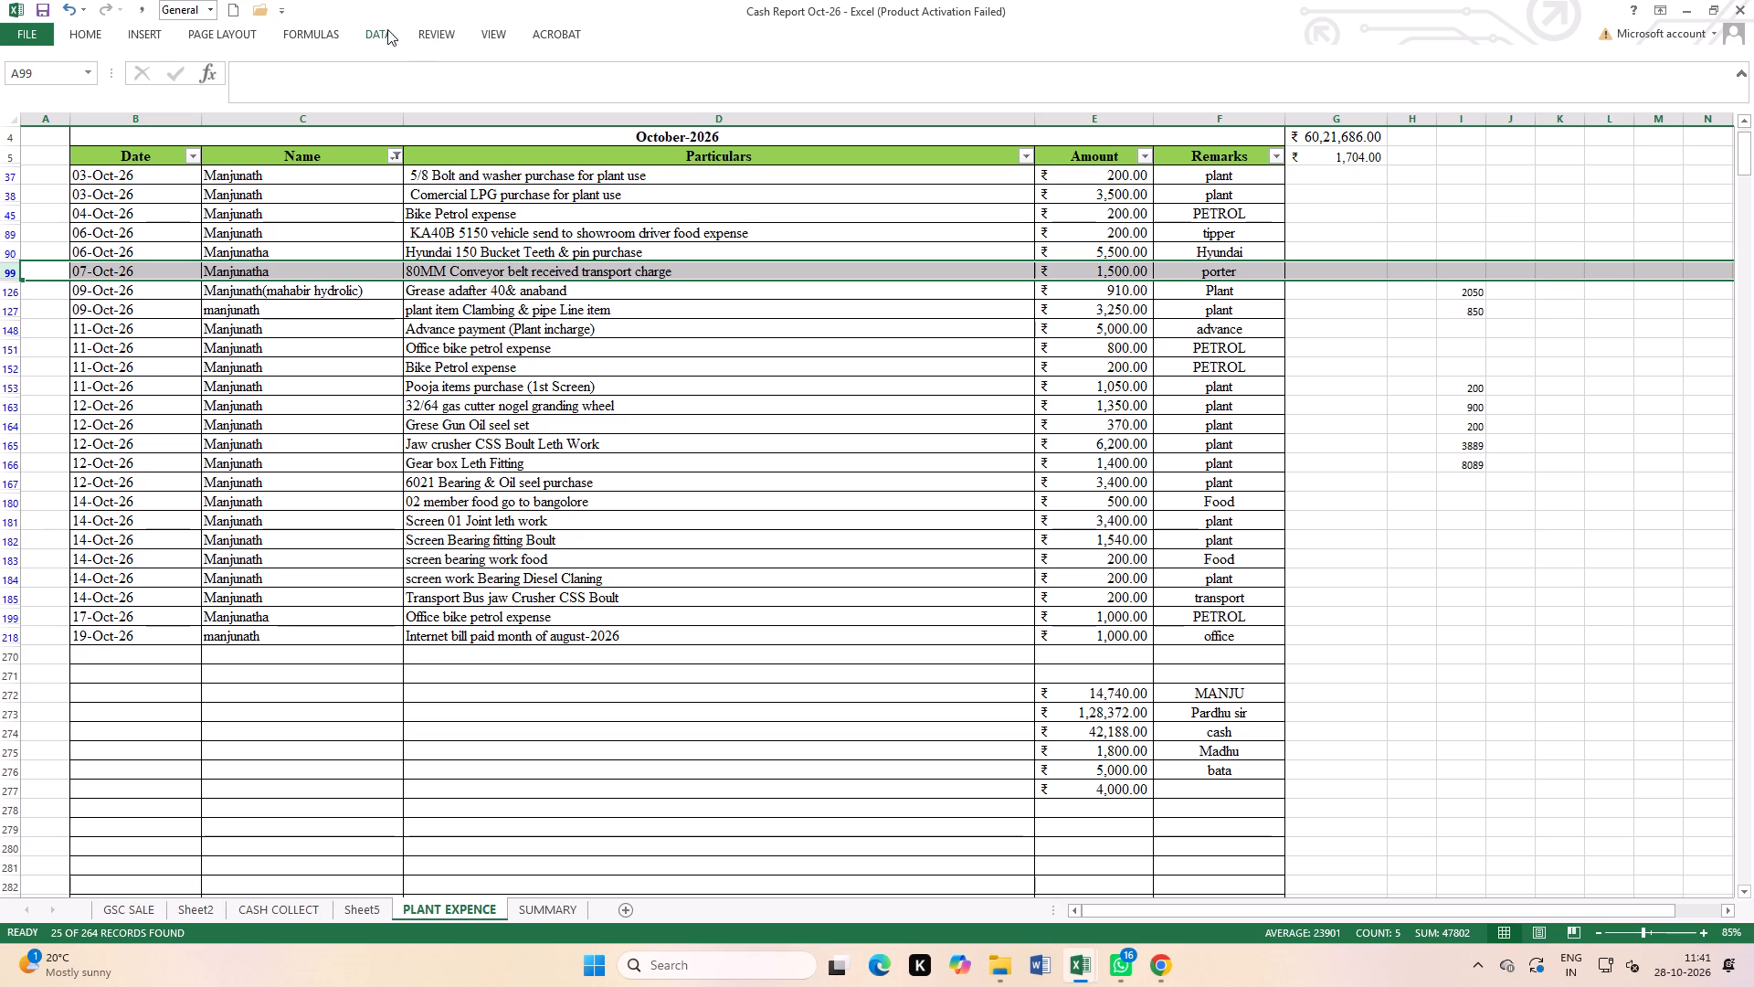
pyautogui.click(387, 29)
pyautogui.click(470, 69)
pyautogui.click(1360, 398)
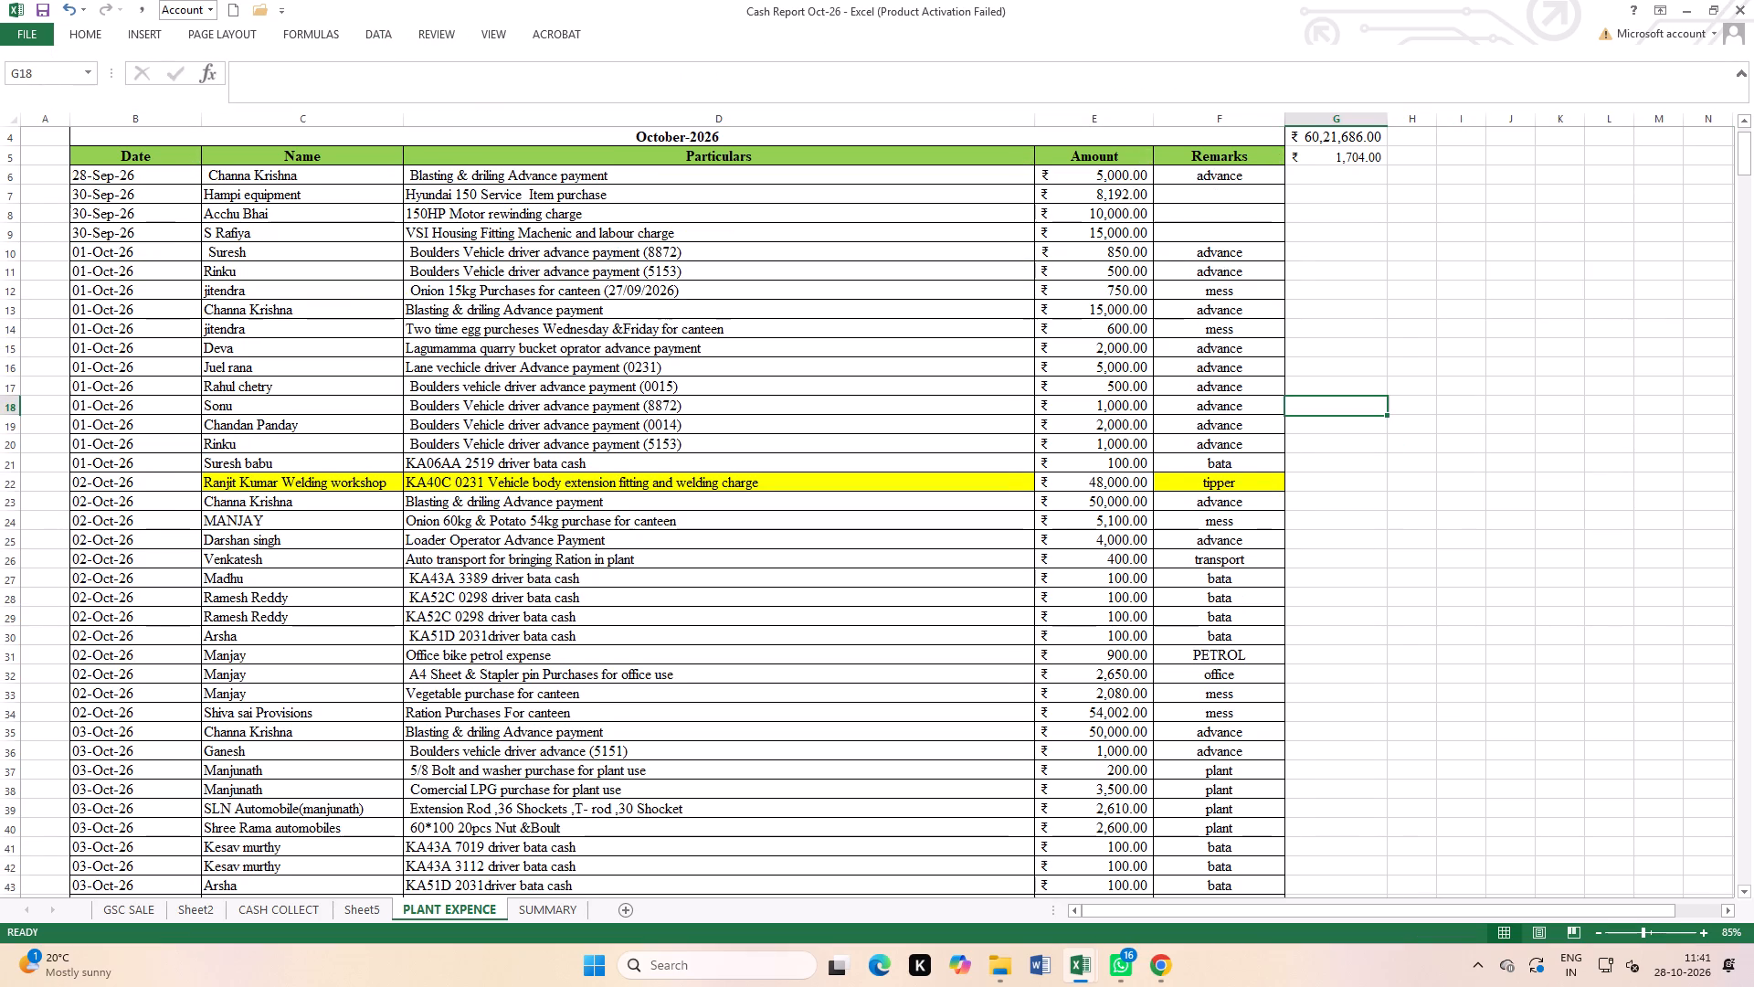
# Clear the contents of H230:AK272 beside the expense table, including the BONUS figures.
pyautogui.scroll(-8, 1641, 419)
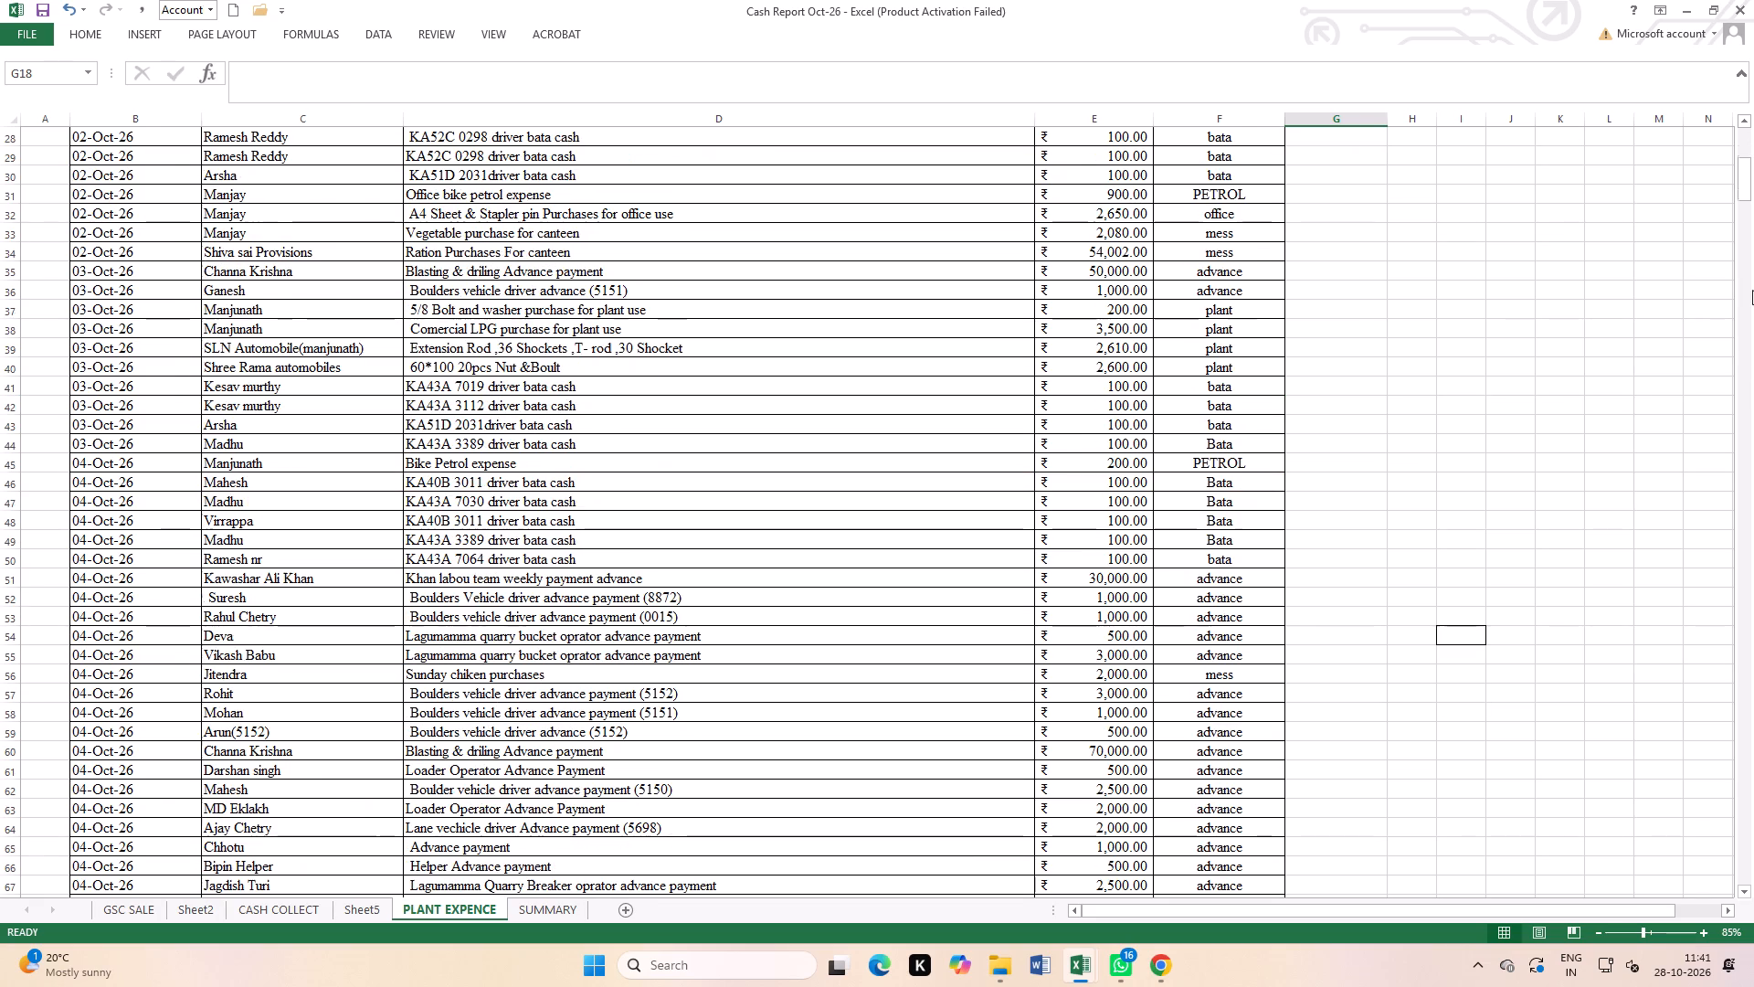
pyautogui.moveTo(1748, 177); pyautogui.dragTo(1748, 455)
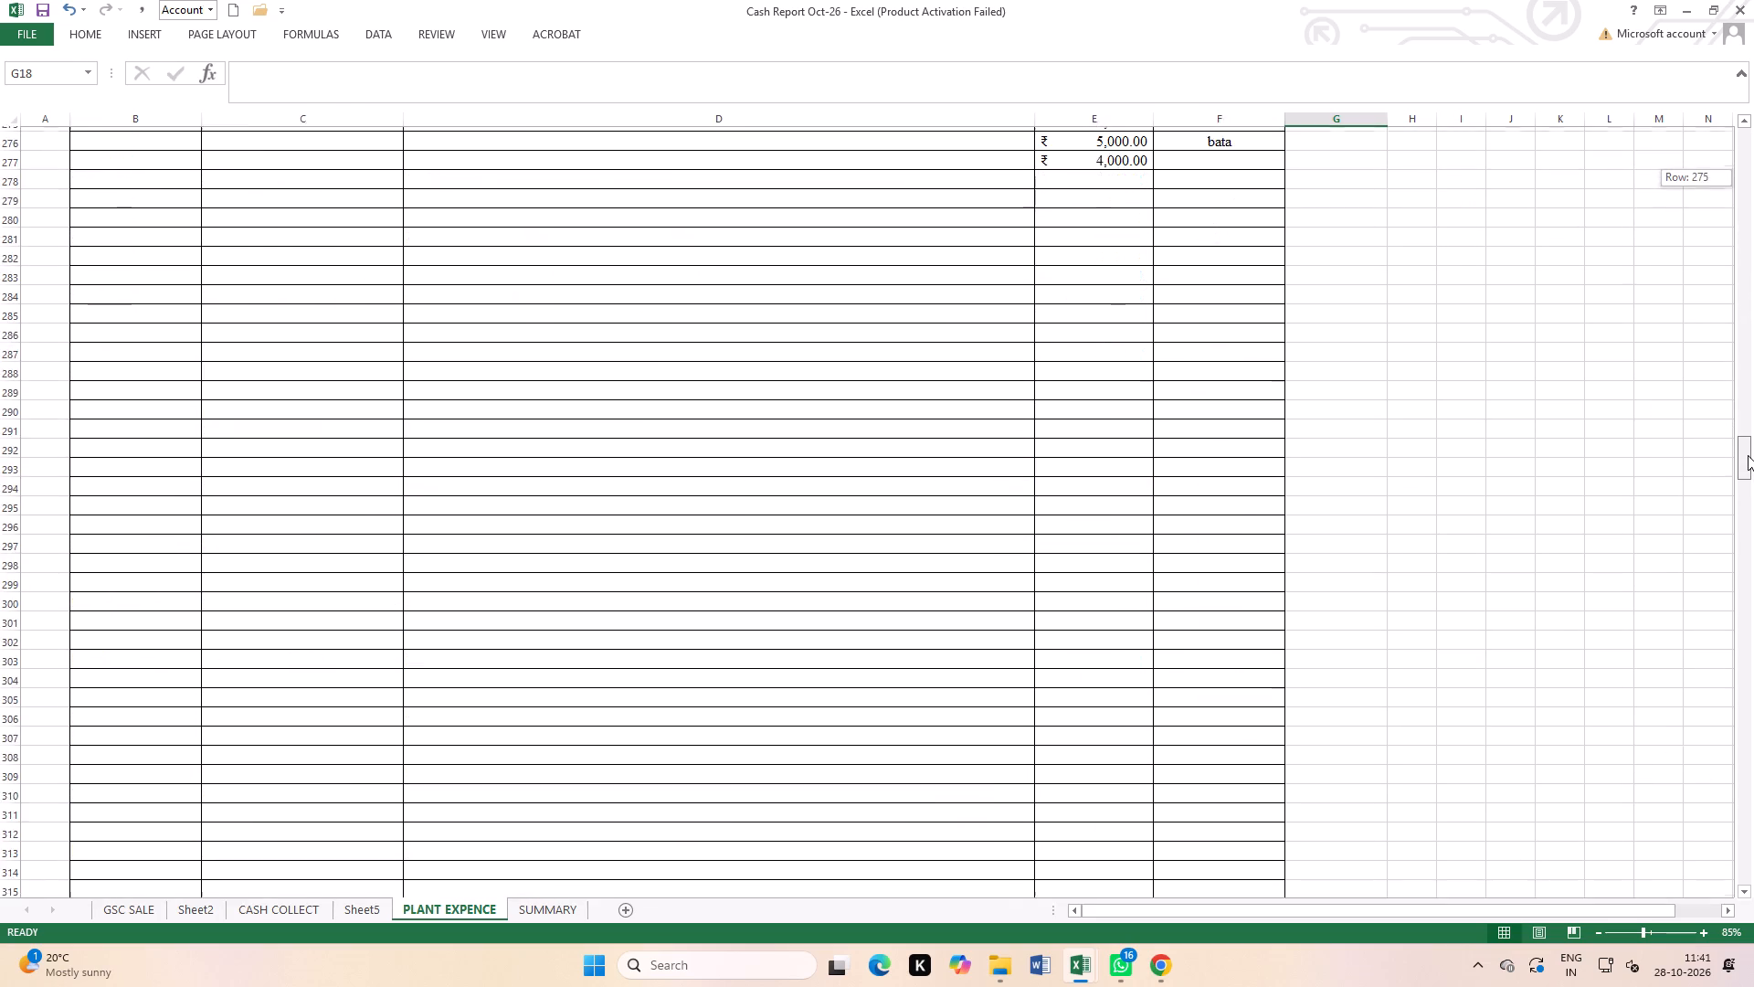
pyautogui.moveTo(1748, 455); pyautogui.dragTo(1745, 409)
pyautogui.scroll(2, 1472, 343)
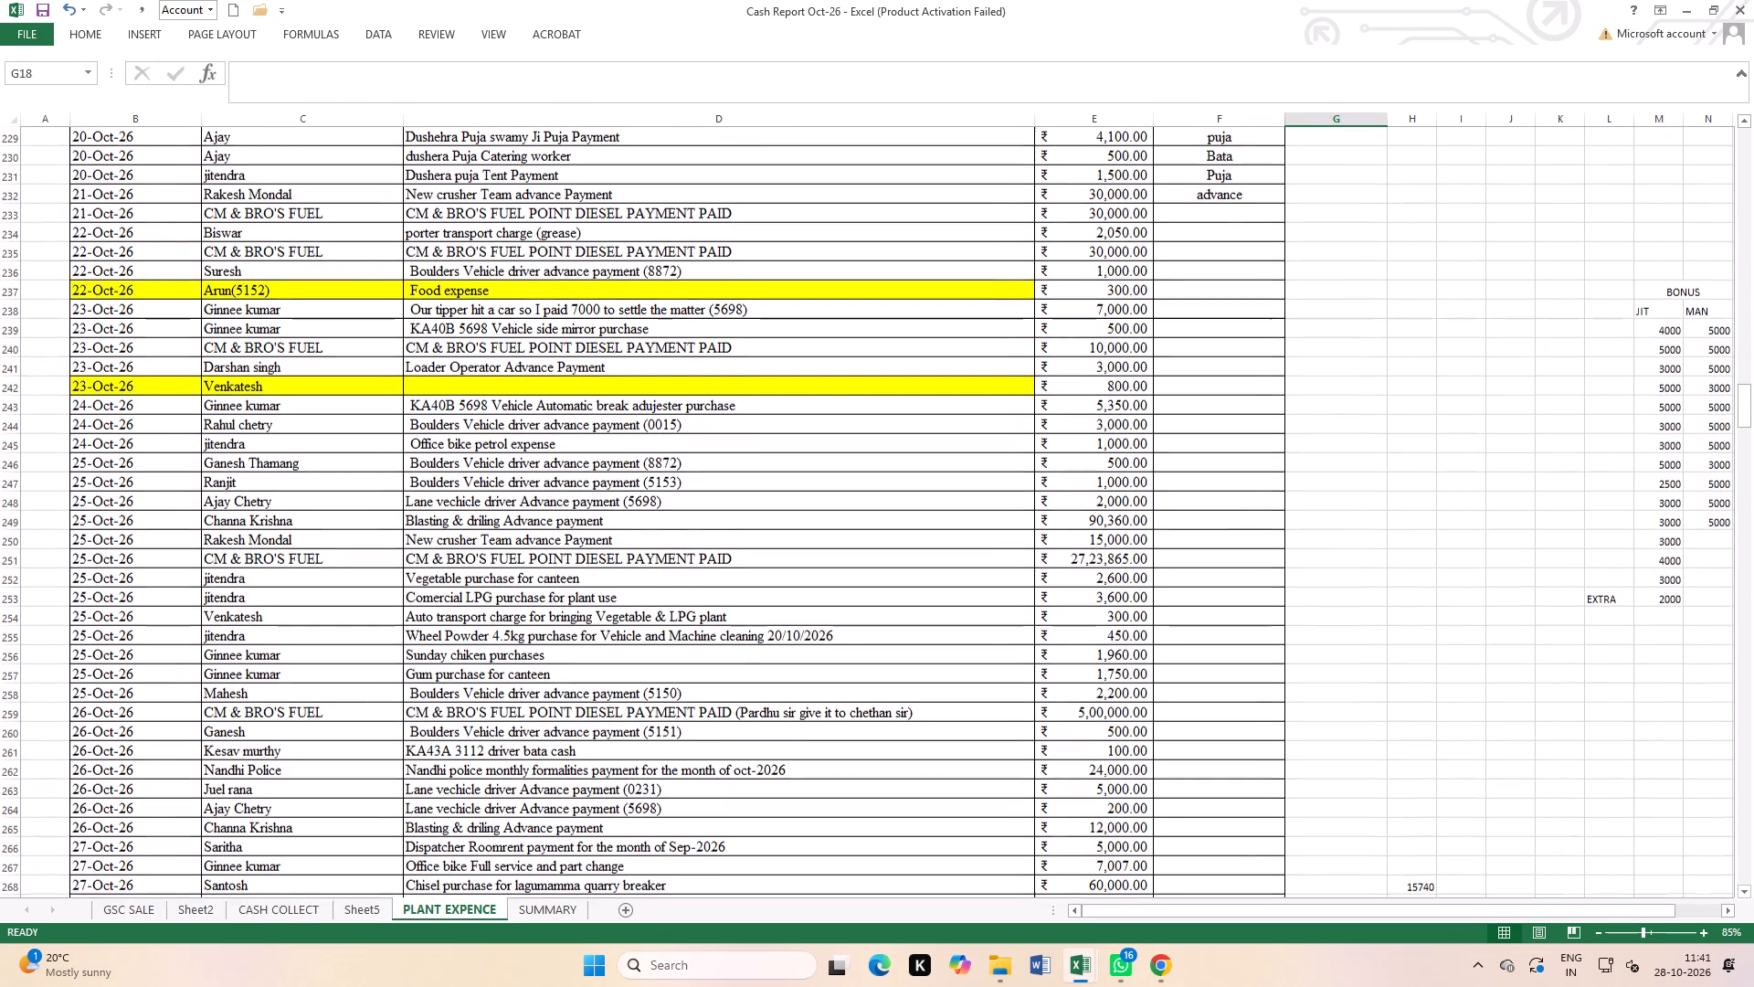
pyautogui.scroll(1, 1449, 281)
pyautogui.moveTo(1428, 220); pyautogui.dragTo(1516, 929)
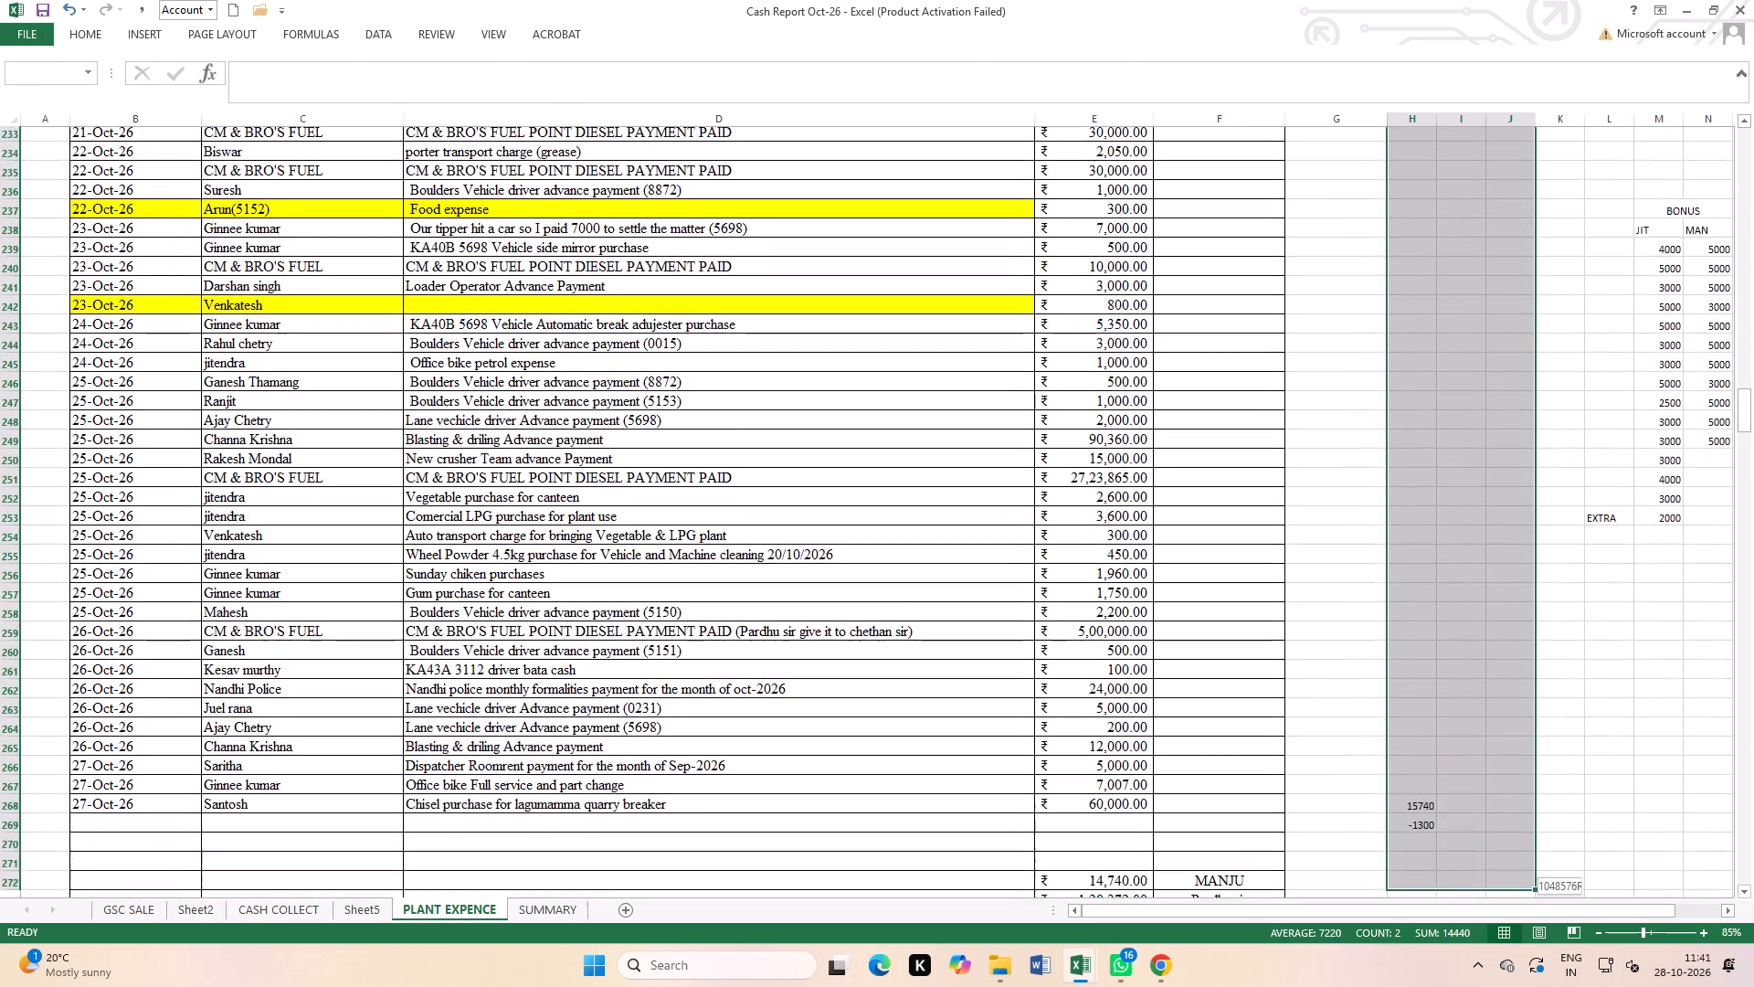
pyautogui.moveTo(1516, 929); pyautogui.dragTo(1753, 831)
pyautogui.press('Delete')
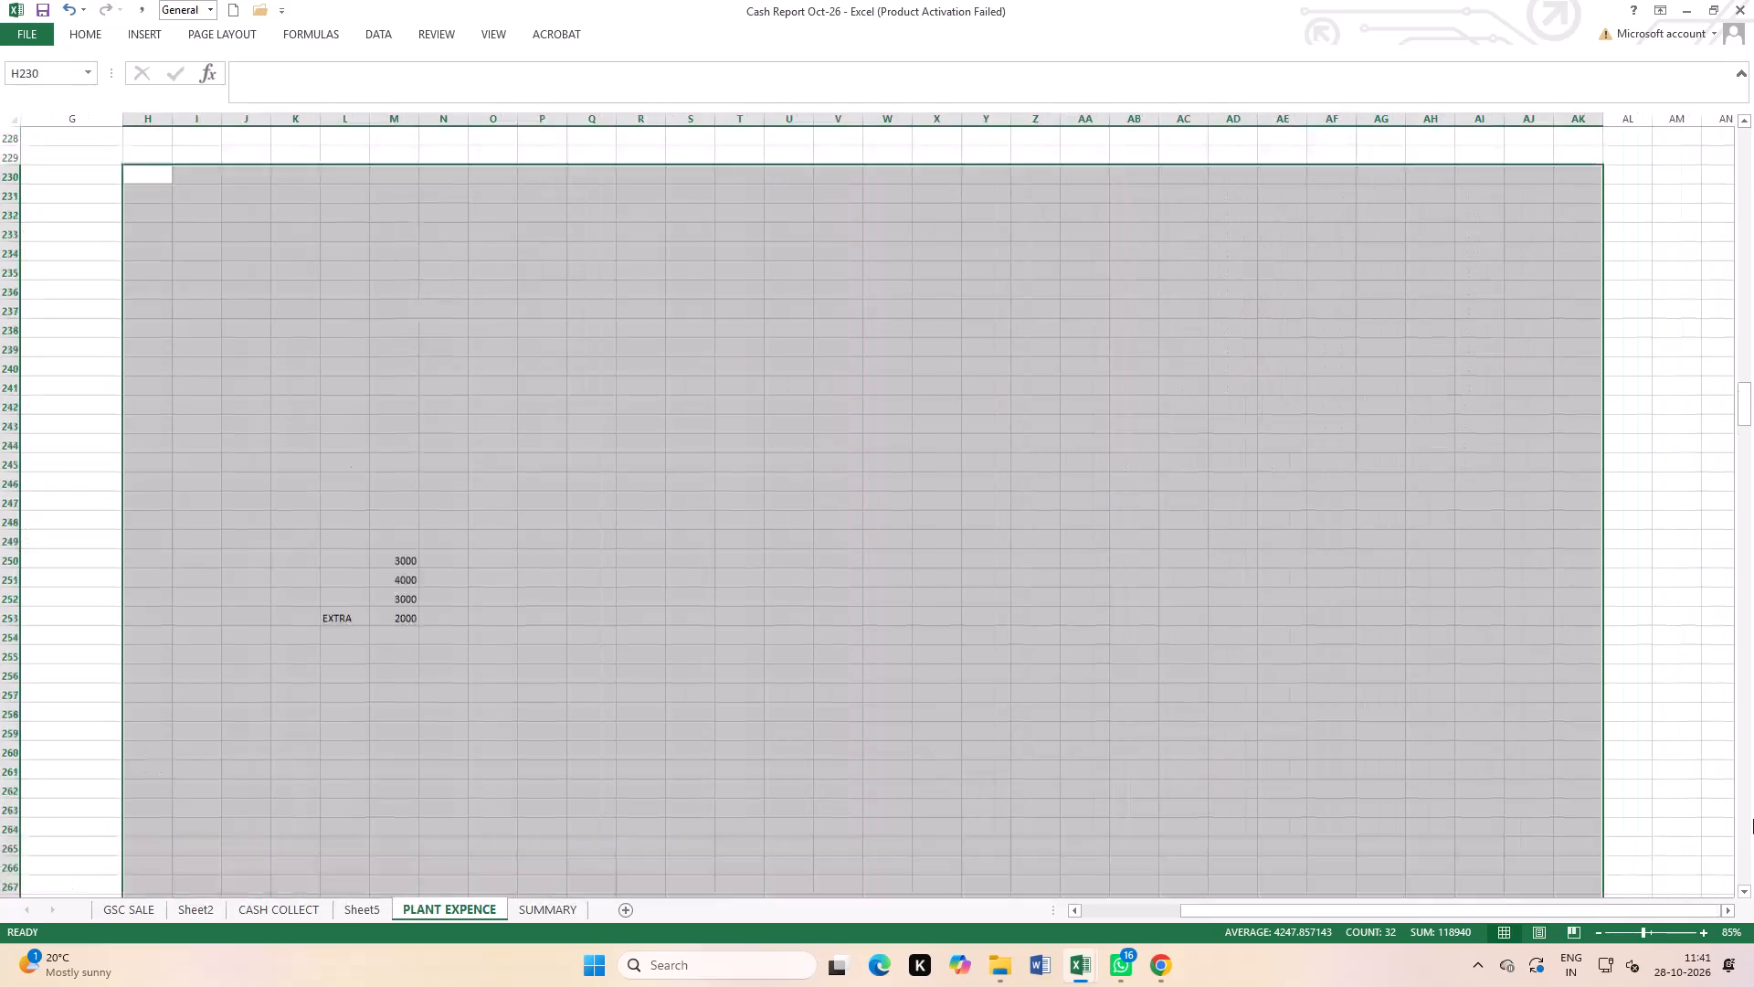
# Enter the amounts 3500, 570, 2050, 850, 6000, 200, 900, 200 and 3889 down I257:I265.
pyautogui.scroll(-6, 1641, 651)
pyautogui.scroll(-5, 1265, 673)
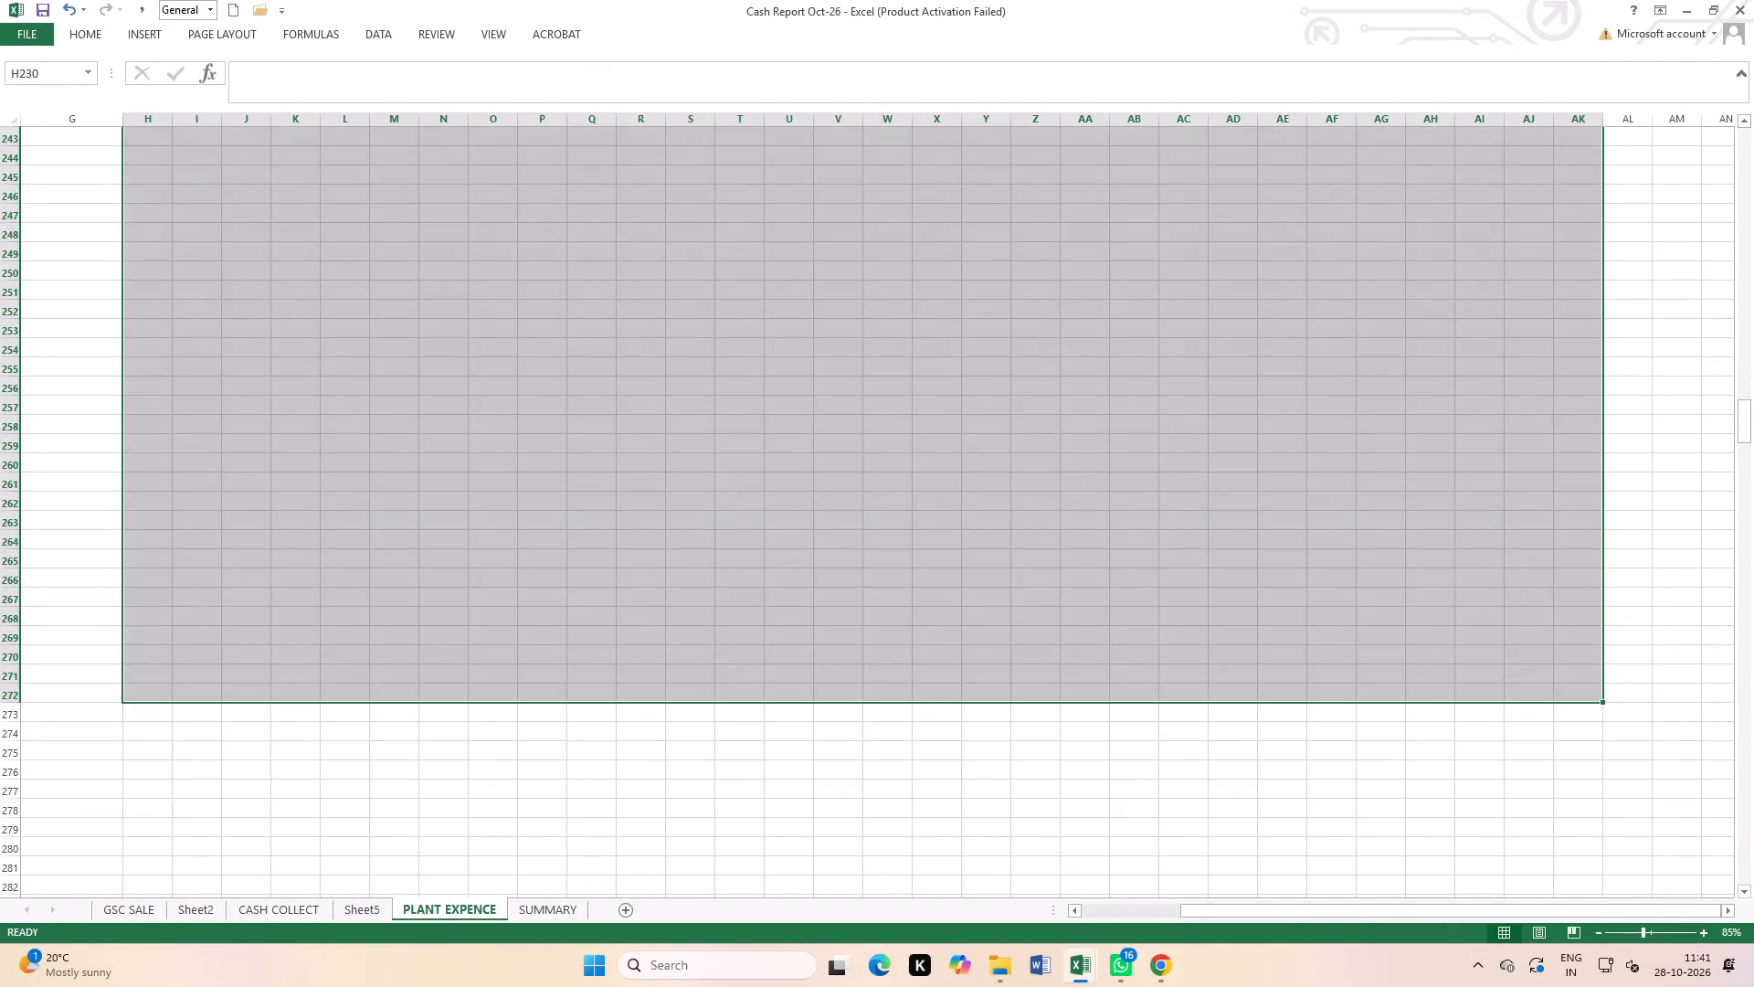
pyautogui.click(1384, 676)
pyautogui.moveTo(1400, 913); pyautogui.dragTo(1031, 881)
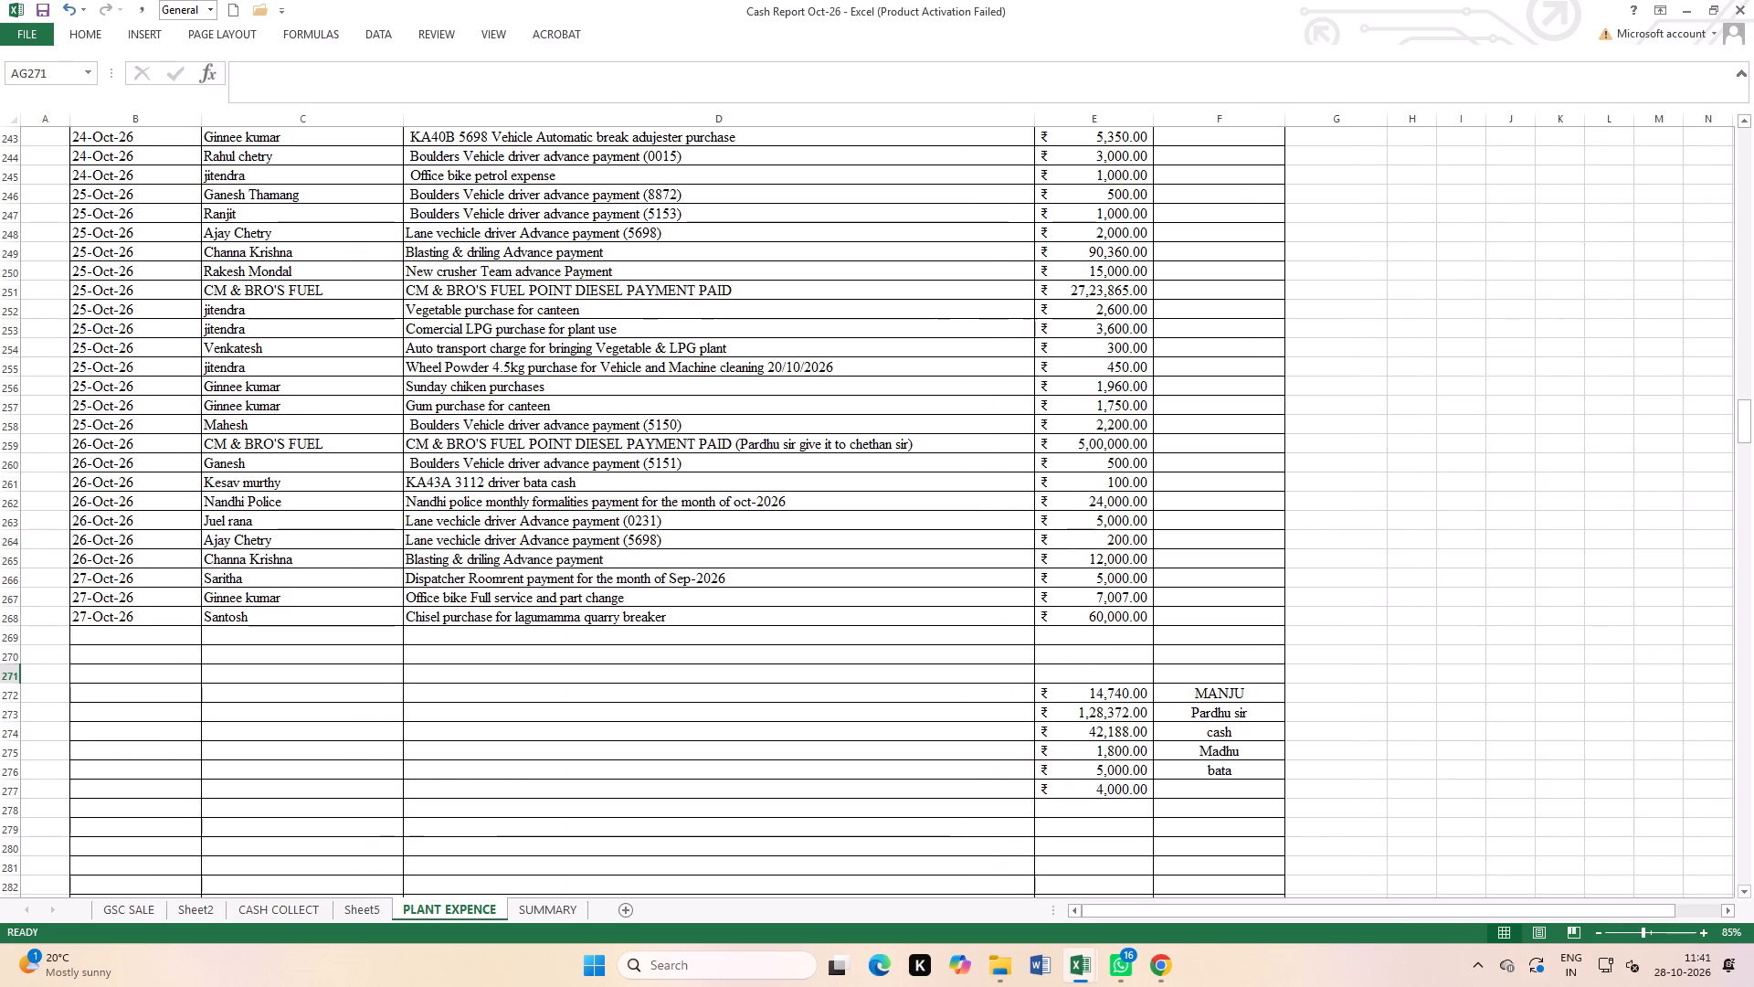
pyautogui.click(1479, 412)
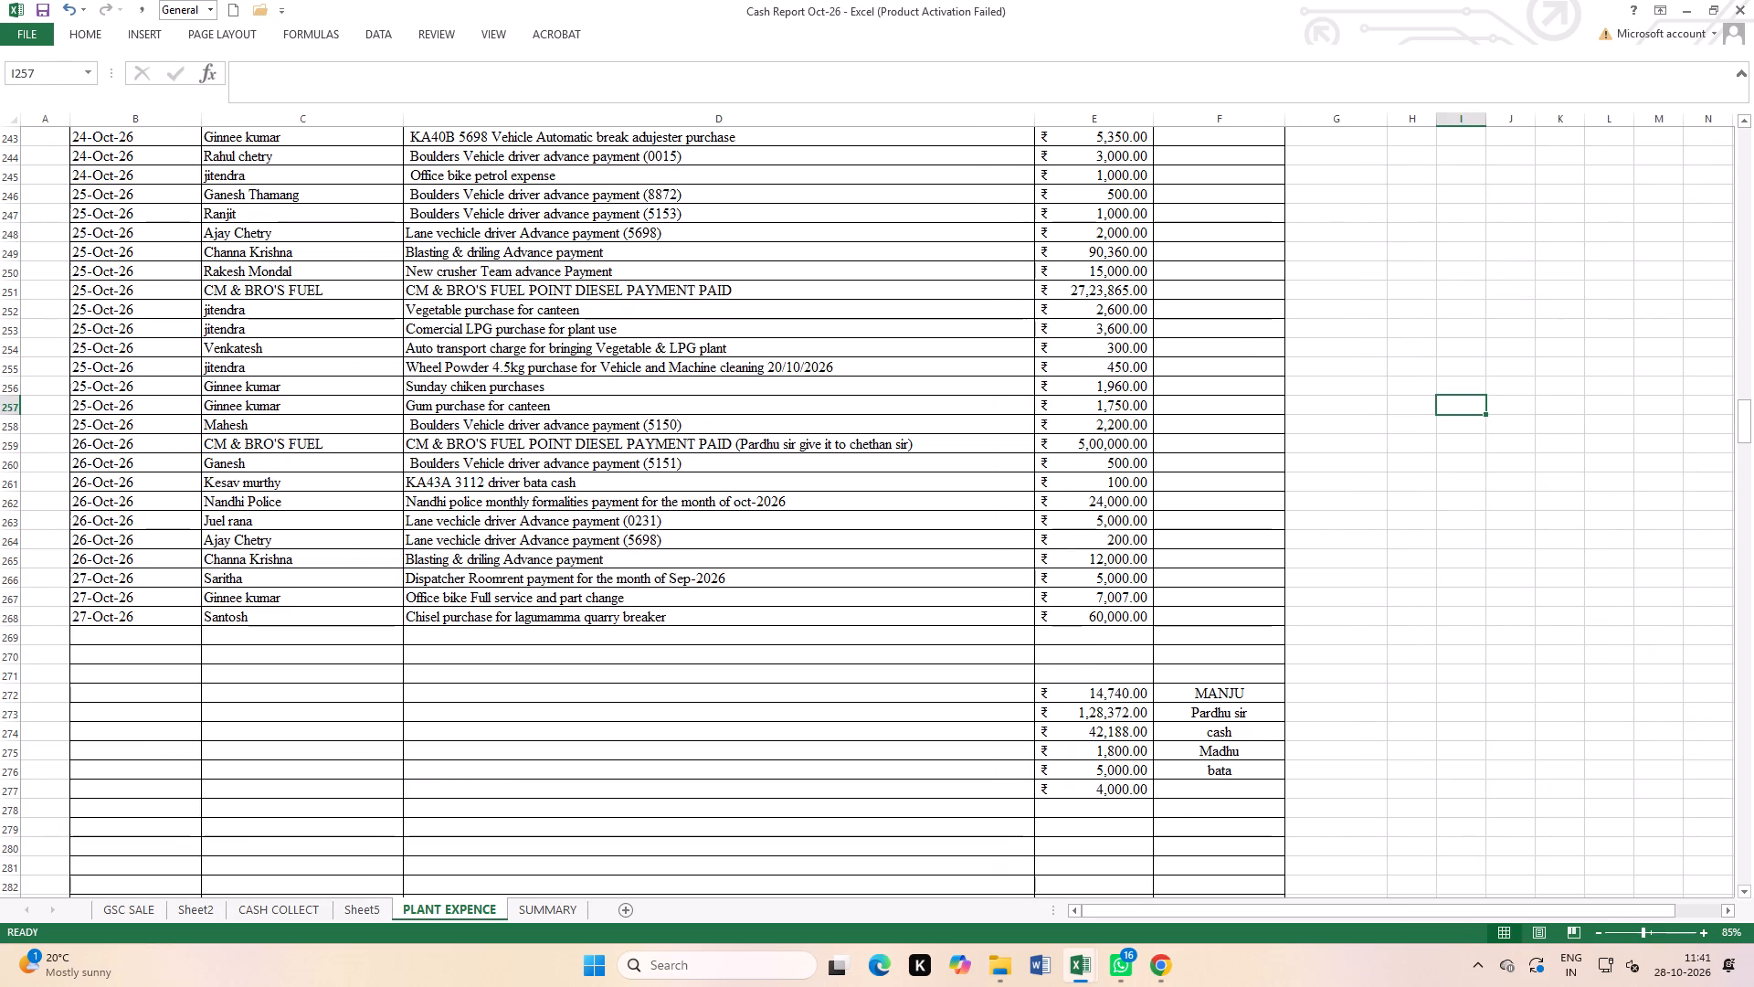
pyautogui.write('350')
pyautogui.press('0')
pyautogui.press('Return')
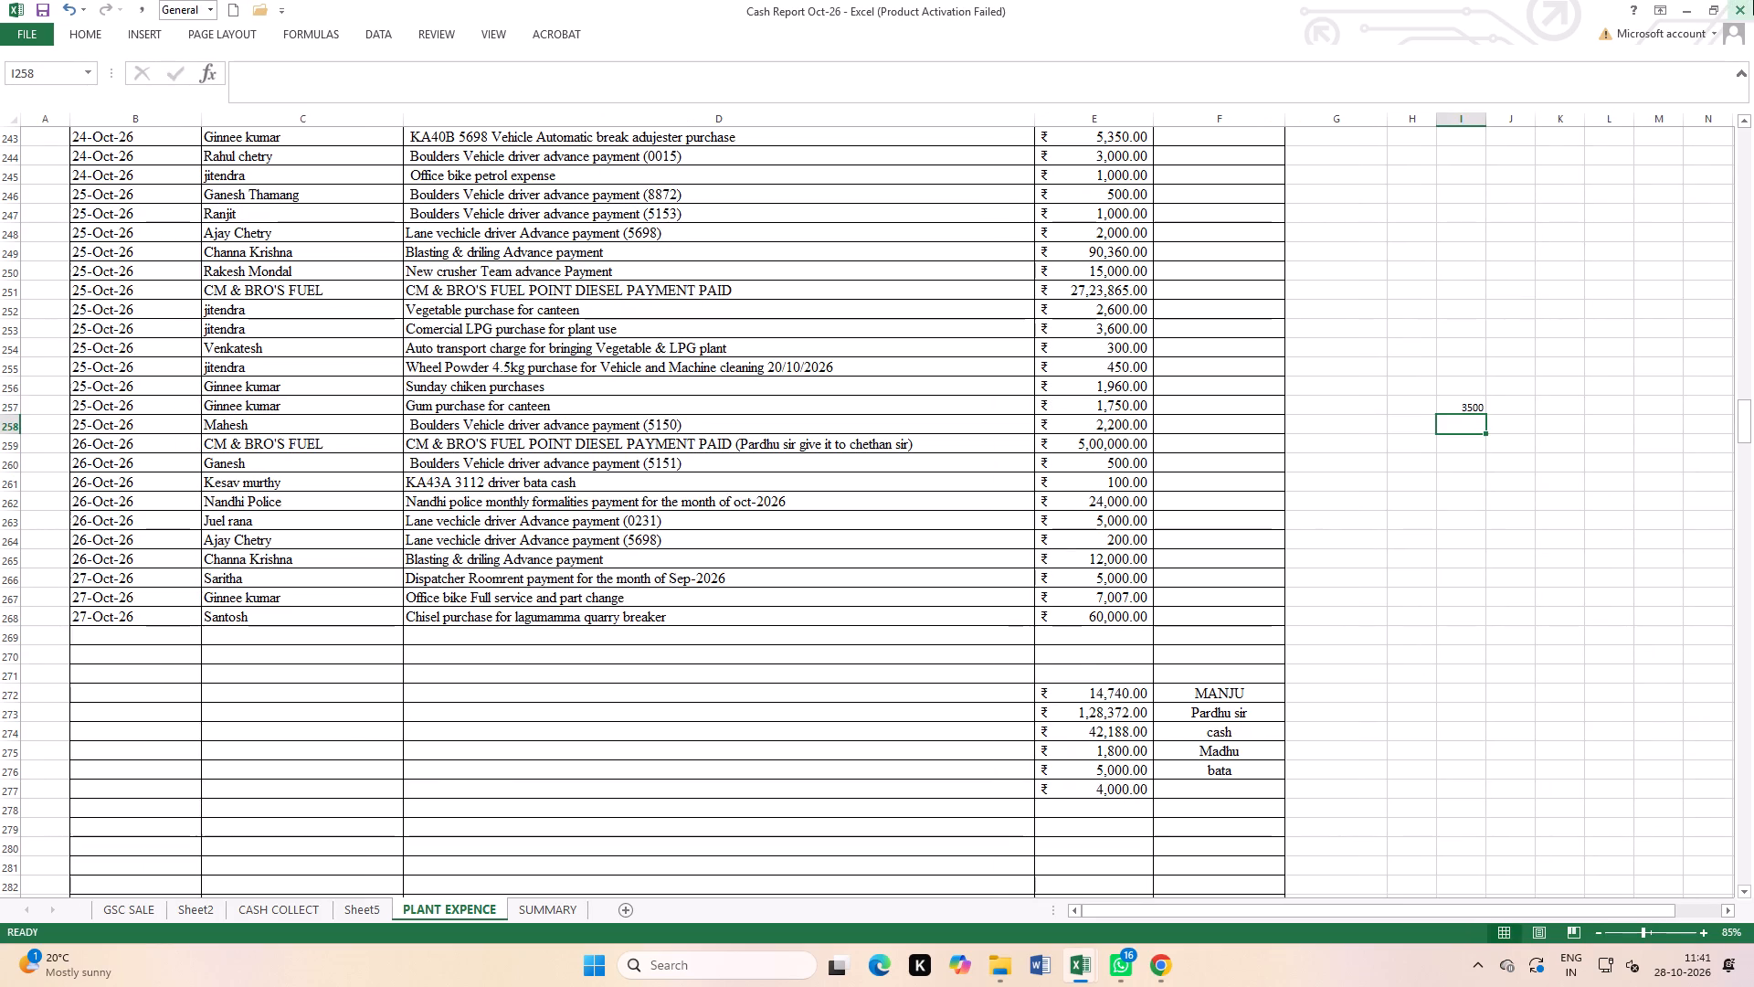
pyautogui.write('570')
pyautogui.press('Return')
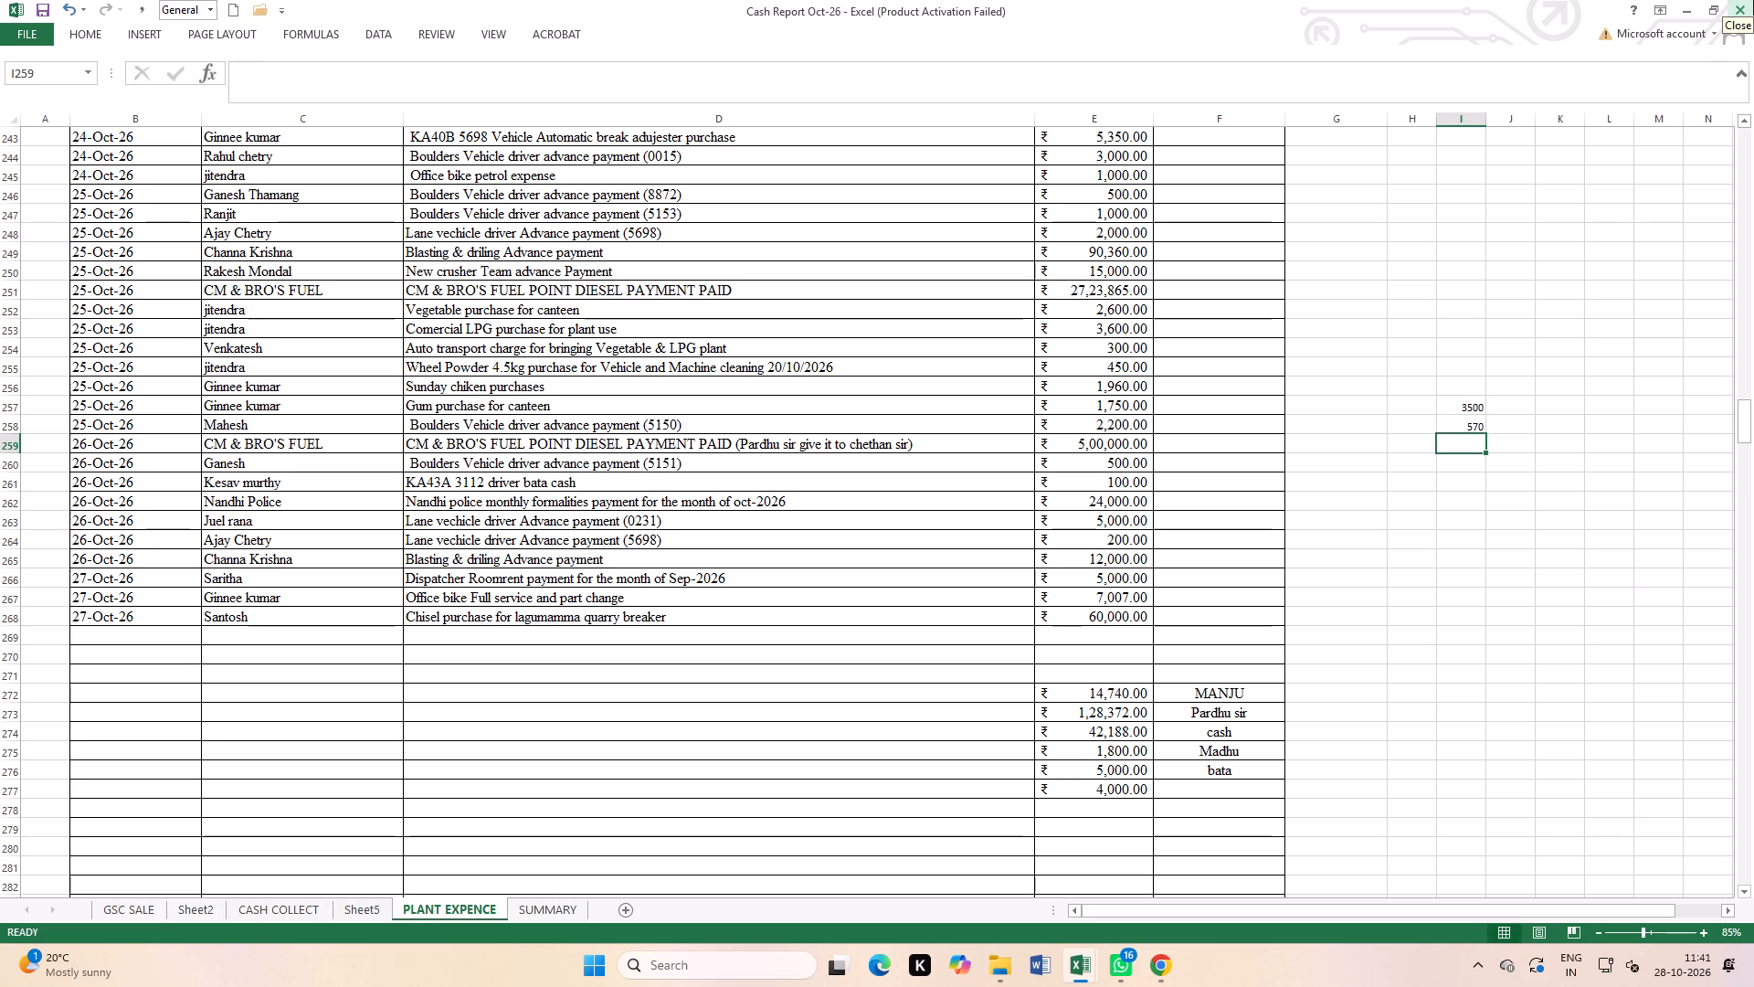
pyautogui.write('2050')
pyautogui.press('Return')
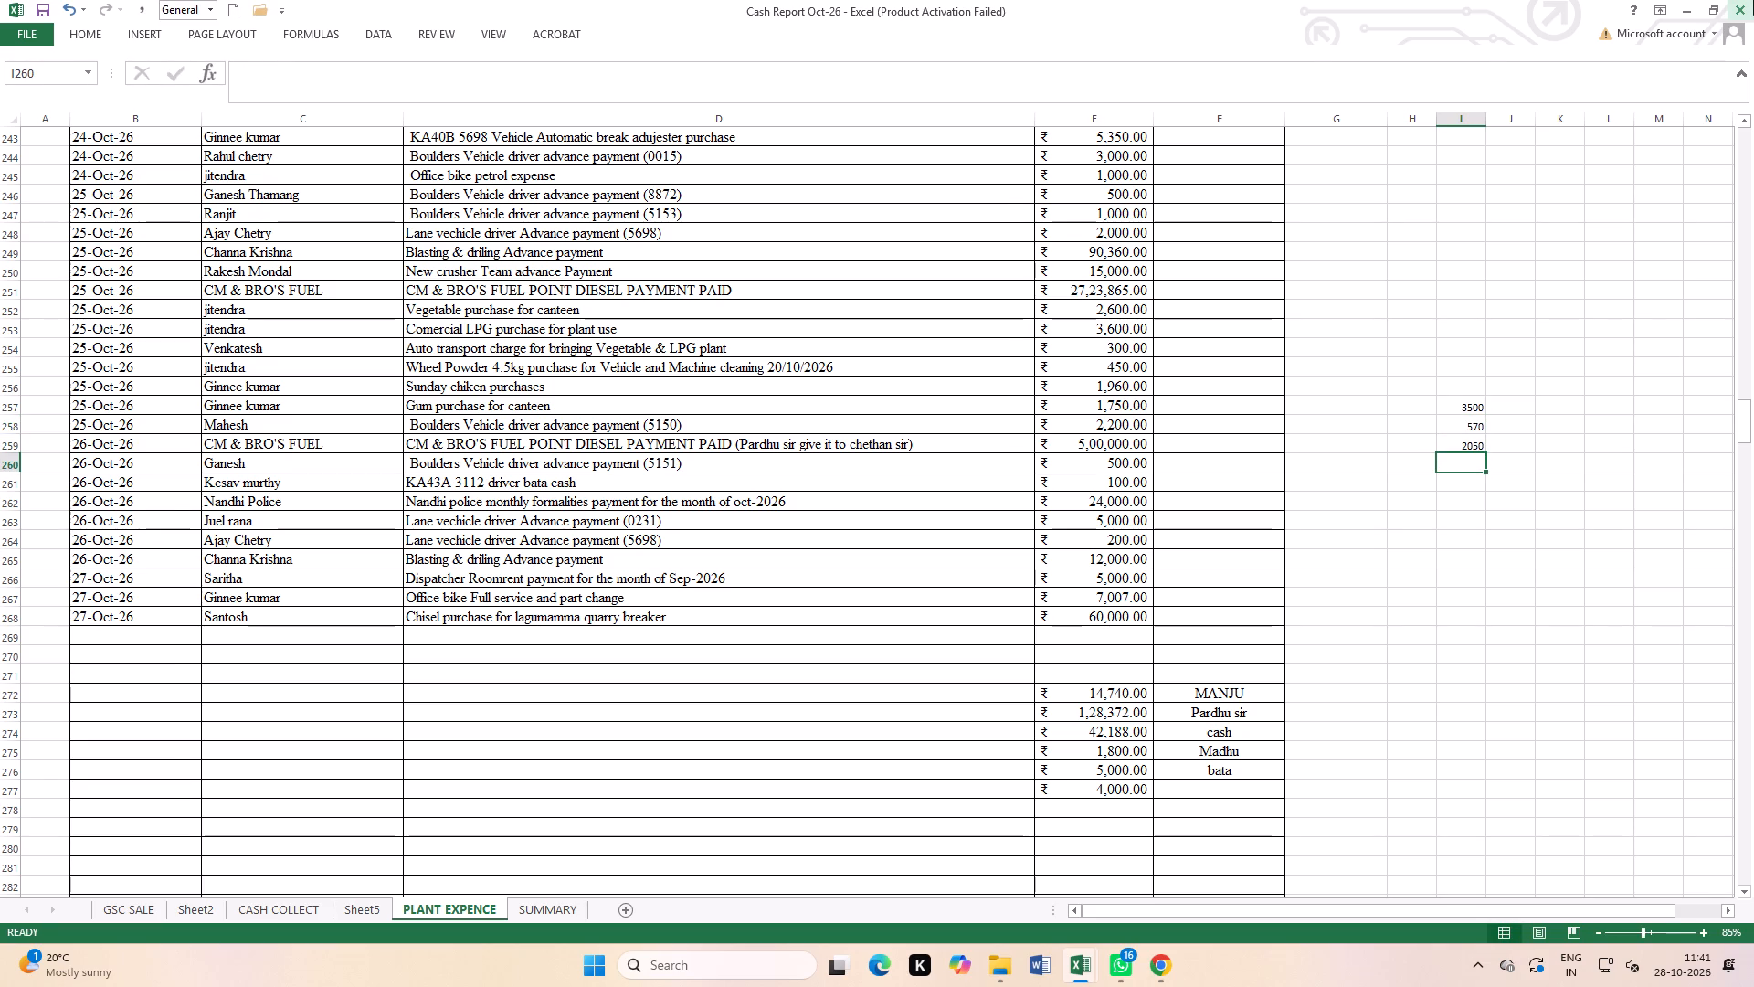
pyautogui.write('850')
pyautogui.press('Return')
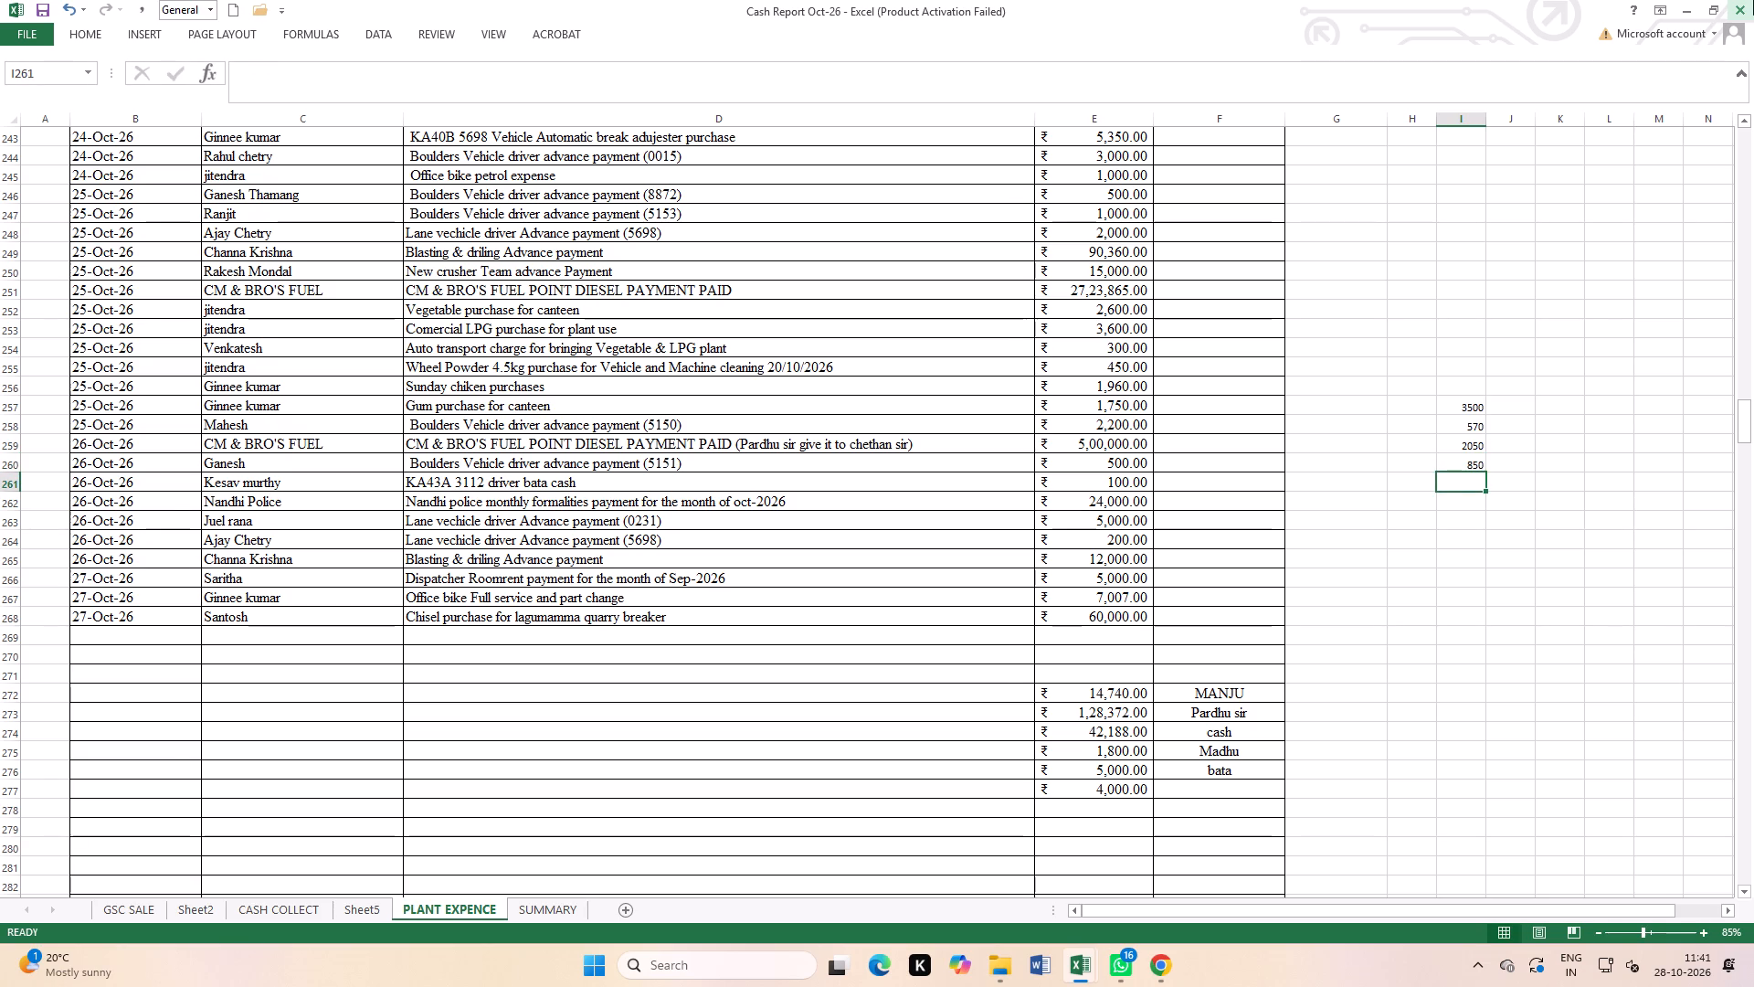
pyautogui.write('6000')
pyautogui.press('Return')
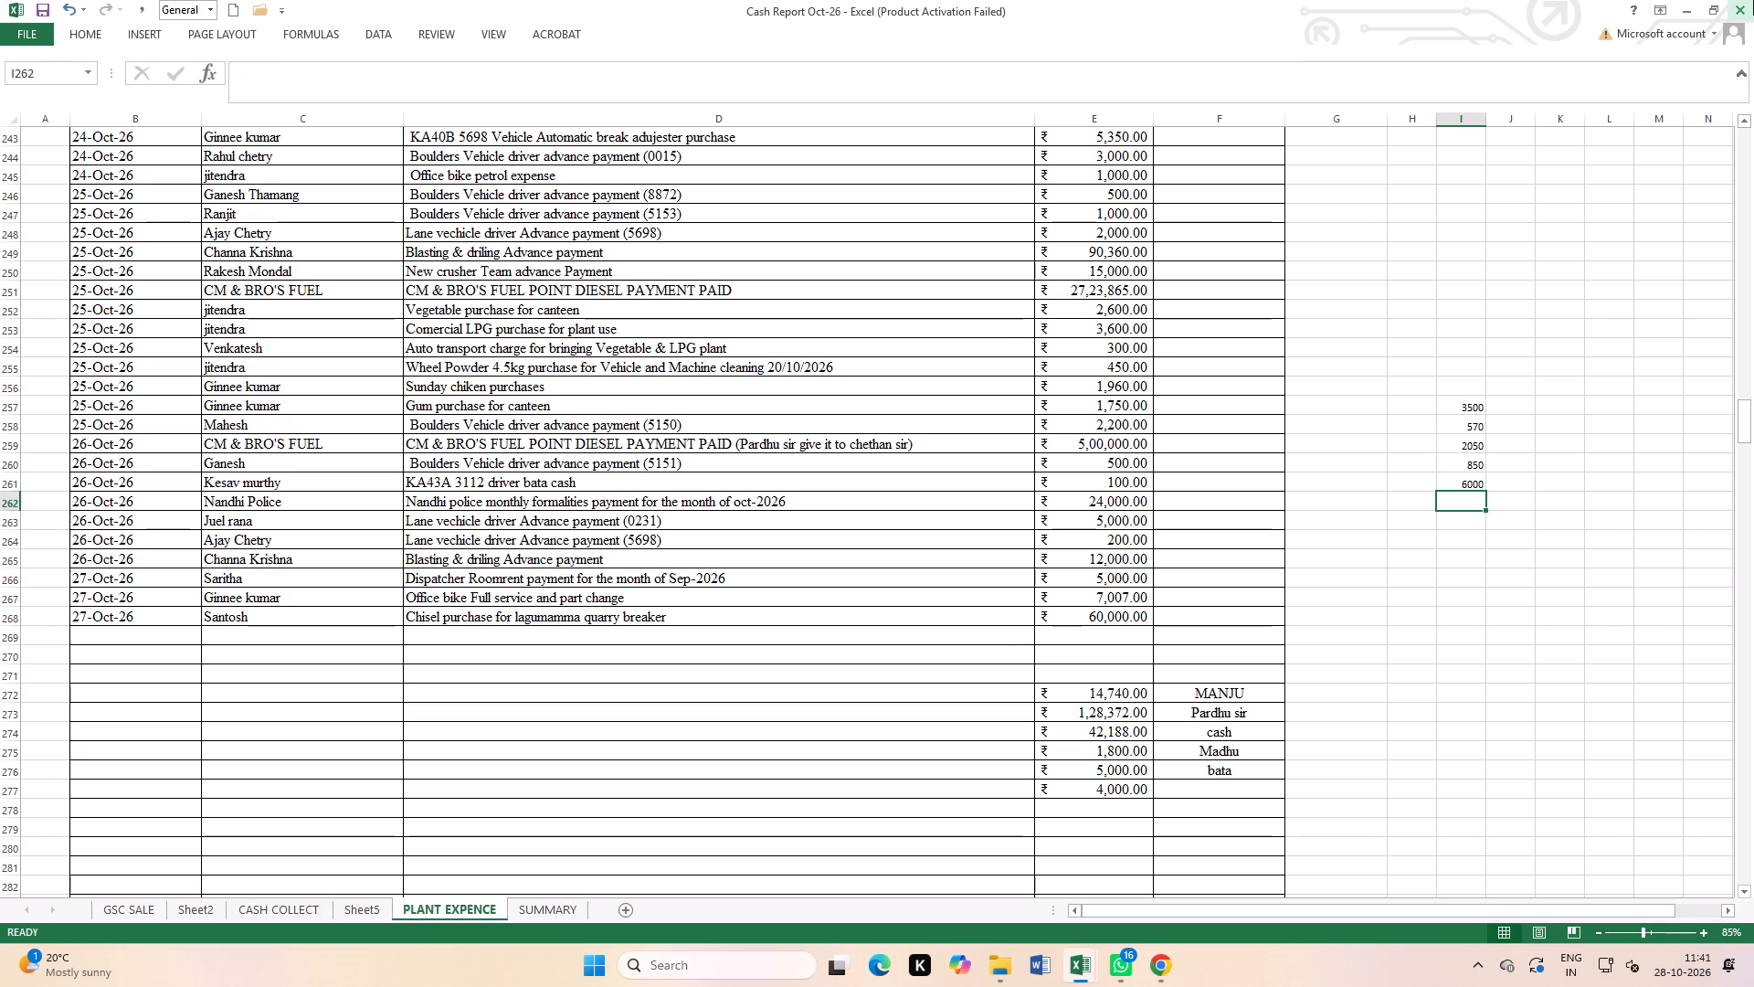
pyautogui.write('200')
pyautogui.press('Return')
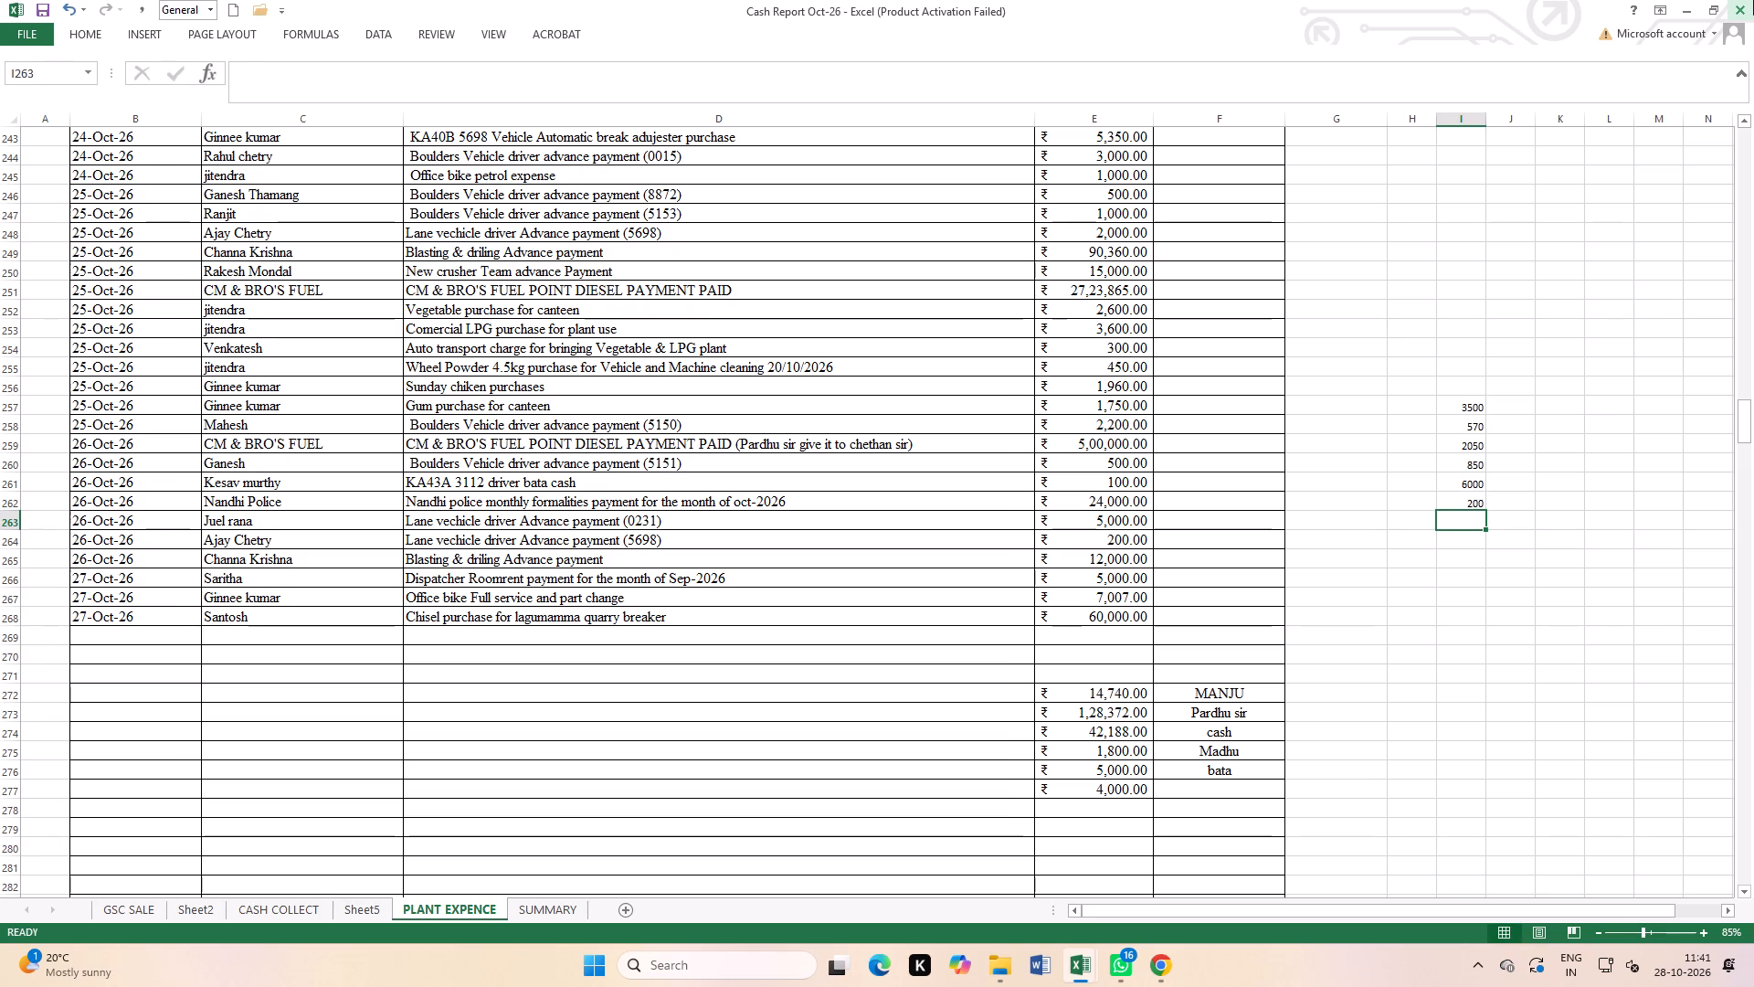
pyautogui.write('900')
pyautogui.press('Return')
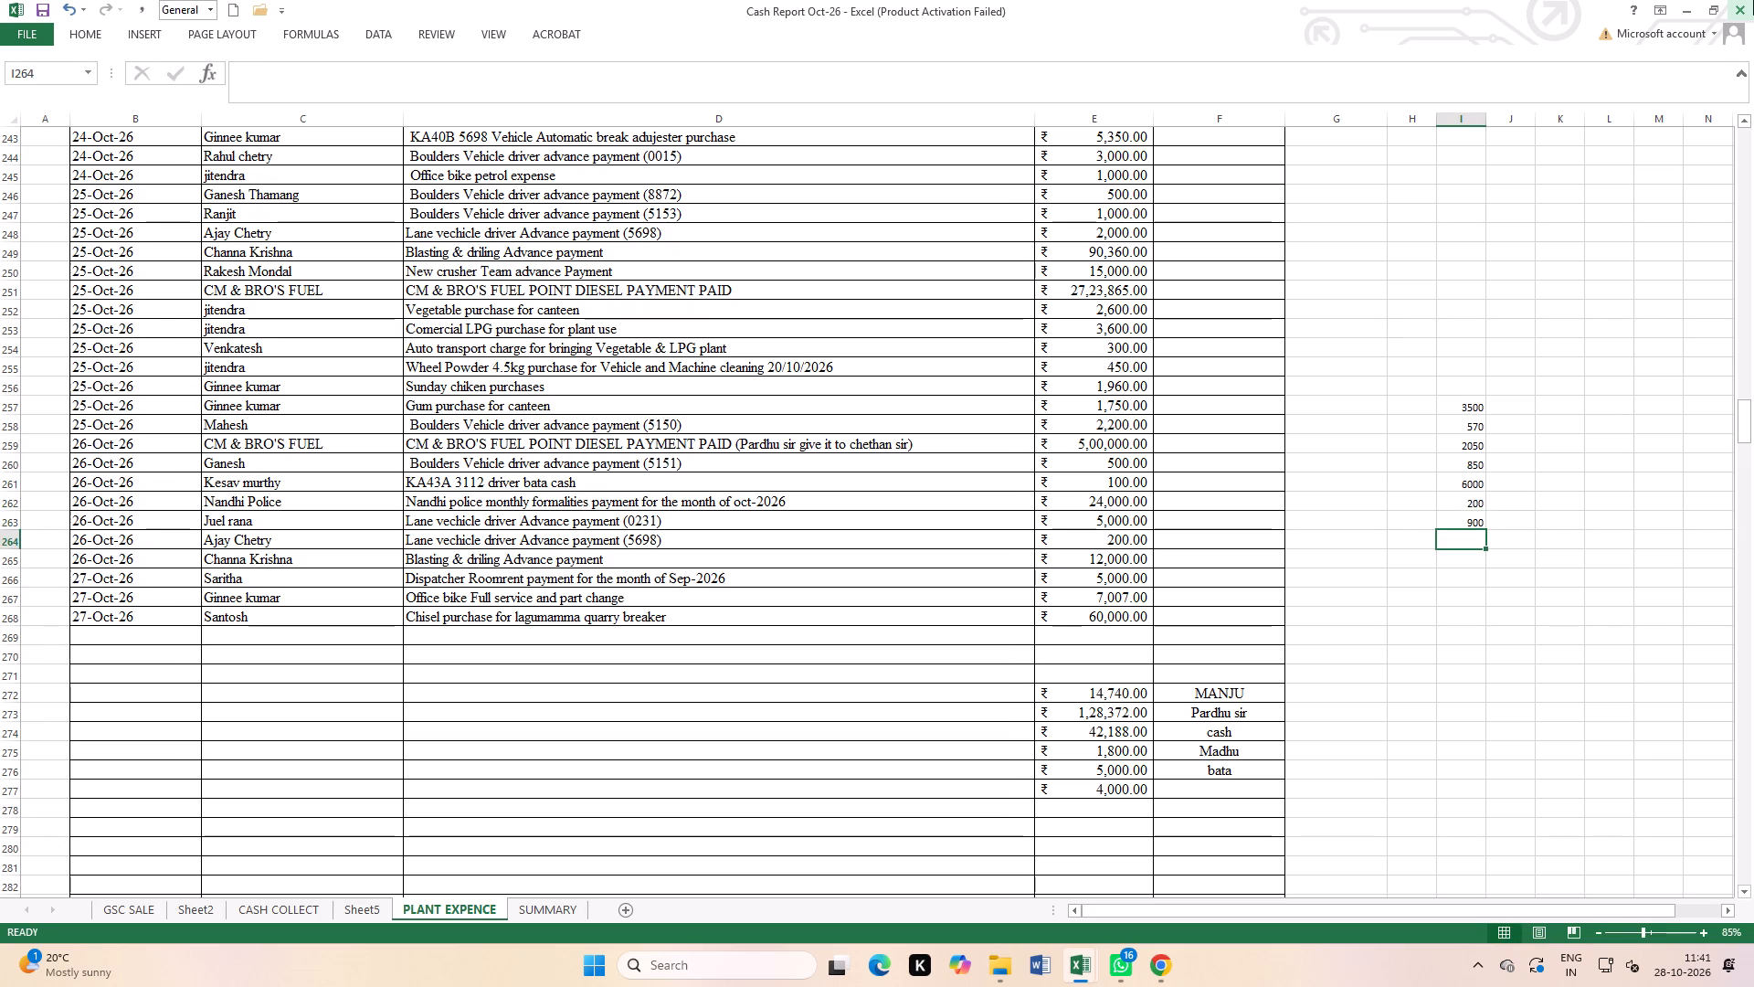
pyautogui.write('200')
pyautogui.press('Return')
pyautogui.write('3889')
pyautogui.press('Return')
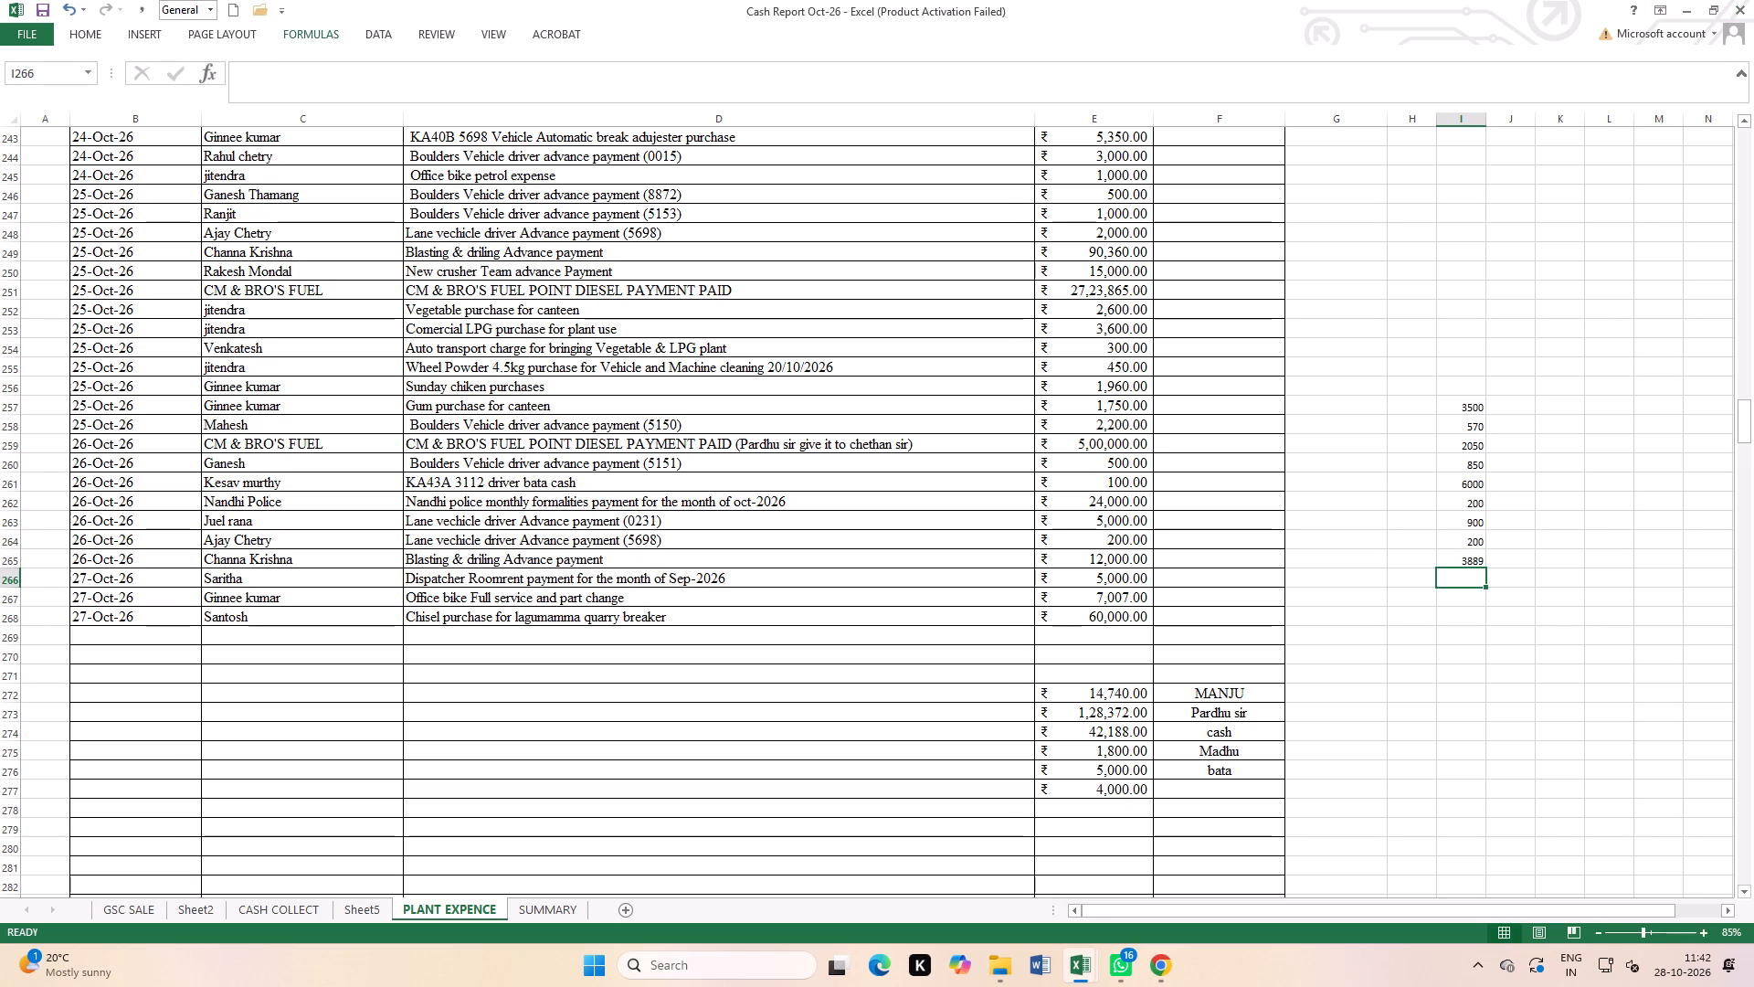
# Select I257:I265 to check the sum of the entered amounts.
pyautogui.moveTo(1454, 405); pyautogui.dragTo(1446, 568)
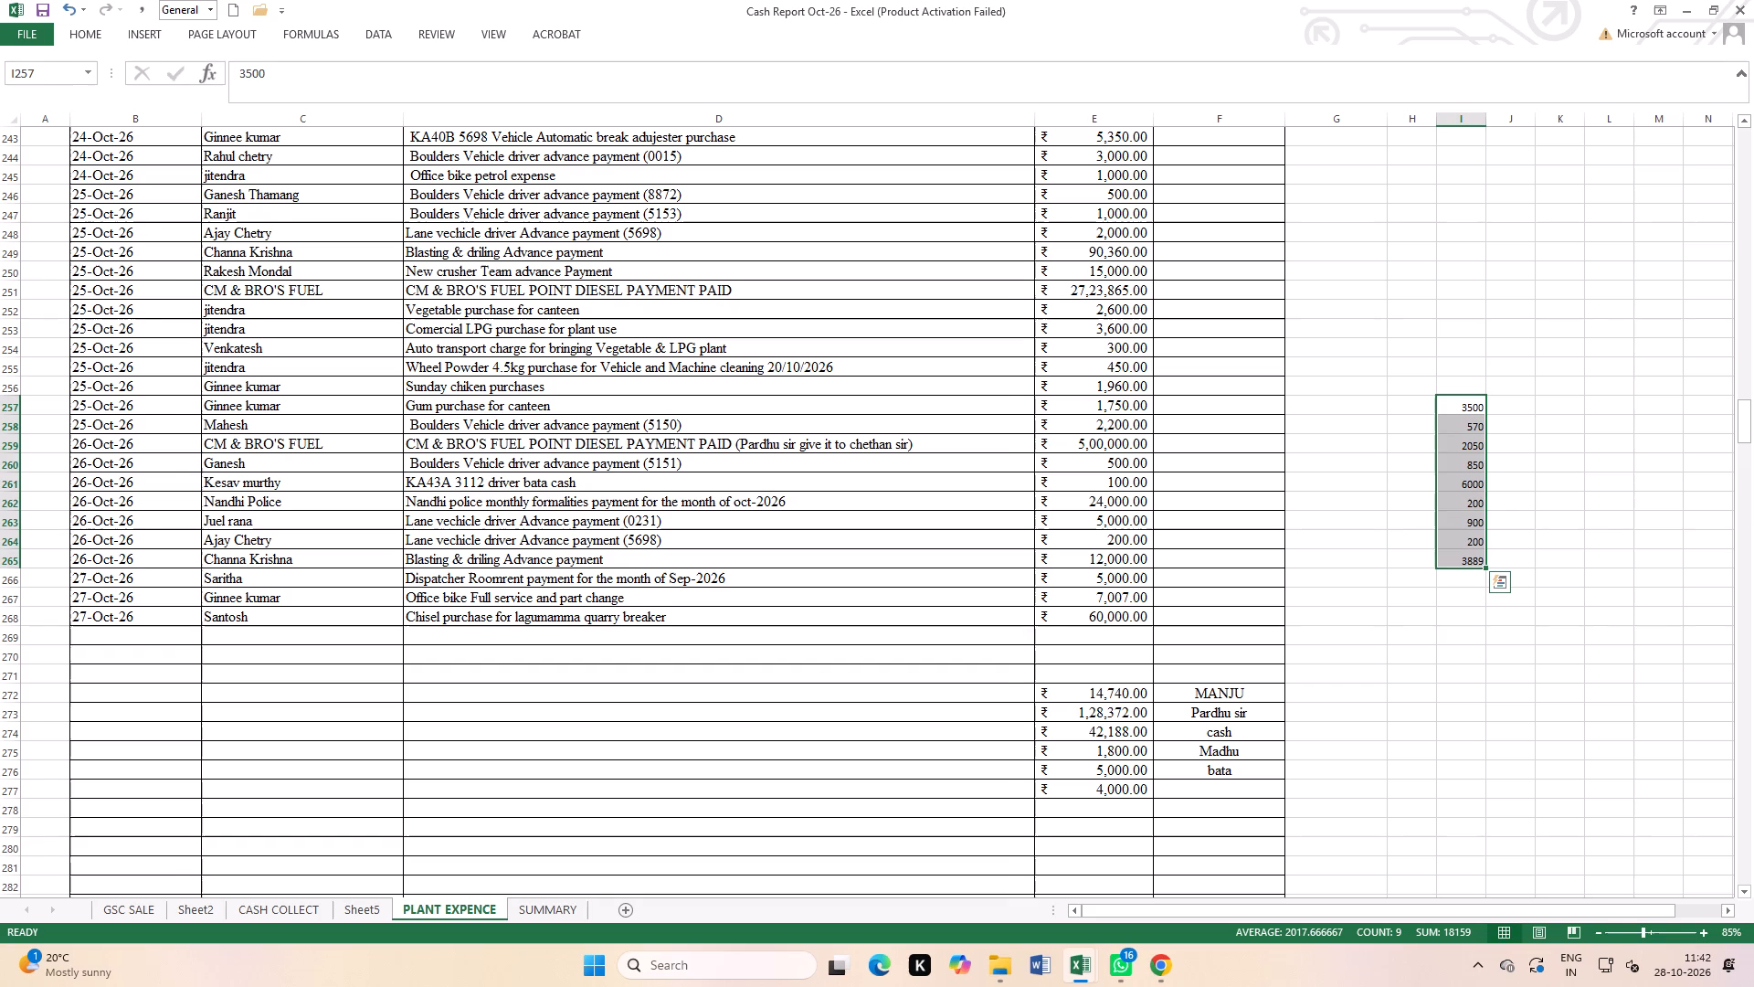
pyautogui.click(1404, 648)
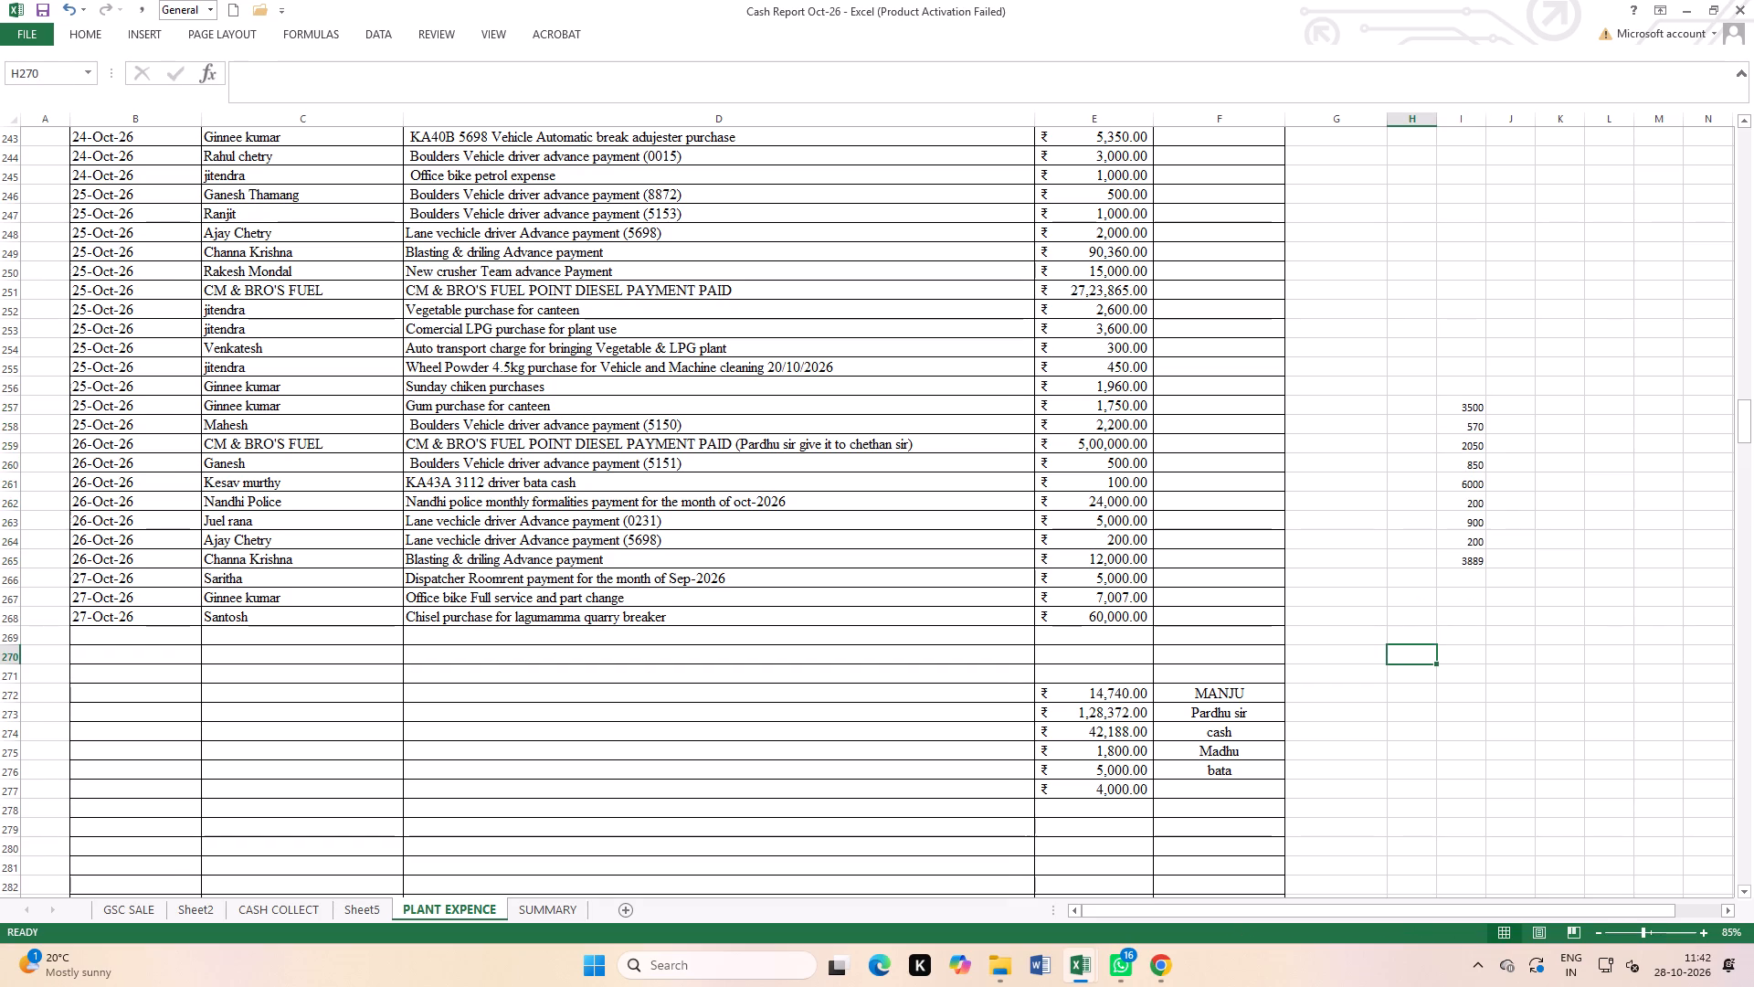
pyautogui.press('=')
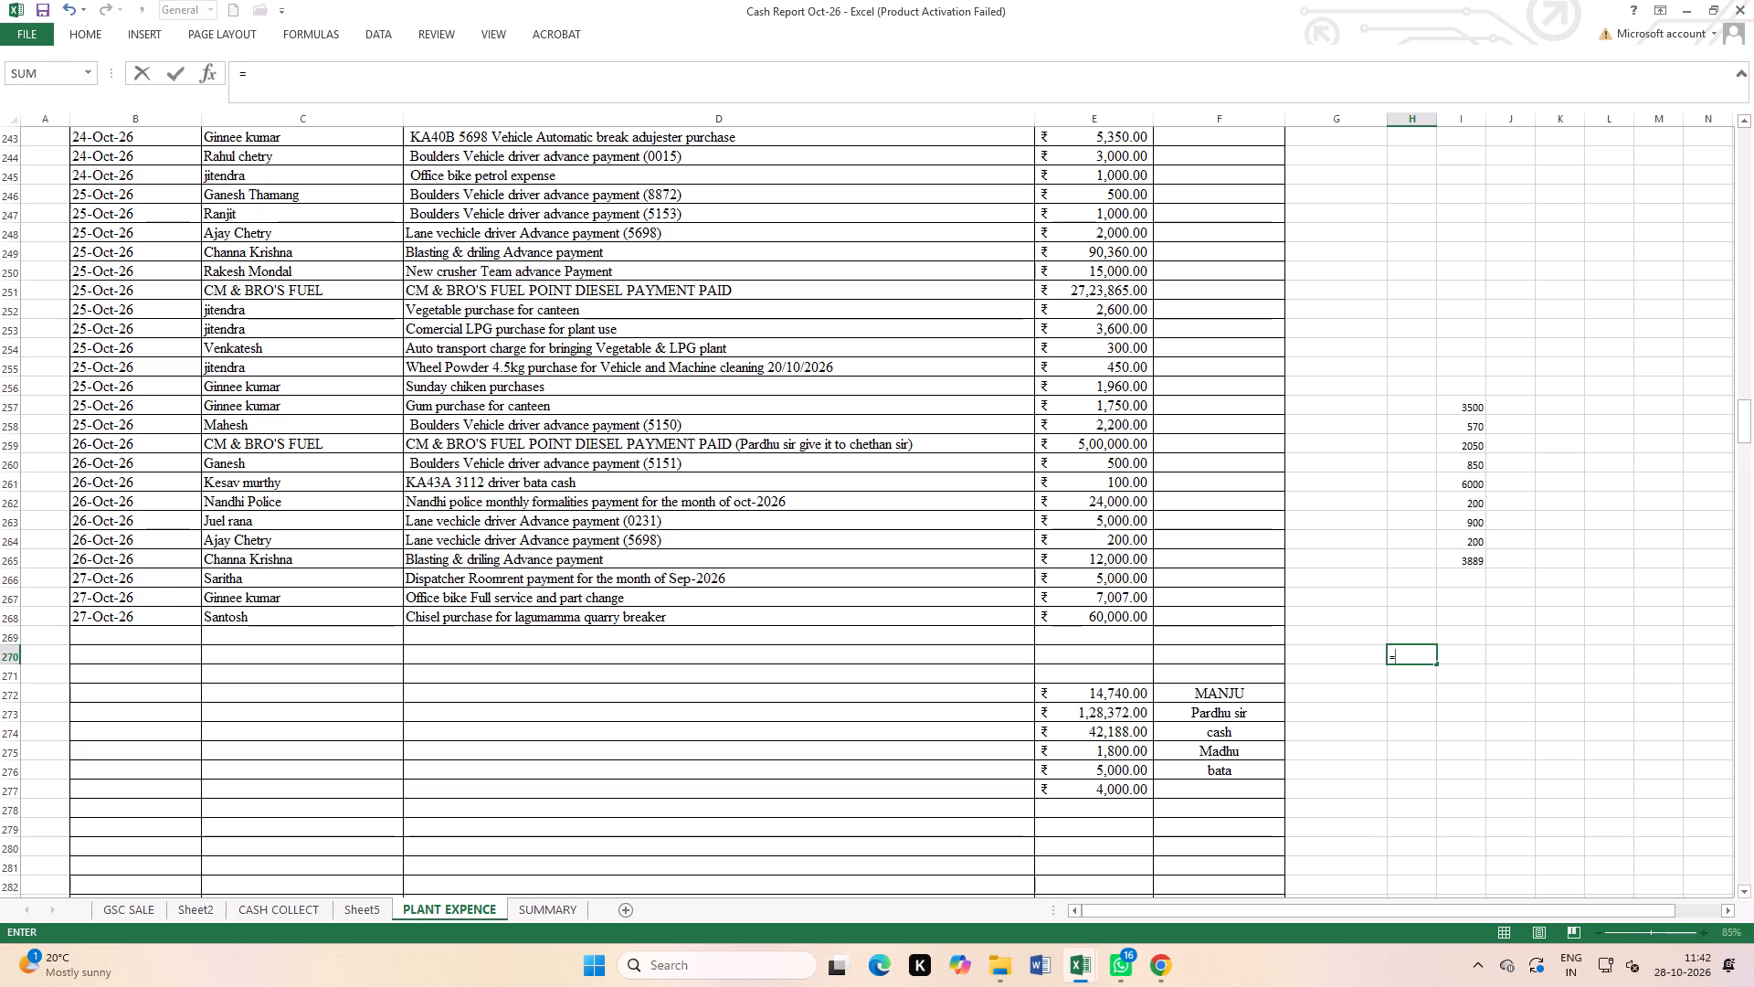
pyautogui.write('18160')
pyautogui.press('Return')
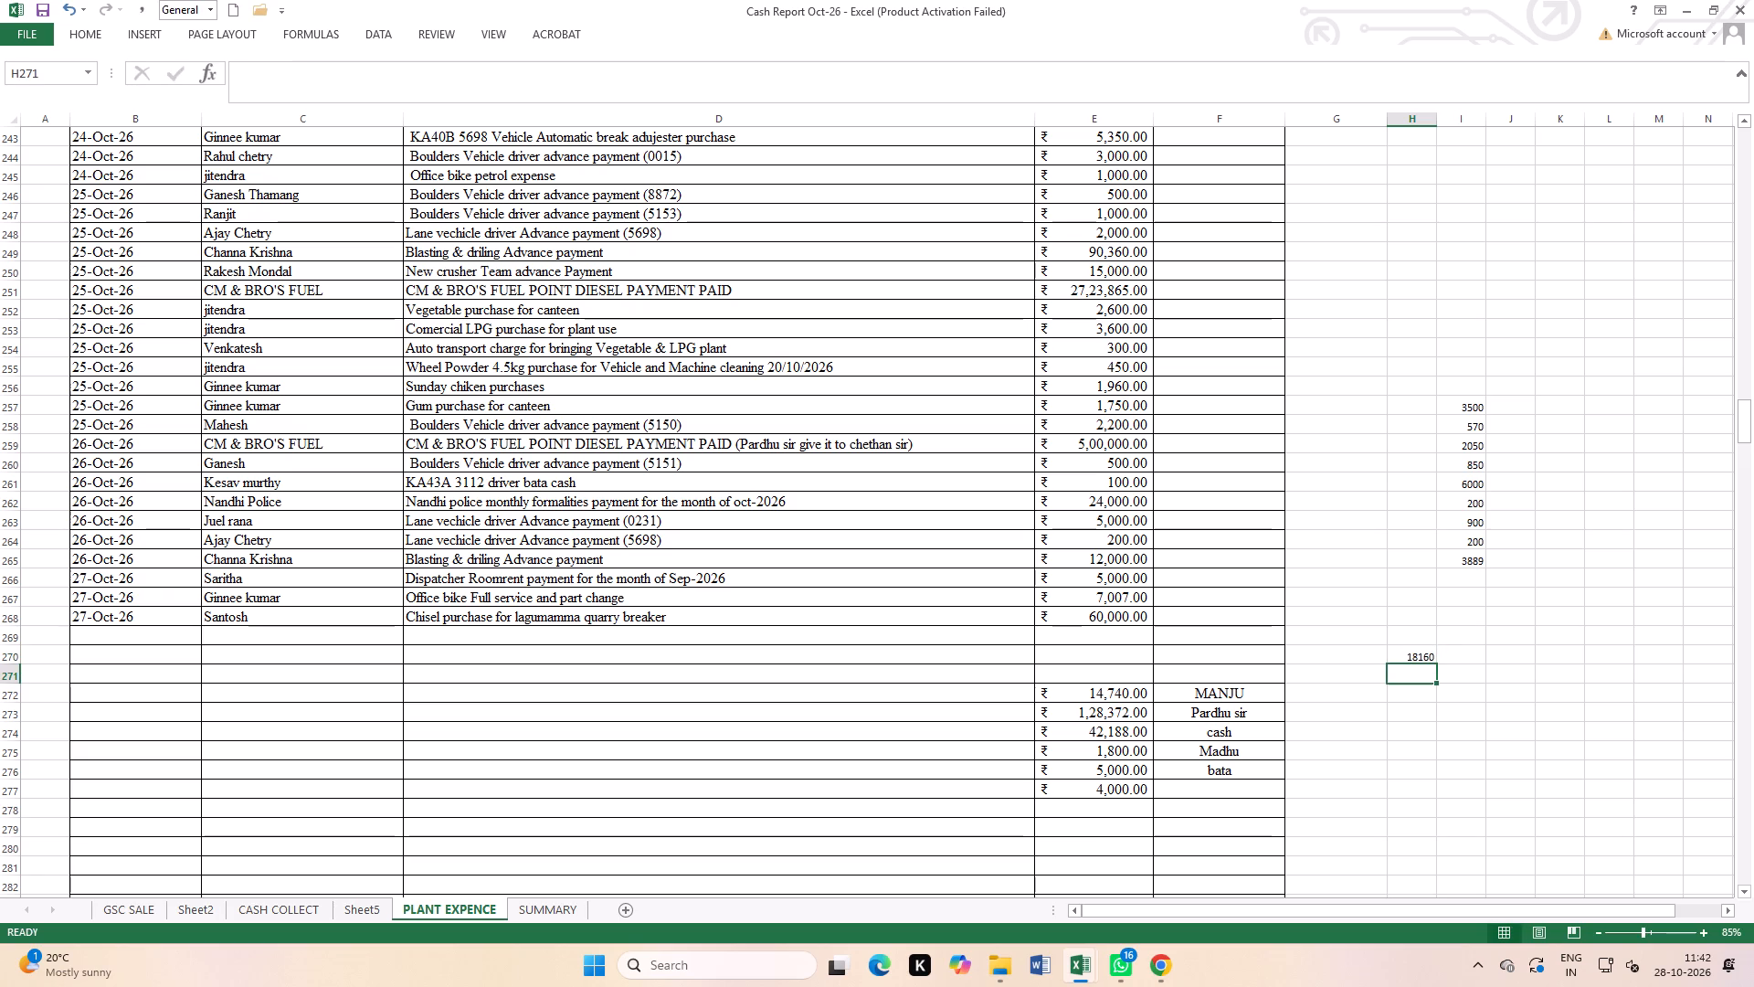
pyautogui.doubleClick(1421, 659)
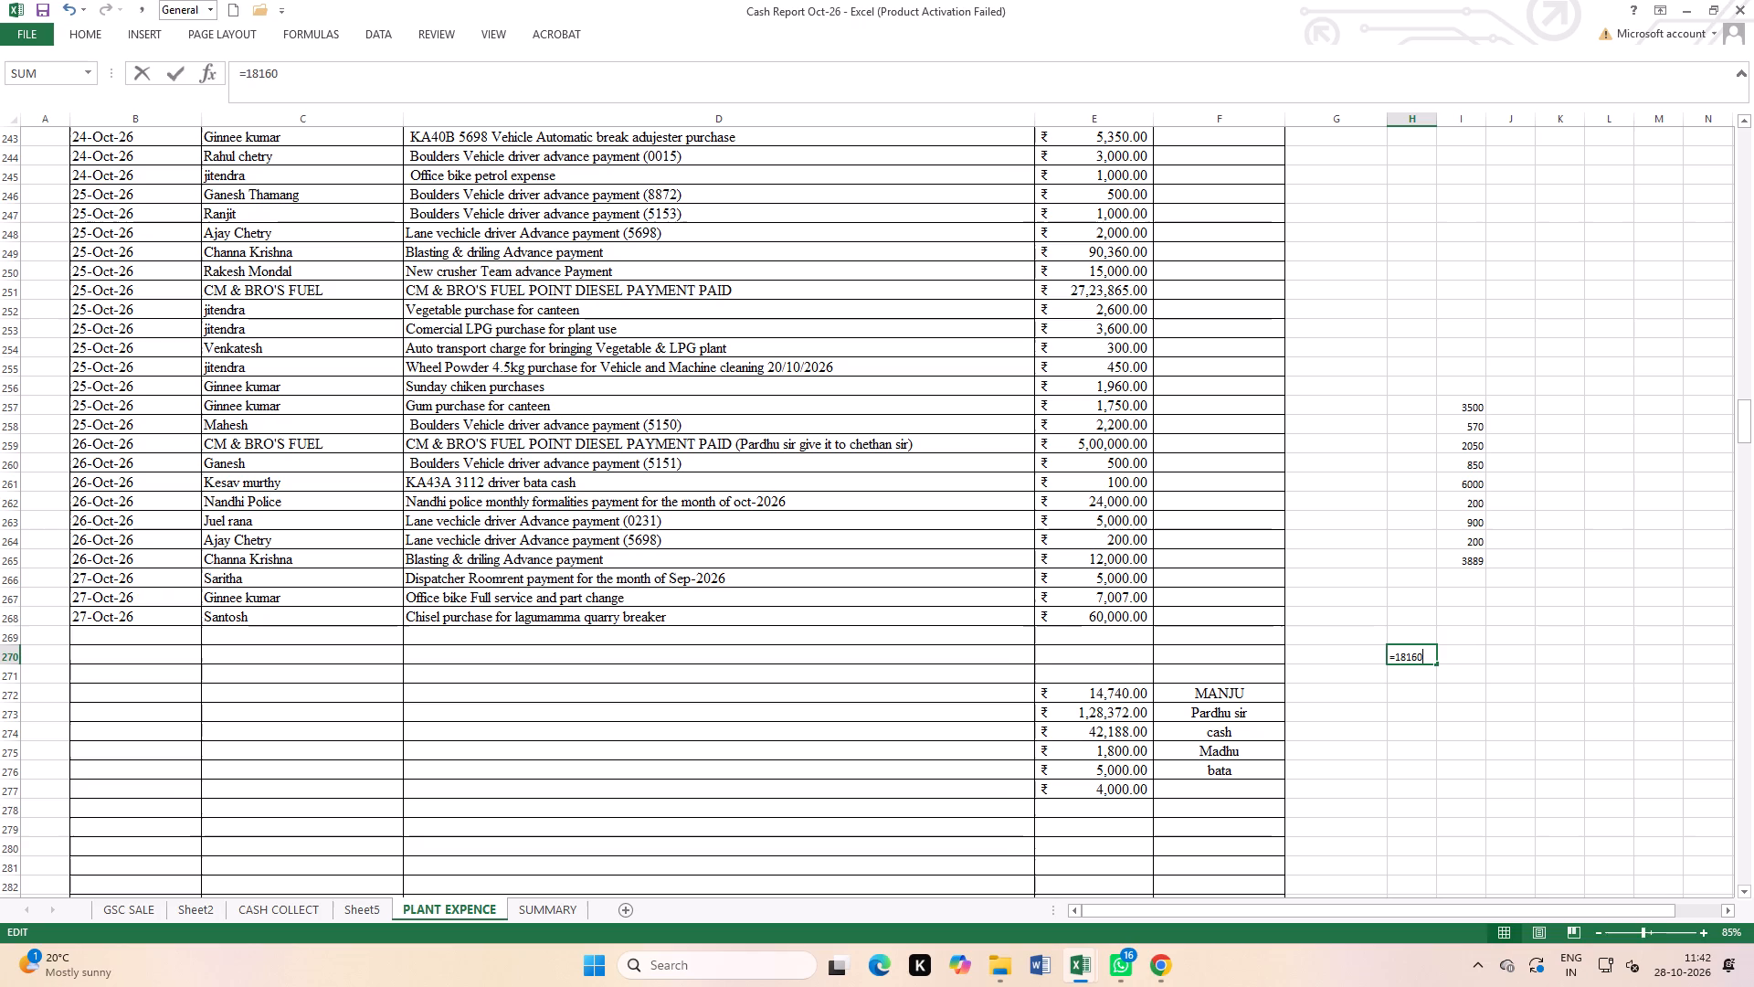
pyautogui.press('-')
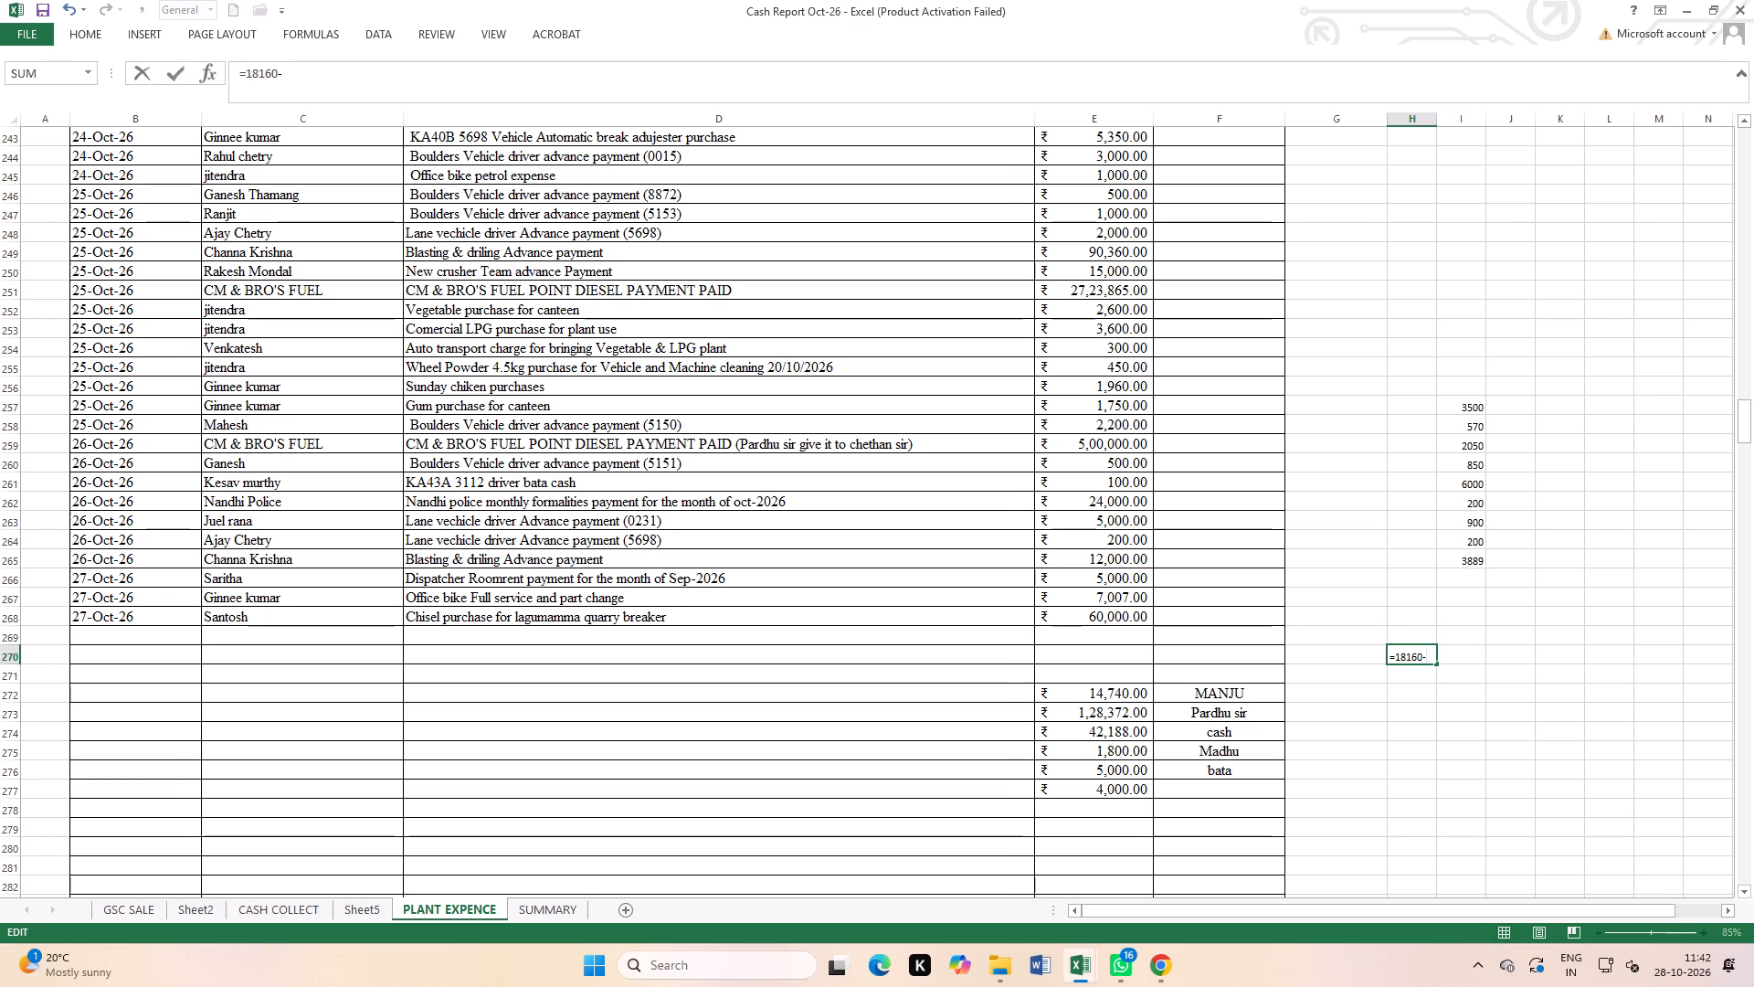
pyautogui.write('14')
pyautogui.write('740')
pyautogui.press('Return')
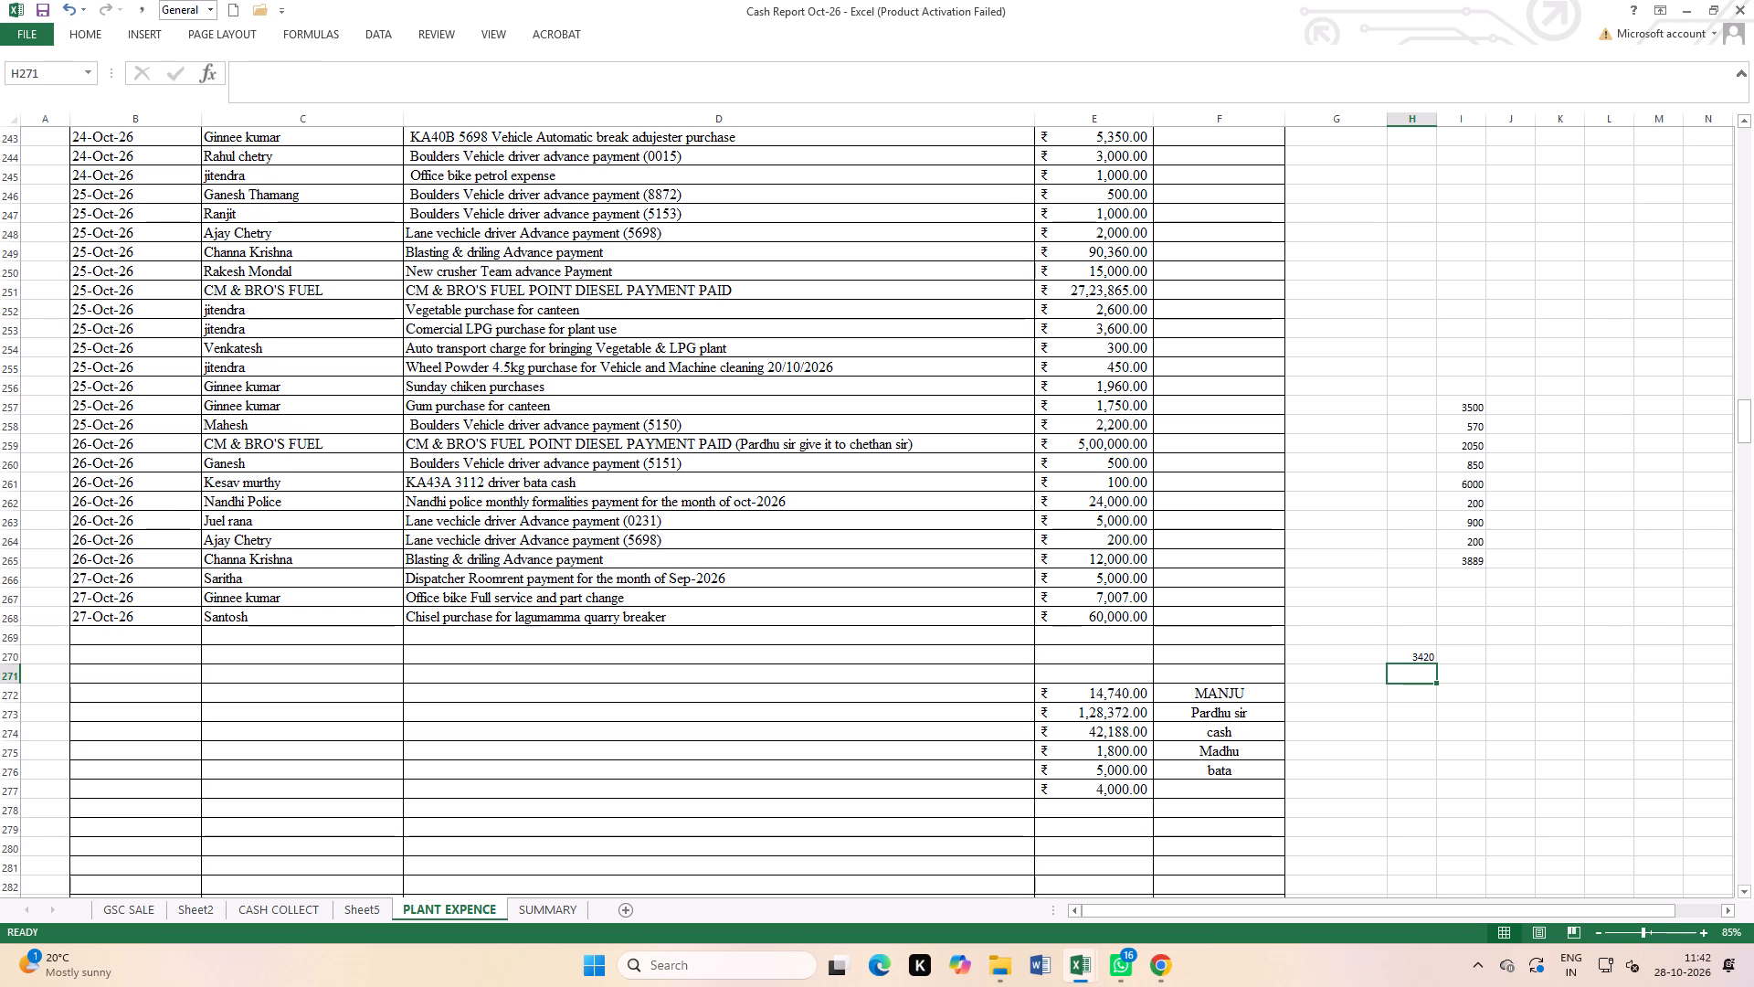
# Enter 300 in H271 and check its sum with the difference by selecting H270:H272.
pyautogui.write('300')
pyautogui.press('Return')
pyautogui.moveTo(1408, 646); pyautogui.dragTo(1407, 684)
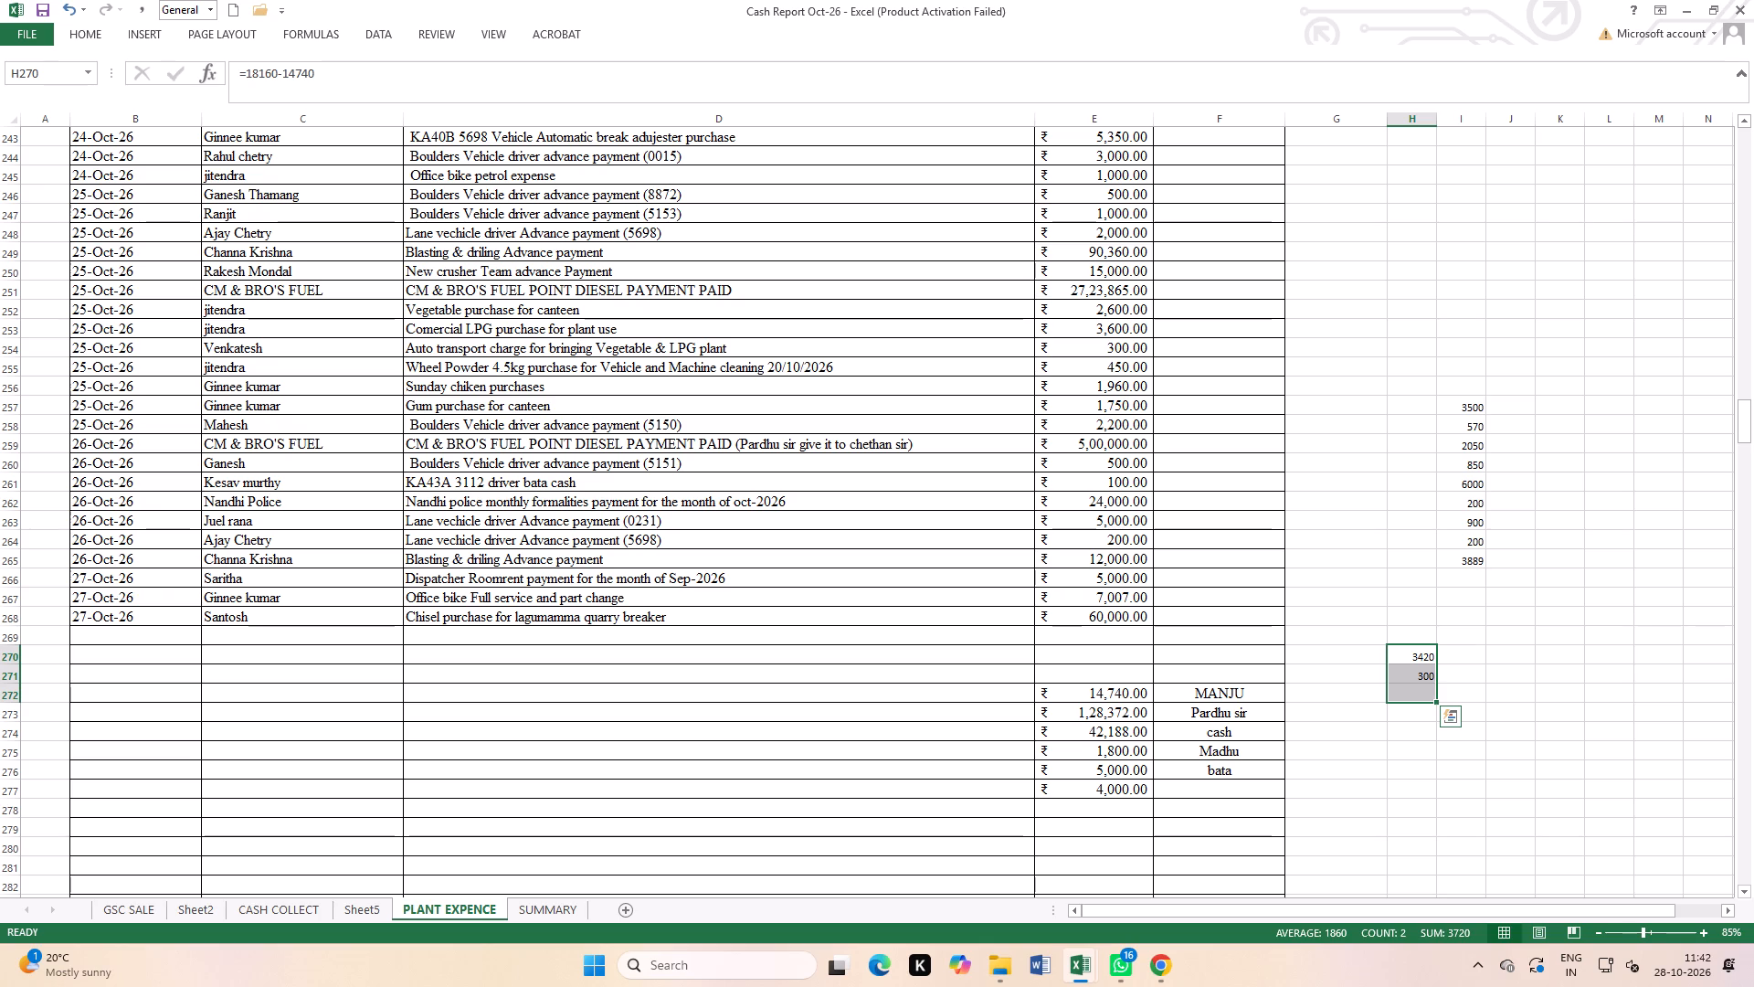
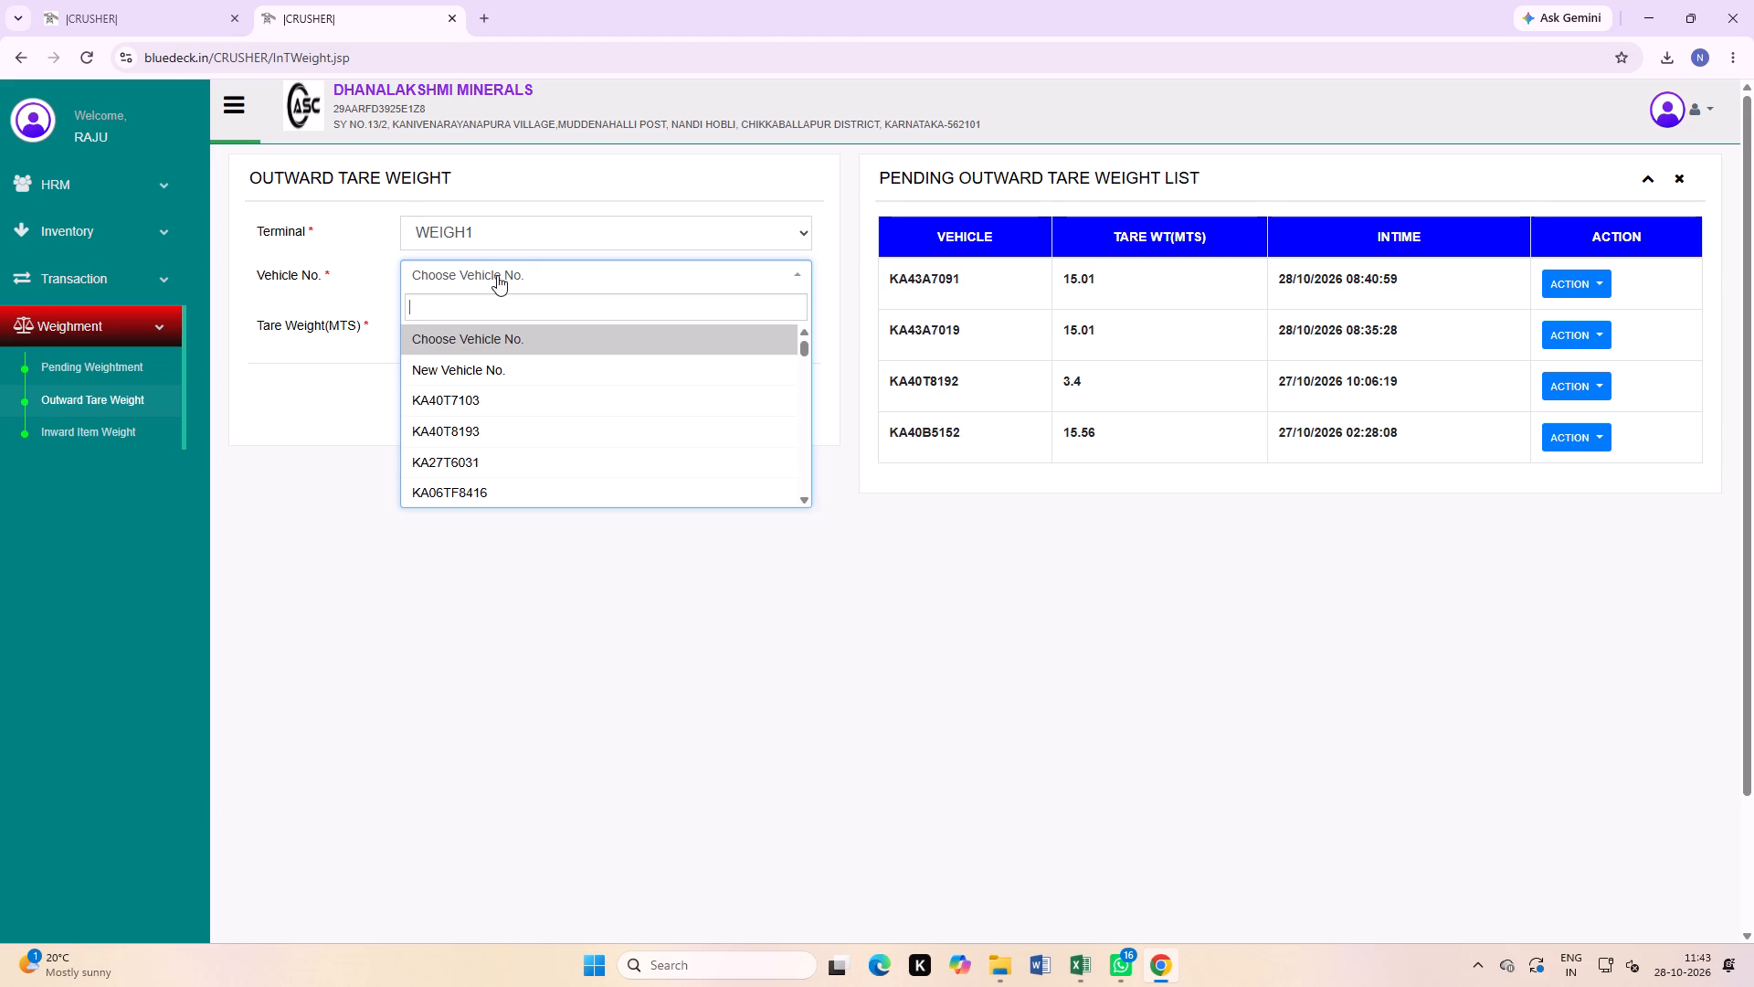
pyautogui.write('460')
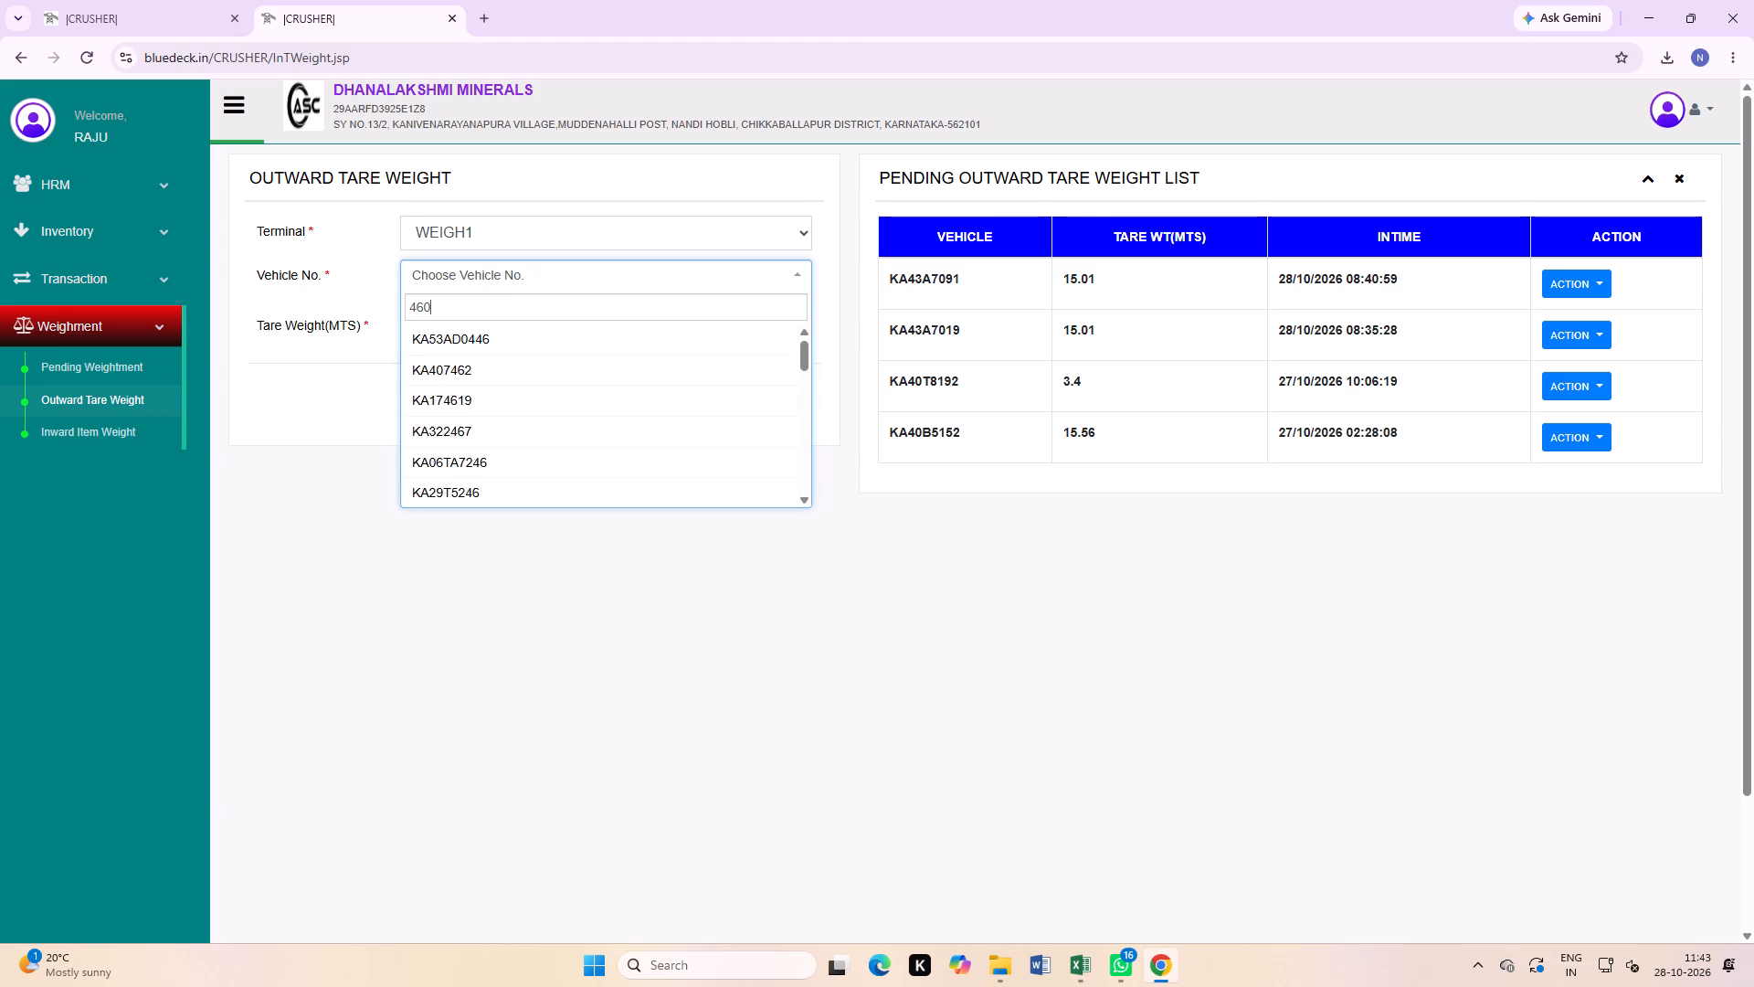
pyautogui.doubleClick(484, 327)
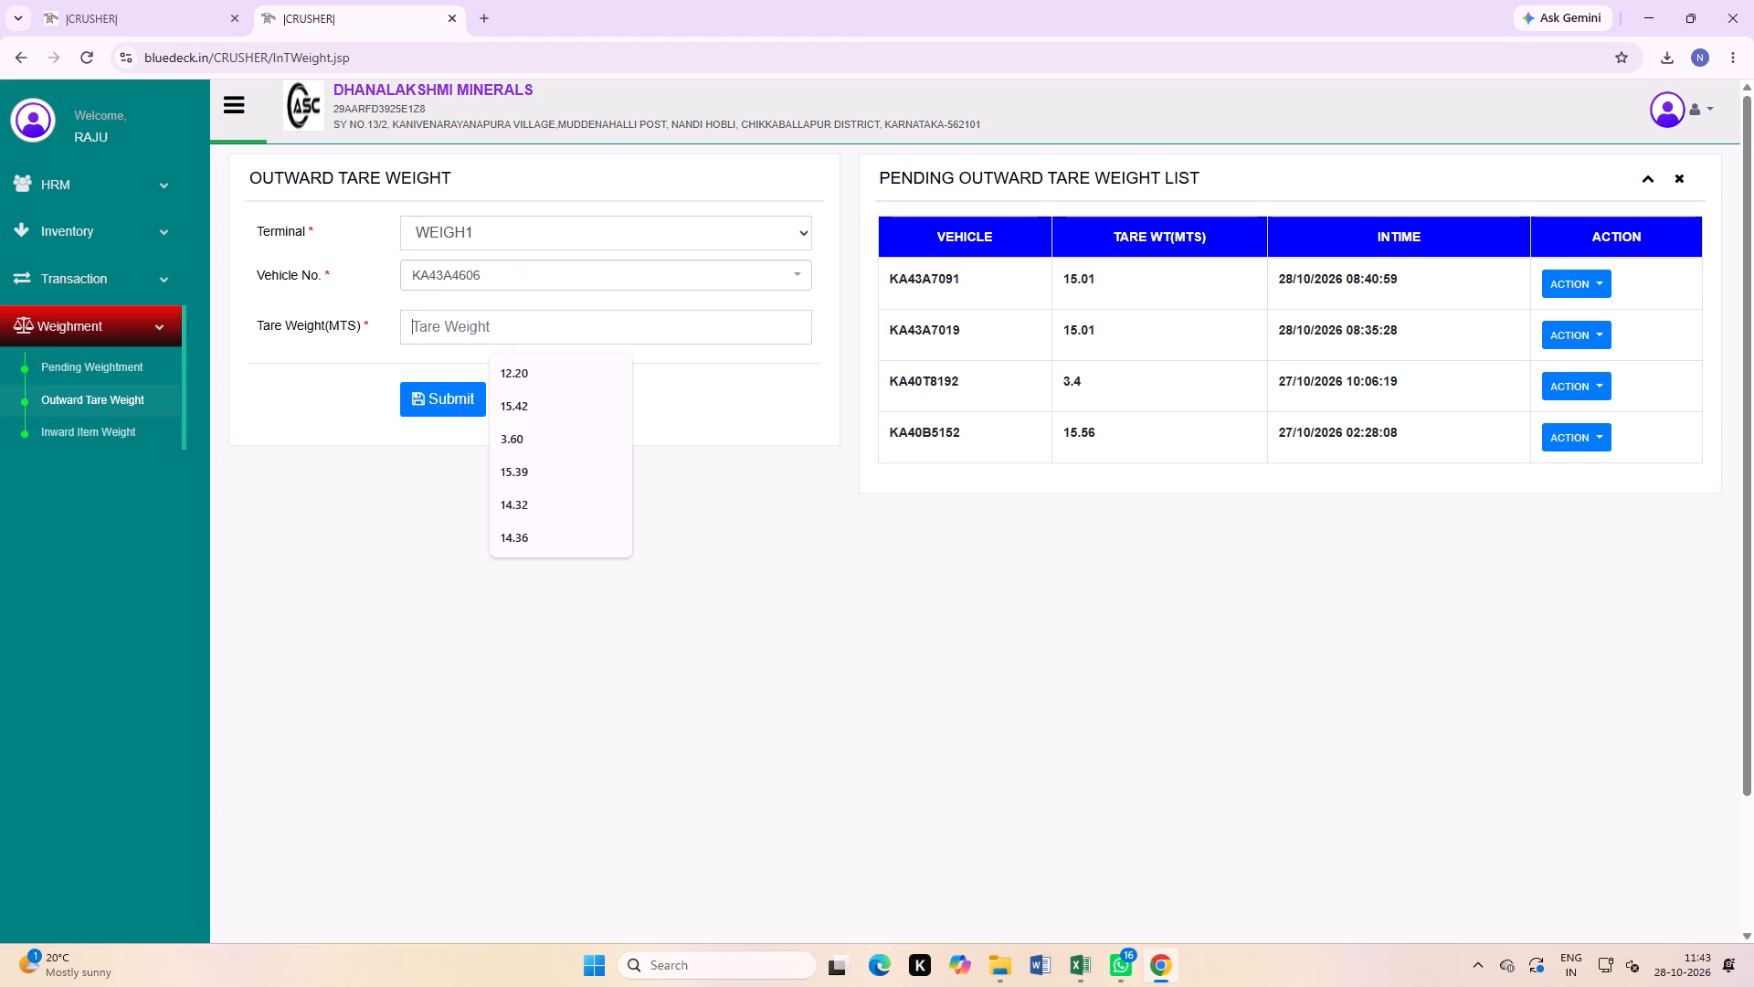
pyautogui.write('12')
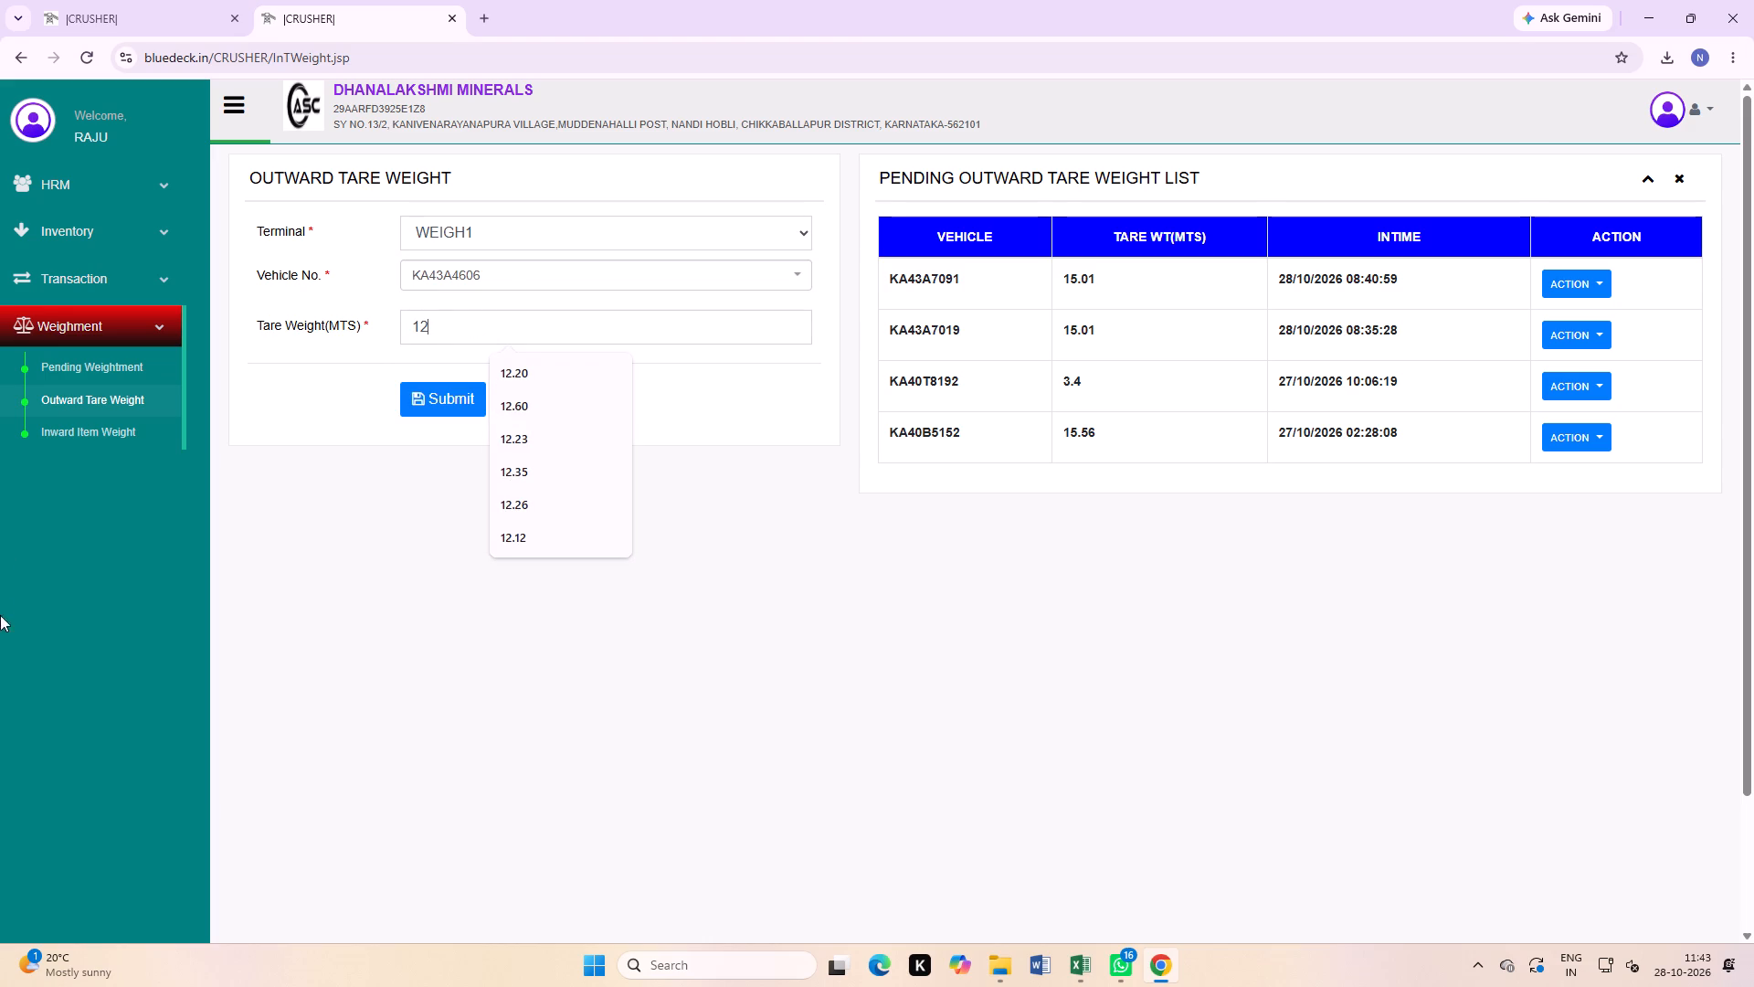
pyautogui.press('.')
pyautogui.write('21')
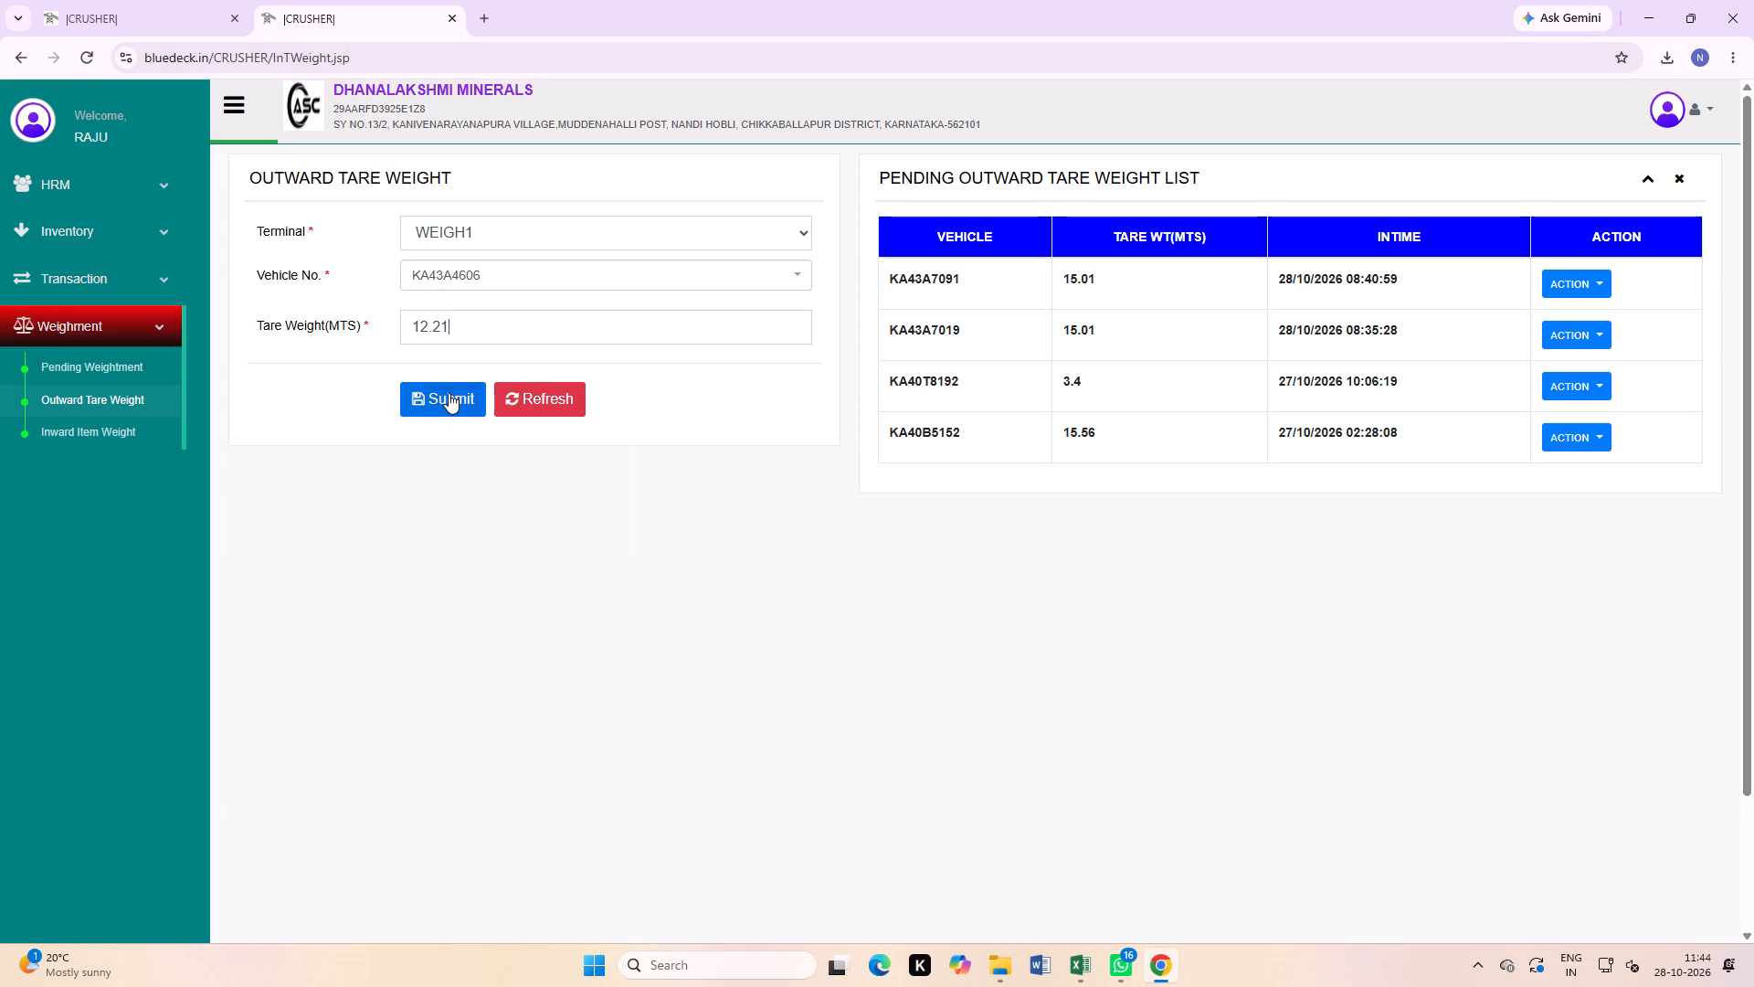
pyautogui.click(449, 393)
pyautogui.click(1595, 294)
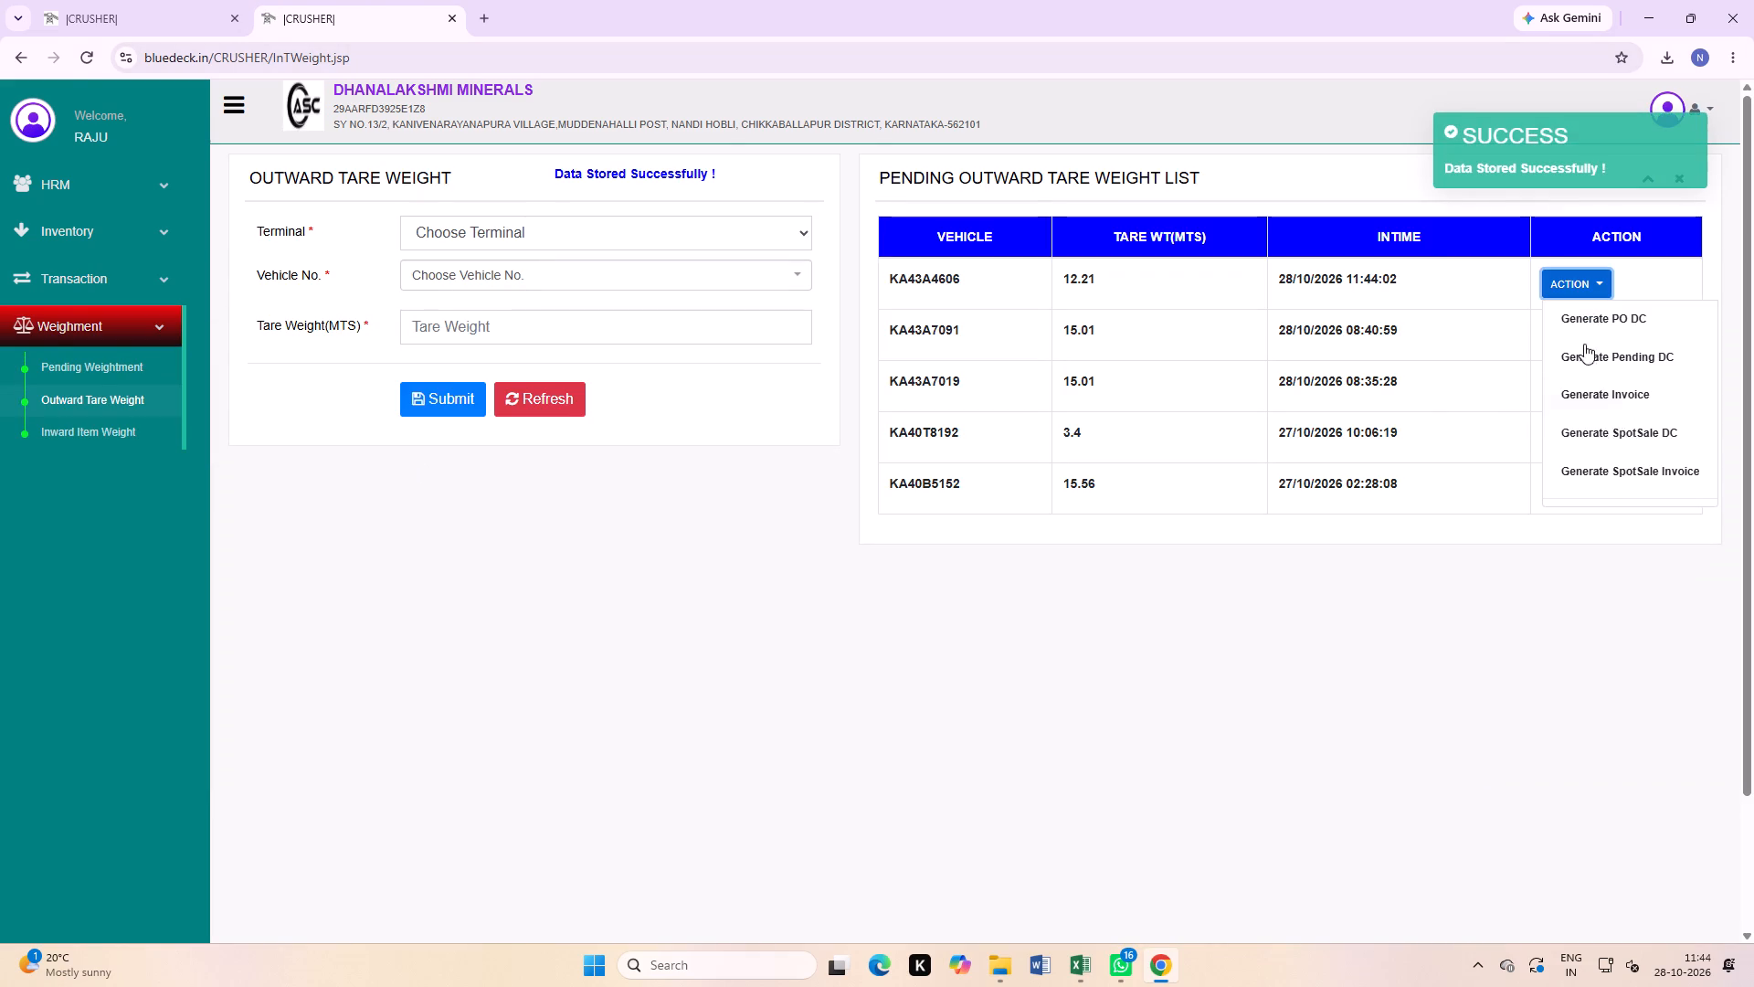
pyautogui.click(1612, 320)
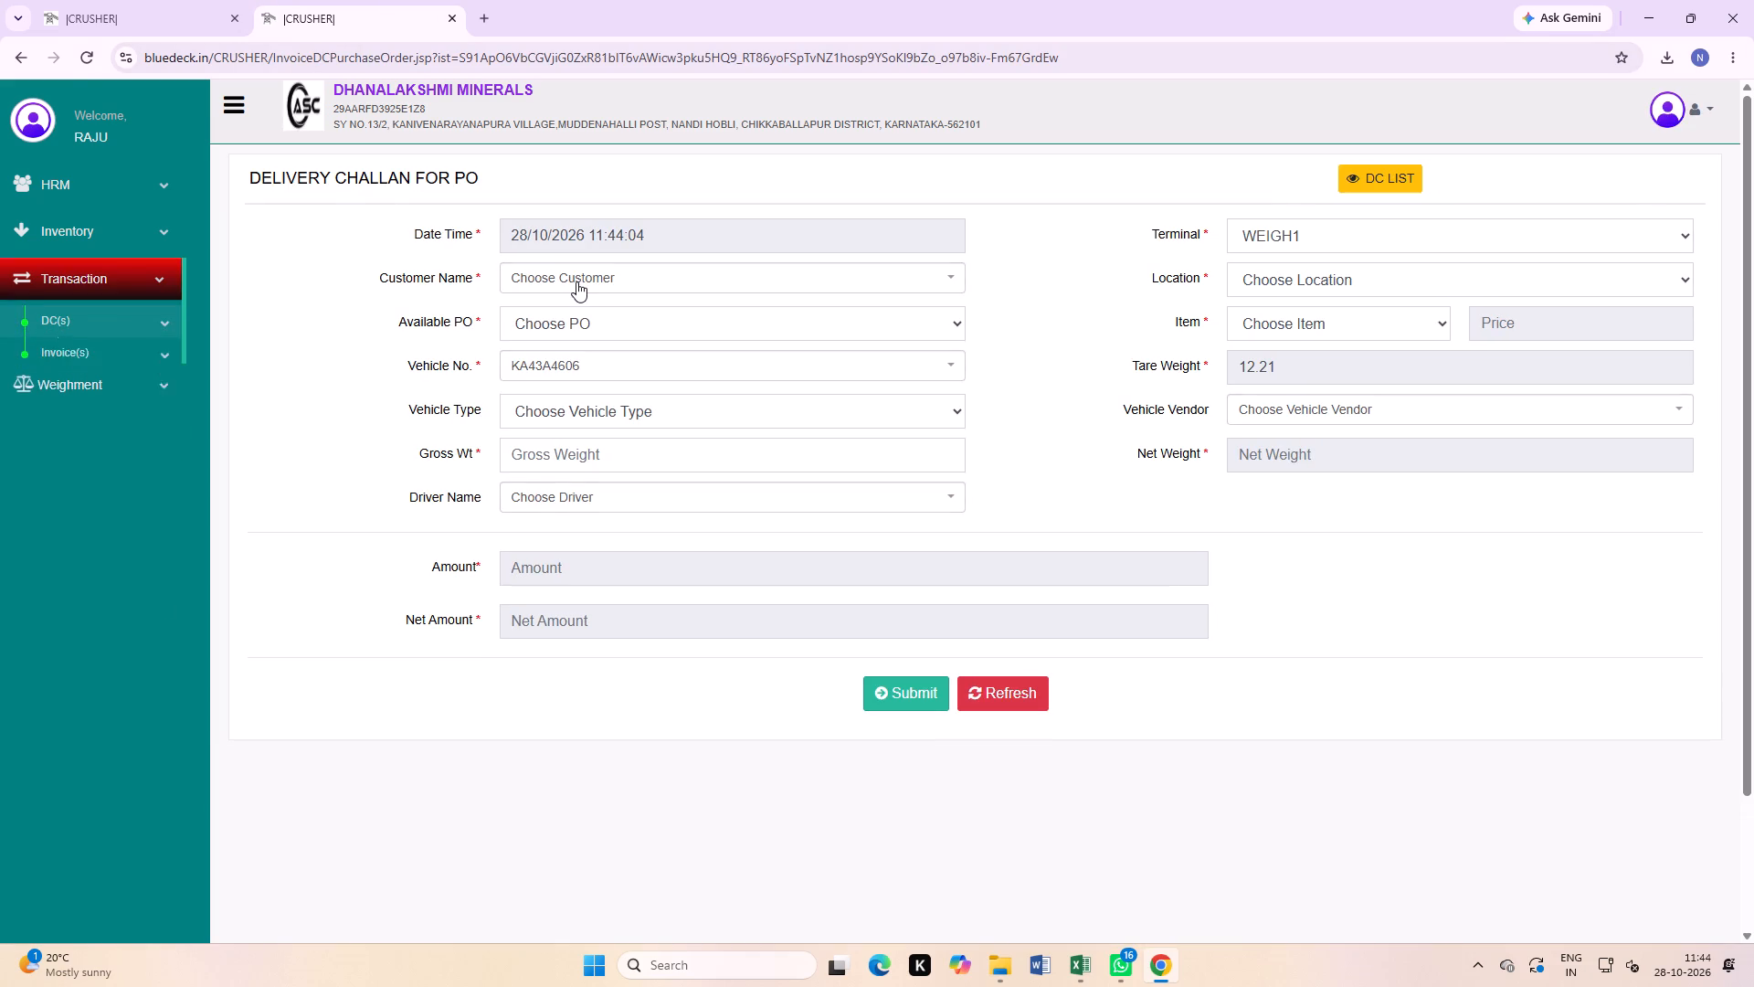
pyautogui.click(579, 275)
pyautogui.write('RAM')
pyautogui.click(645, 334)
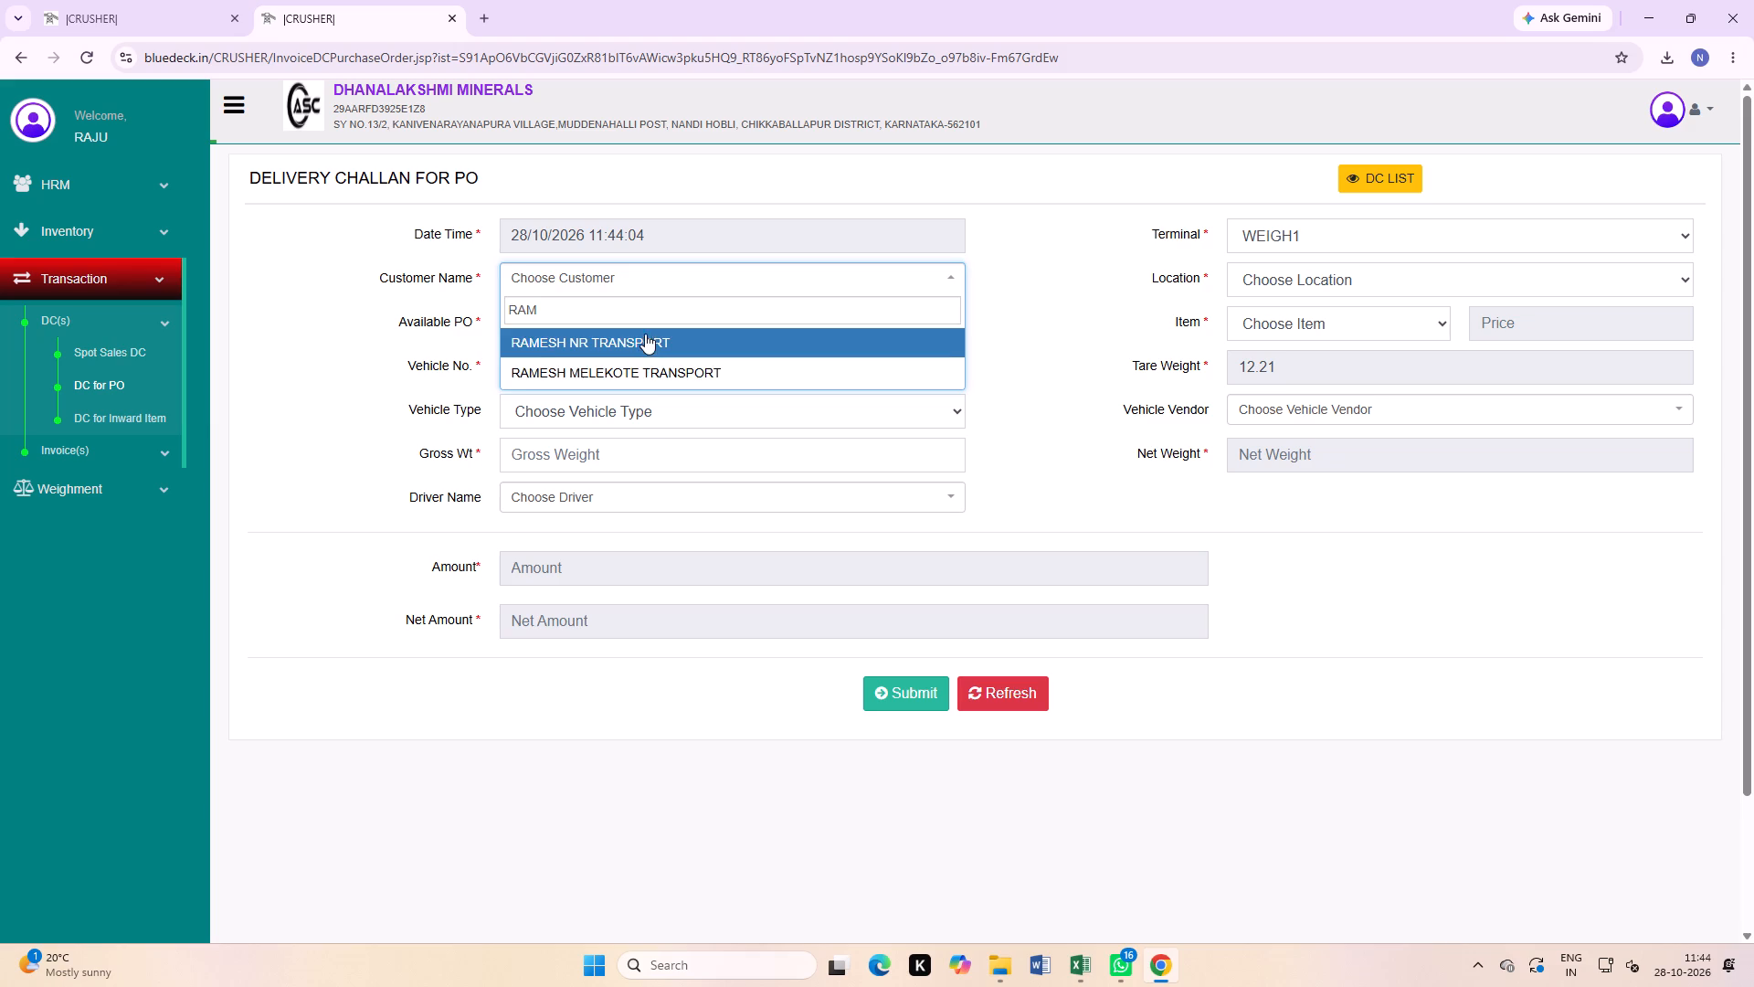
pyautogui.click(1368, 287)
pyautogui.click(1359, 336)
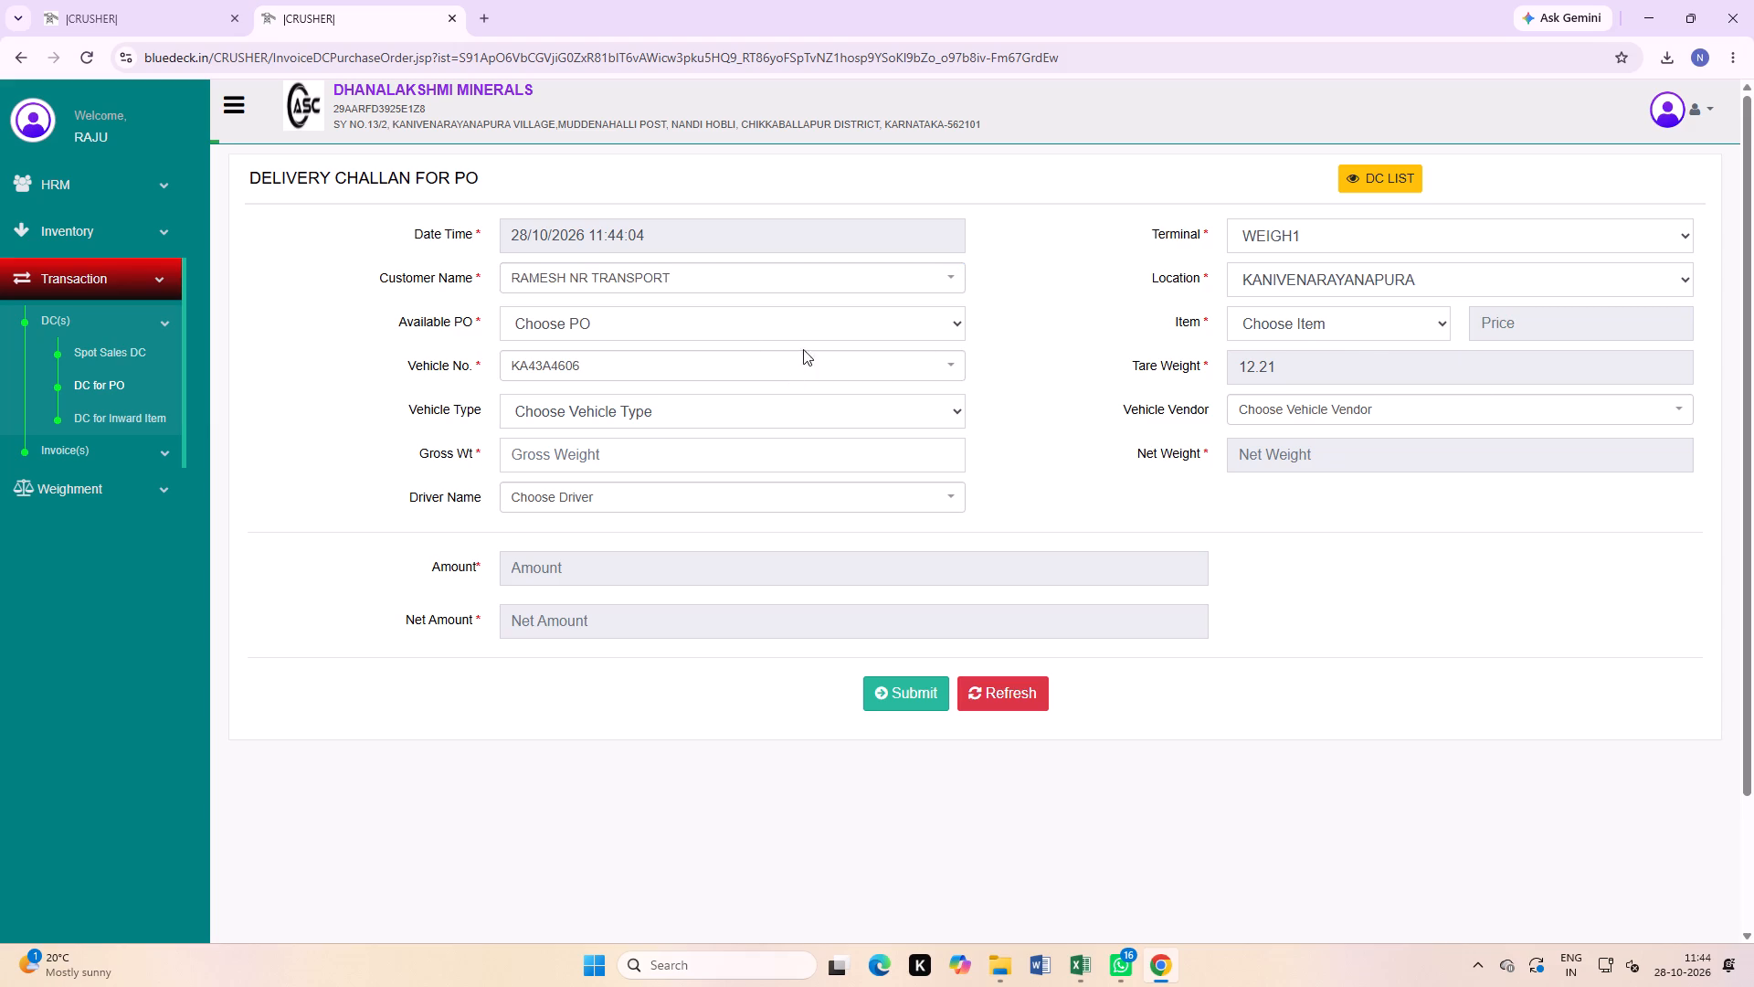
pyautogui.click(708, 325)
pyautogui.click(629, 379)
pyautogui.click(1297, 317)
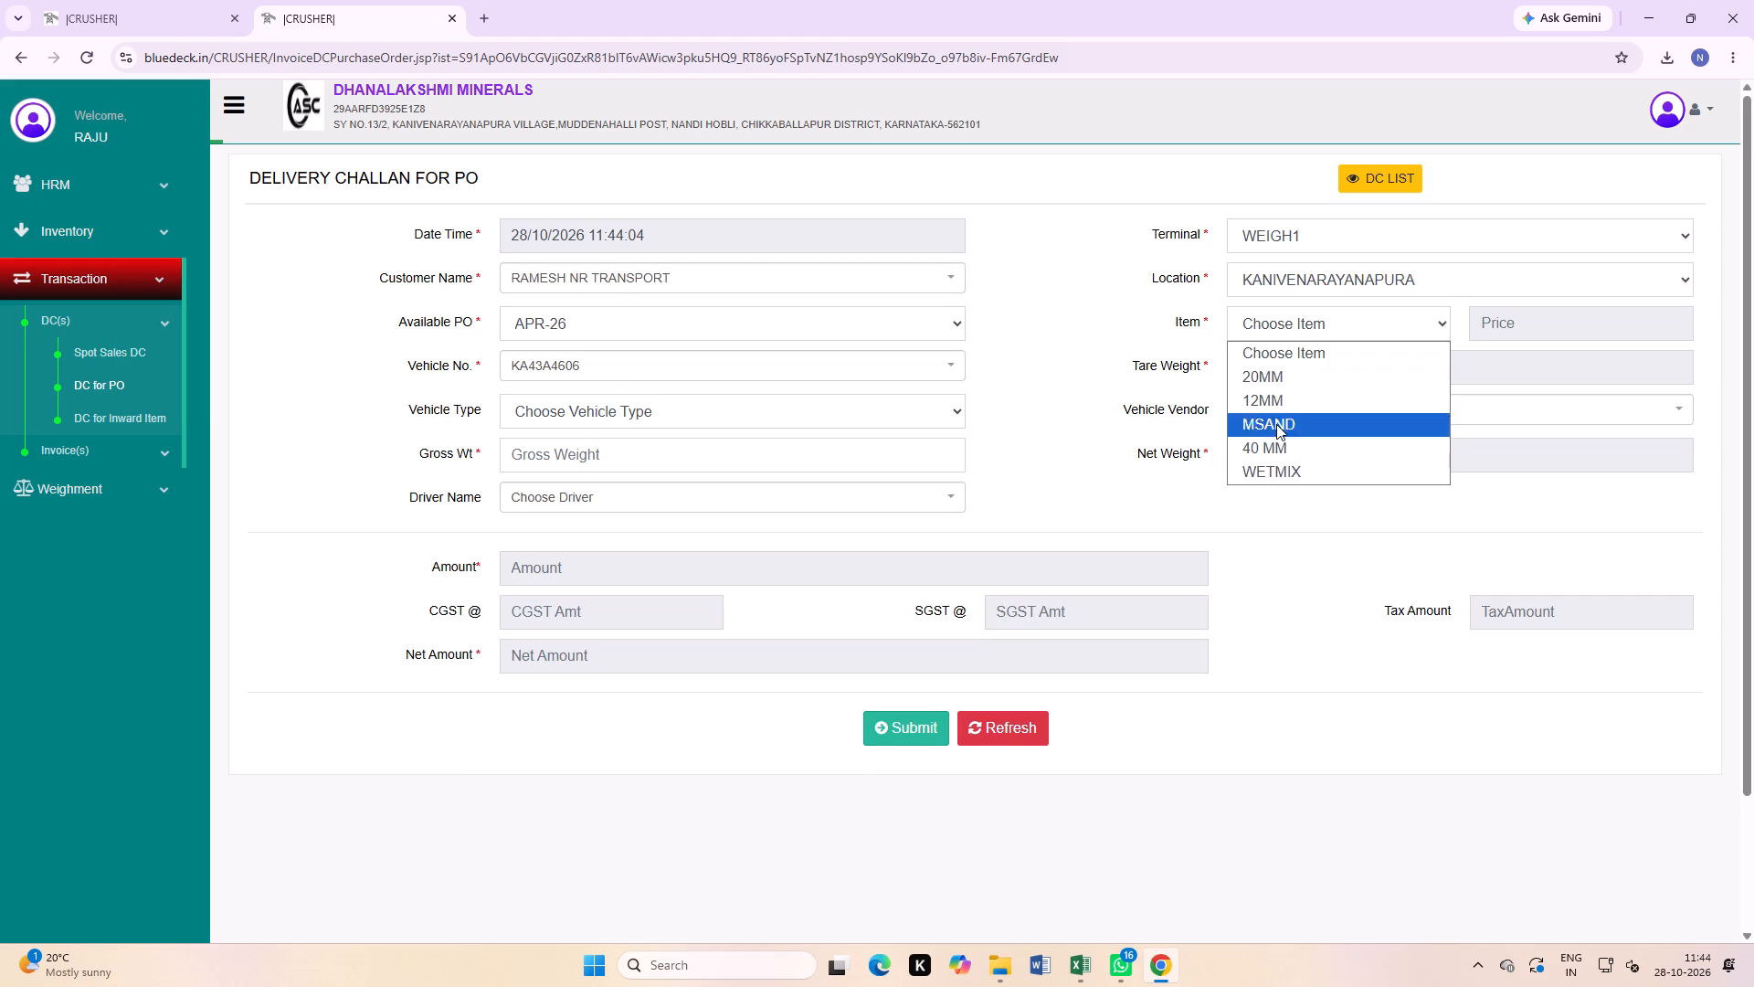
pyautogui.click(1265, 425)
# Set the challan's gross weight to 47.55 and driver to DRIVER1, and submit the challan.
pyautogui.click(826, 462)
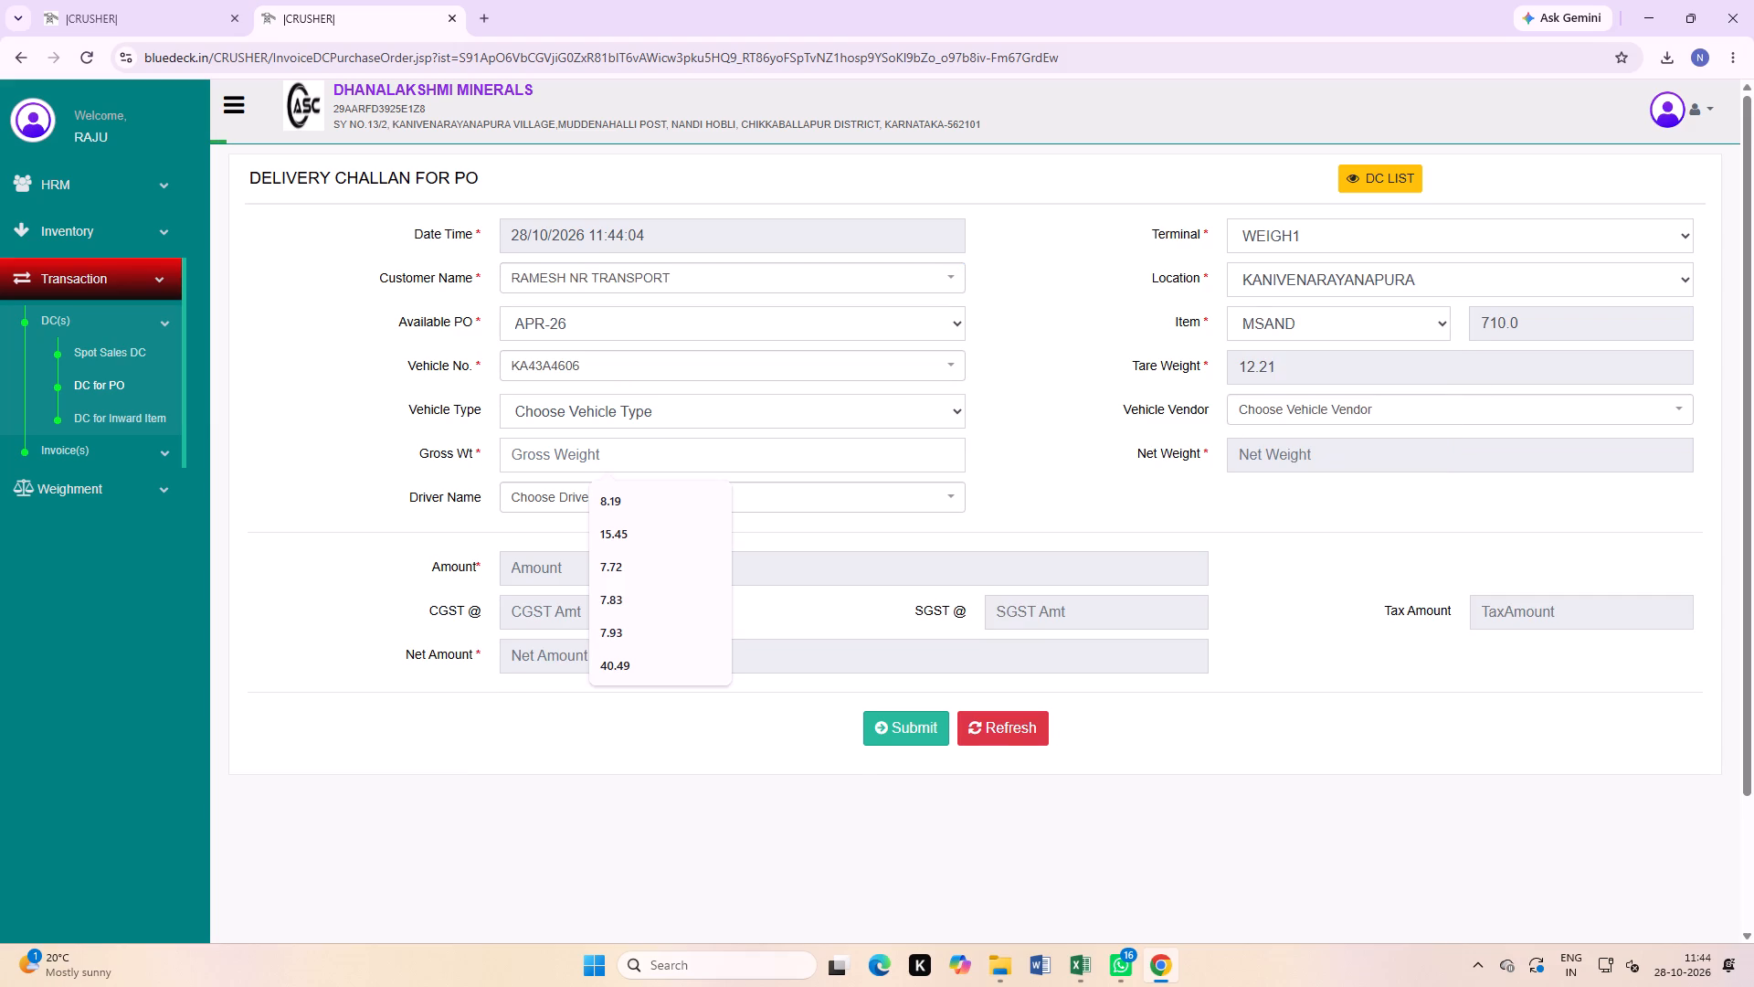
pyautogui.write('47.55')
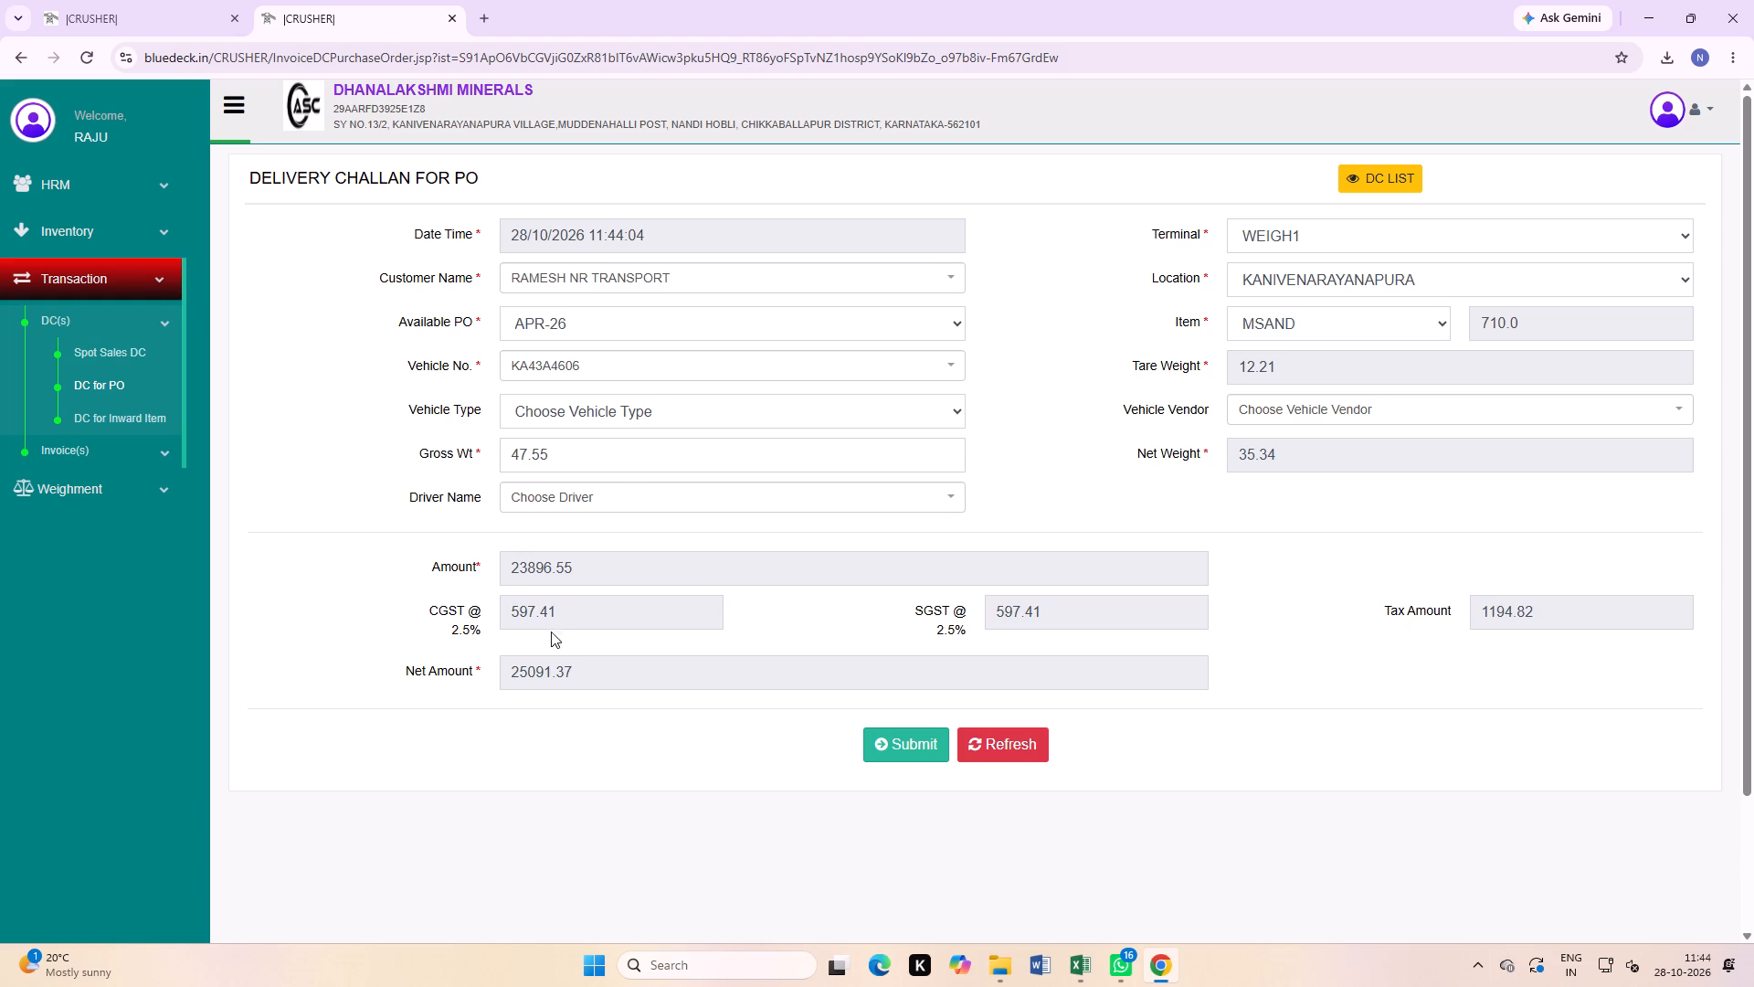
pyautogui.click(618, 473)
pyautogui.click(619, 493)
pyautogui.click(582, 612)
pyautogui.click(893, 737)
pyautogui.click(861, 543)
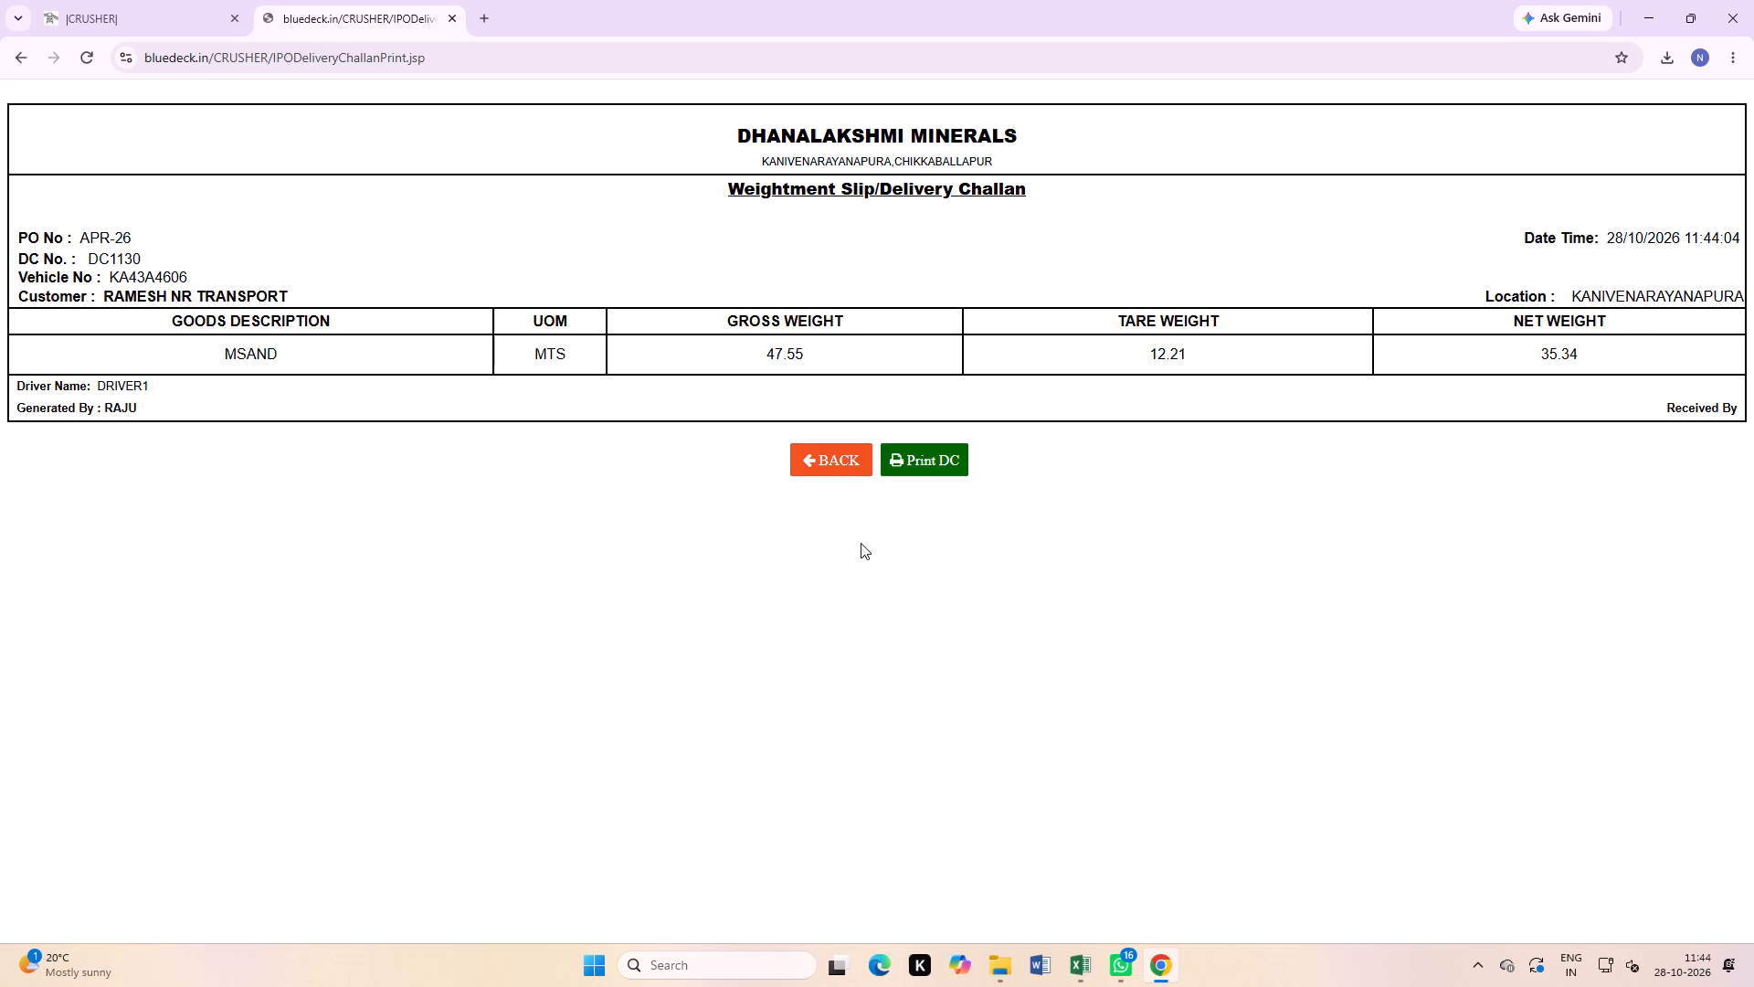
# Preview the delivery challan's printout, close the preview and go back from the challan slip.
pyautogui.click(949, 261)
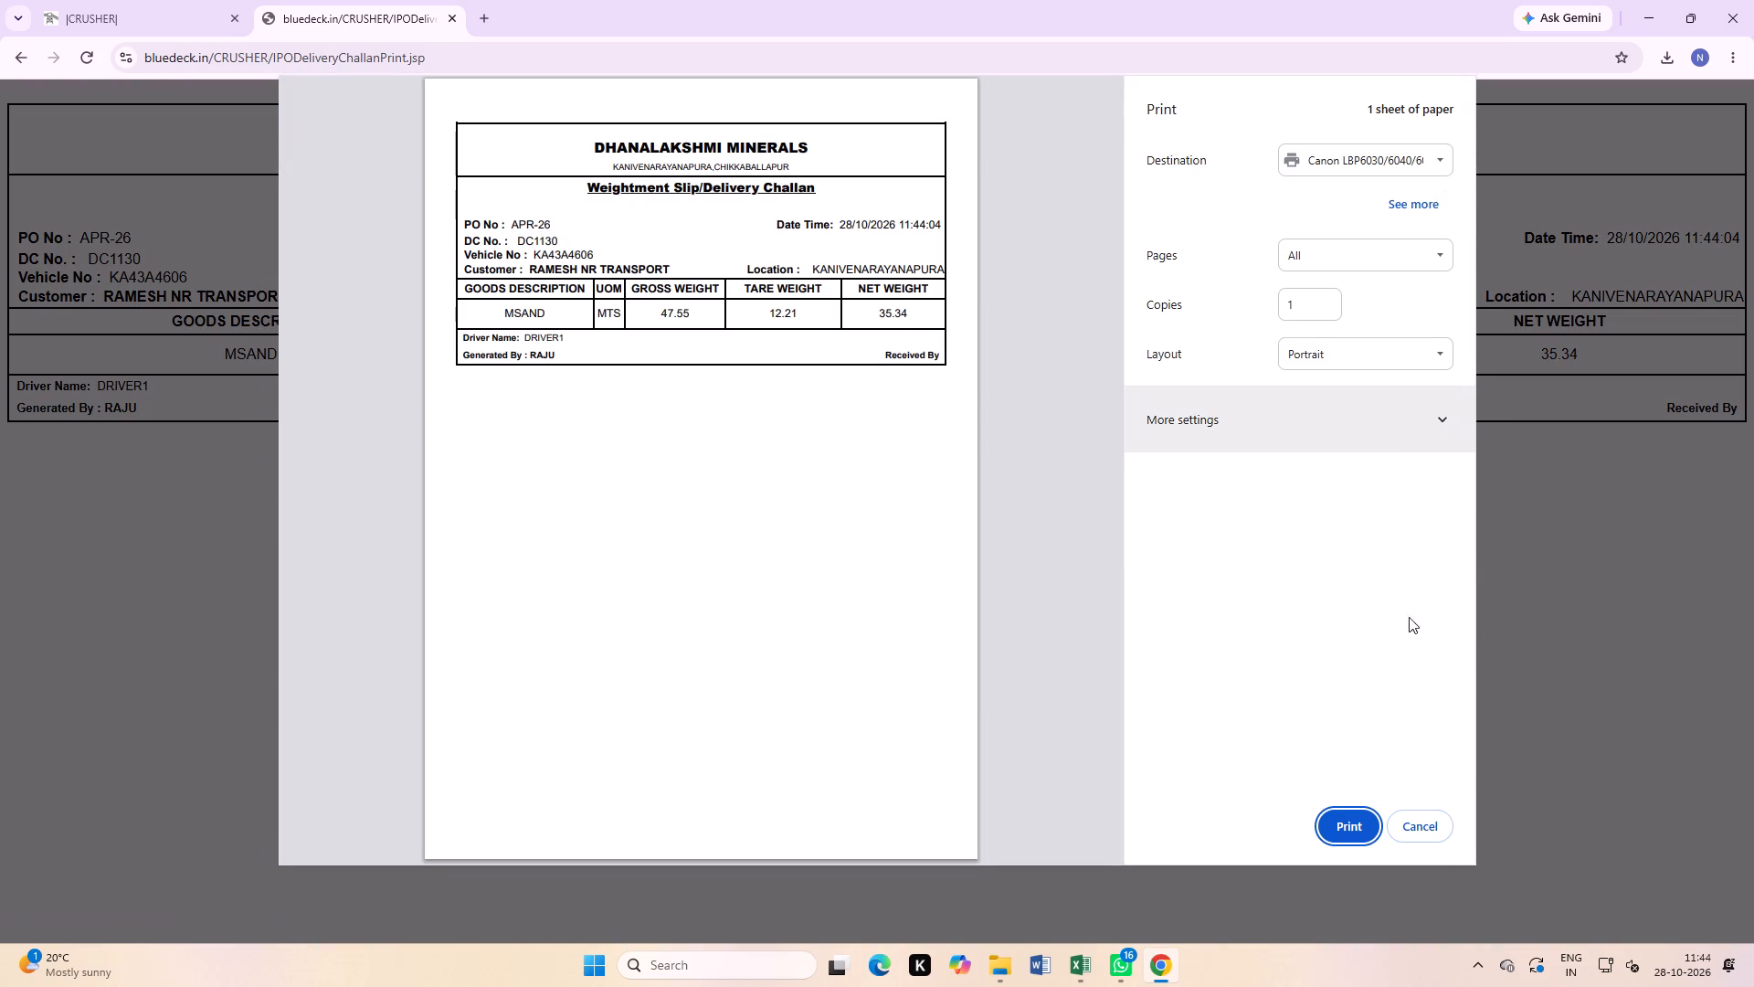
pyautogui.click(1421, 824)
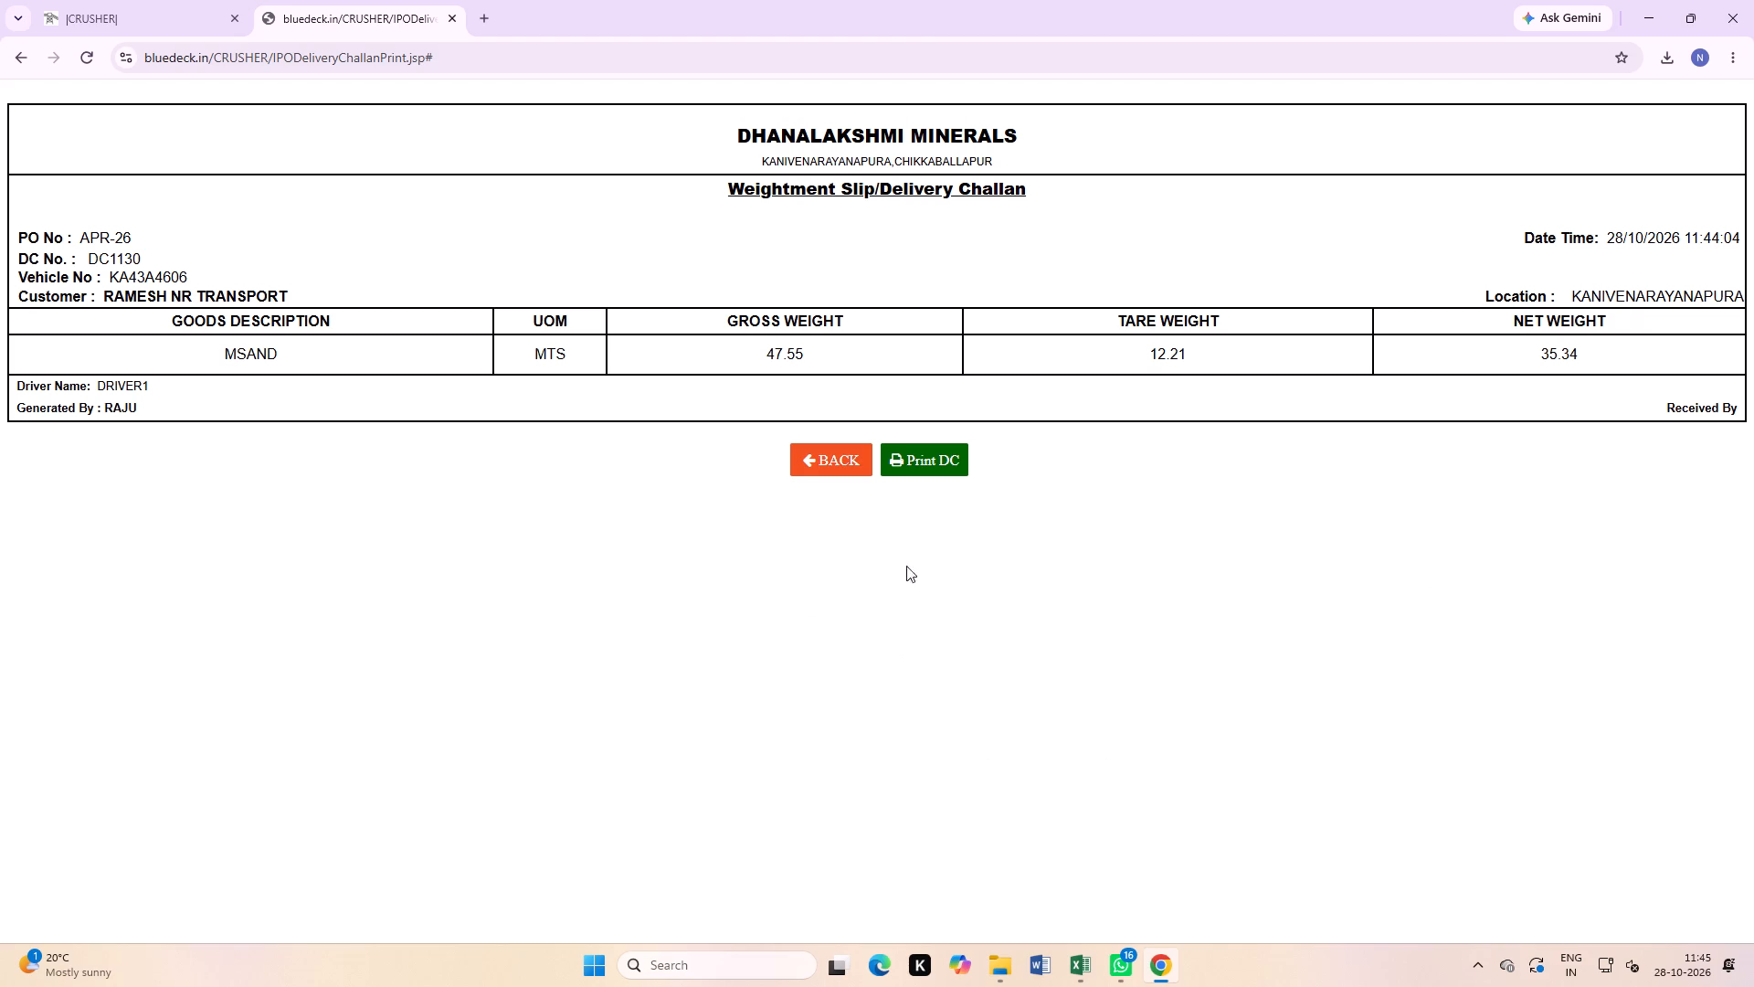
pyautogui.click(814, 462)
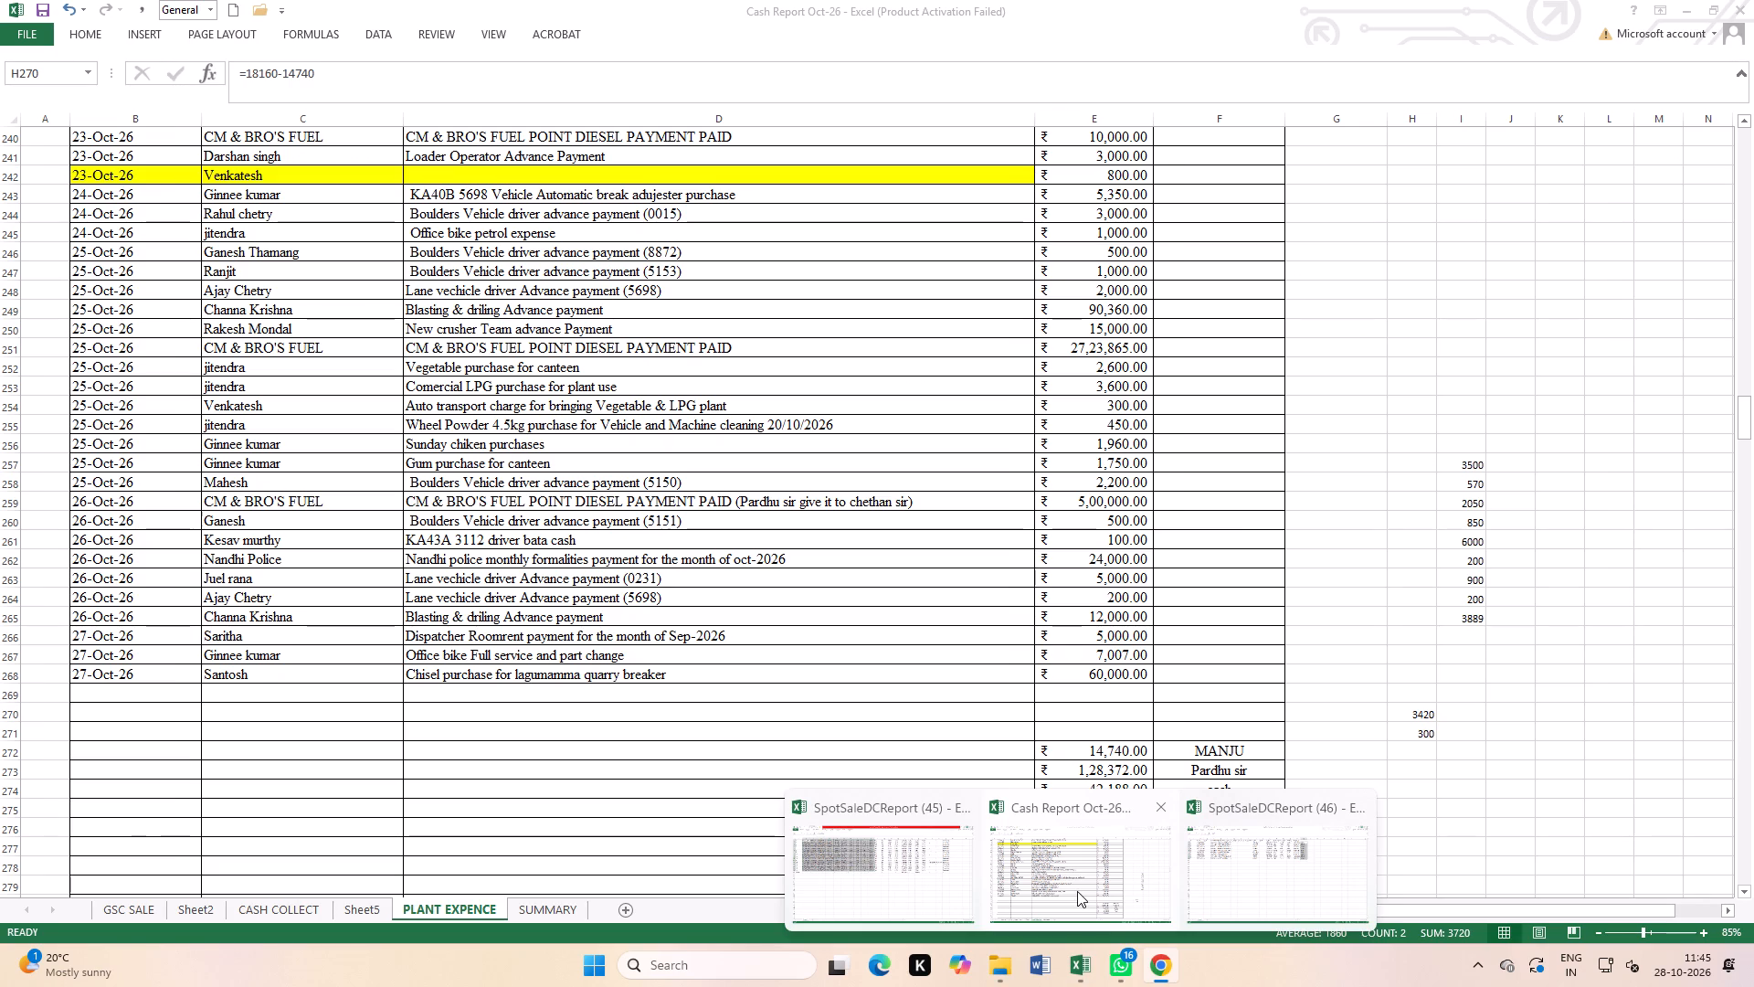
# Switch to the Cash Report Oct-26 workbook in Excel and add filters to the PLANT EXPENCE header row B5:F5.
pyautogui.click(1077, 891)
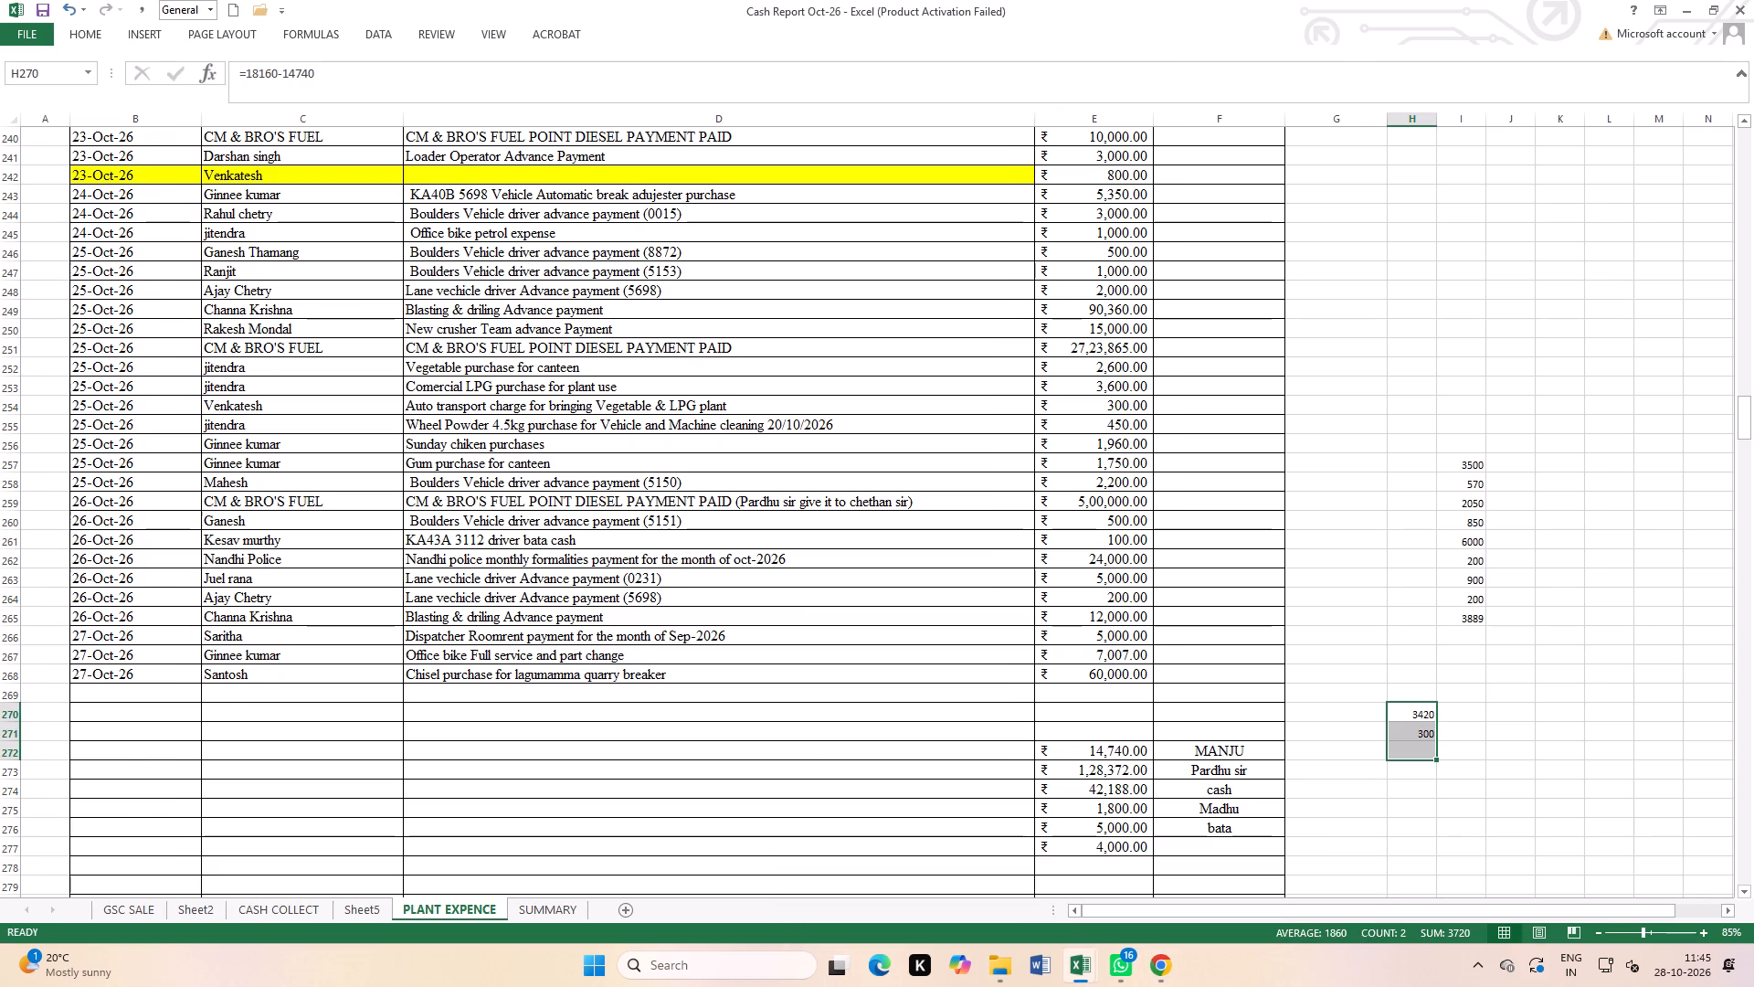
pyautogui.scroll(6, 450, 462)
pyautogui.scroll(6, 908, 385)
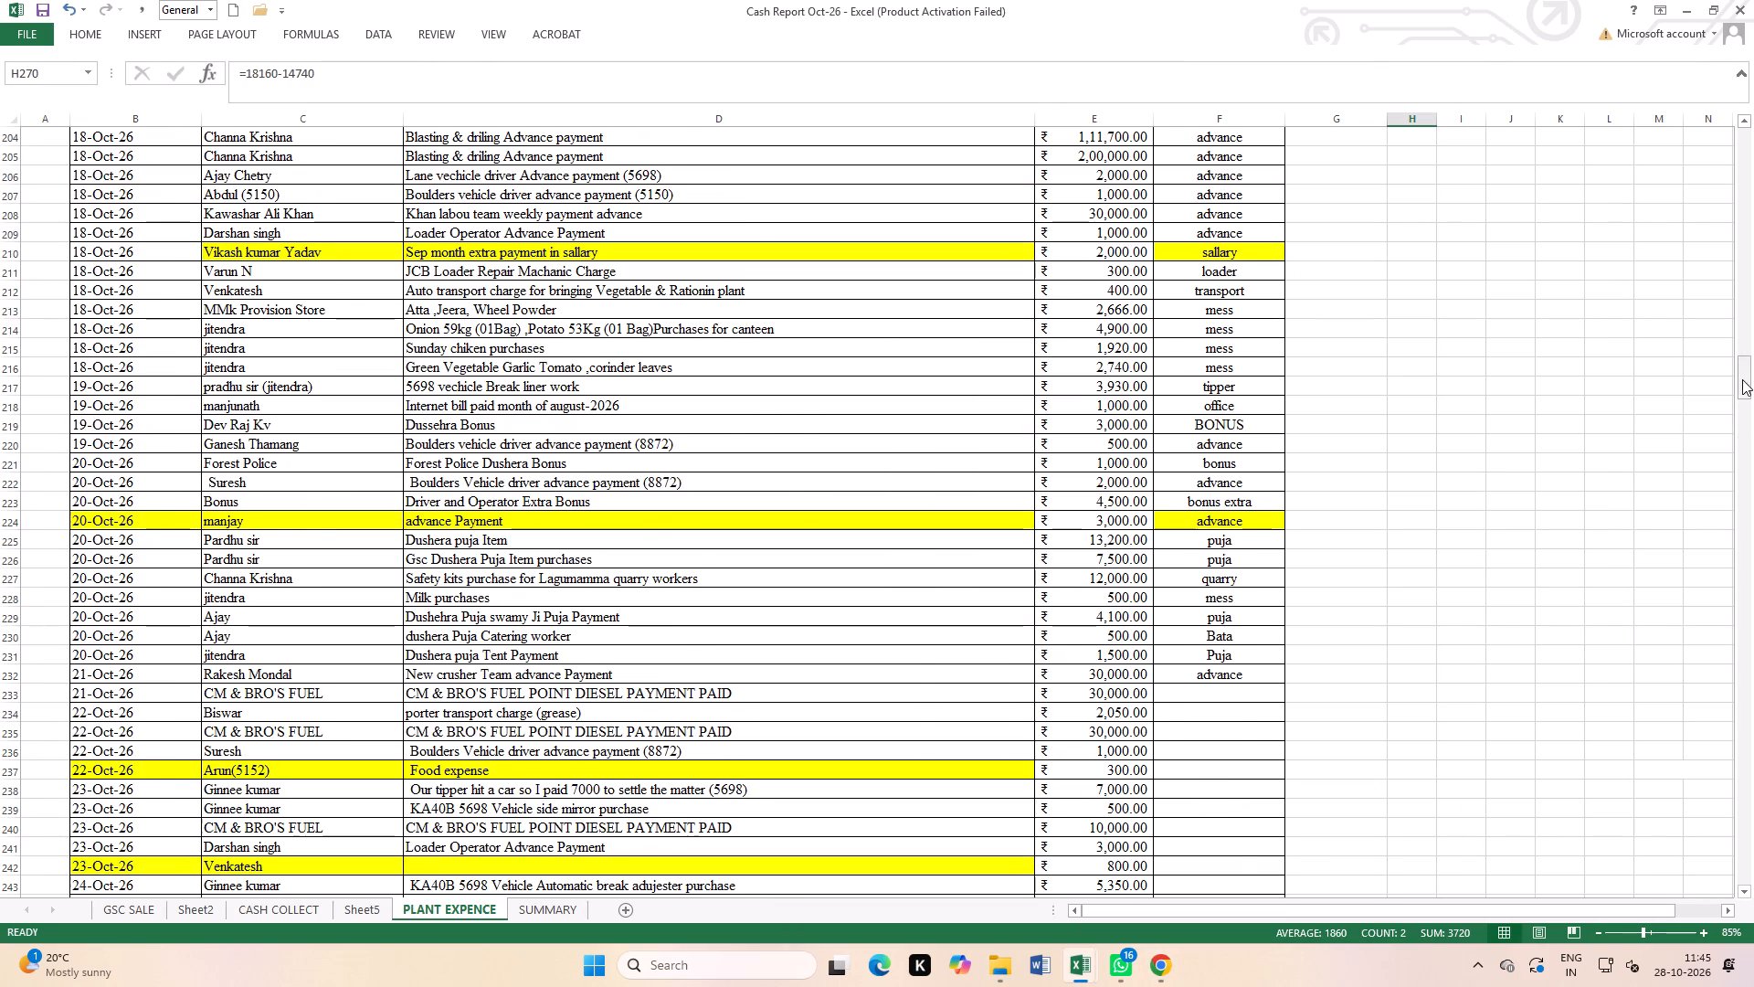
pyautogui.moveTo(1742, 379); pyautogui.dragTo(1753, 96)
pyautogui.moveTo(113, 212); pyautogui.dragTo(1196, 207)
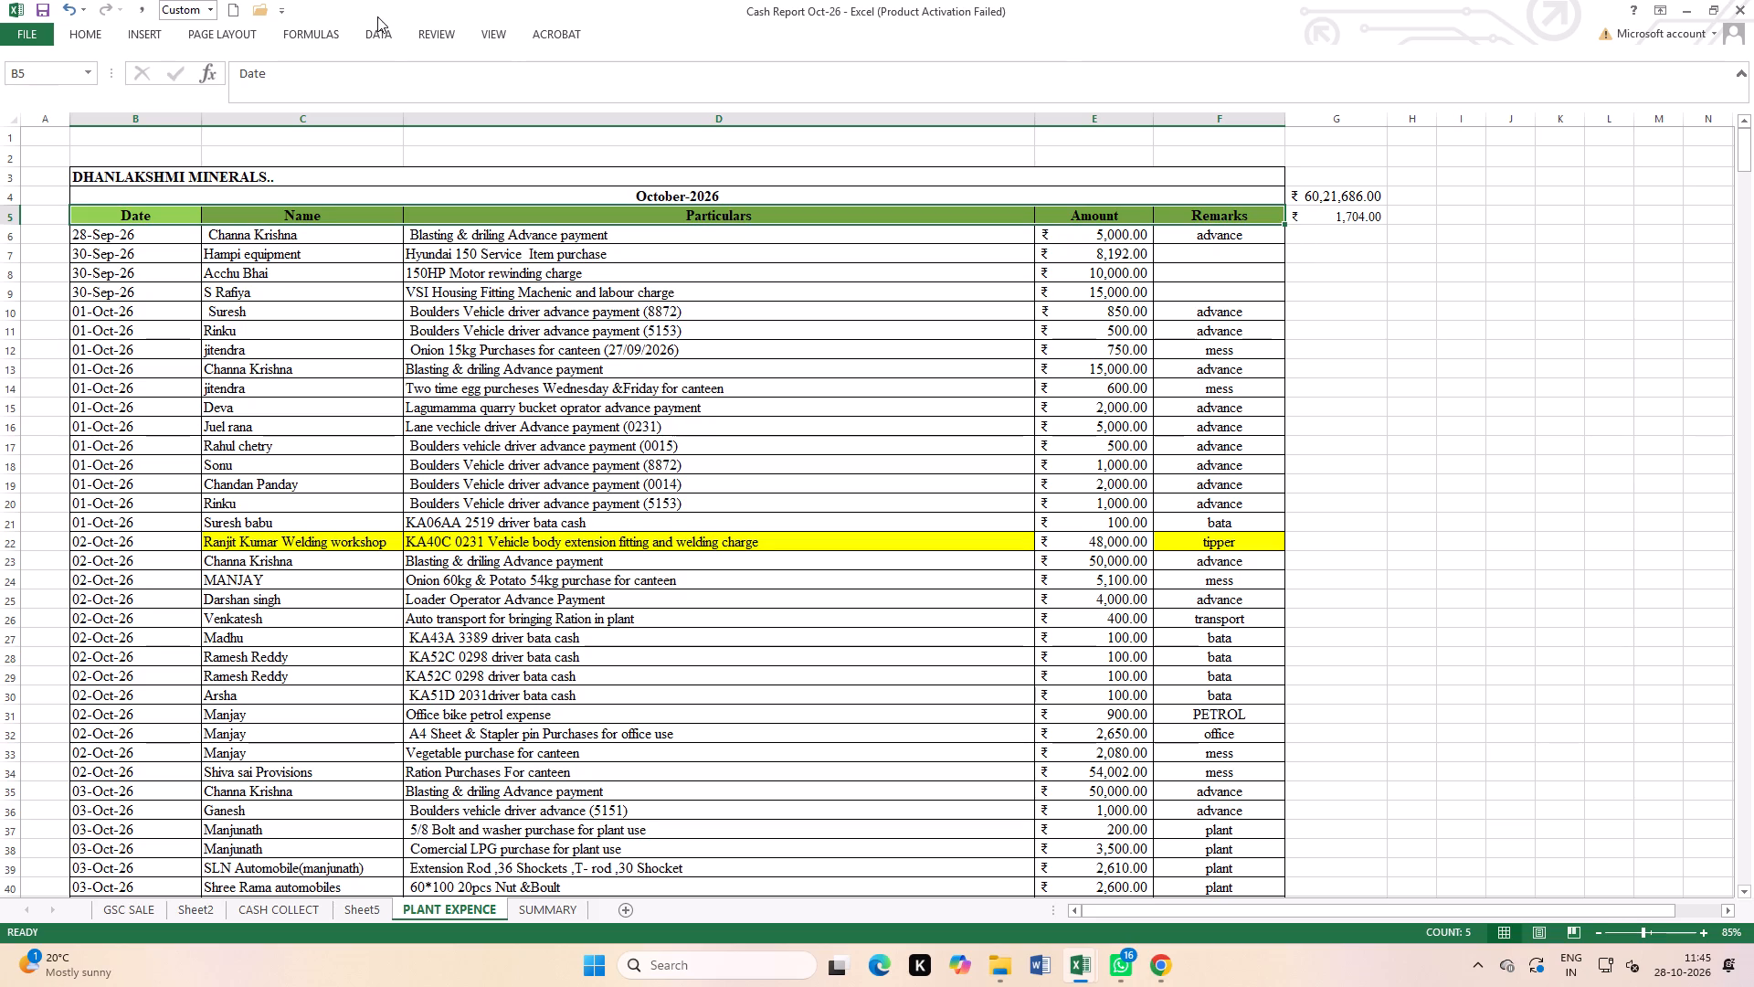
pyautogui.click(377, 29)
pyautogui.click(481, 77)
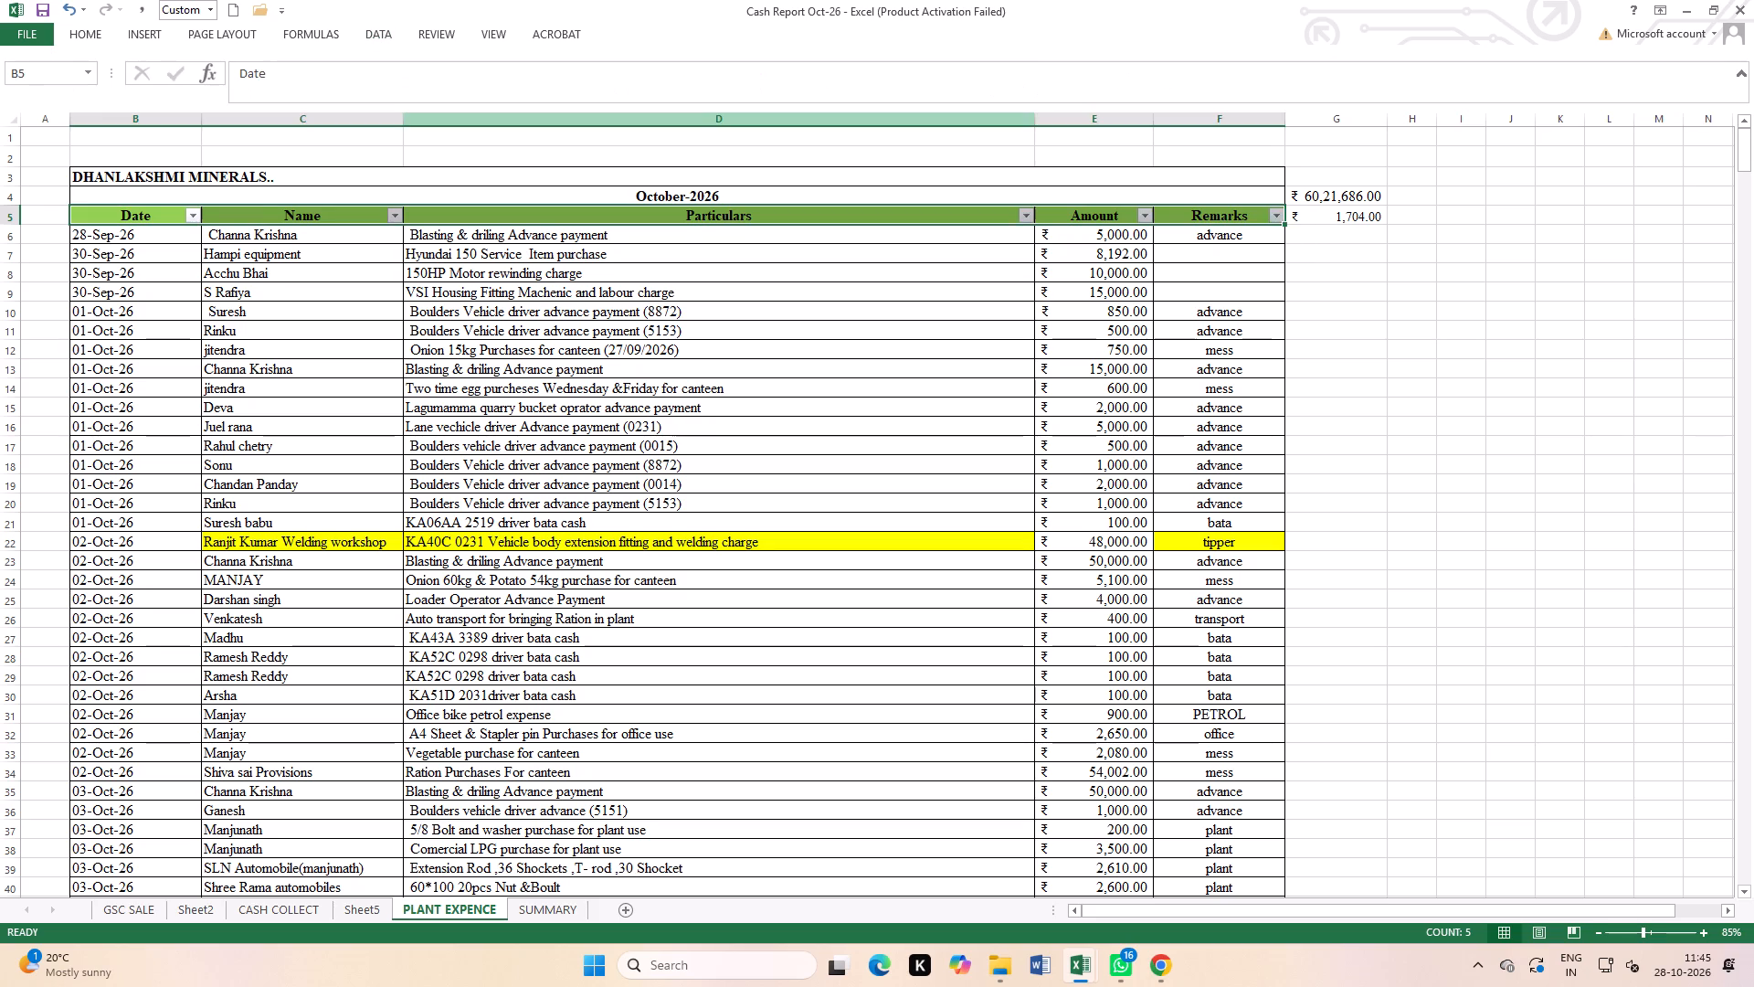
pyautogui.click(1044, 398)
# Filter the Remarks column to show only the plant entries.
pyautogui.click(1273, 220)
pyautogui.click(1151, 387)
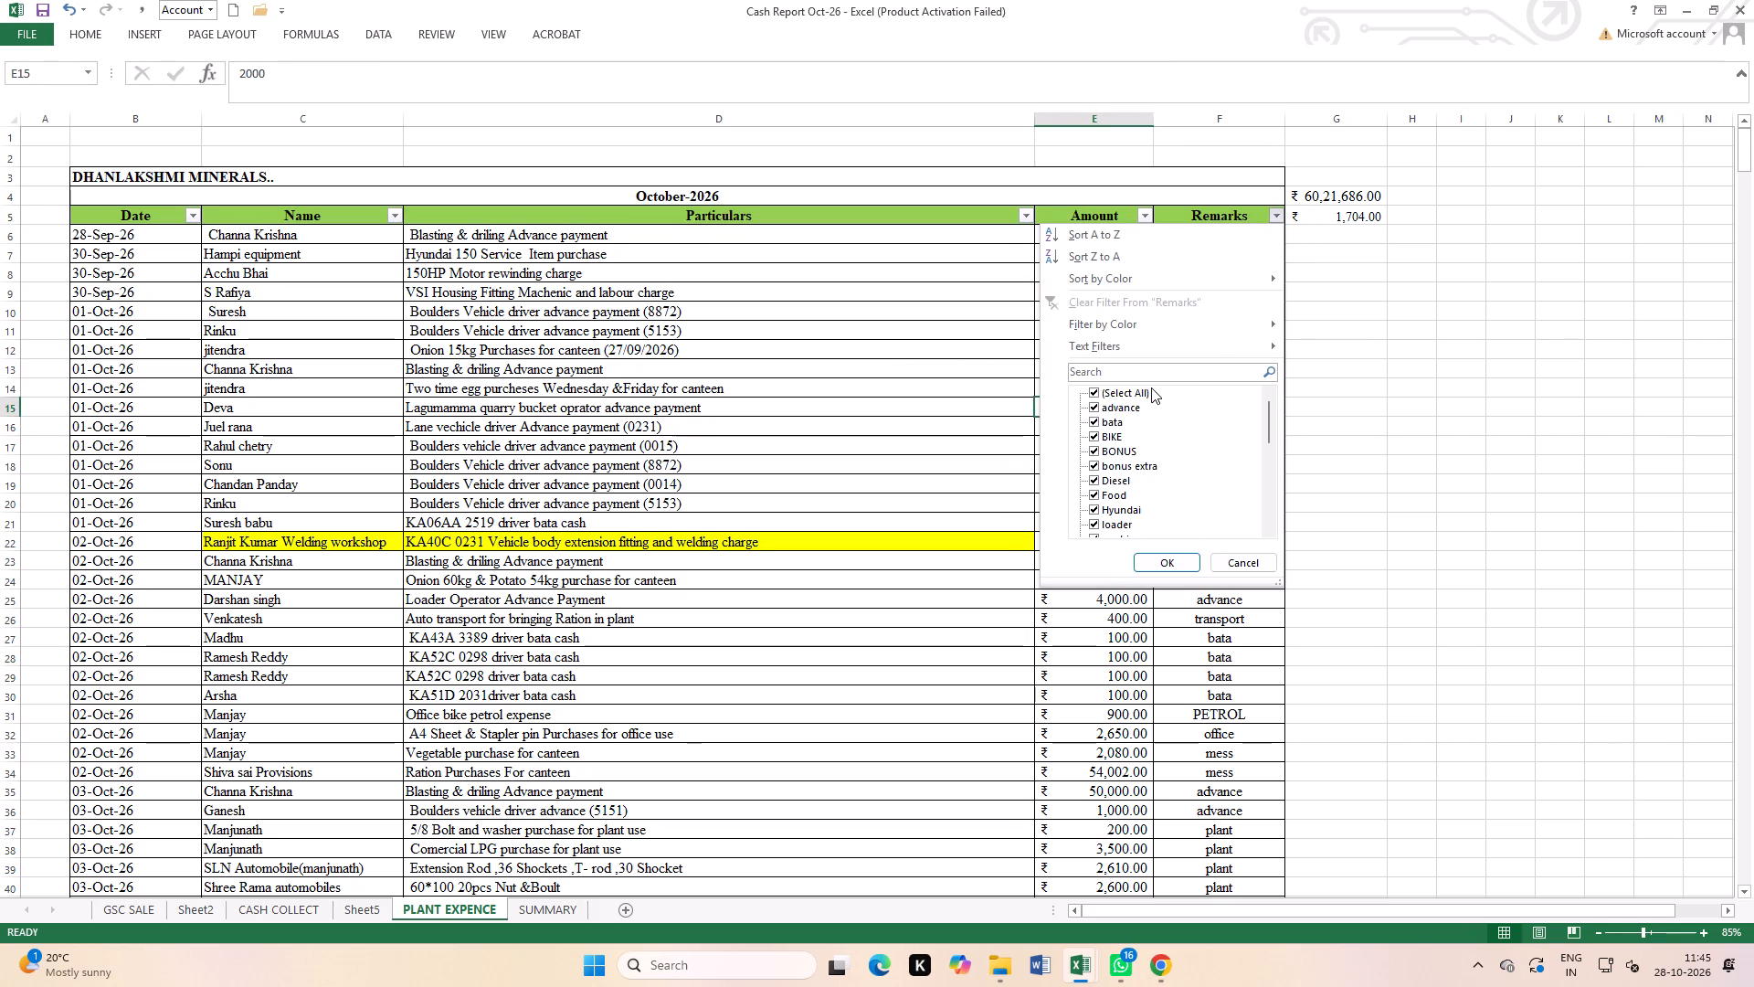
pyautogui.scroll(-17, 1116, 520)
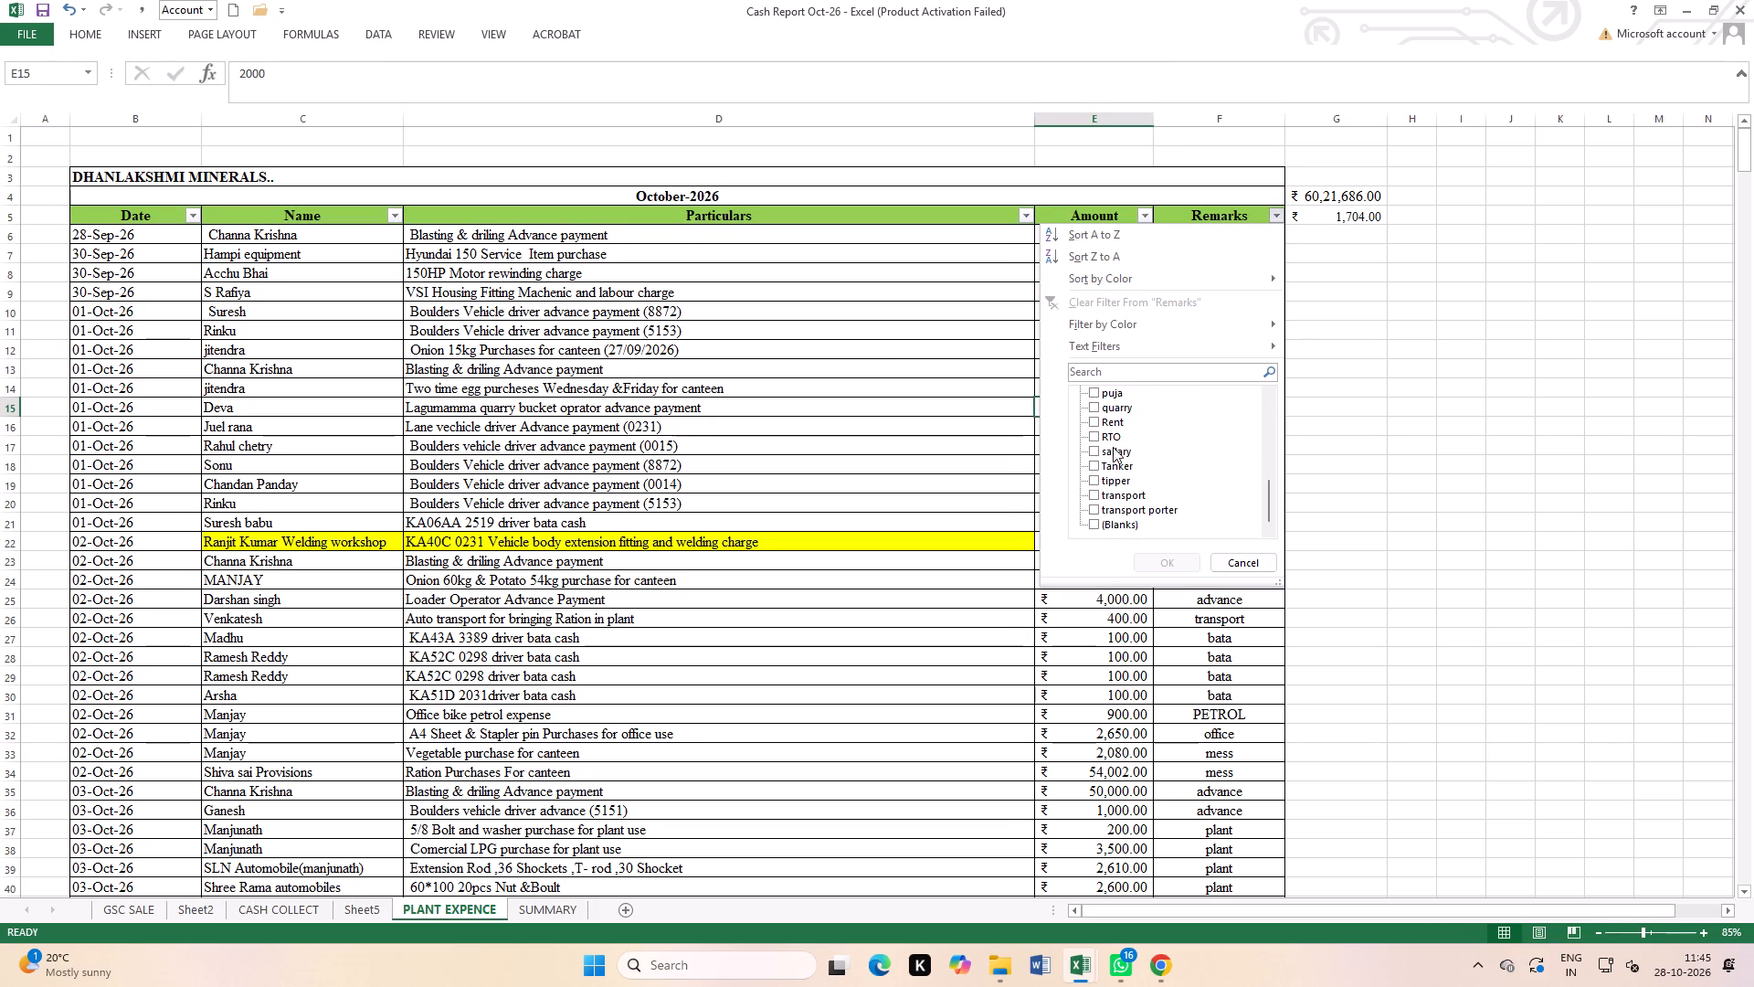
pyautogui.scroll(1, 1121, 427)
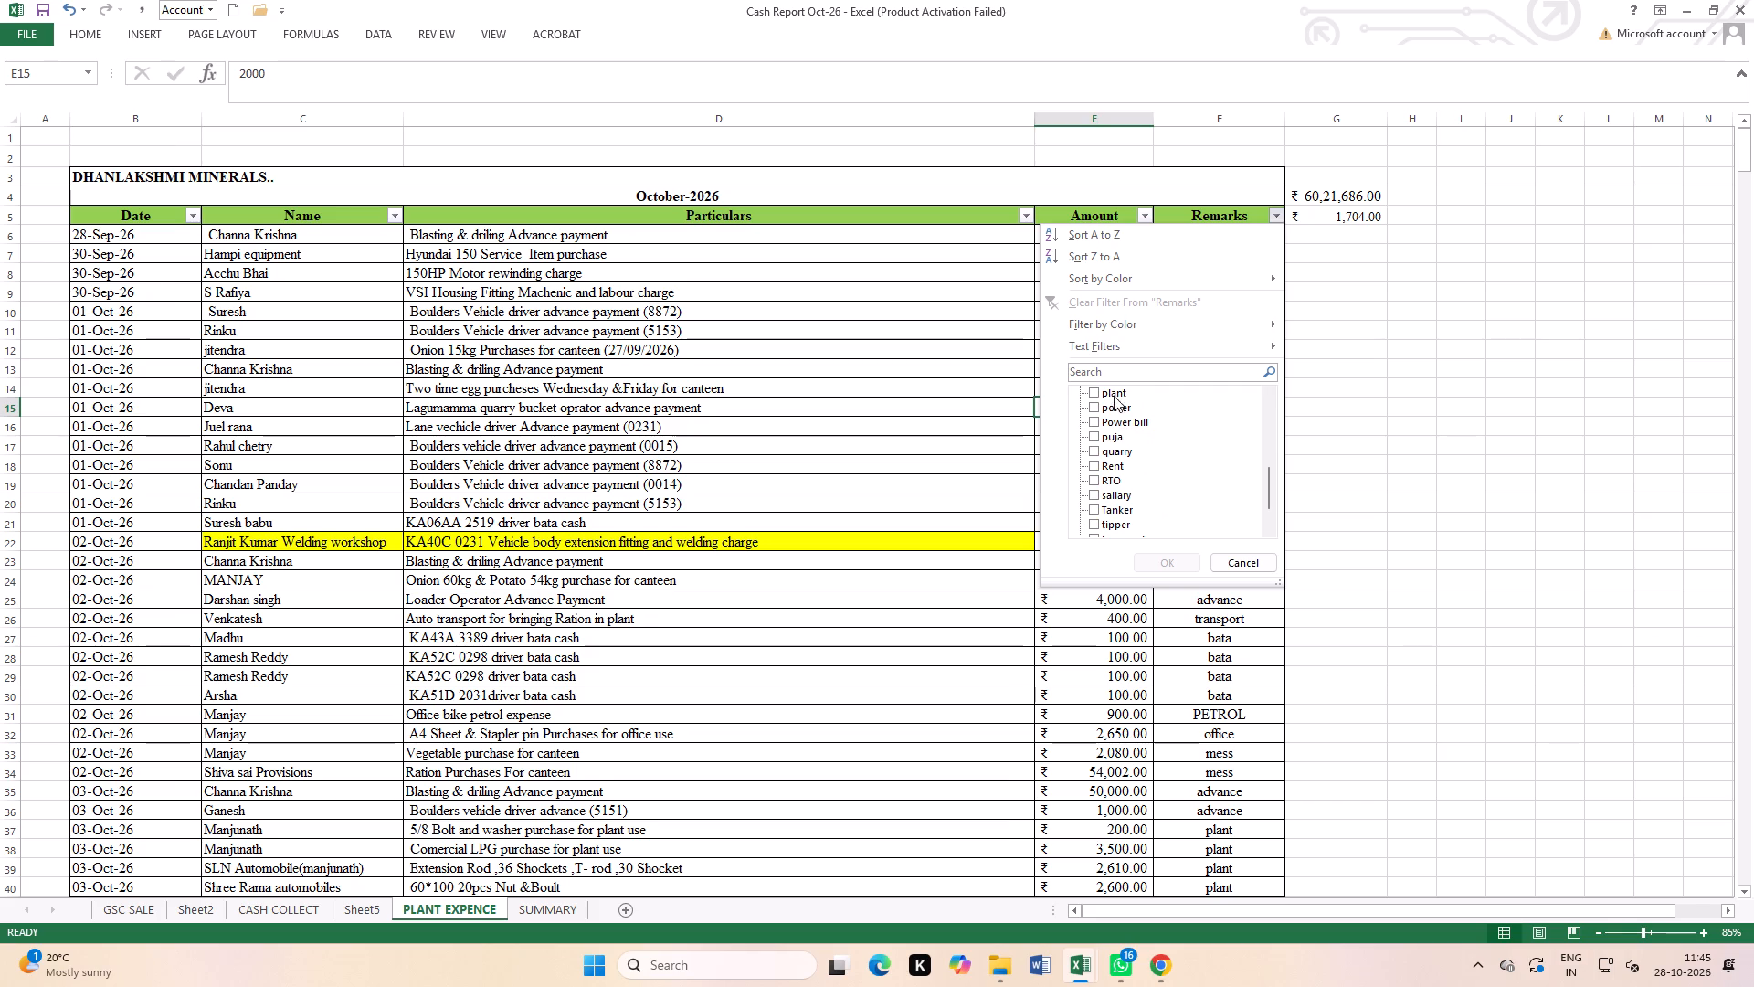
pyautogui.click(1111, 389)
pyautogui.click(1162, 558)
pyautogui.click(659, 415)
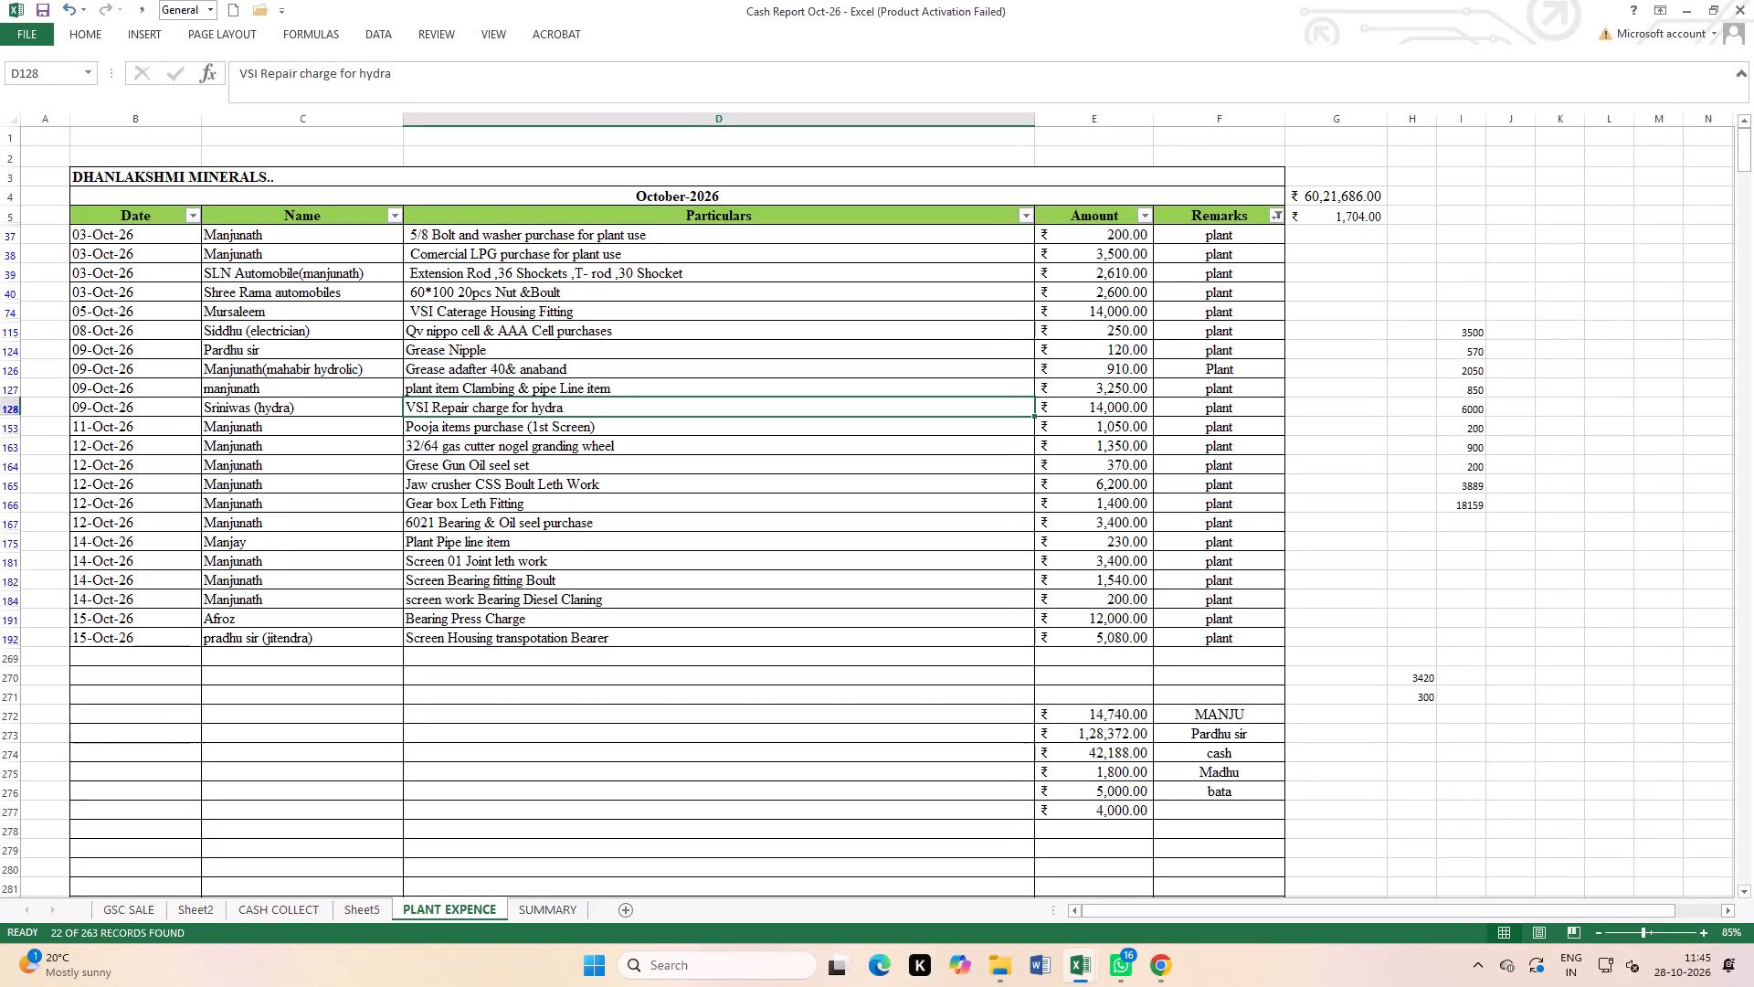
# Append "purchase for crusher use" to the Extension Rod and Shocket particulars in D39.
pyautogui.click(594, 238)
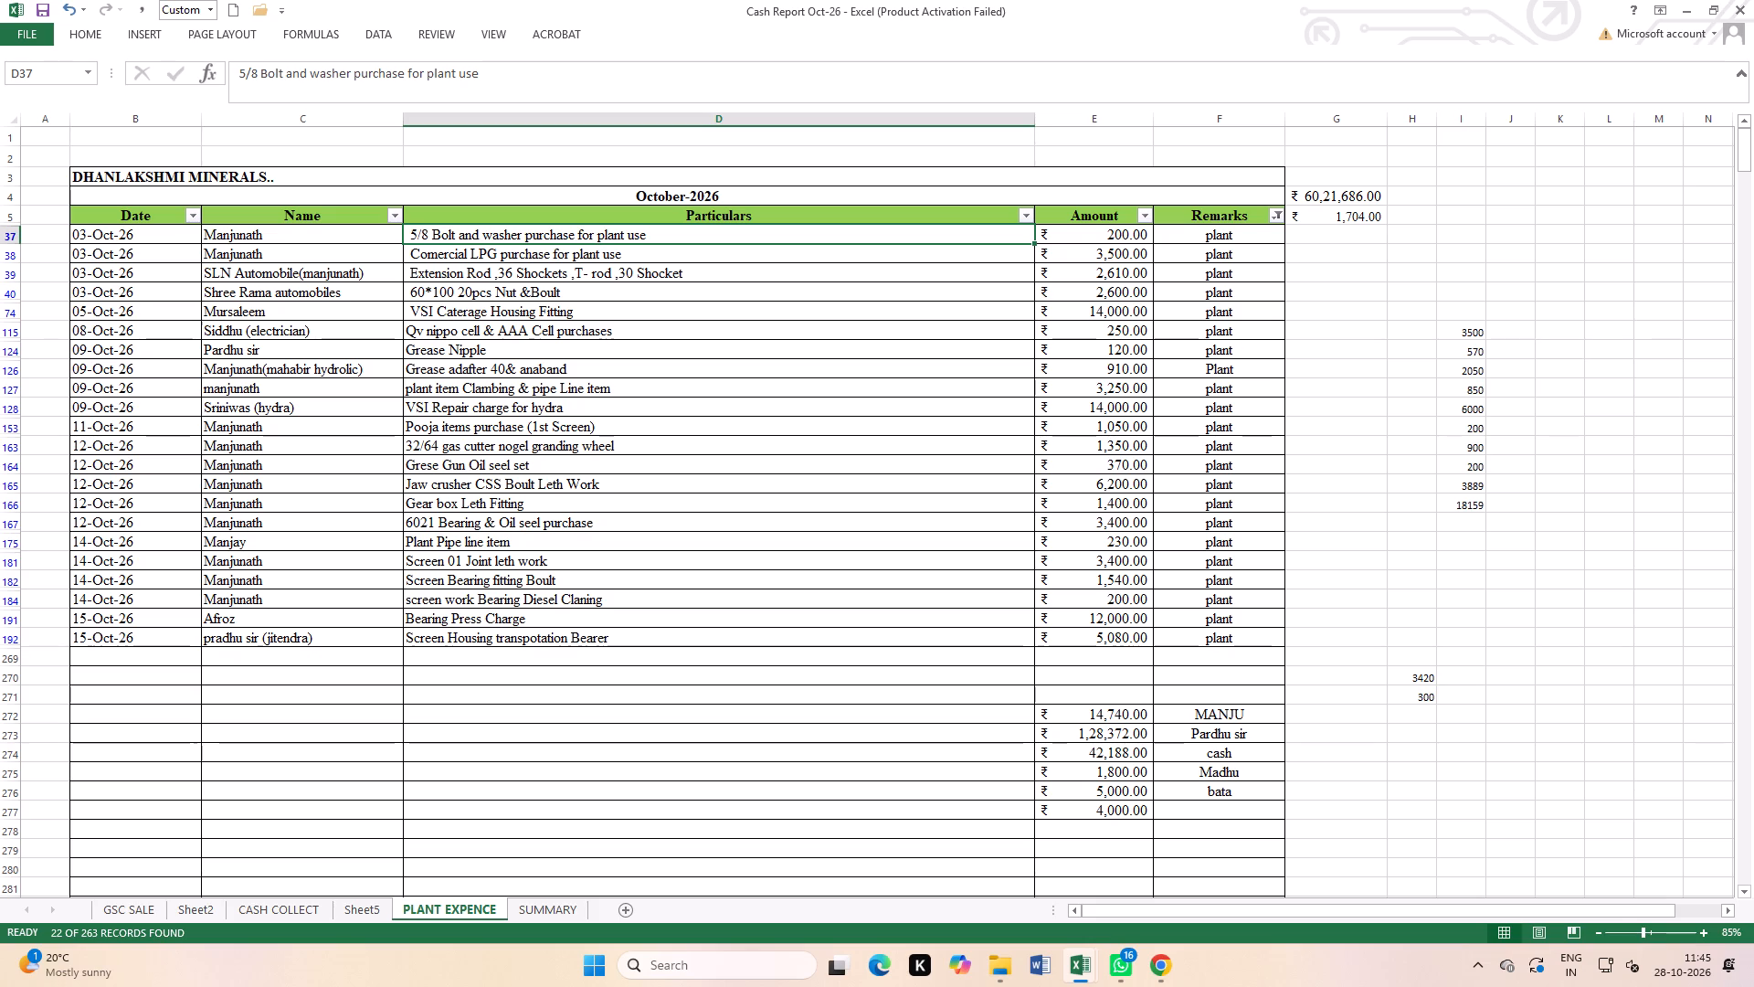
pyautogui.doubleClick(725, 272)
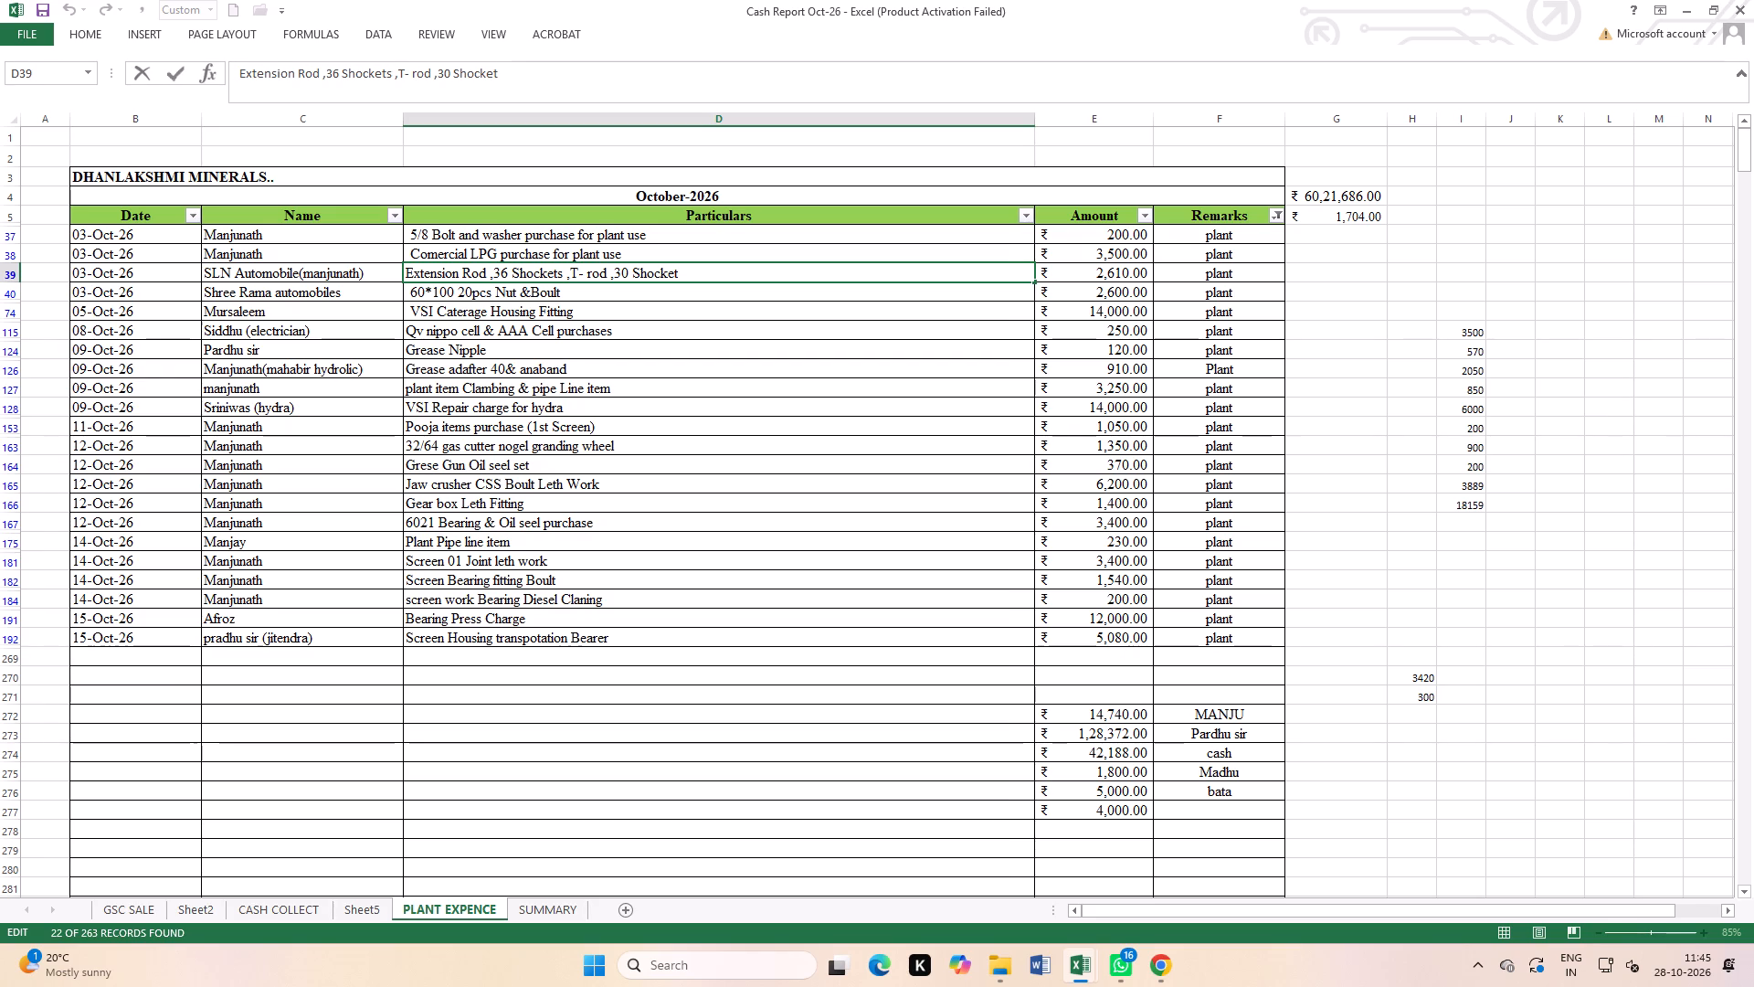
pyautogui.press('space')
pyautogui.press('space')
pyautogui.press('BackSpace')
pyautogui.write('pu')
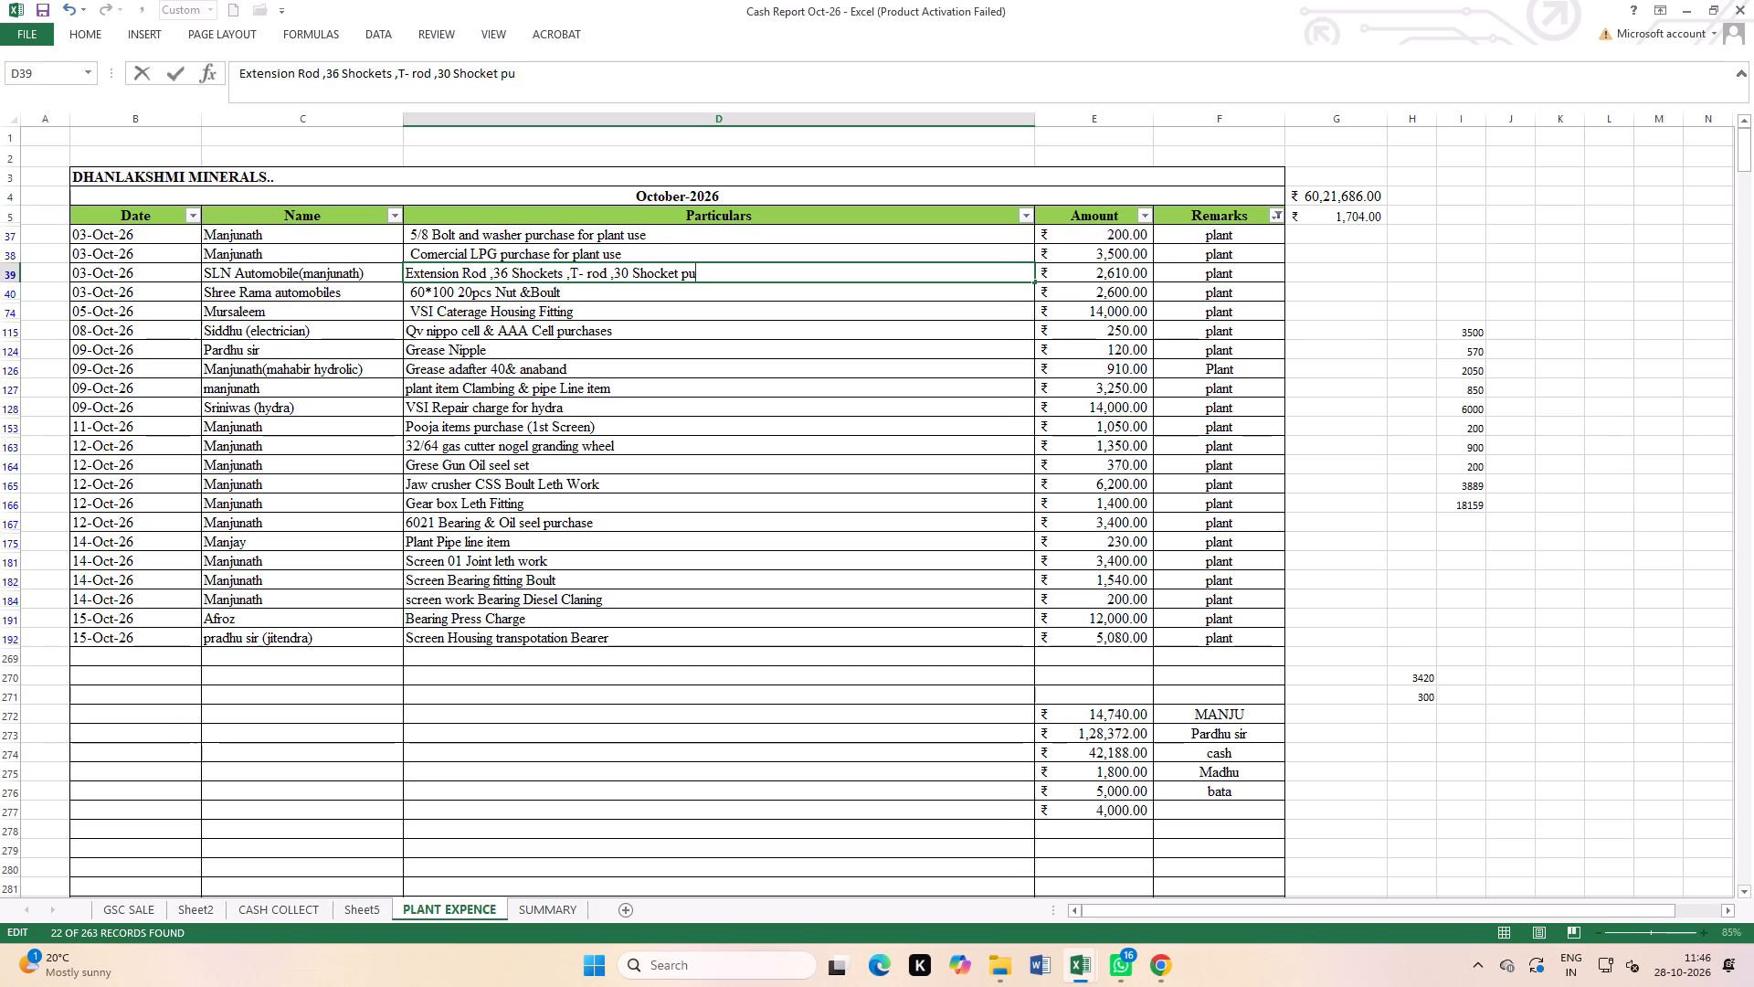
pyautogui.press('r')
pyautogui.write('chase')
pyautogui.press('space')
pyautogui.write('for')
pyautogui.press('space')
pyautogui.write('crusher')
pyautogui.press('space')
pyautogui.write('use')
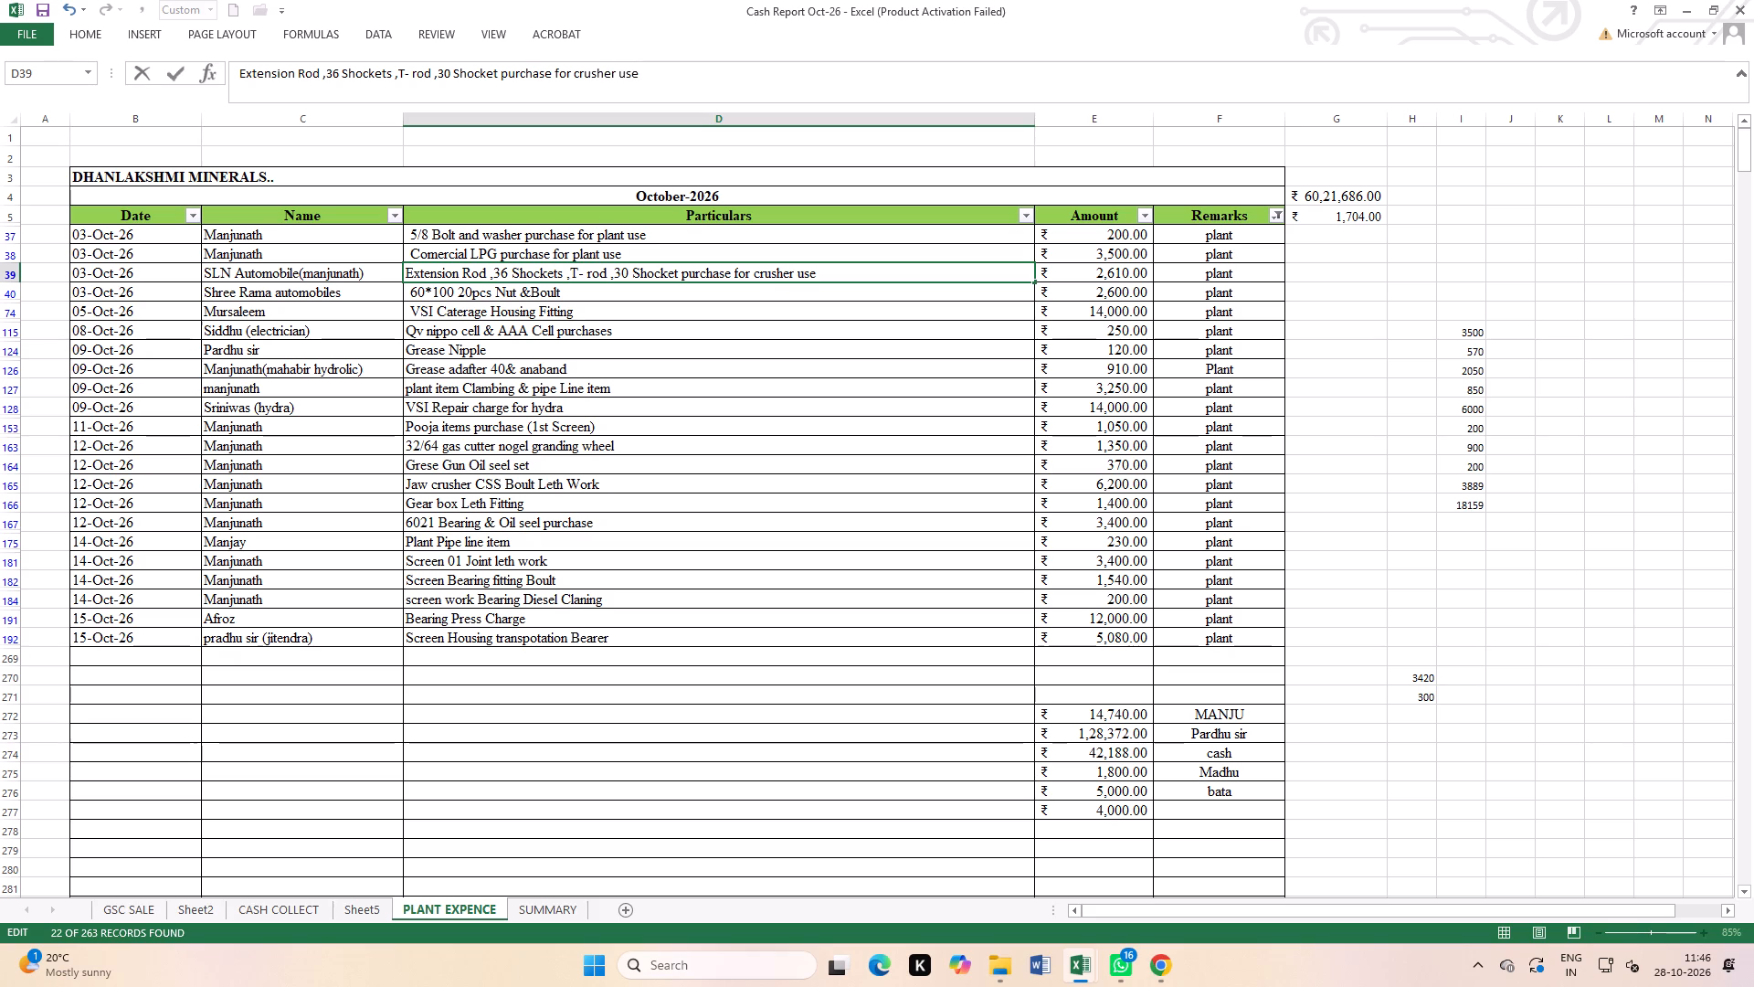
pyautogui.click(713, 464)
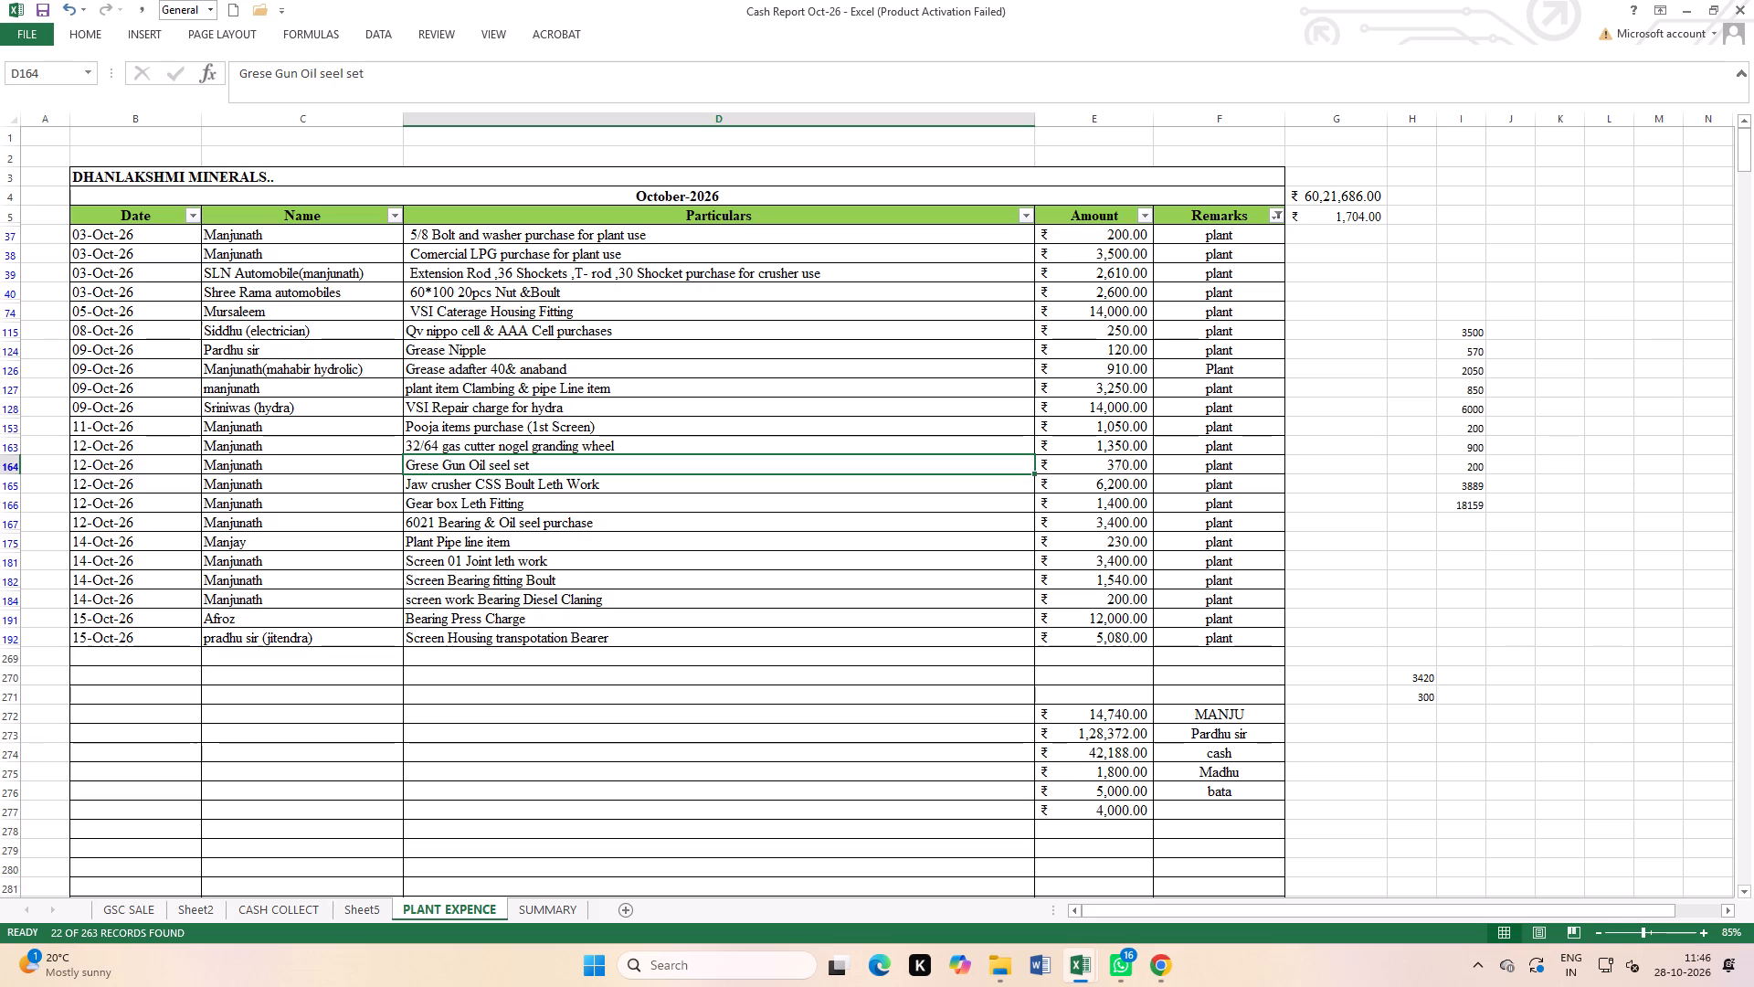
# Change the bolt and washer particulars in D37 to read "5/8 Bolt and washer purchase for Screen housing".
pyautogui.click(742, 240)
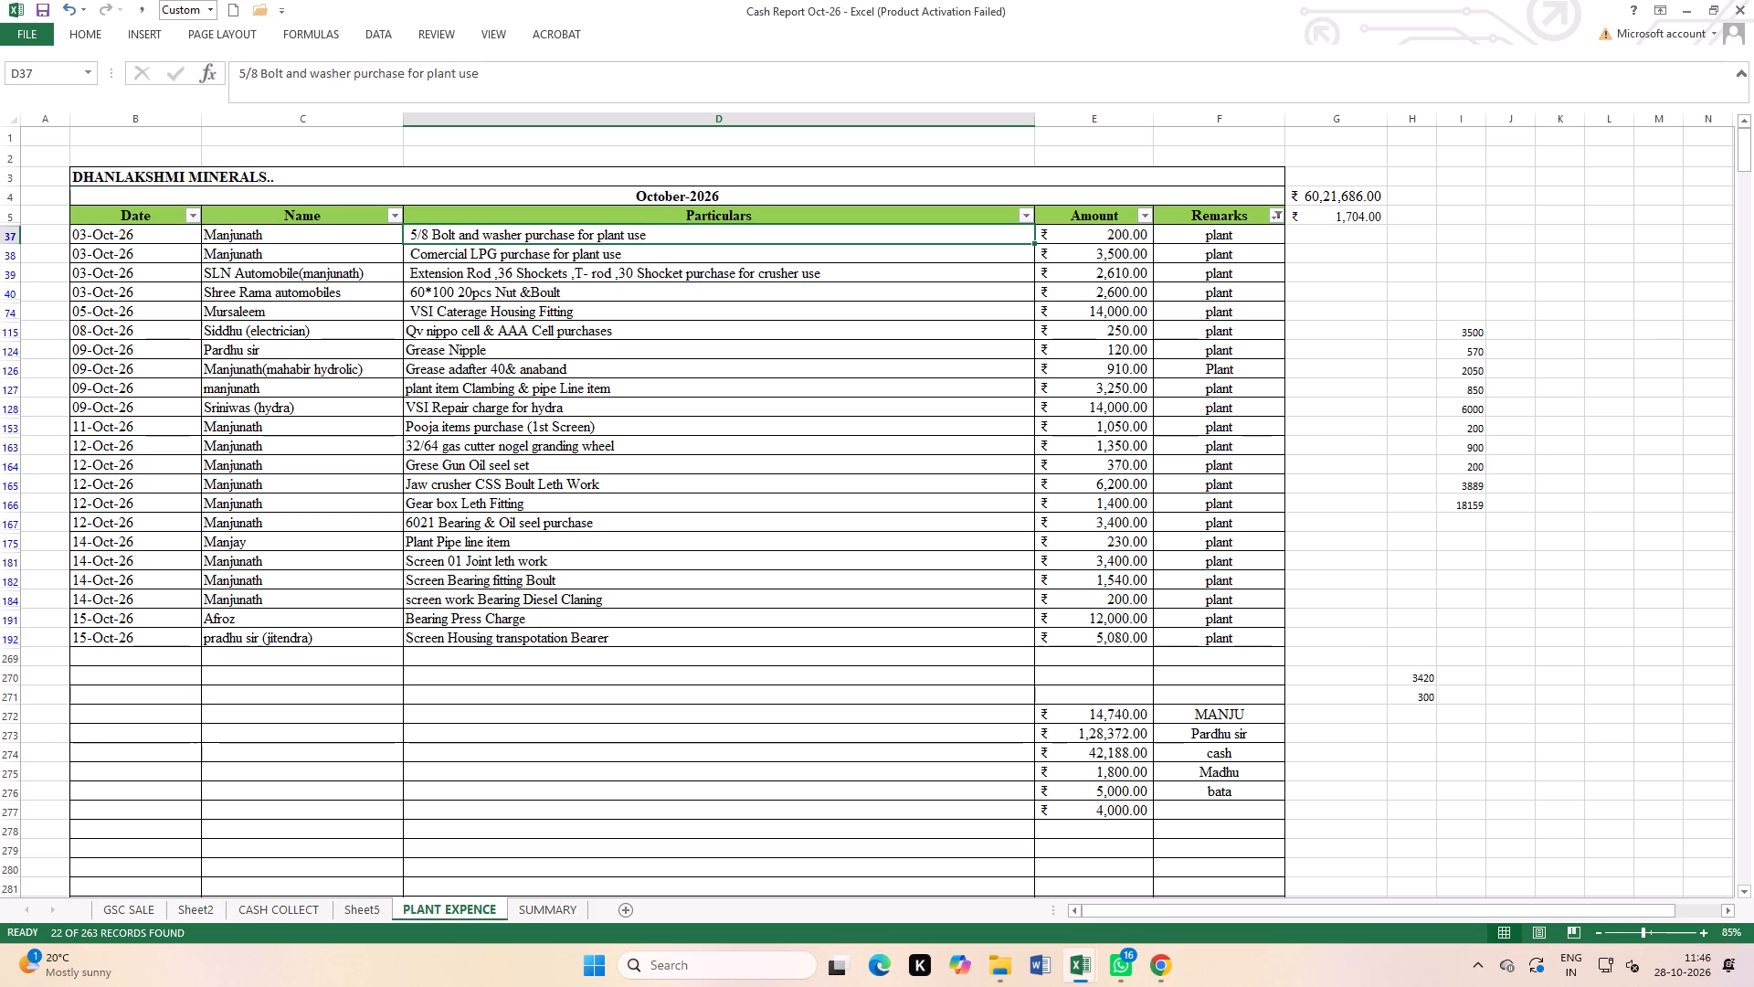
pyautogui.doubleClick(655, 233)
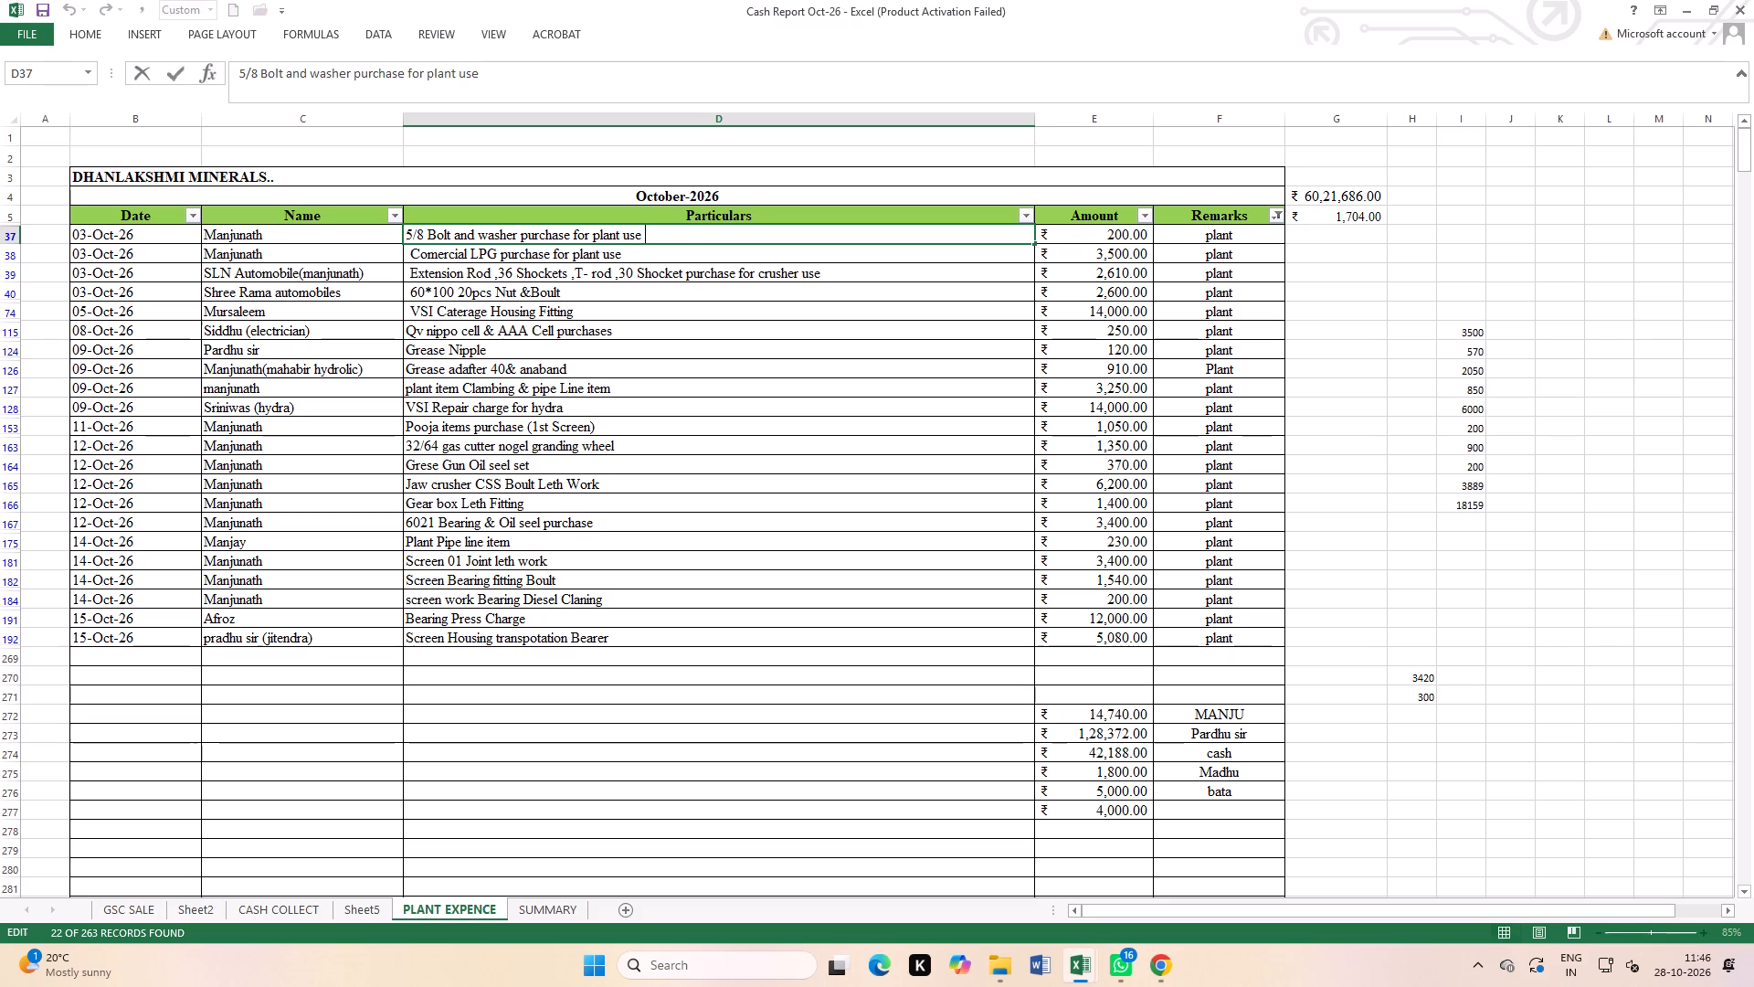
pyautogui.press('BackSpace')
pyautogui.press('BackSpace')
pyautogui.press('BackSpace')
pyautogui.press('BackSpace')
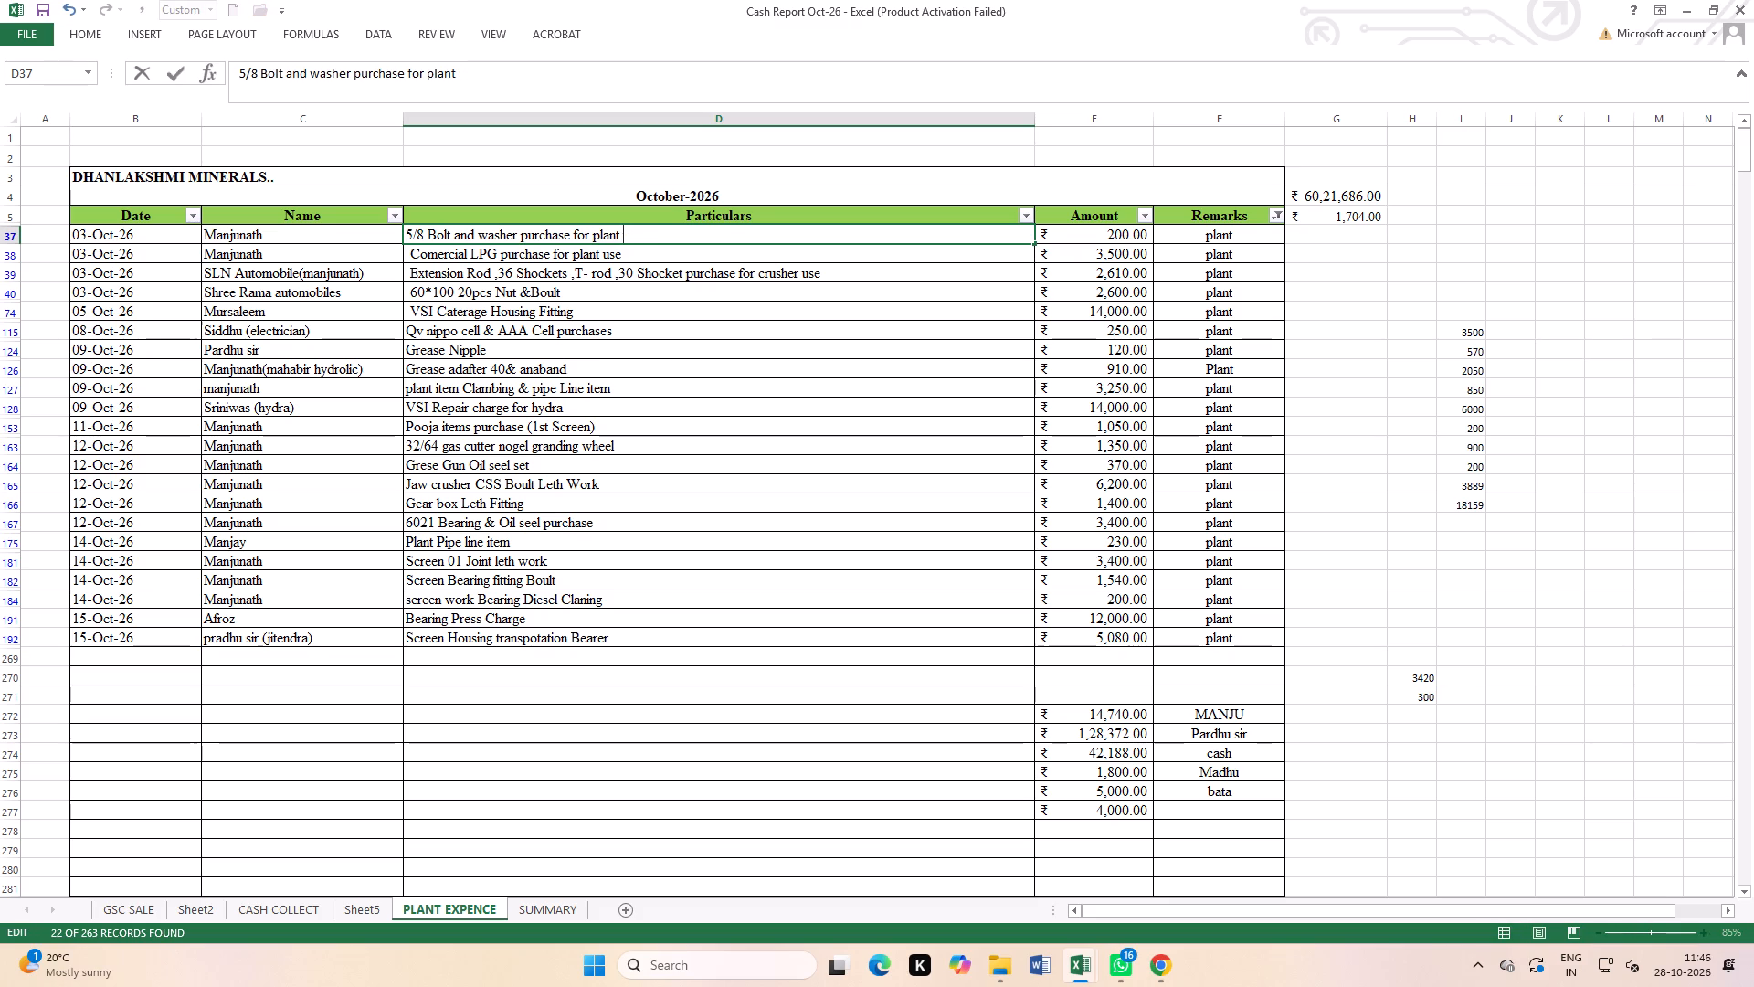
pyautogui.press('BackSpace')
pyautogui.press('BackSpace')
pyautogui.press('BackSpace')
pyautogui.press('BackSpace')
pyautogui.press('BackSpace')
pyautogui.press('BackSpace')
pyautogui.write('cr')
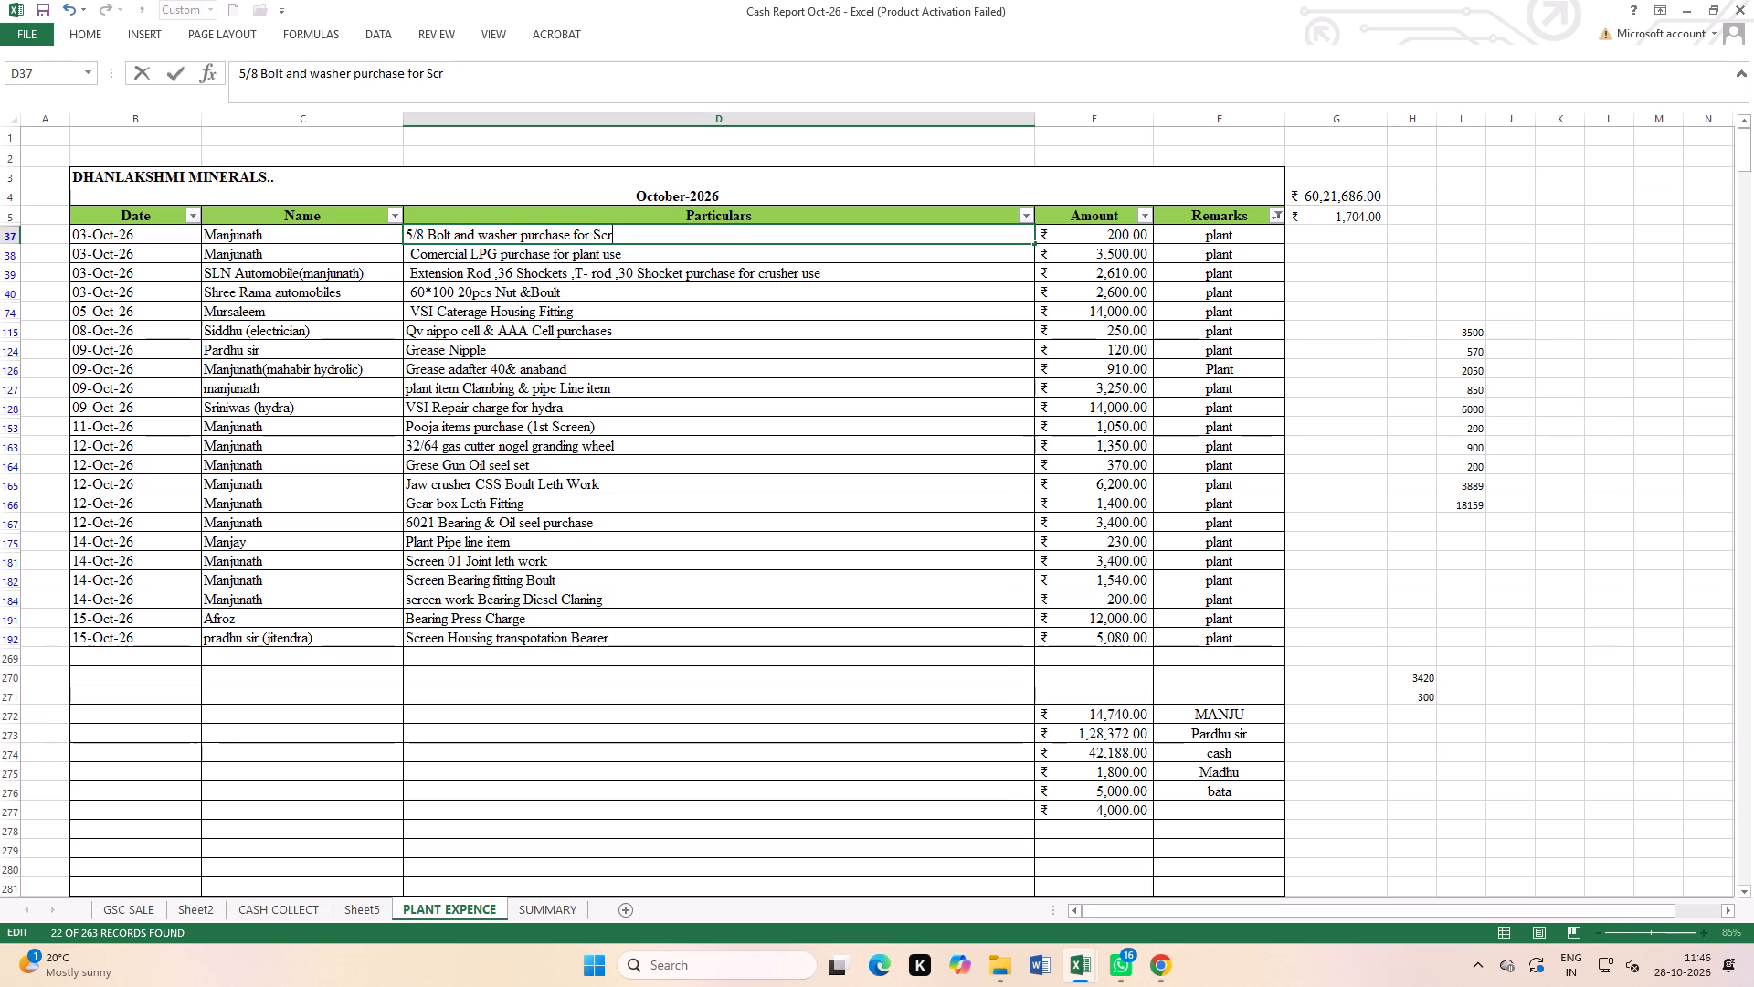
pyautogui.write('een')
pyautogui.press('space')
pyautogui.press('g')
pyautogui.press('BackSpace')
pyautogui.write('housinf')
pyautogui.press('space')
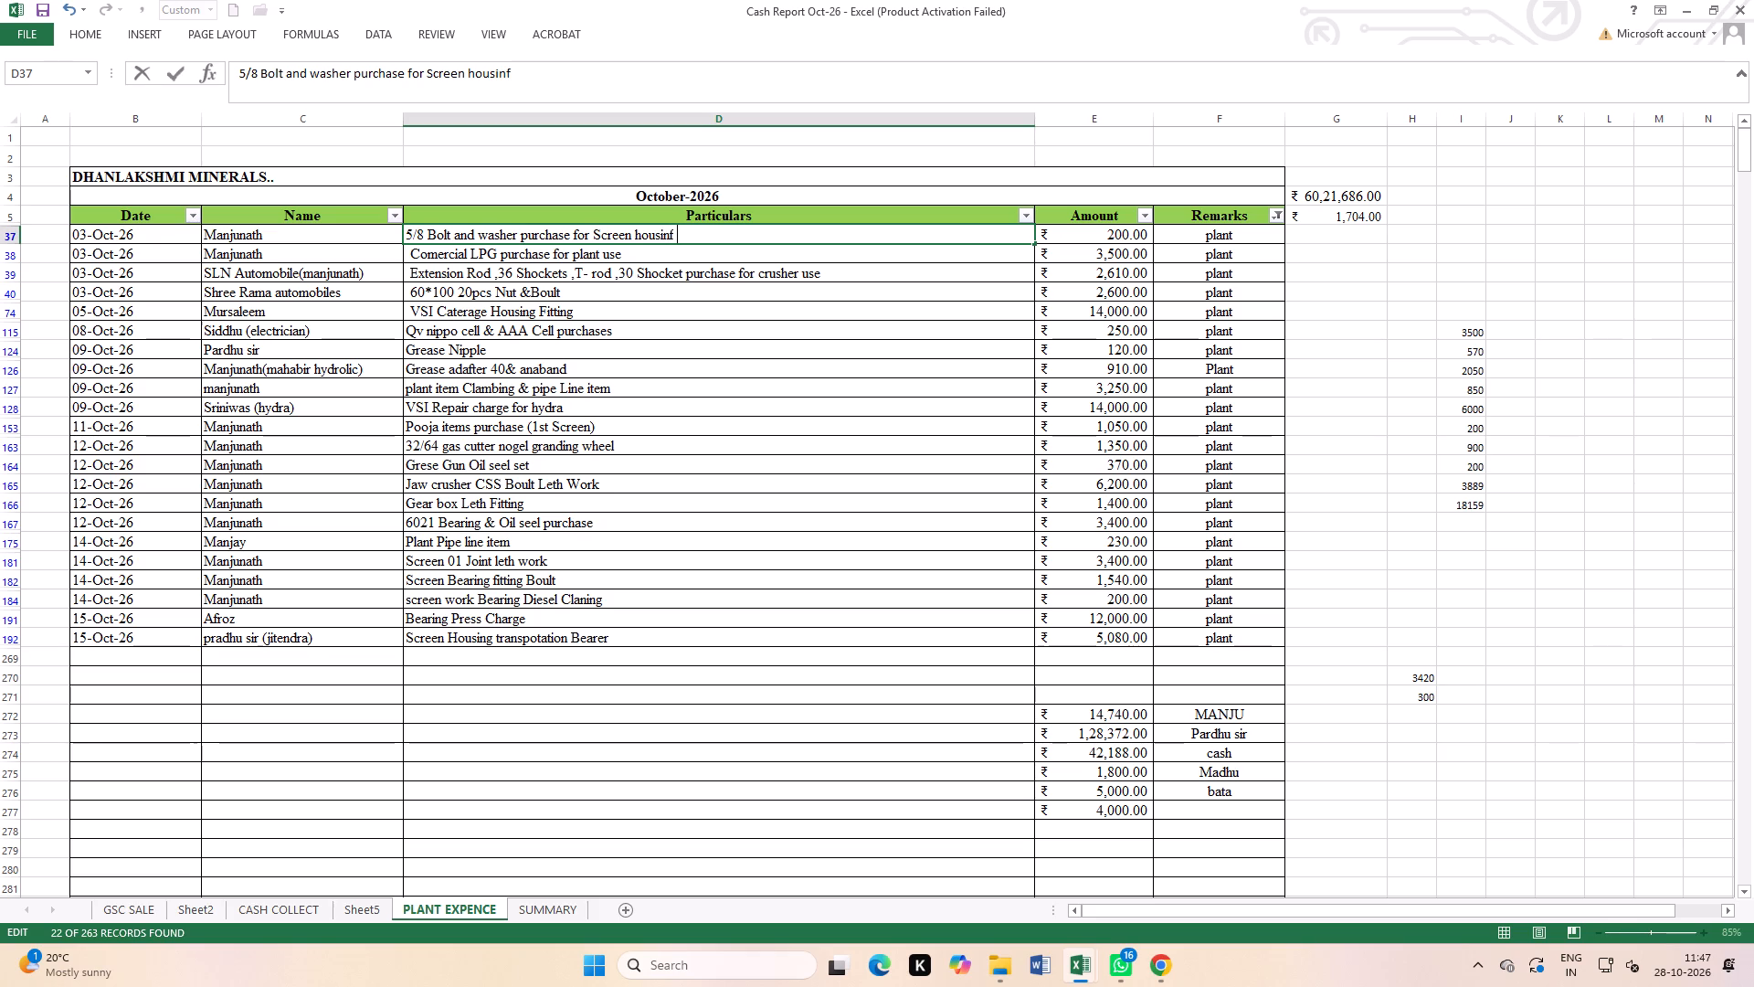
pyautogui.hotkey('shift', '(')
pyautogui.press('BackSpace')
pyautogui.press('BackSpace')
pyautogui.press('BackSpace')
pyautogui.press('g')
pyautogui.click(542, 281)
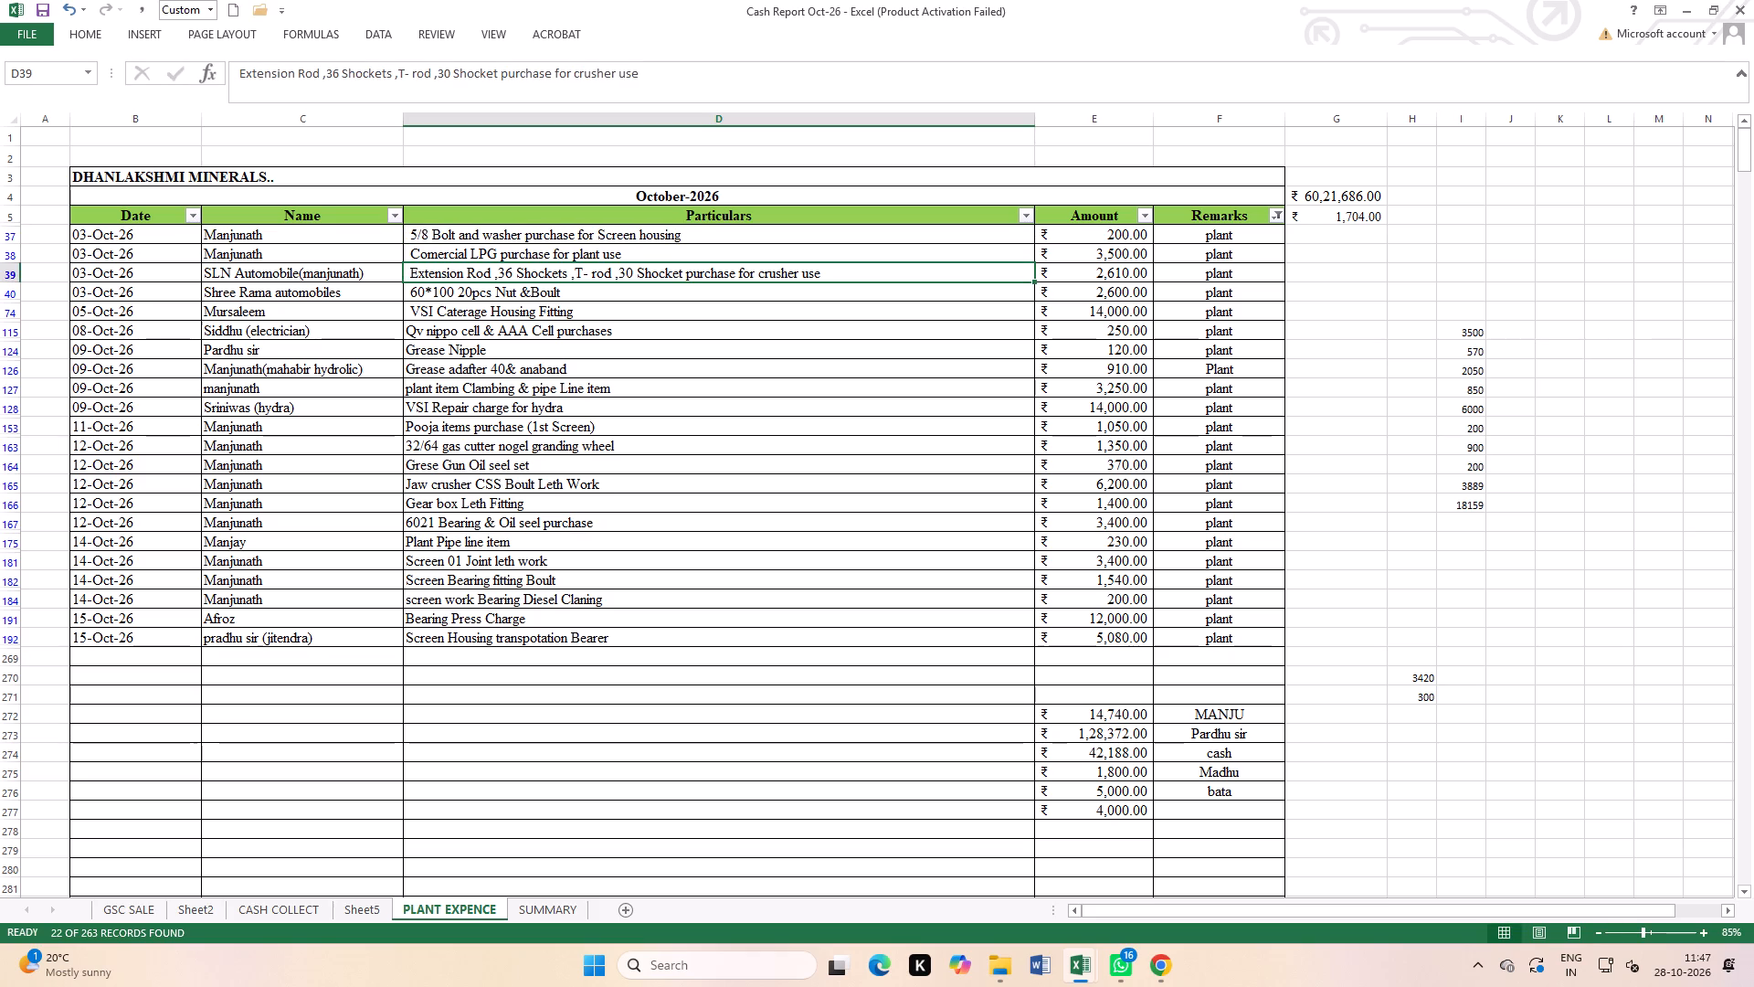
# Correct the nut and bolt size and quantity in D40 to "16*100MM (20No's)", keeping "Nut &Boult" after it.
pyautogui.click(444, 298)
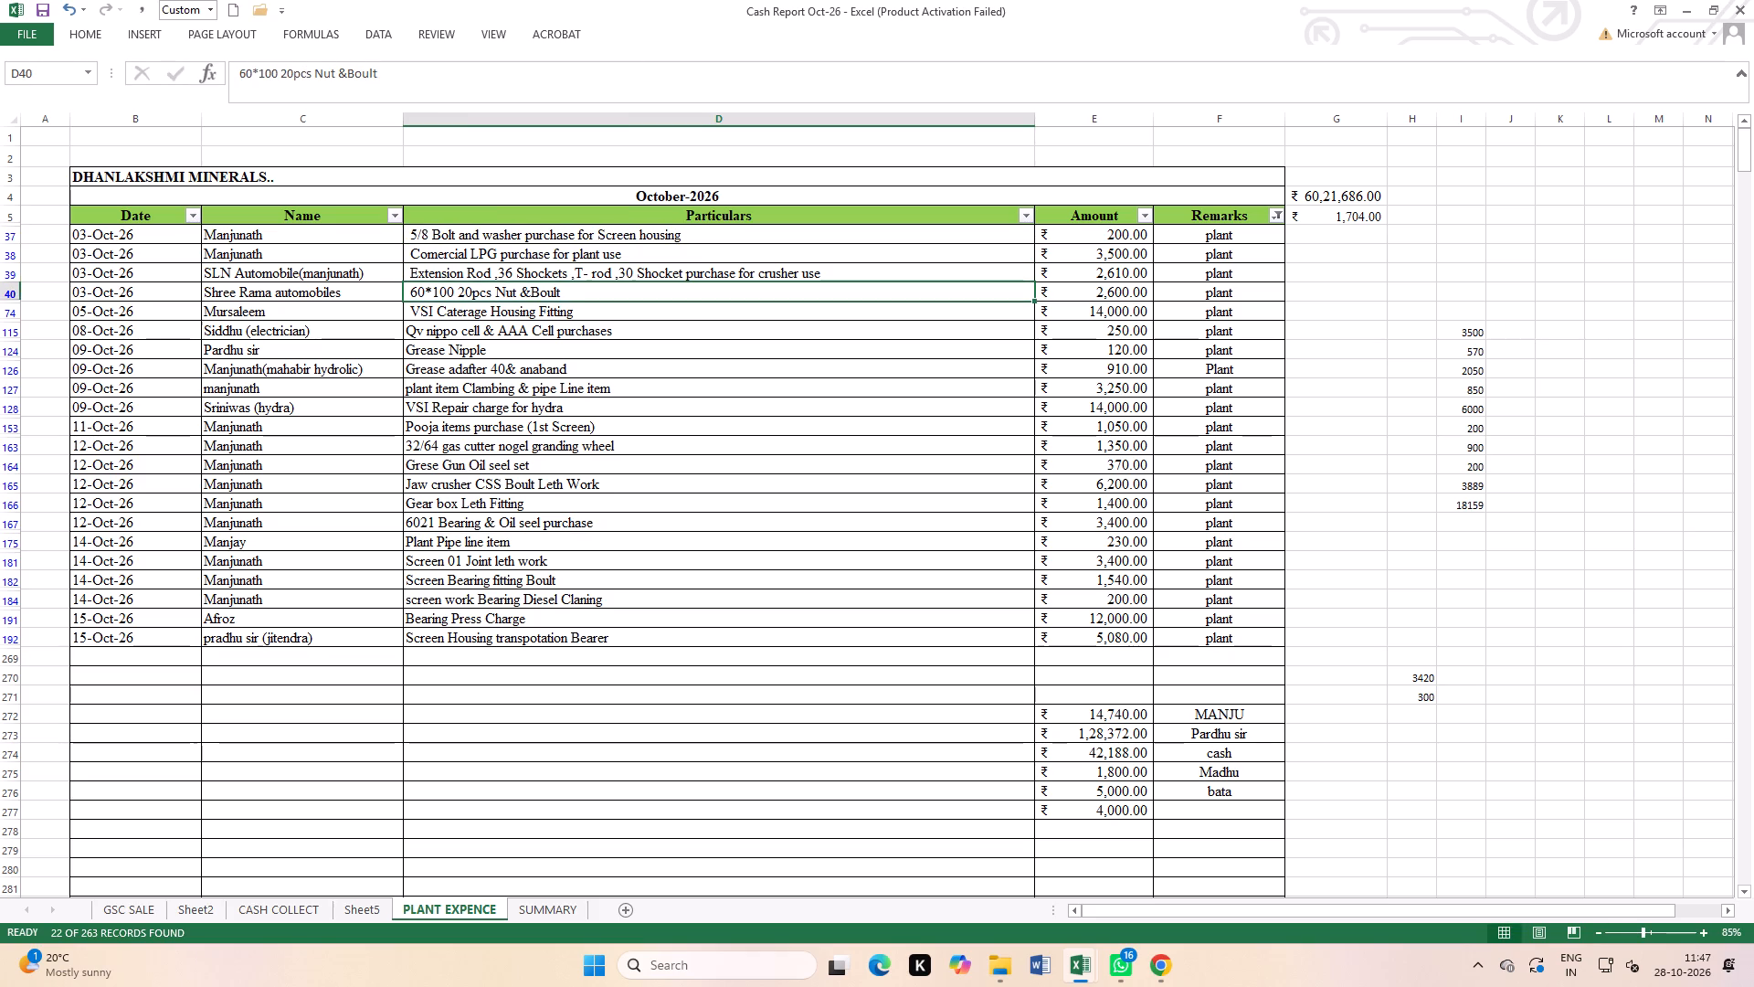
pyautogui.doubleClick(421, 293)
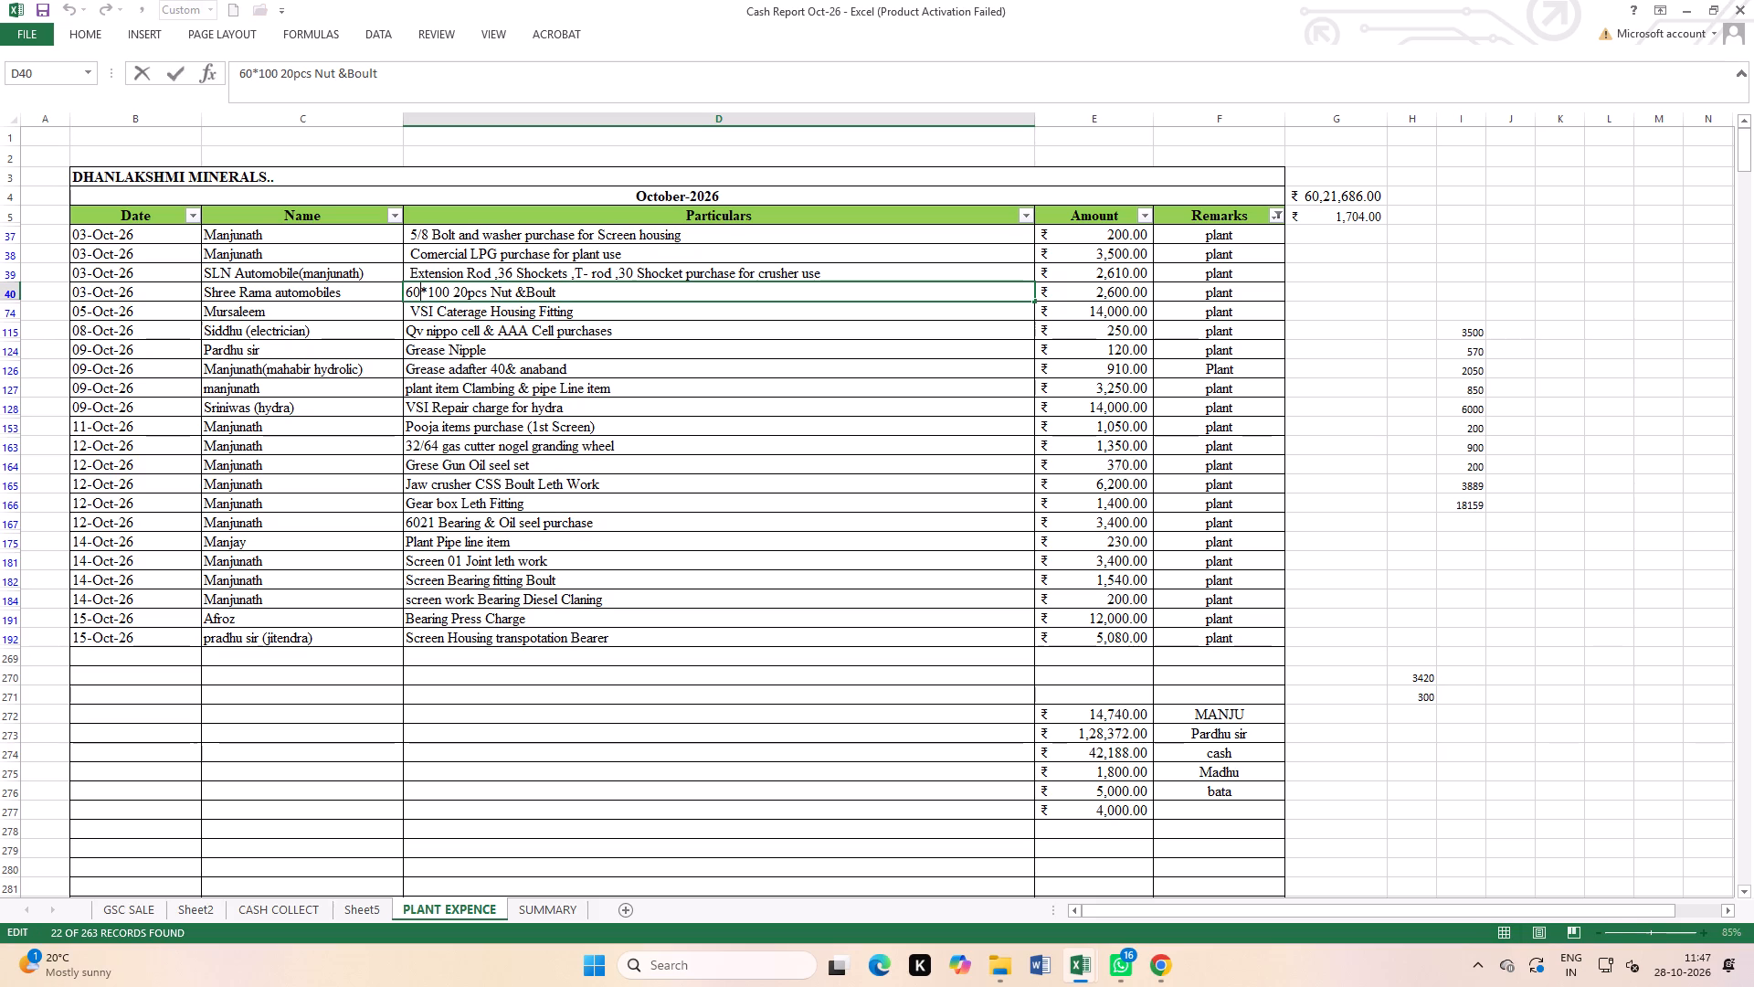
pyautogui.press('BackSpace')
pyautogui.press('BackSpace')
pyautogui.press('1')
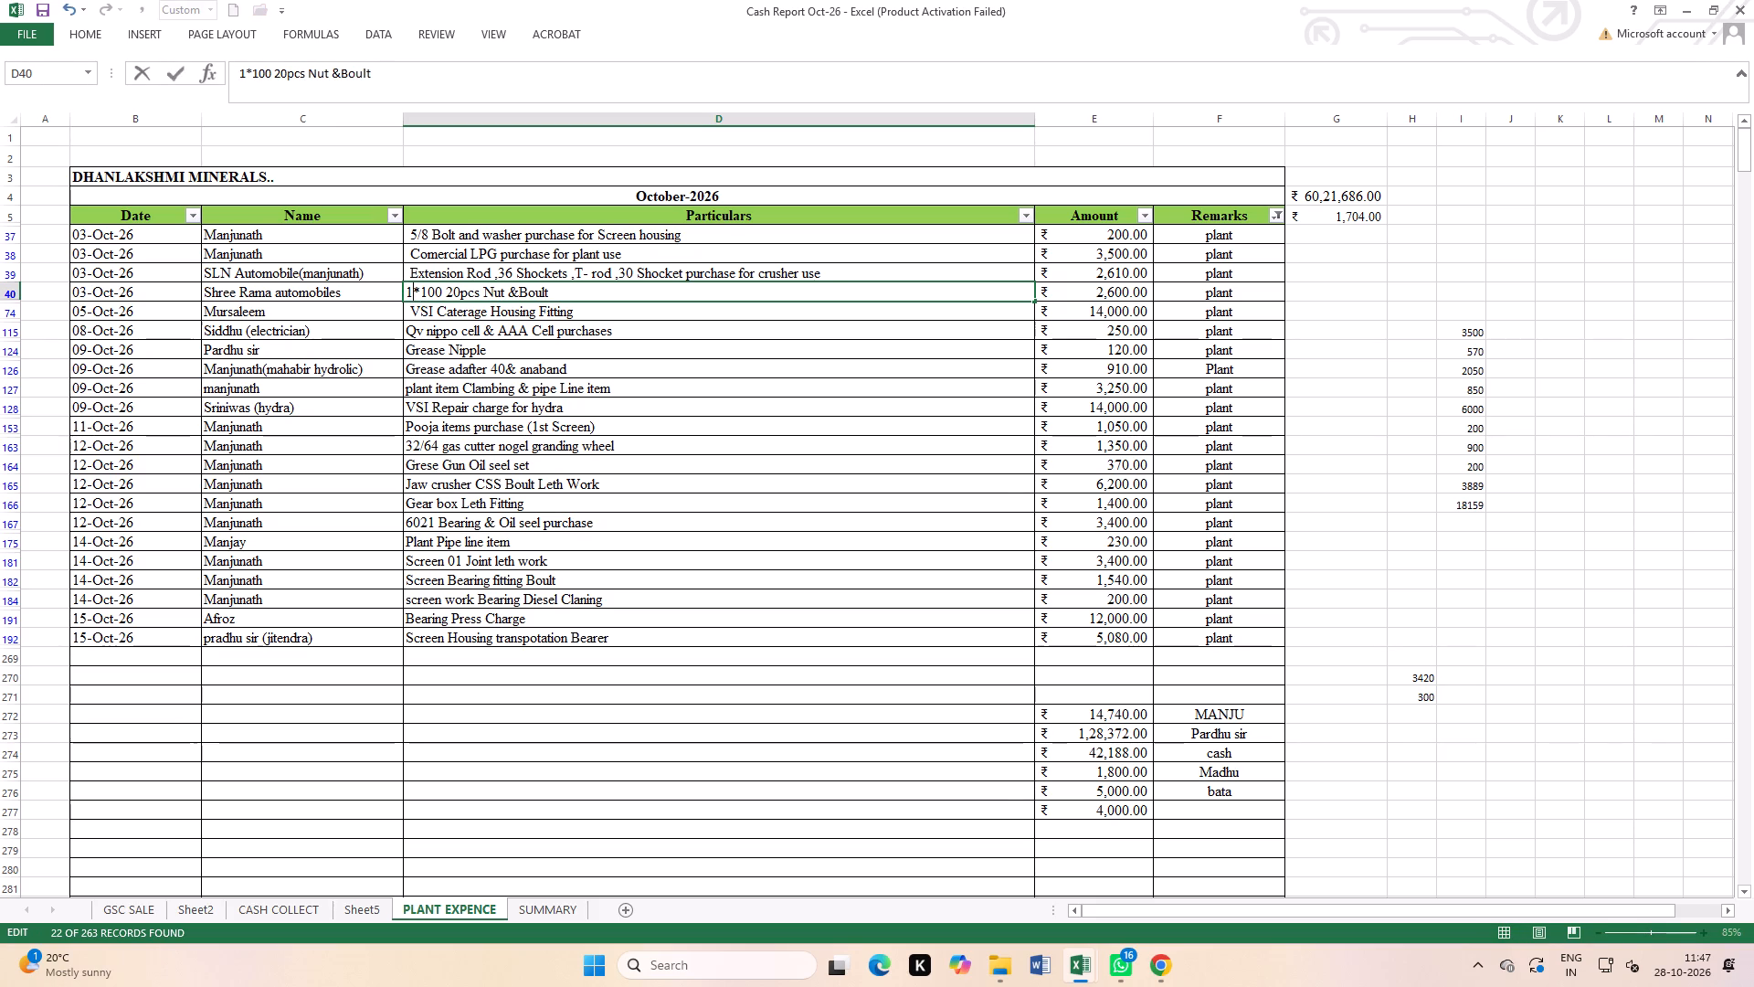
pyautogui.press('6')
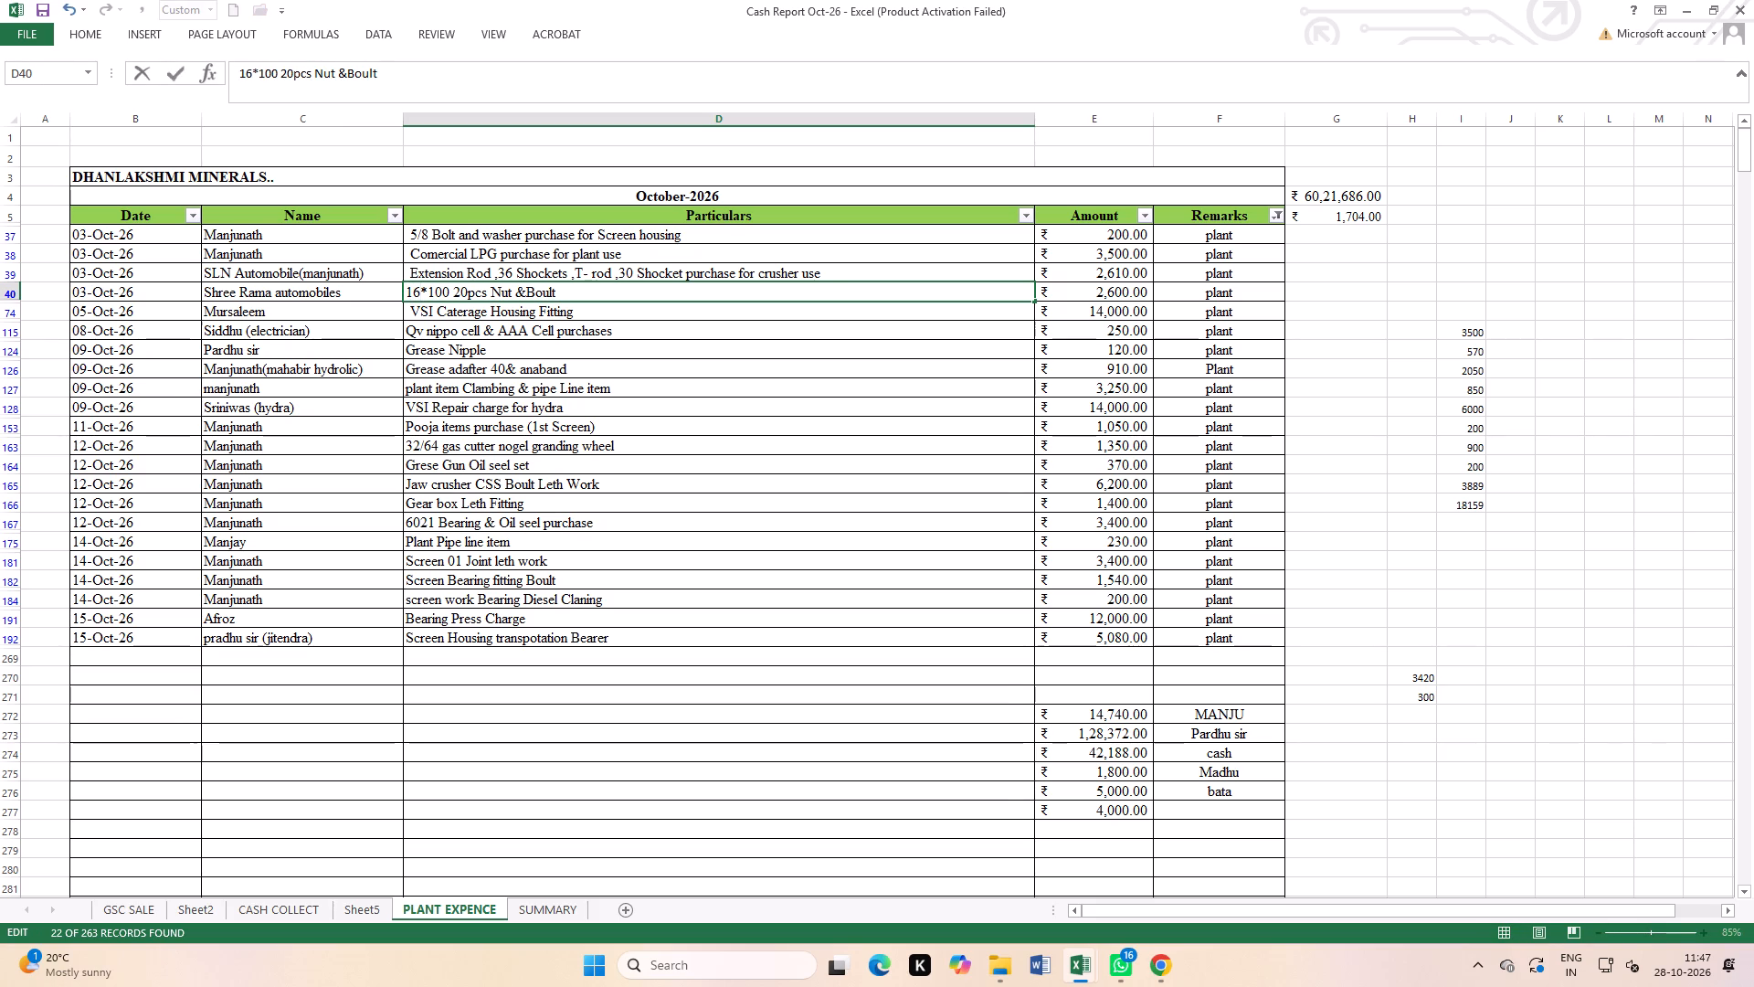
pyautogui.click(451, 292)
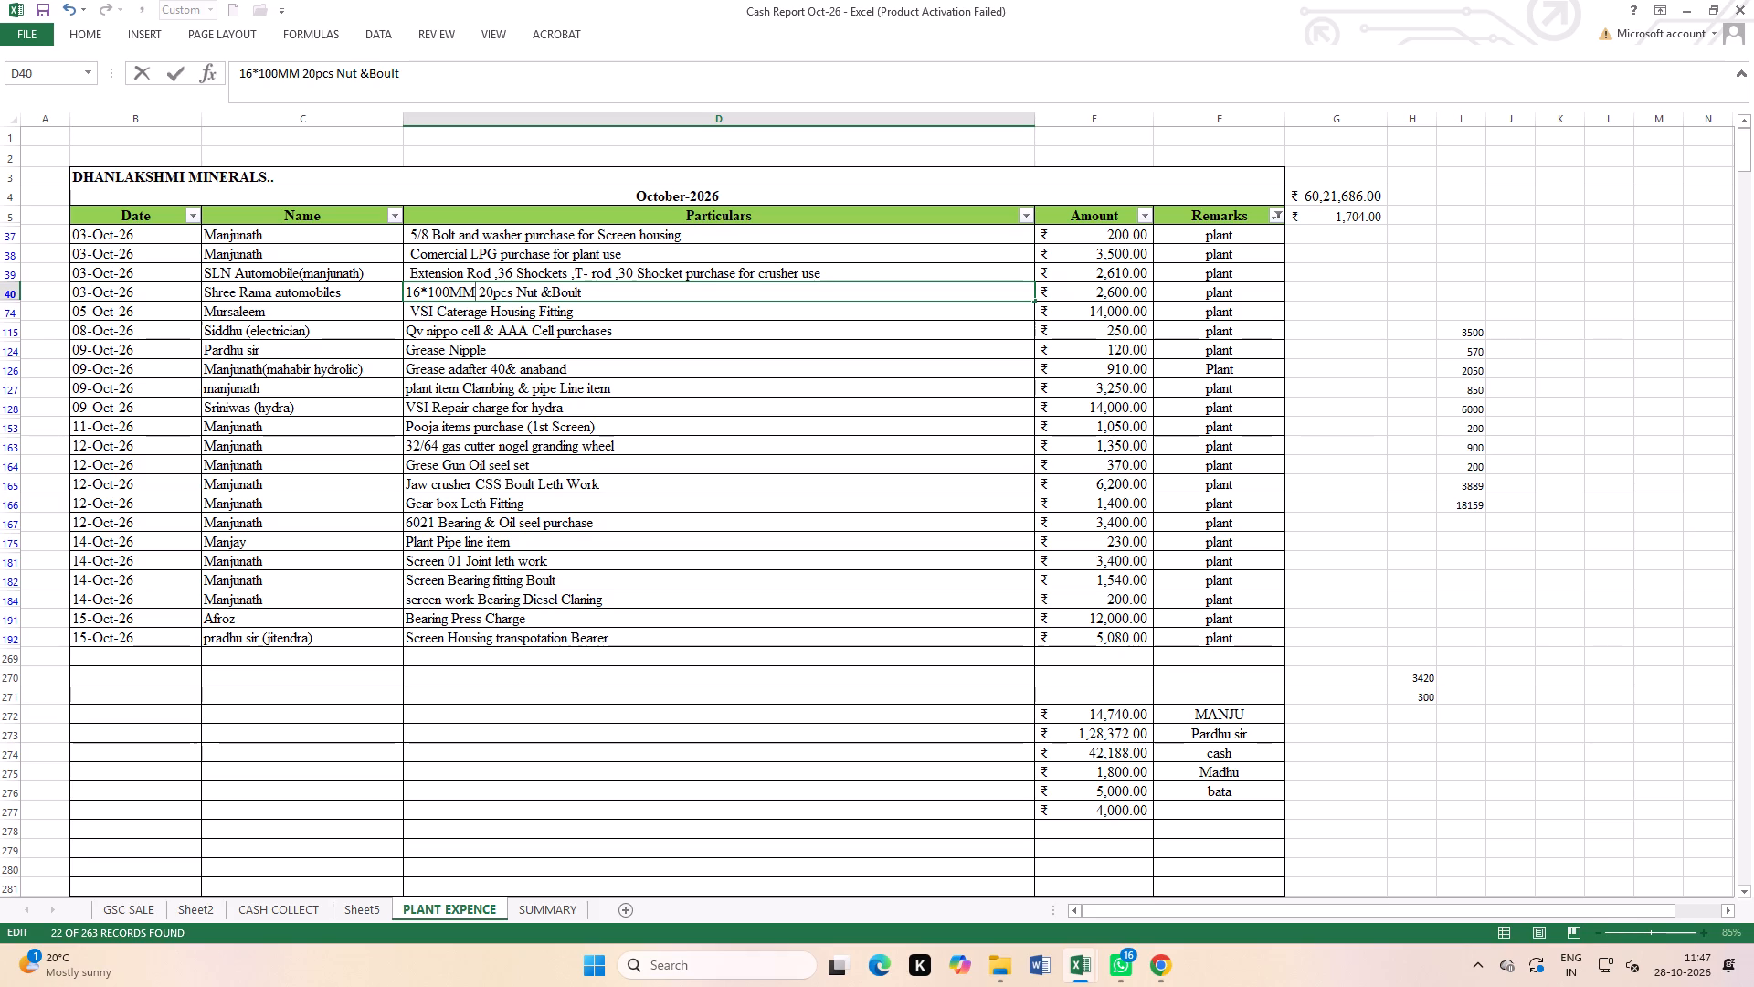
pyautogui.click(511, 293)
pyautogui.press('BackSpace')
pyautogui.press('BackSpace')
pyautogui.press('BackSpace')
pyautogui.press('BackSpace')
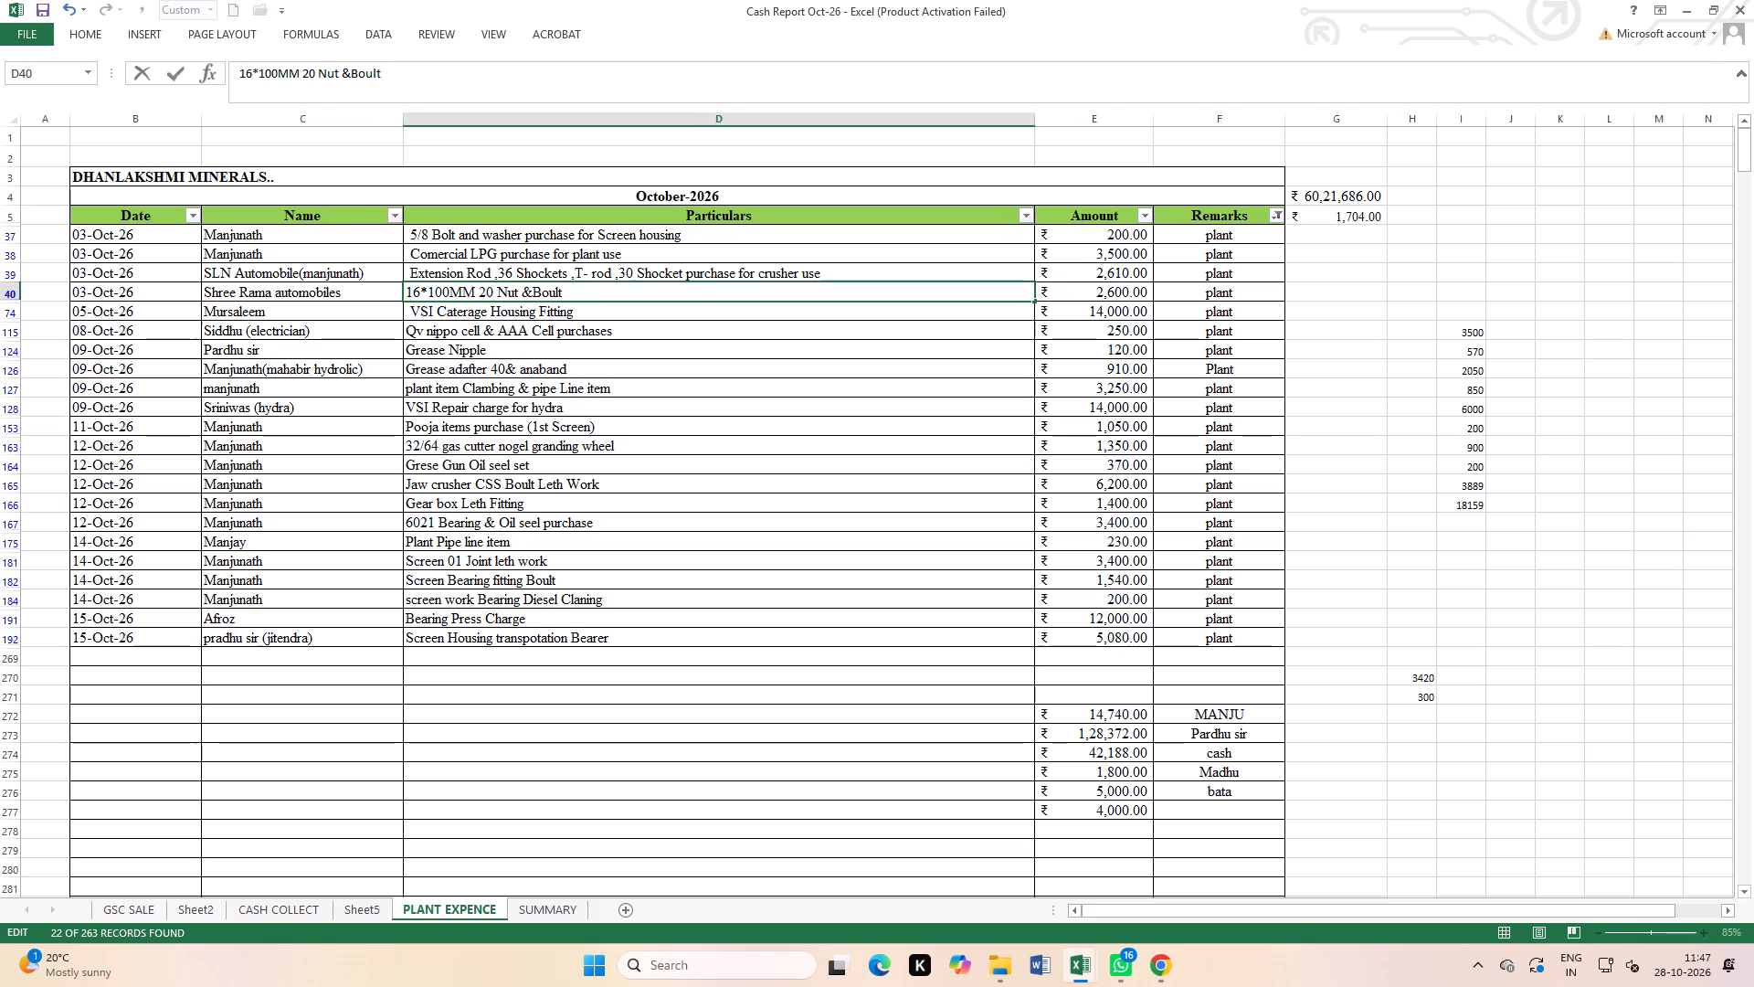
pyautogui.press('BackSpace')
pyautogui.write('(20')
pyautogui.press('n')
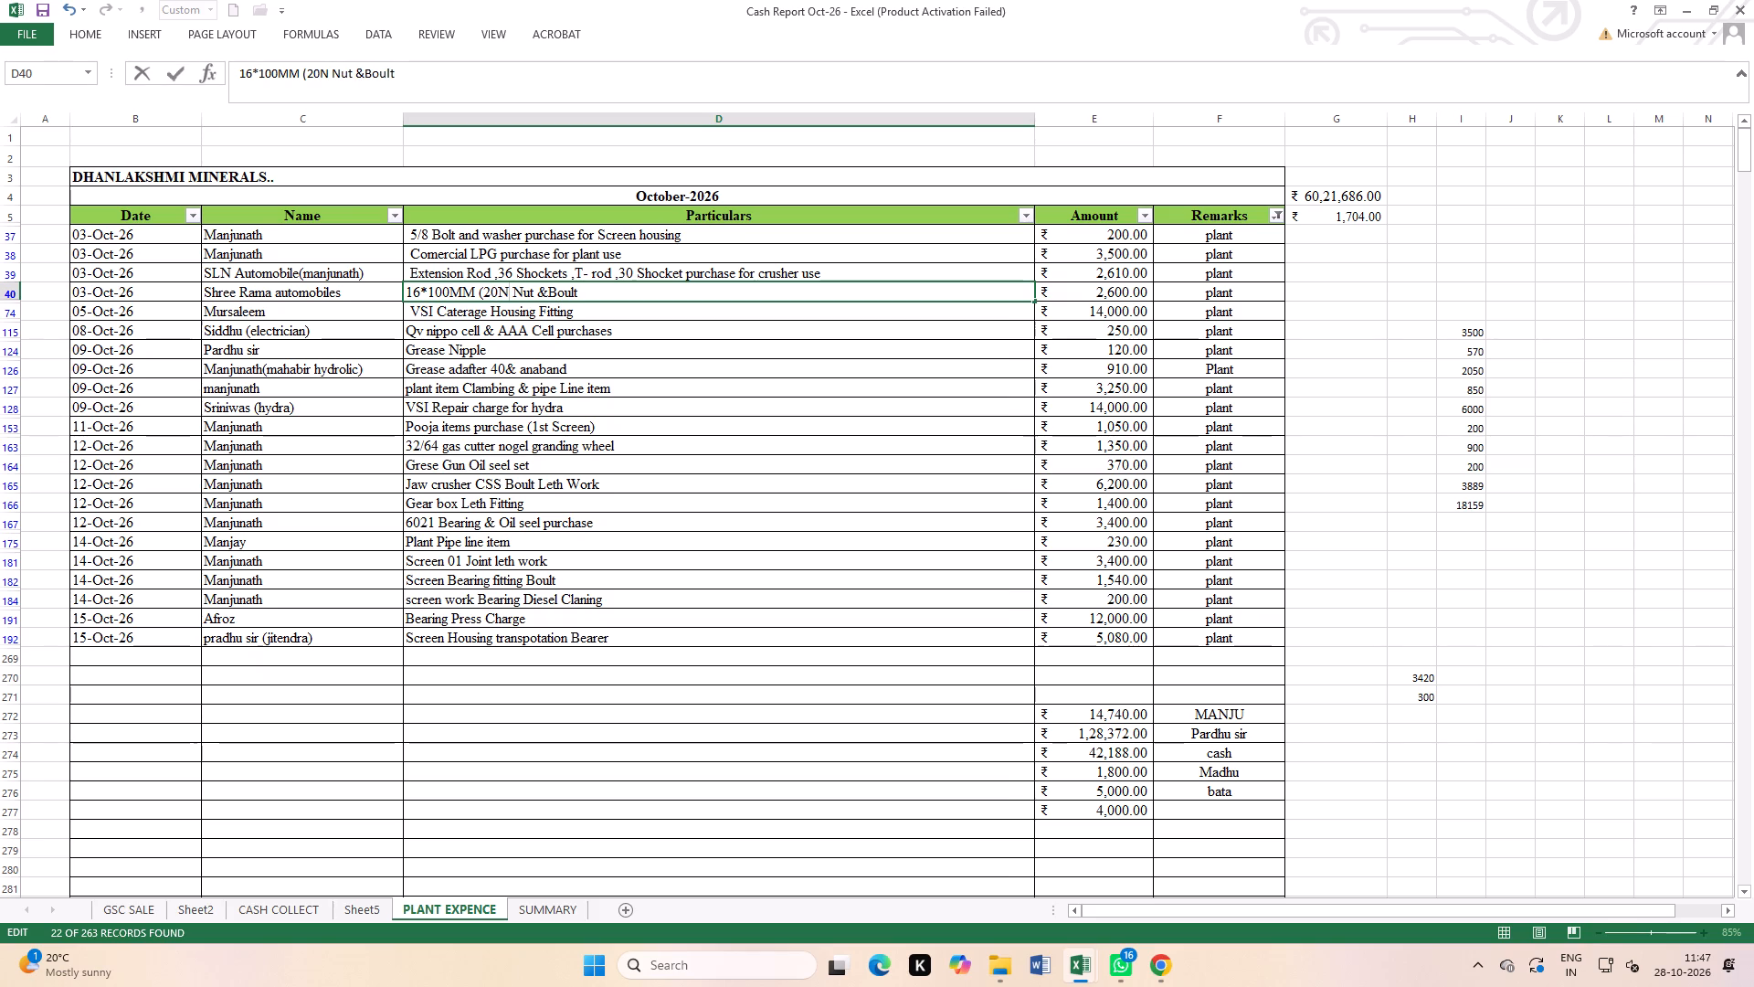
pyautogui.press('o')
pyautogui.write("'s")
pyautogui.hotkey('shift', ')')
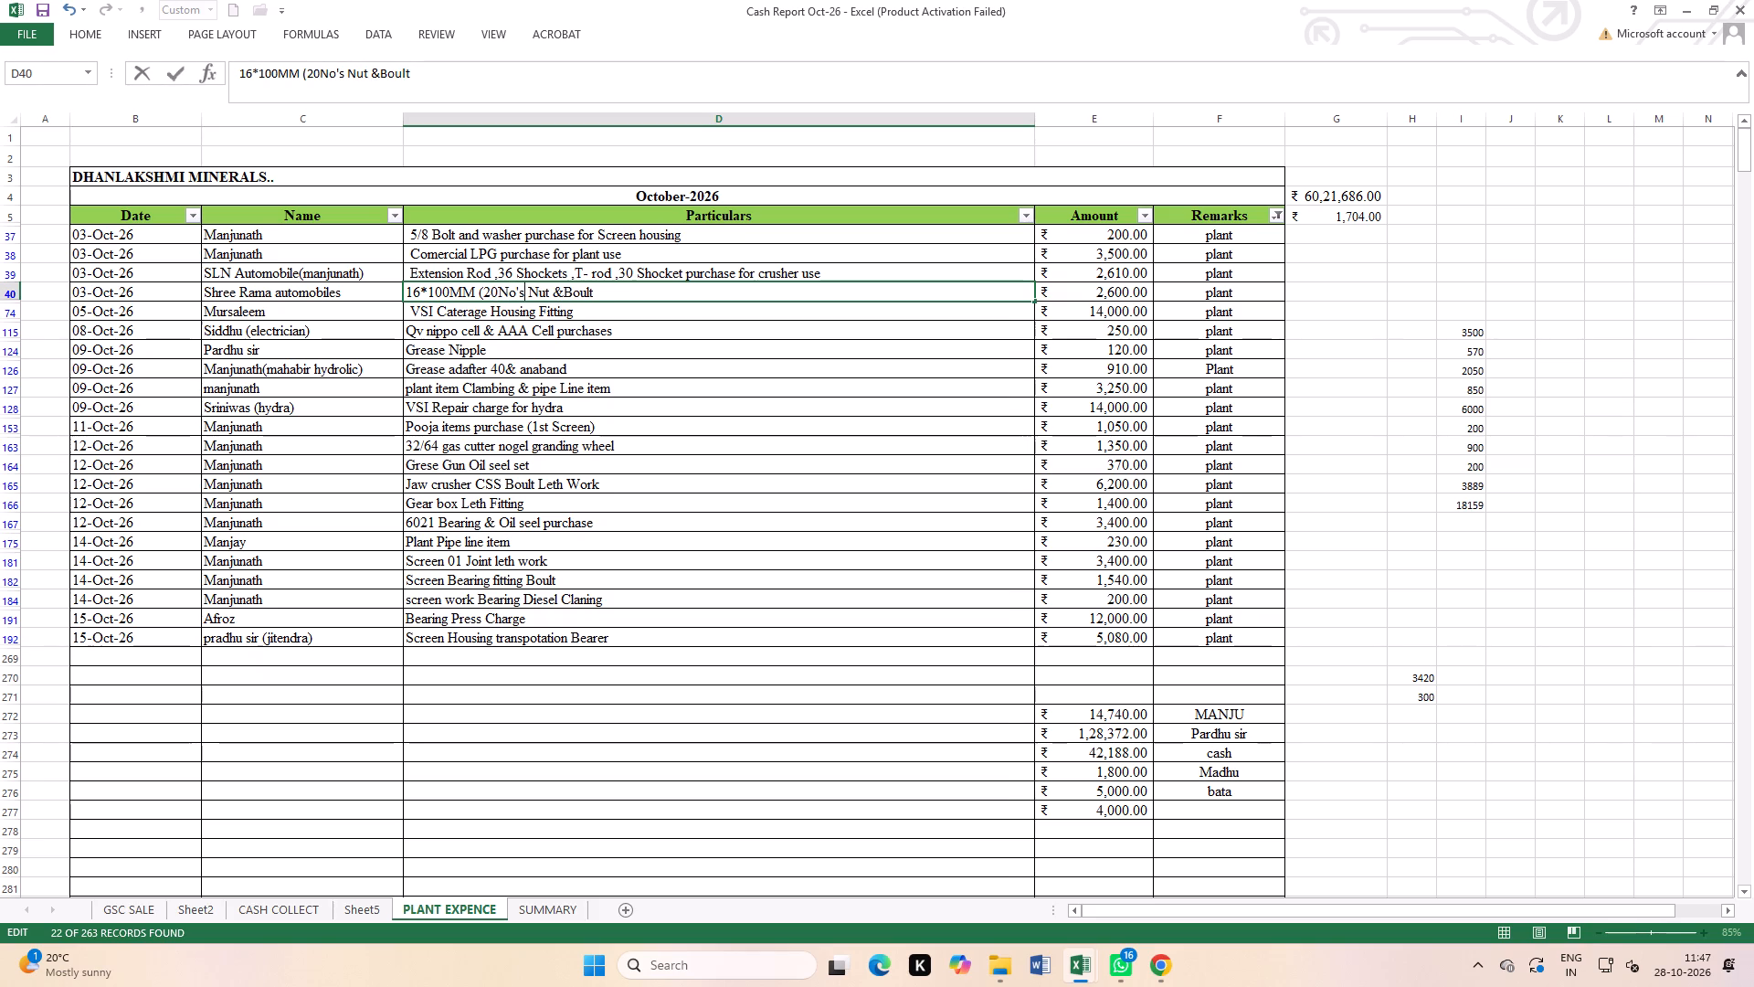
# Append "purchase for 1st screen" to the nut and bolt particulars in D40.
pyautogui.click(641, 296)
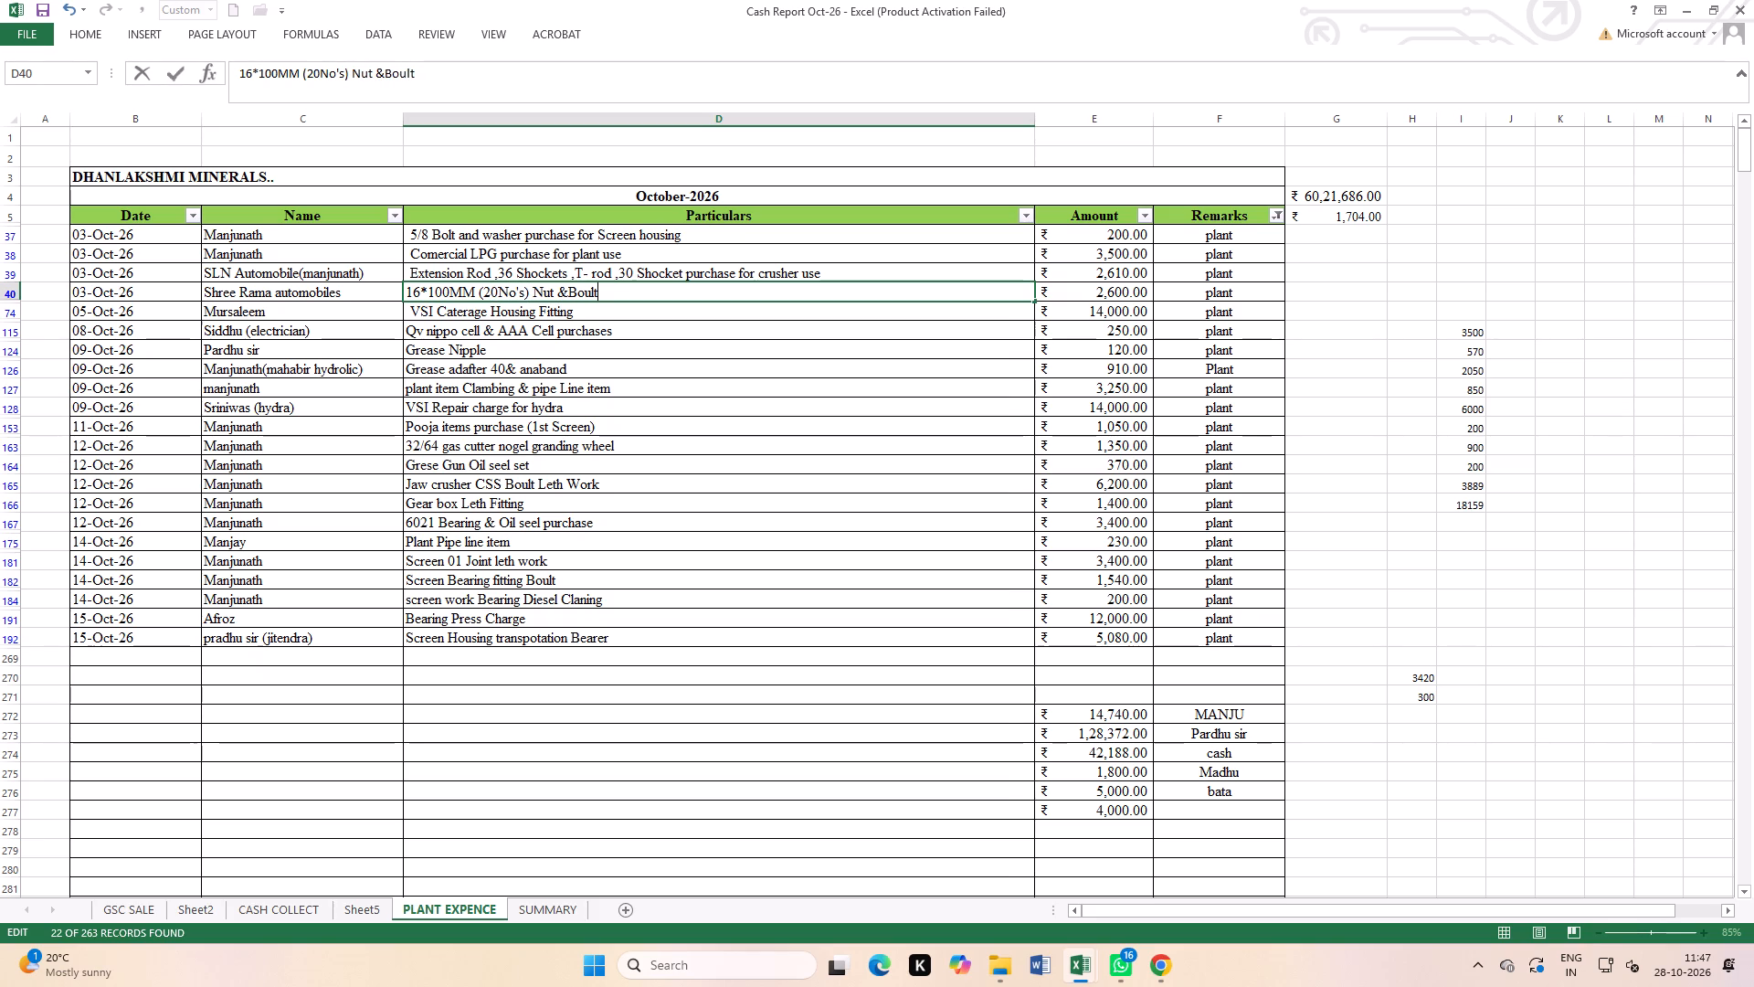
pyautogui.press('space')
pyautogui.write('purchase for 1st cr')
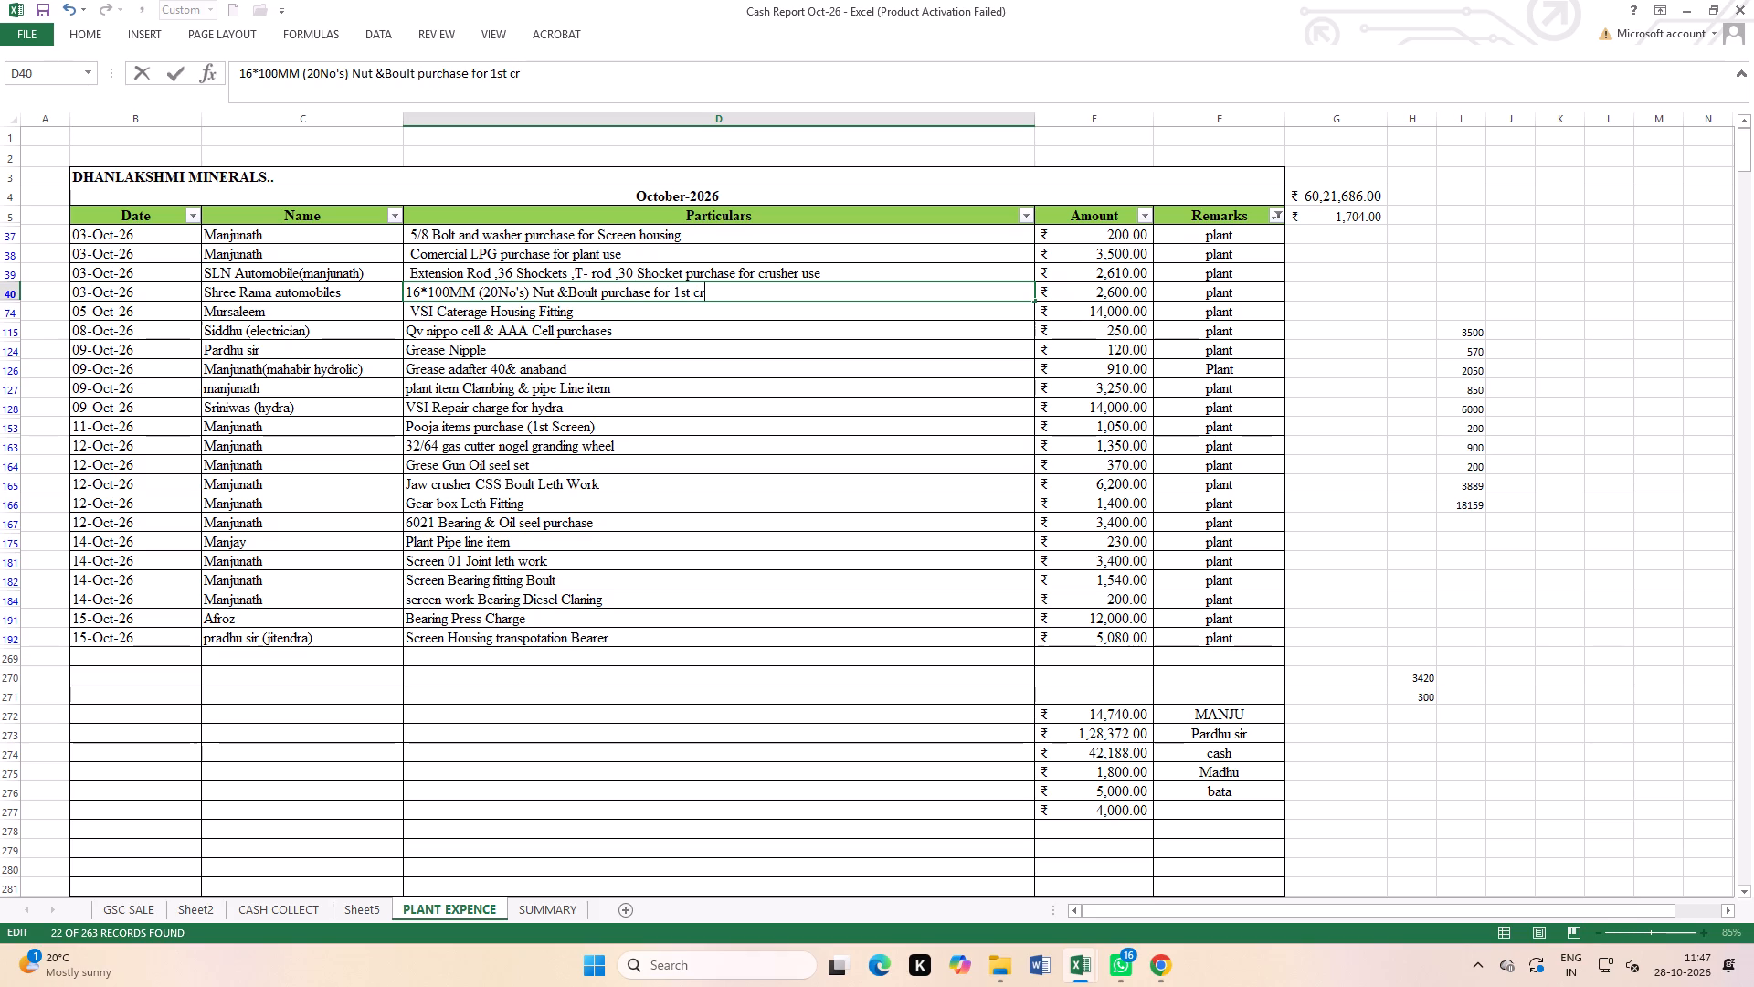
pyautogui.press('BackSpace')
pyautogui.press('BackSpace')
pyautogui.write('scree')
pyautogui.write('n')
pyautogui.press('space')
pyautogui.click(843, 381)
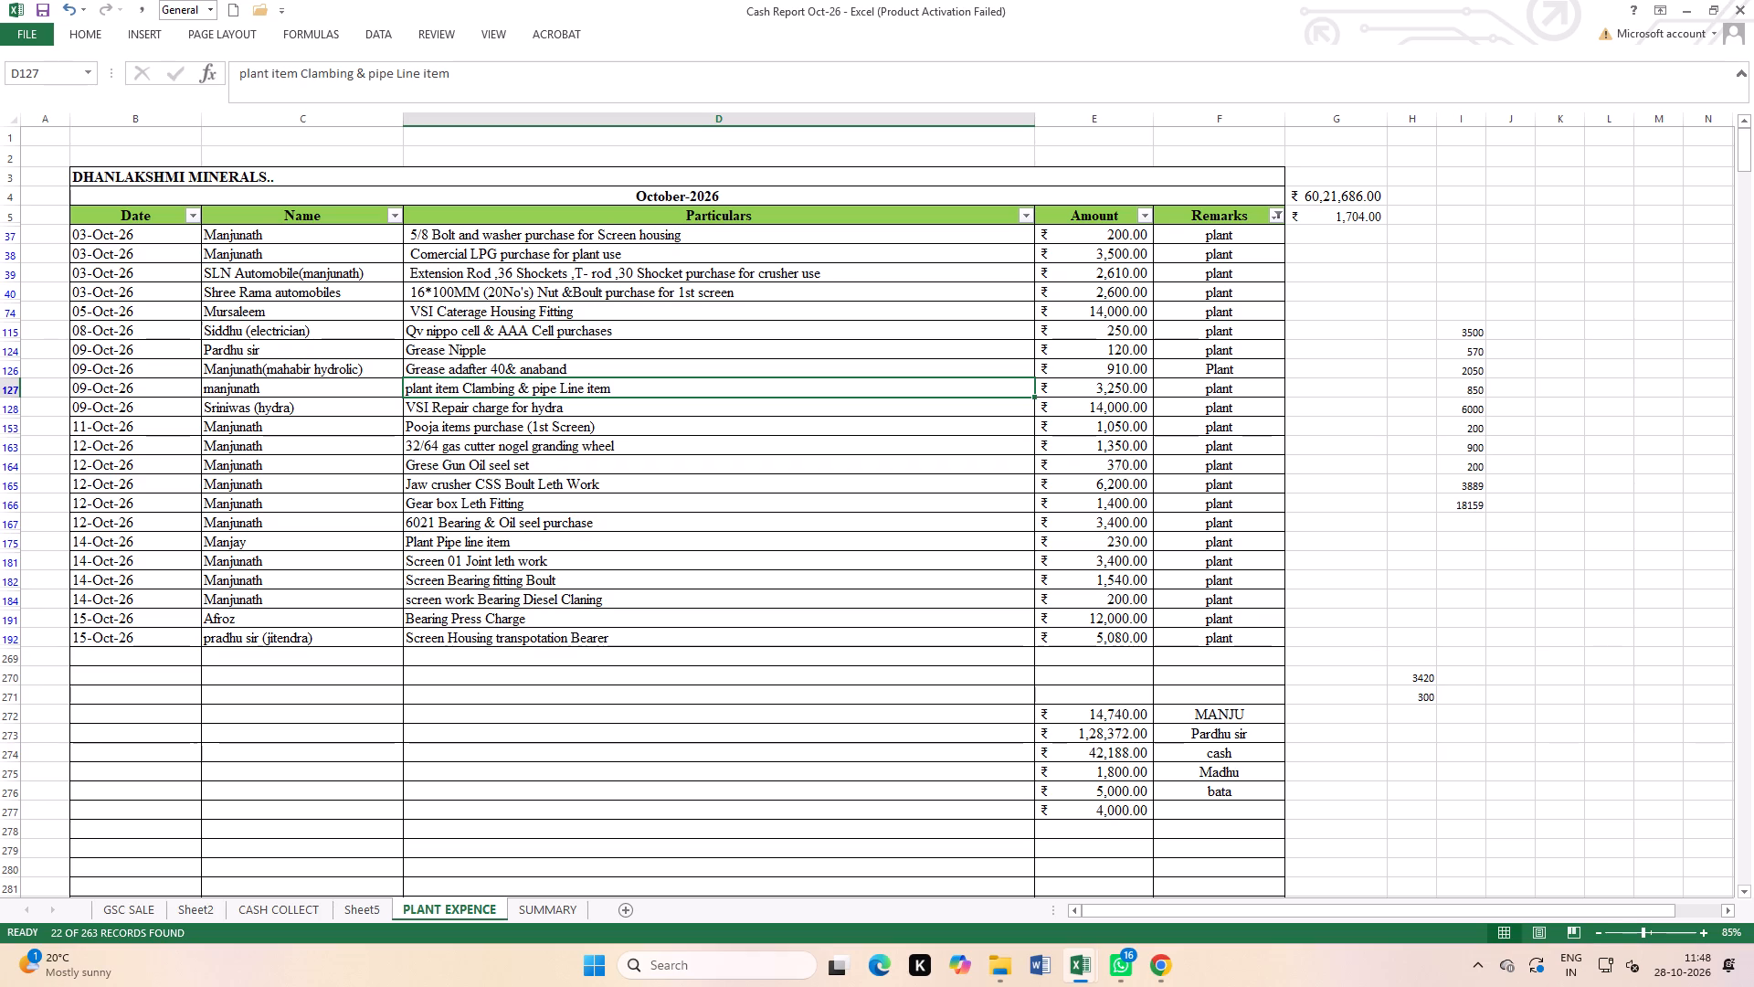
# Remove the word "Housing" from the VSI Caterage fitting particulars in D74.
pyautogui.click(4, 314)
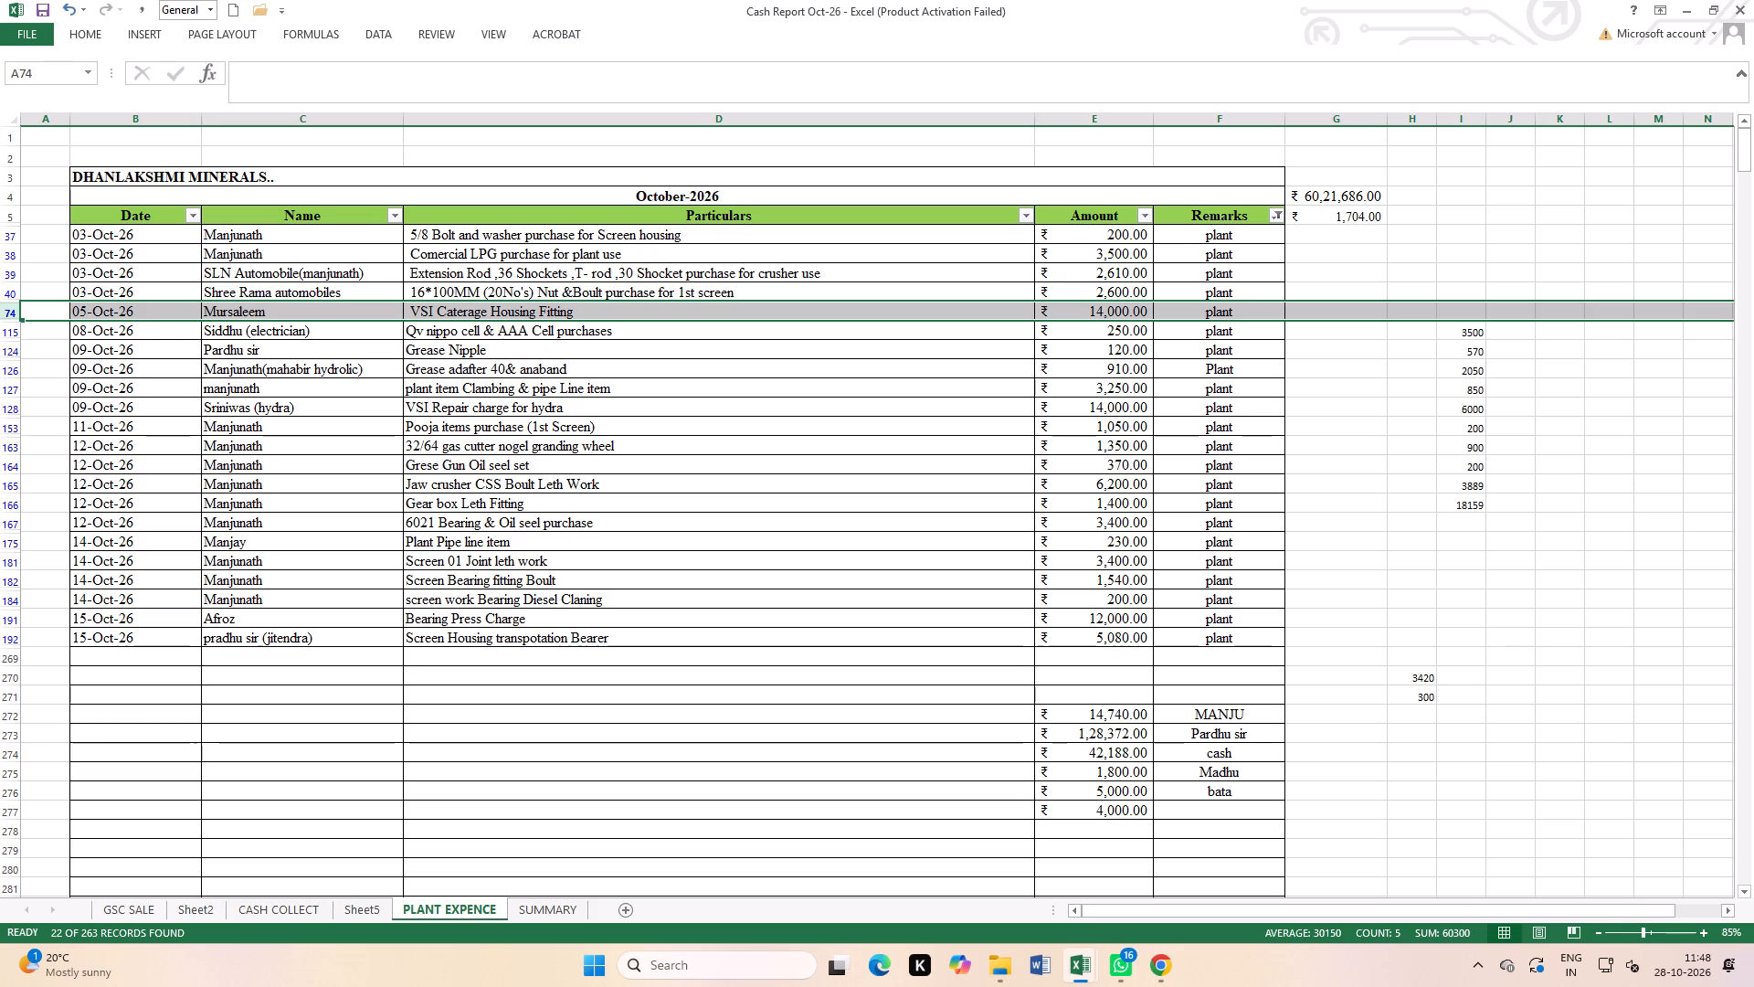
pyautogui.doubleClick(491, 314)
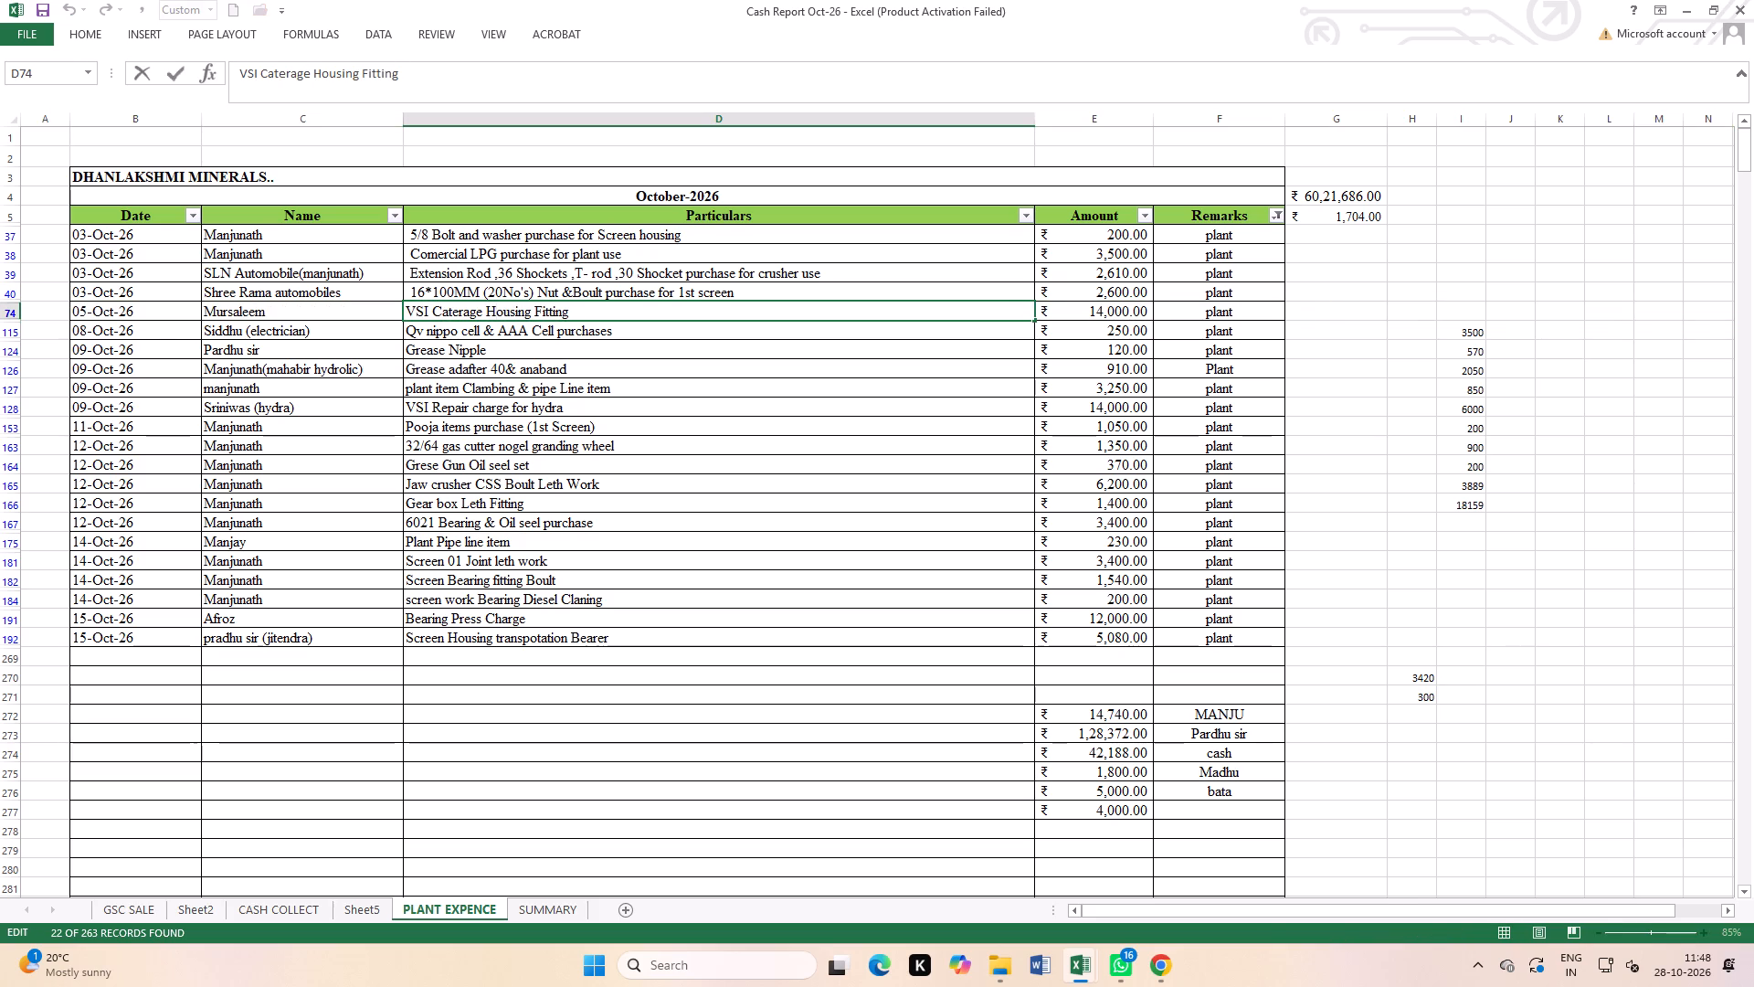
pyautogui.click(534, 310)
pyautogui.press('BackSpace')
pyautogui.press('BackSpace')
pyautogui.press('BackSpace')
pyautogui.press('BackSpace')
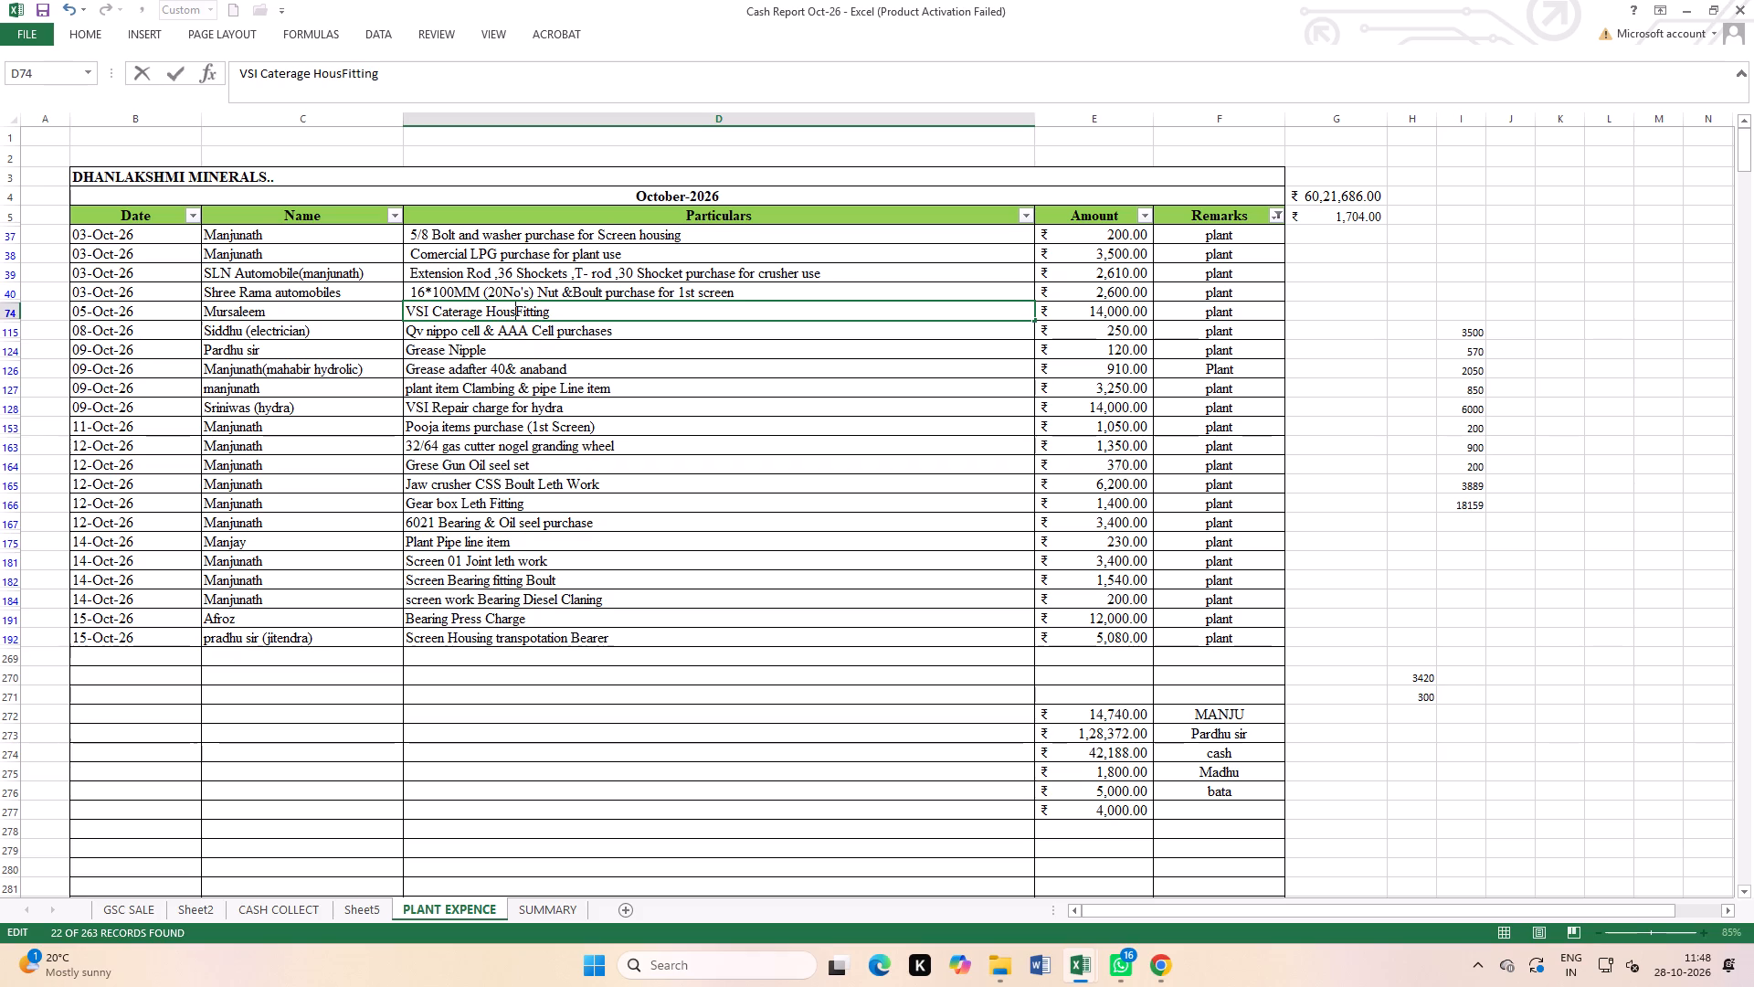
pyautogui.press('BackSpace')
pyautogui.press('BackSpace')
pyautogui.press('BackSpace')
pyautogui.press('BackSpace')
# Replace "VSI" with "1st Screen Housing" at the start of the Caterage Fitting particulars in D74.
pyautogui.click(432, 310)
pyautogui.press('BackSpace')
pyautogui.press('BackSpace')
pyautogui.press('BackSpace')
pyautogui.press('BackSpace')
pyautogui.press('BackSpace')
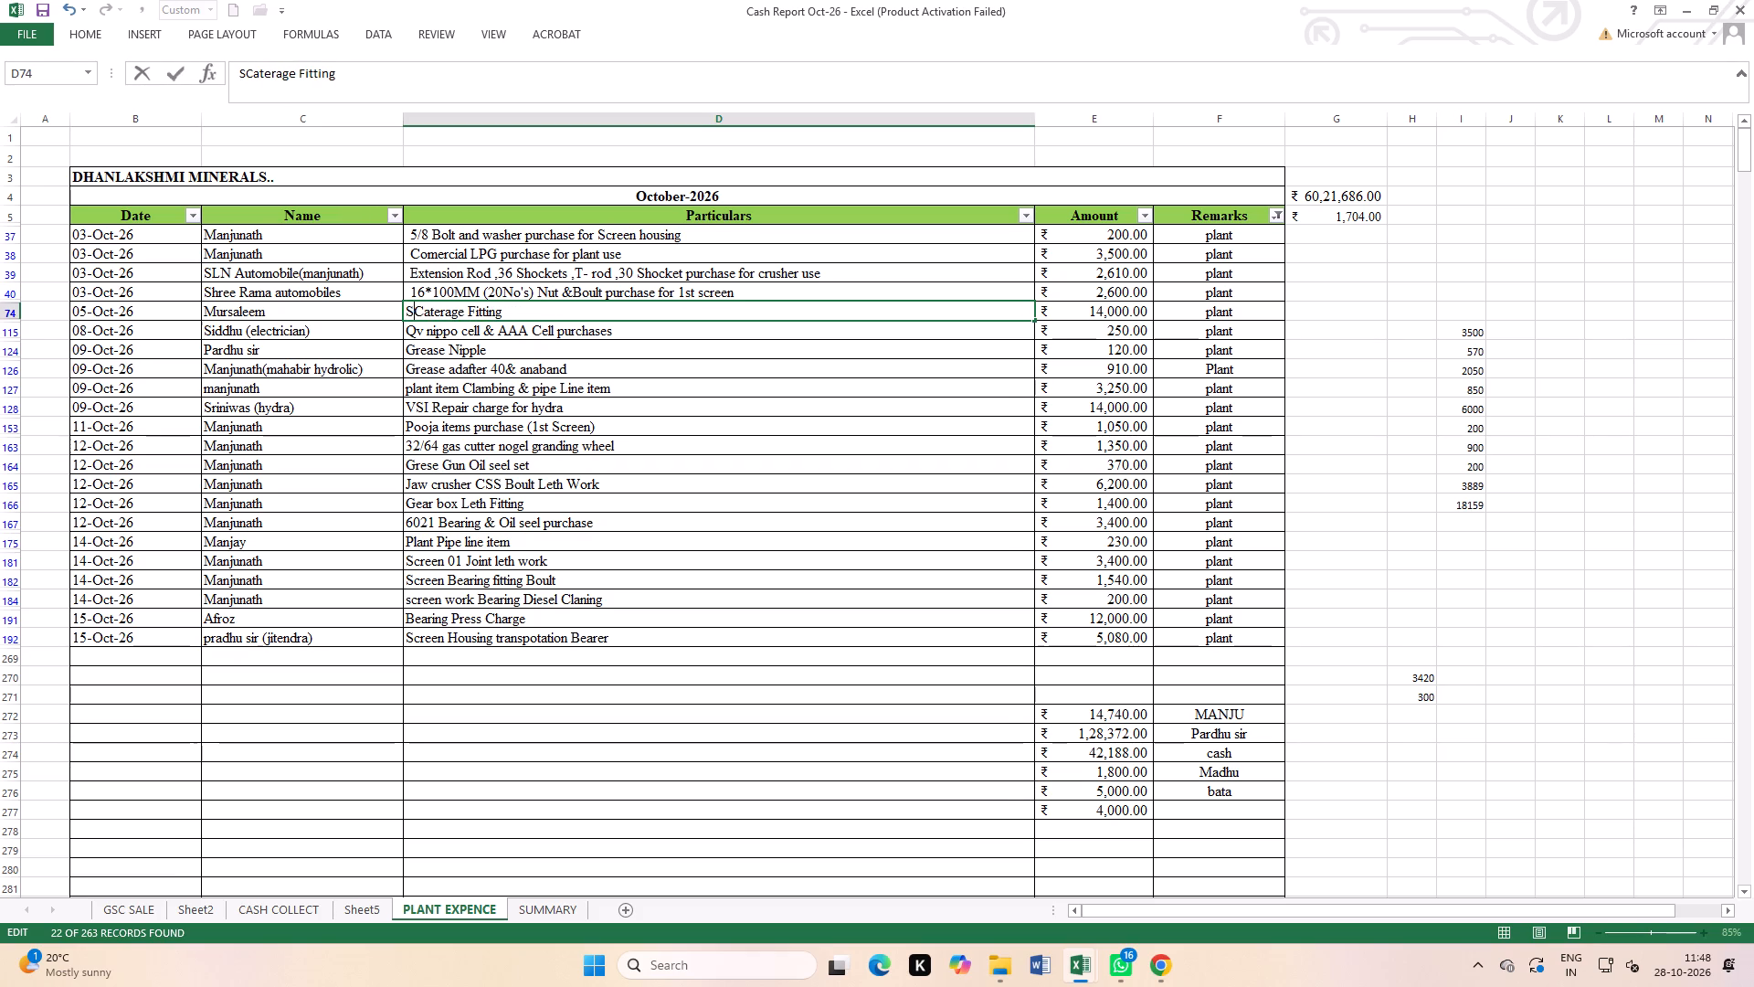
pyautogui.write('cre')
pyautogui.press('BackSpace')
pyautogui.press('BackSpace')
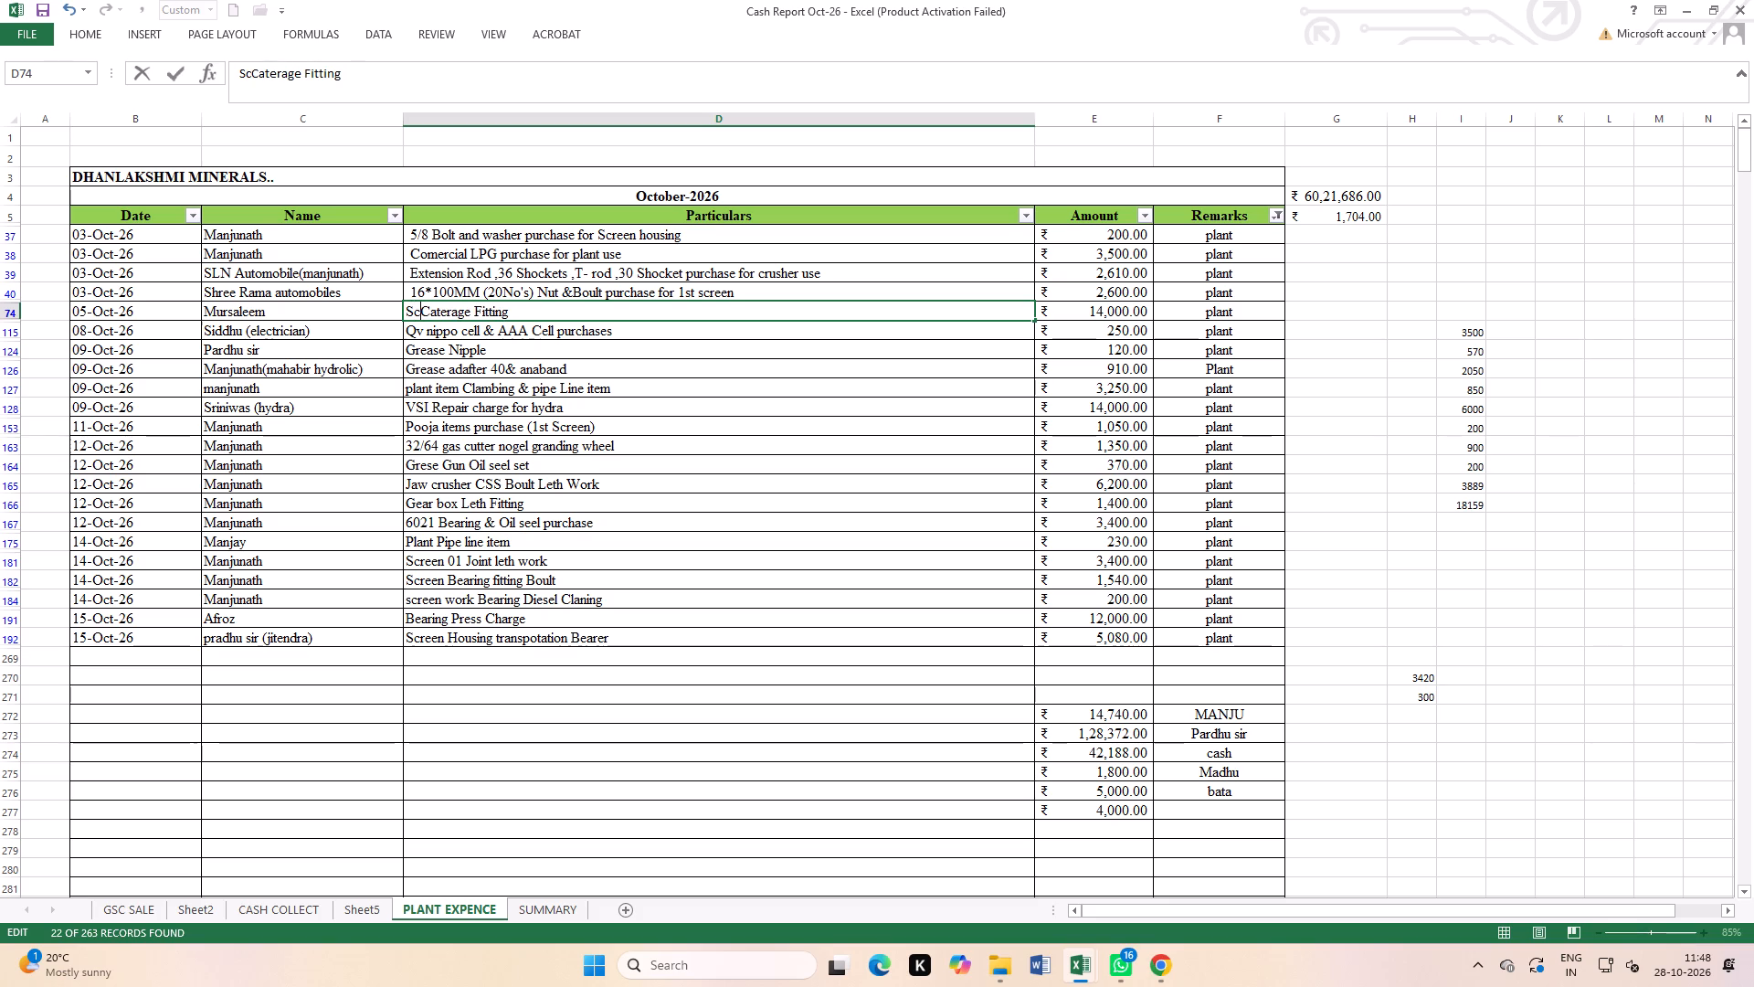
pyautogui.press('BackSpace')
pyautogui.press('BackSpace')
pyautogui.press('1')
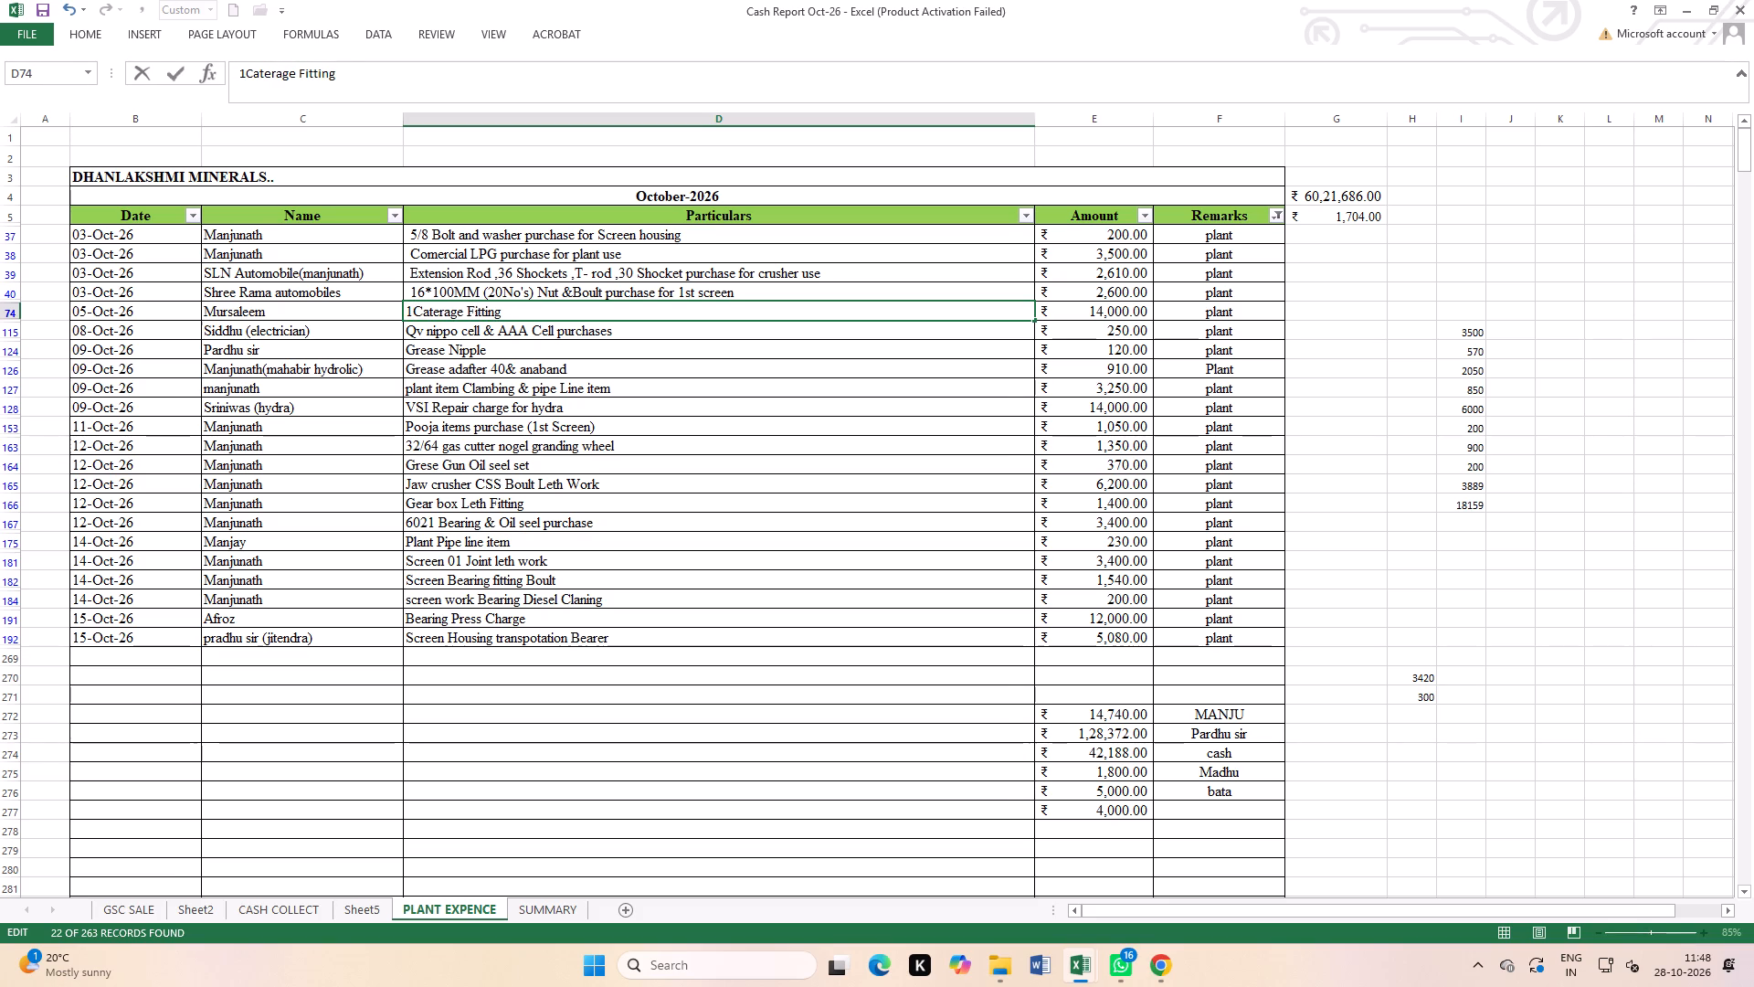
pyautogui.write('st')
pyautogui.press('space')
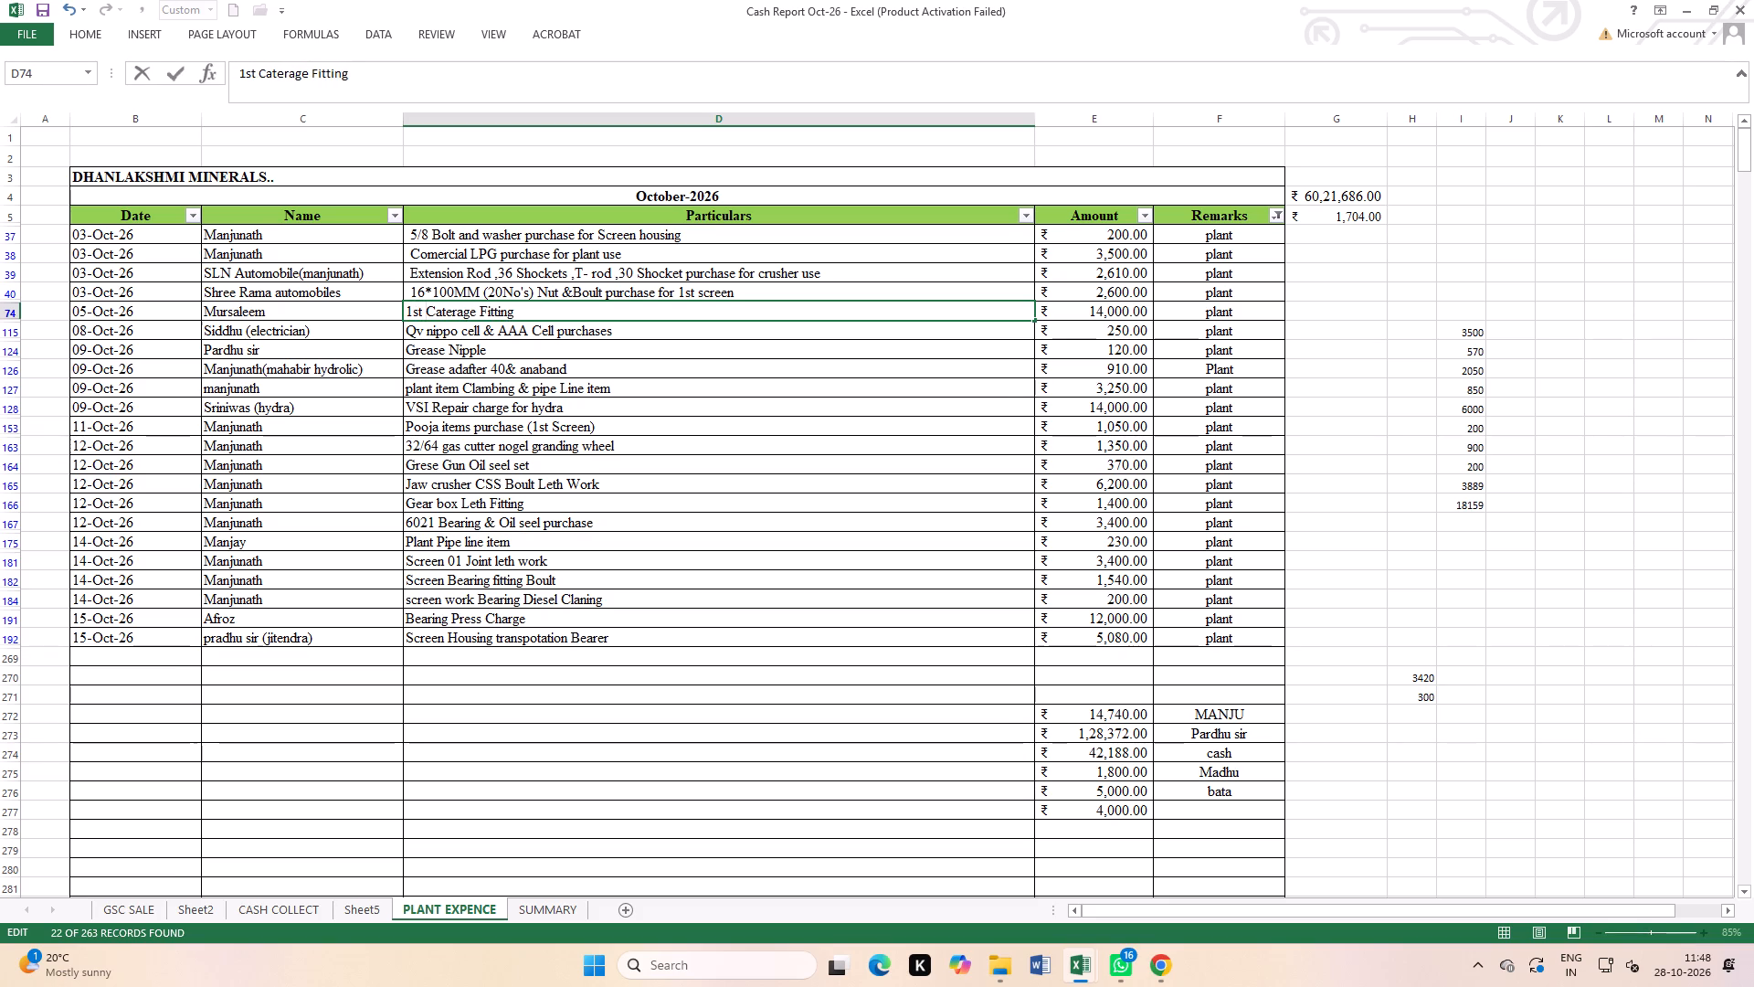
pyautogui.write('creen')
pyautogui.press('space')
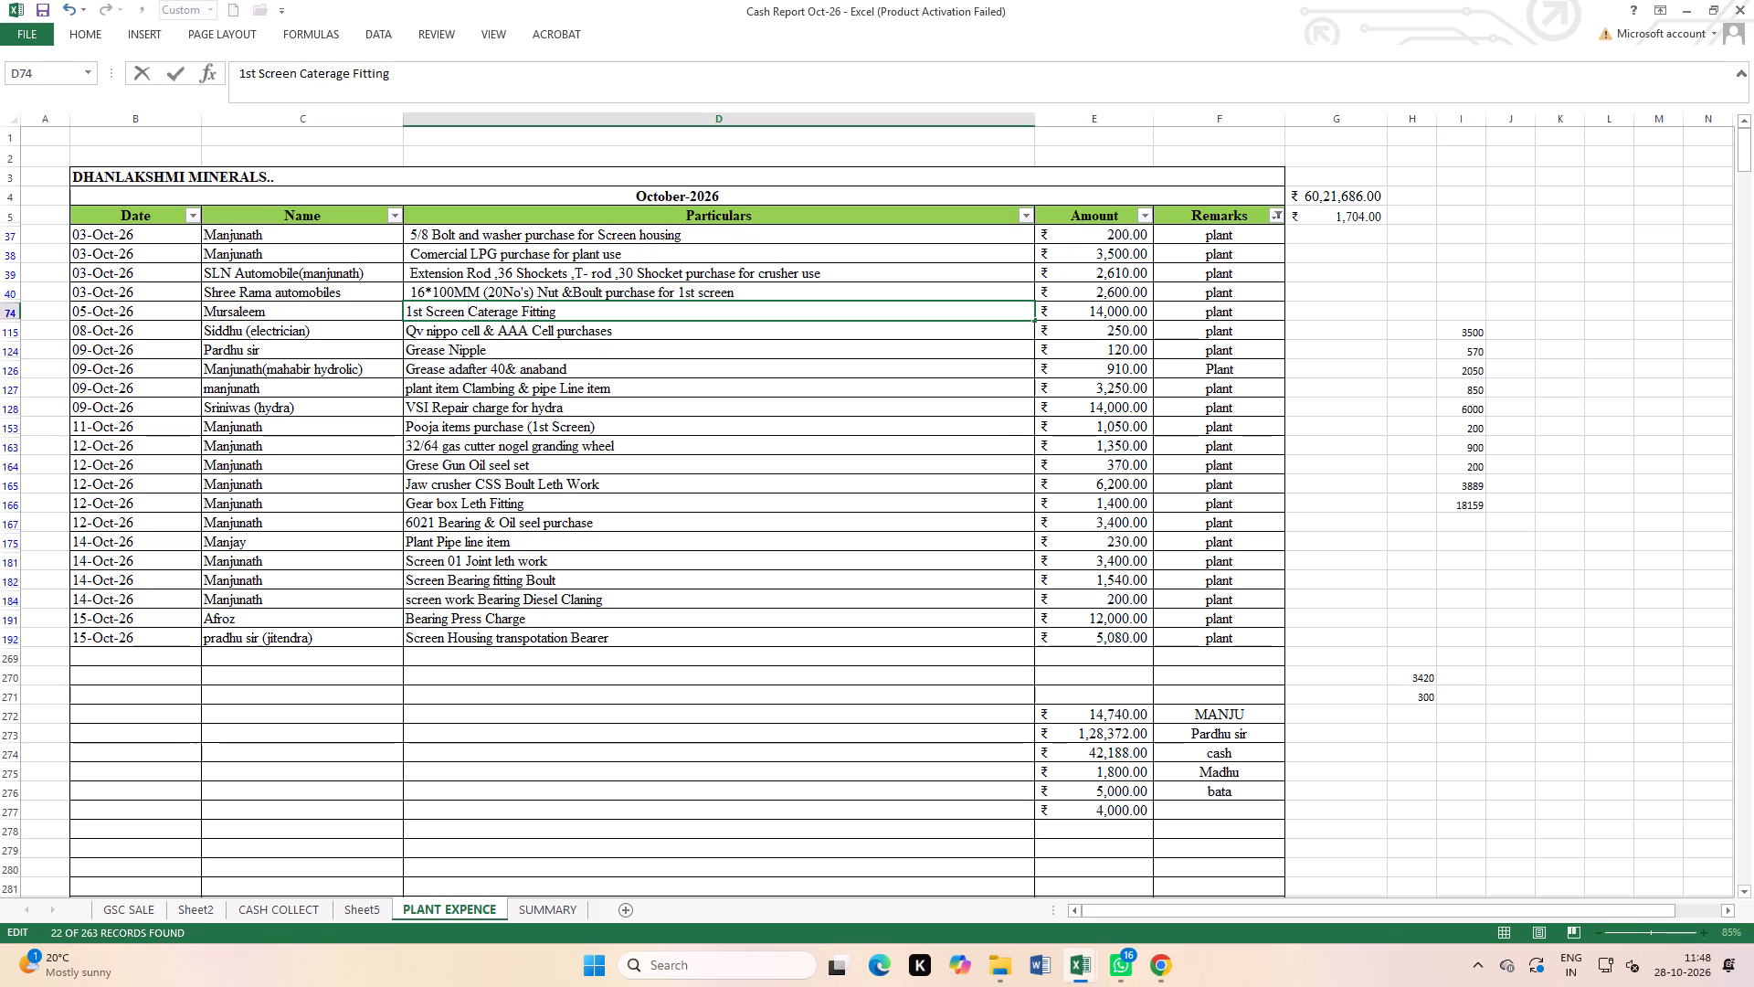
pyautogui.write('ousin')
pyautogui.write('g')
pyautogui.press('space')
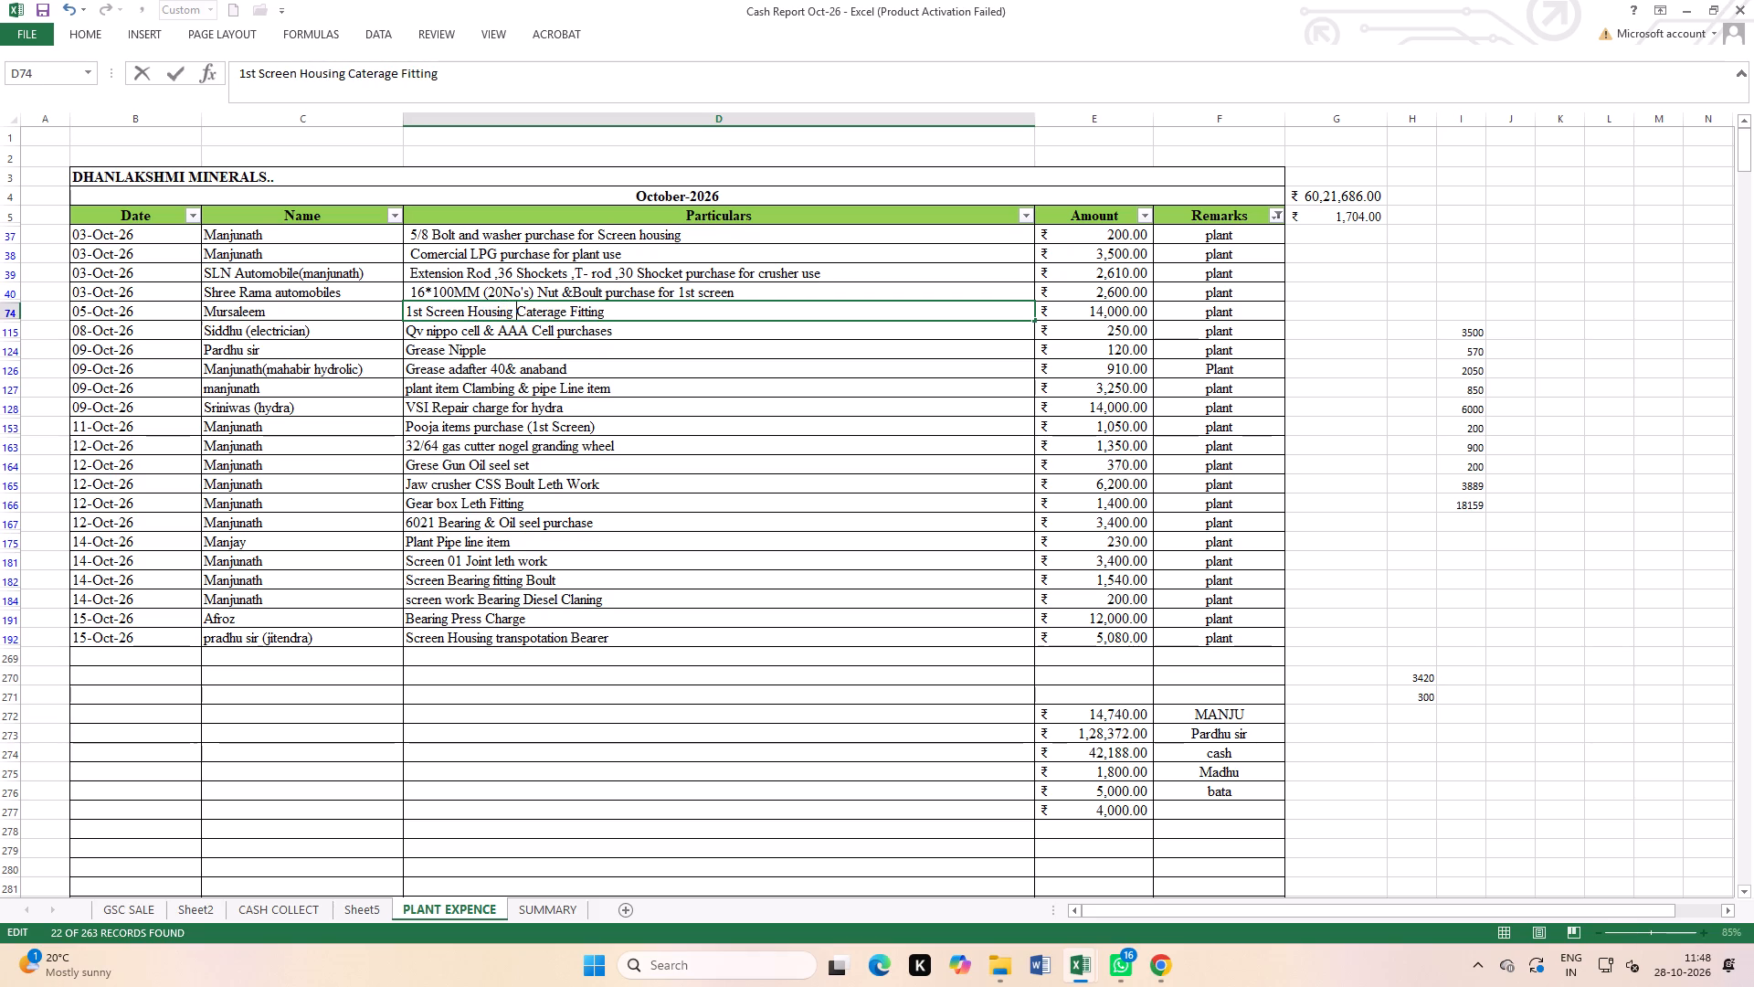
# Append "charge" to the end of the Caterage Fitting particulars in D74.
pyautogui.click(632, 316)
pyautogui.press('space')
pyautogui.write('ch')
pyautogui.write('arge')
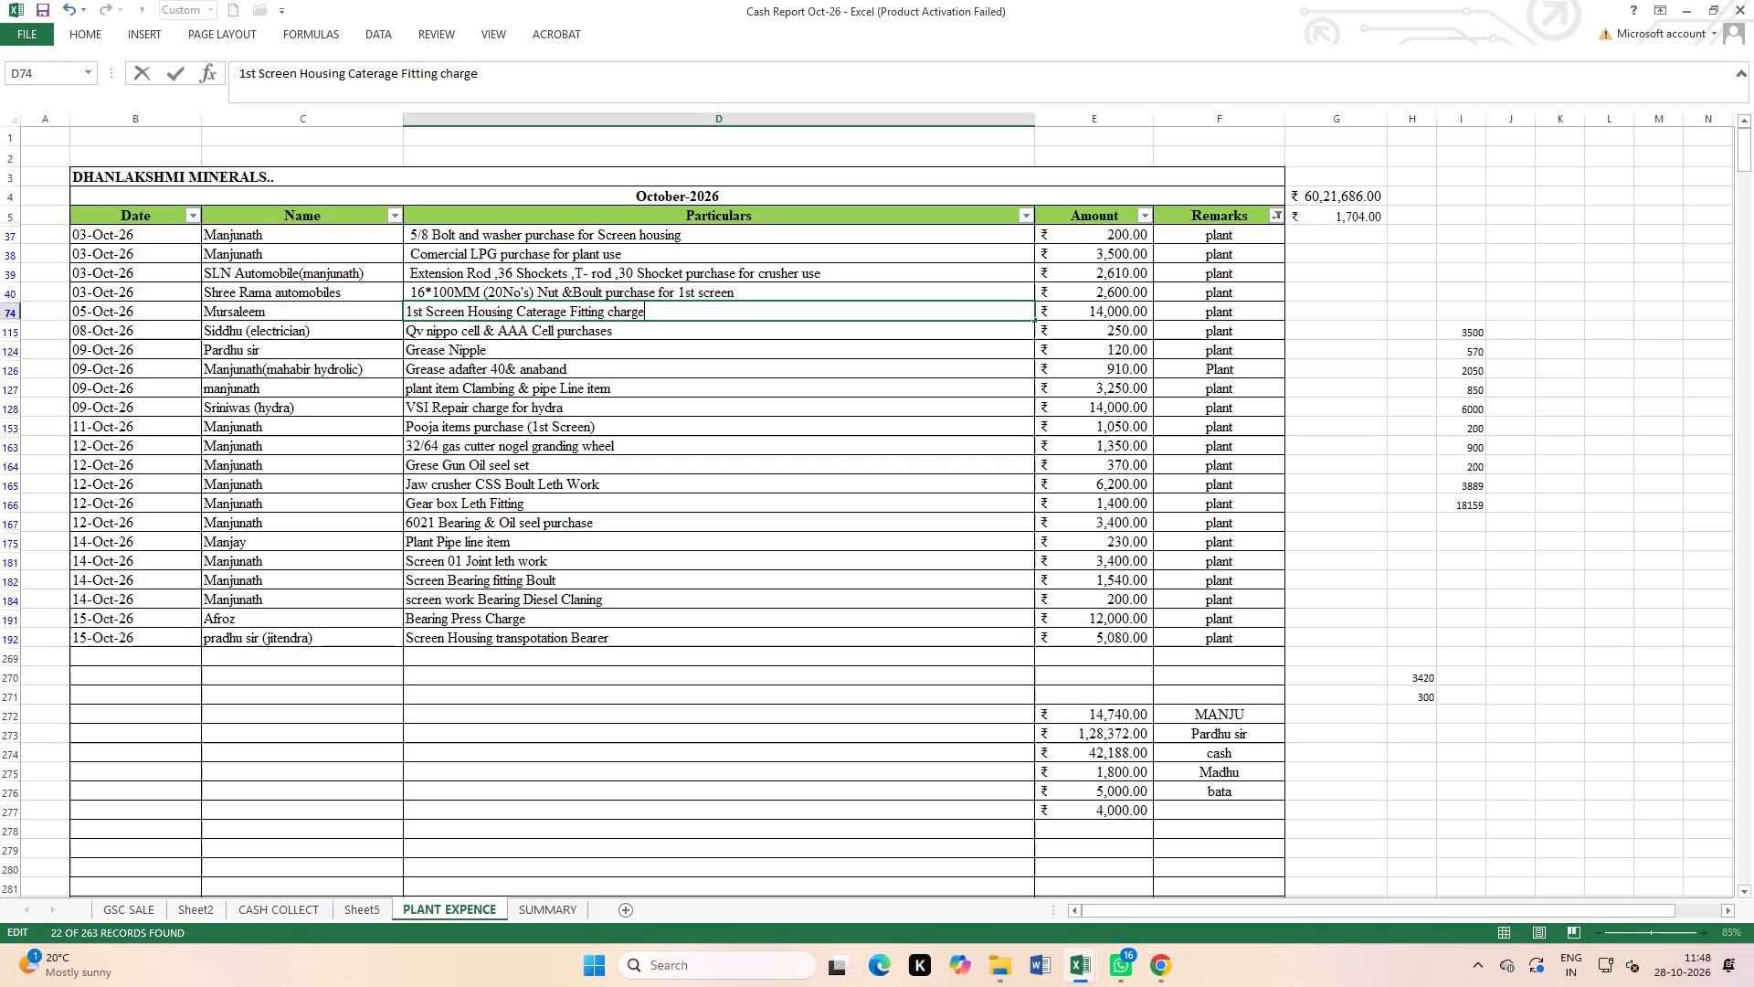
pyautogui.click(662, 415)
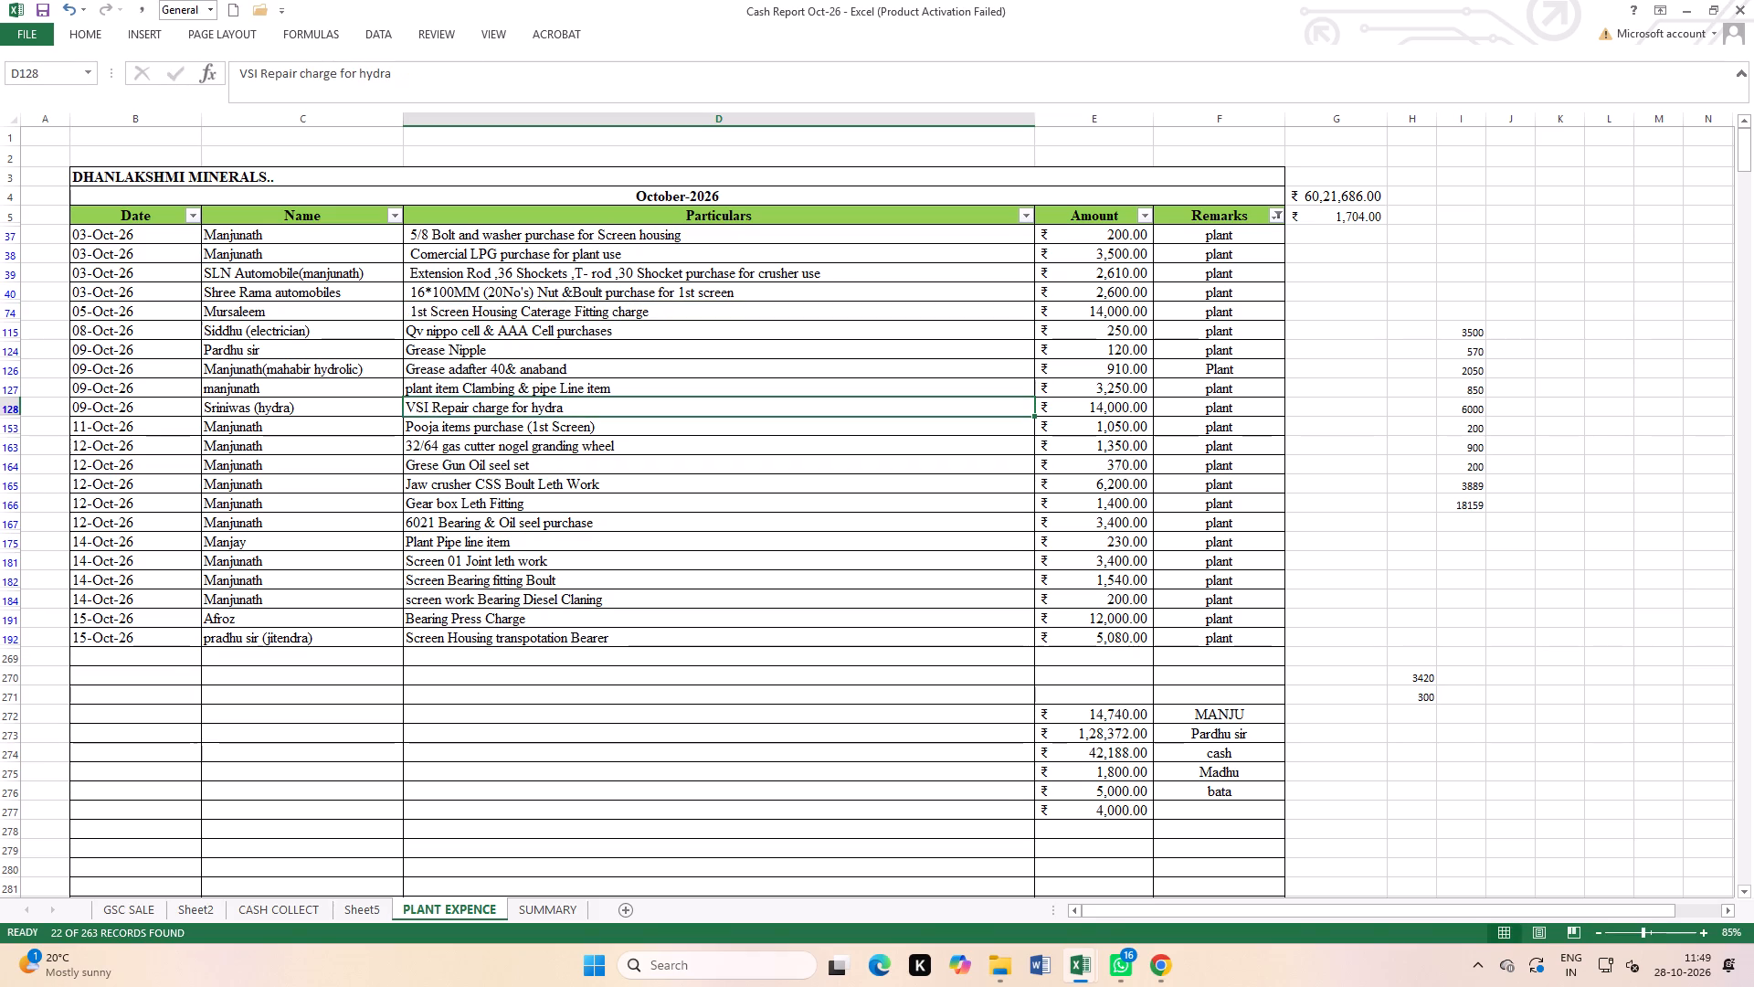
# Replace the cell purchase particulars in D115 with "Multimeter battery purchase".
pyautogui.click(605, 331)
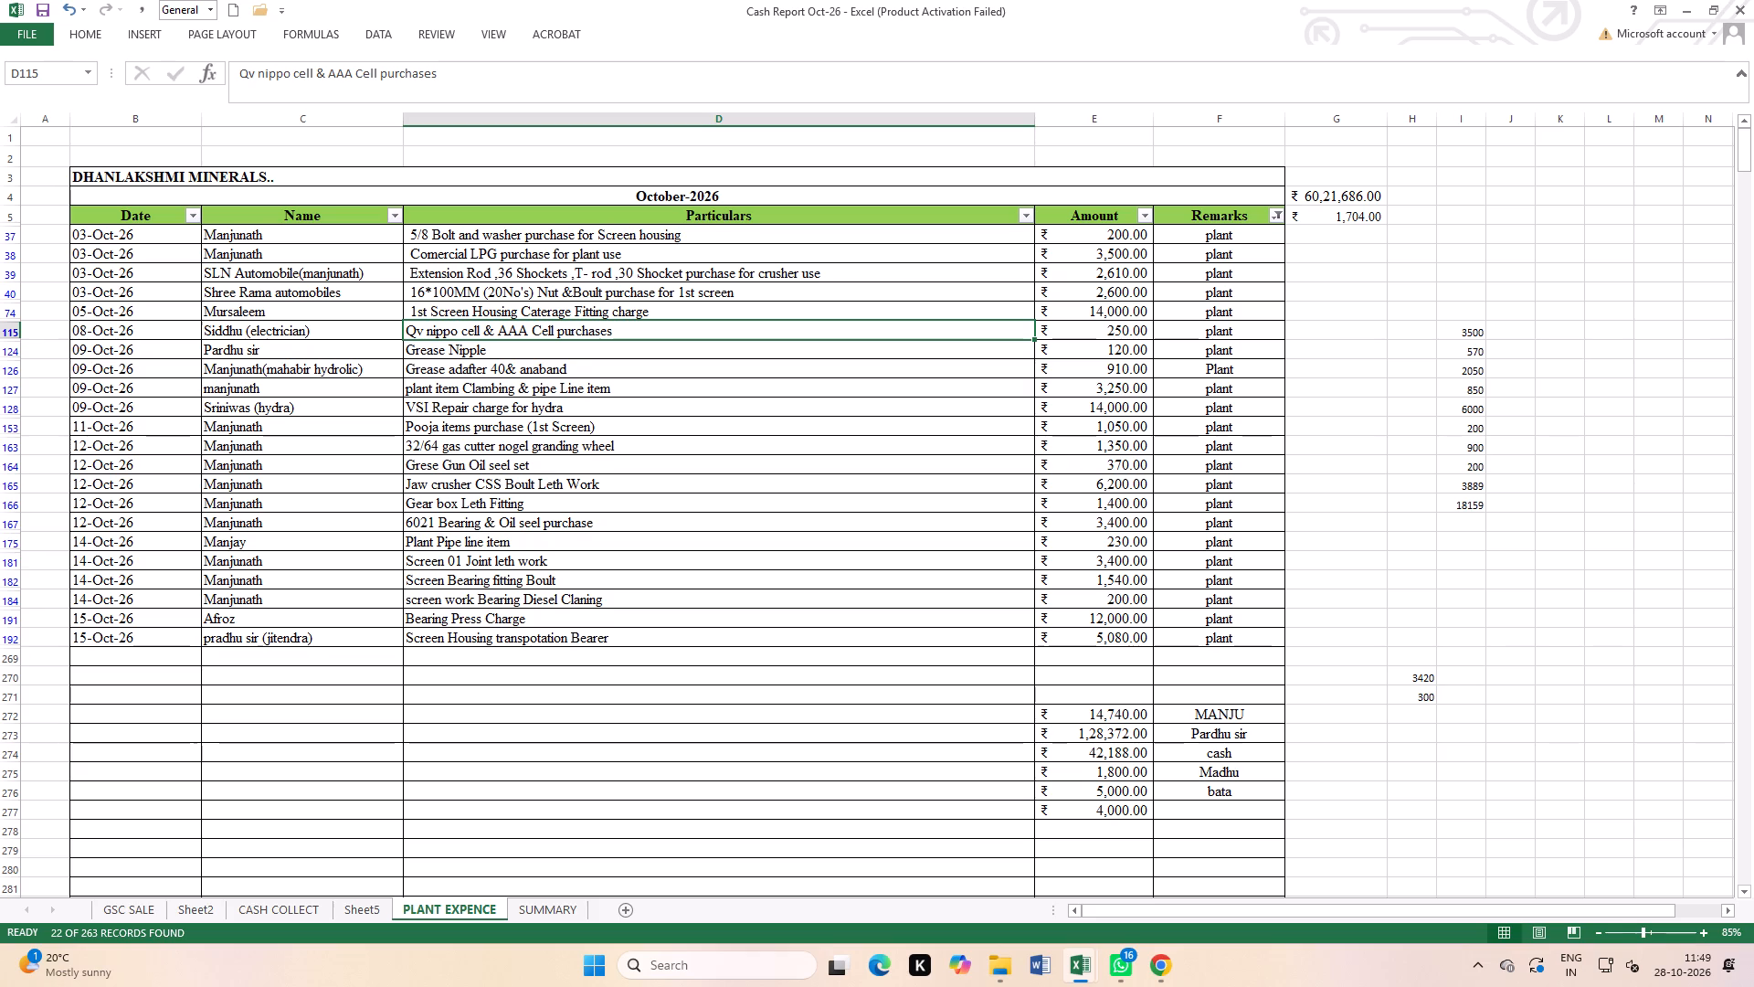
pyautogui.press('m')
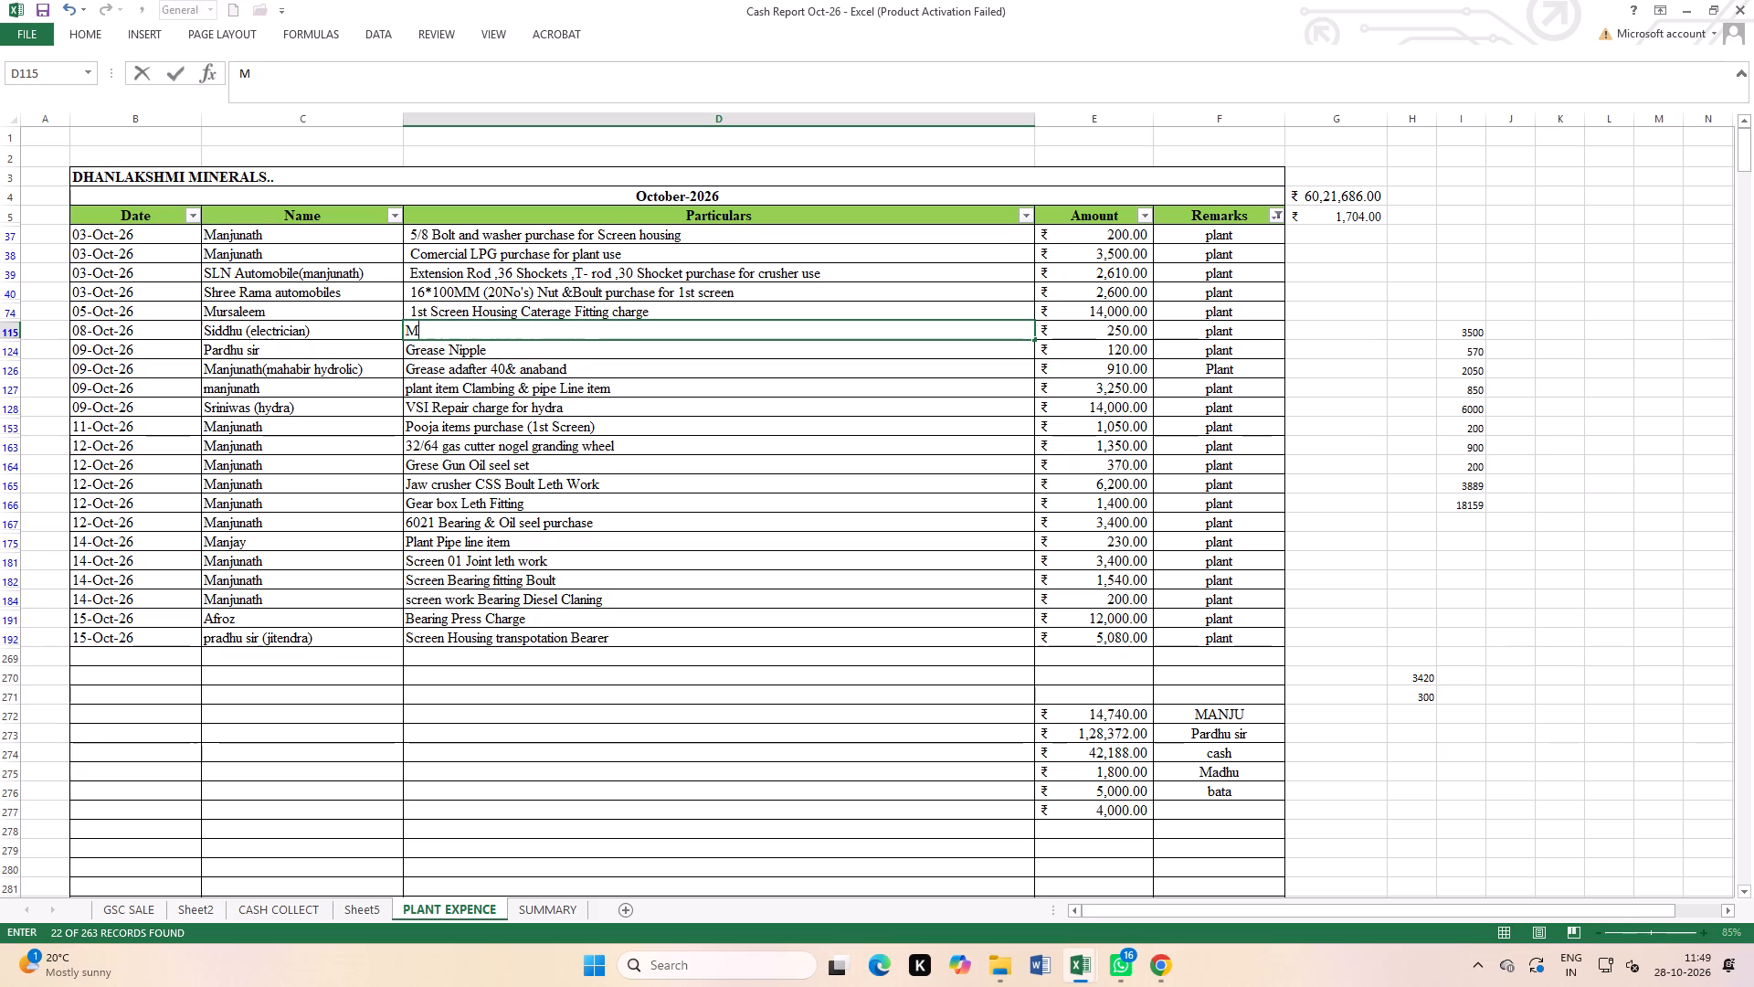
pyautogui.write('ulti')
pyautogui.press('m')
pyautogui.write('et')
pyautogui.write('er')
pyautogui.press('space')
pyautogui.write('battery')
pyautogui.press('space')
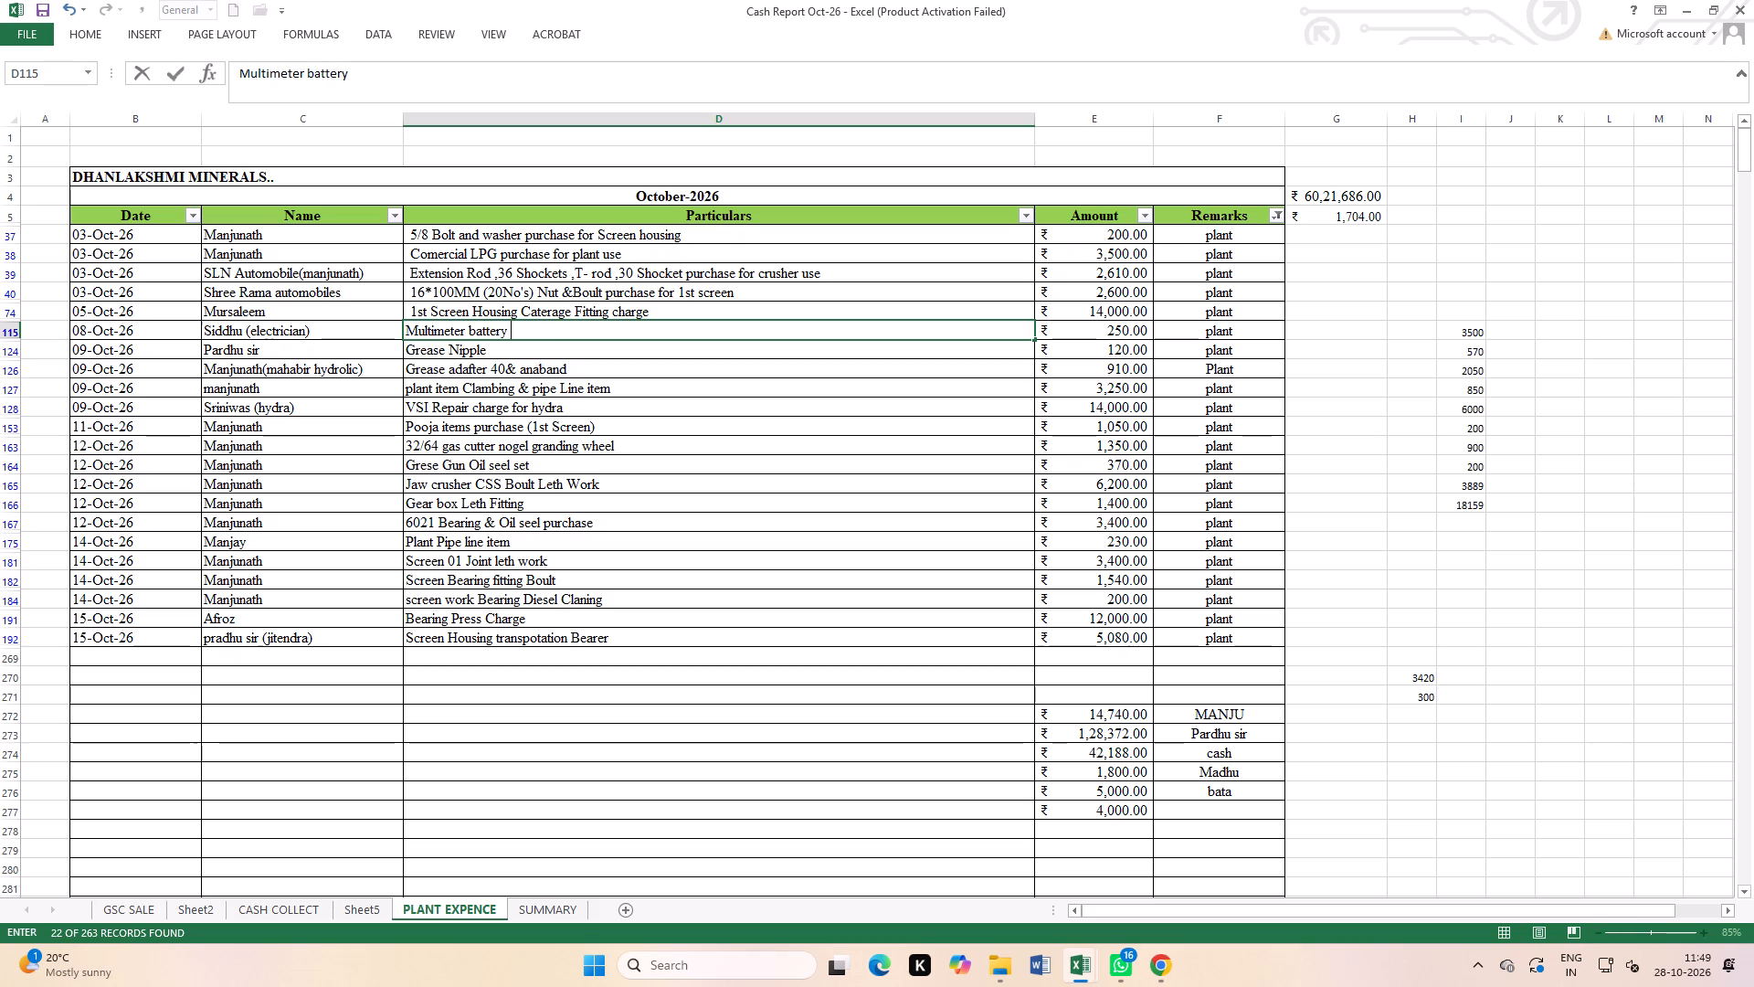
pyautogui.write('purchase')
pyautogui.press('space')
pyautogui.click(559, 392)
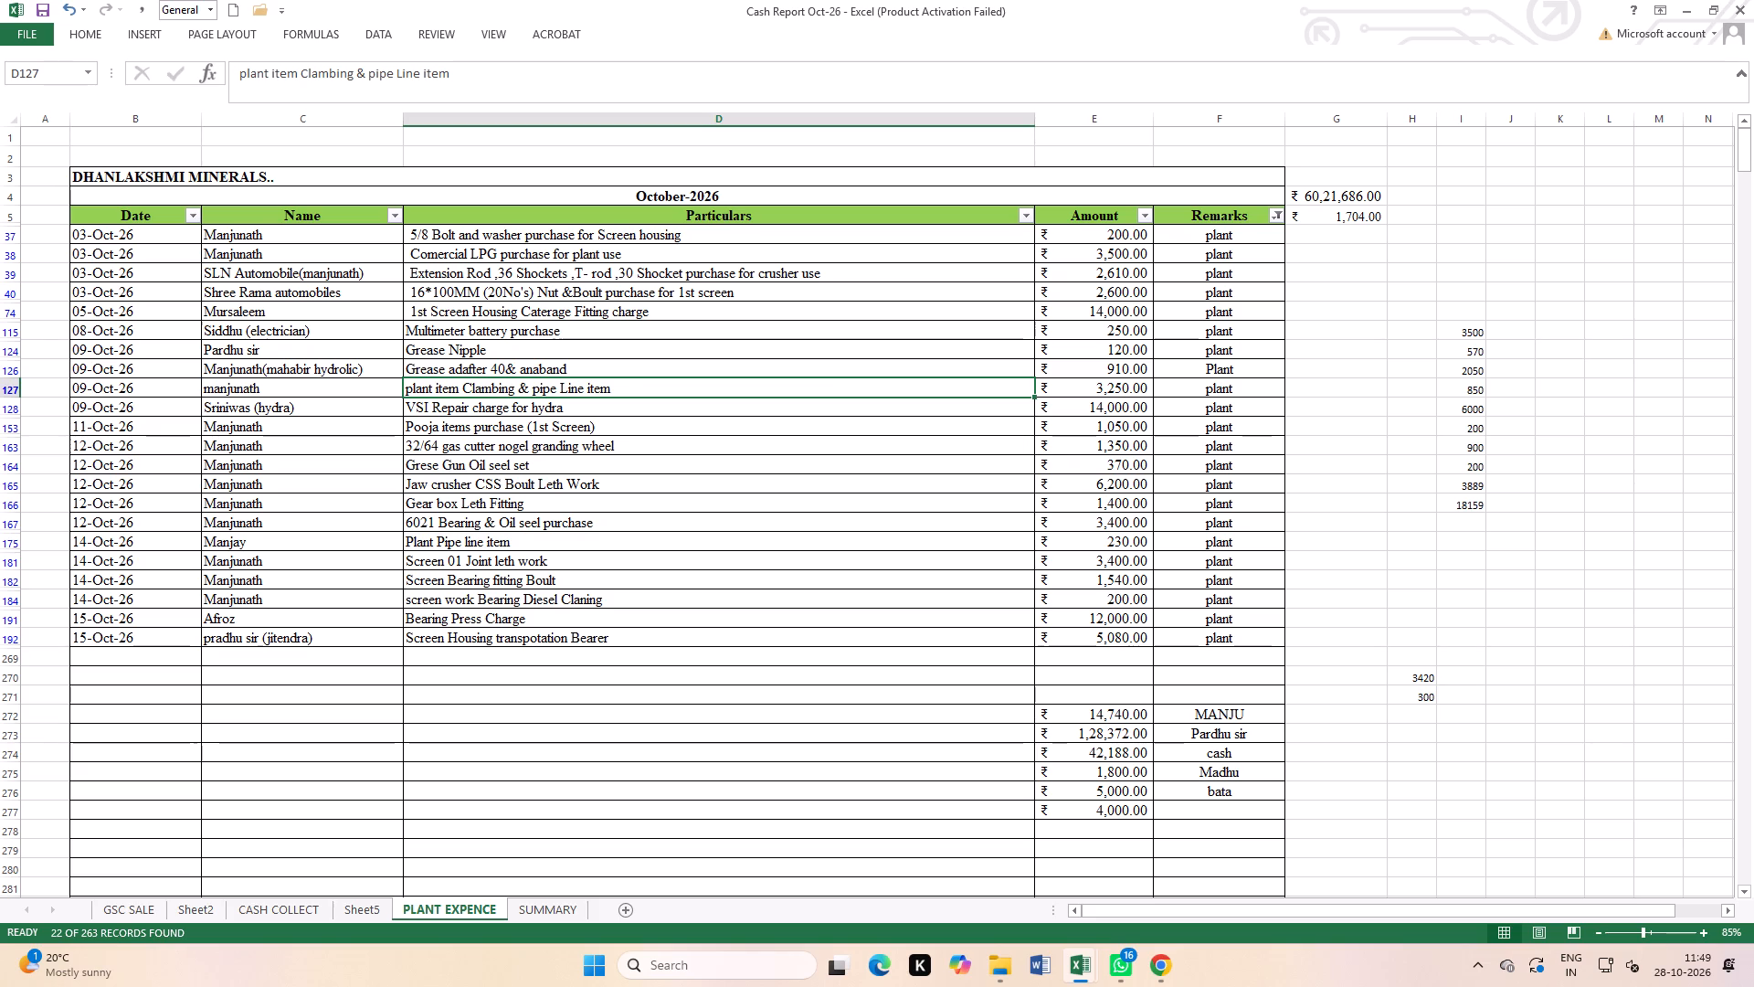
# Append "purchase" to the Grease Nipple particulars in D124.
pyautogui.doubleClick(502, 352)
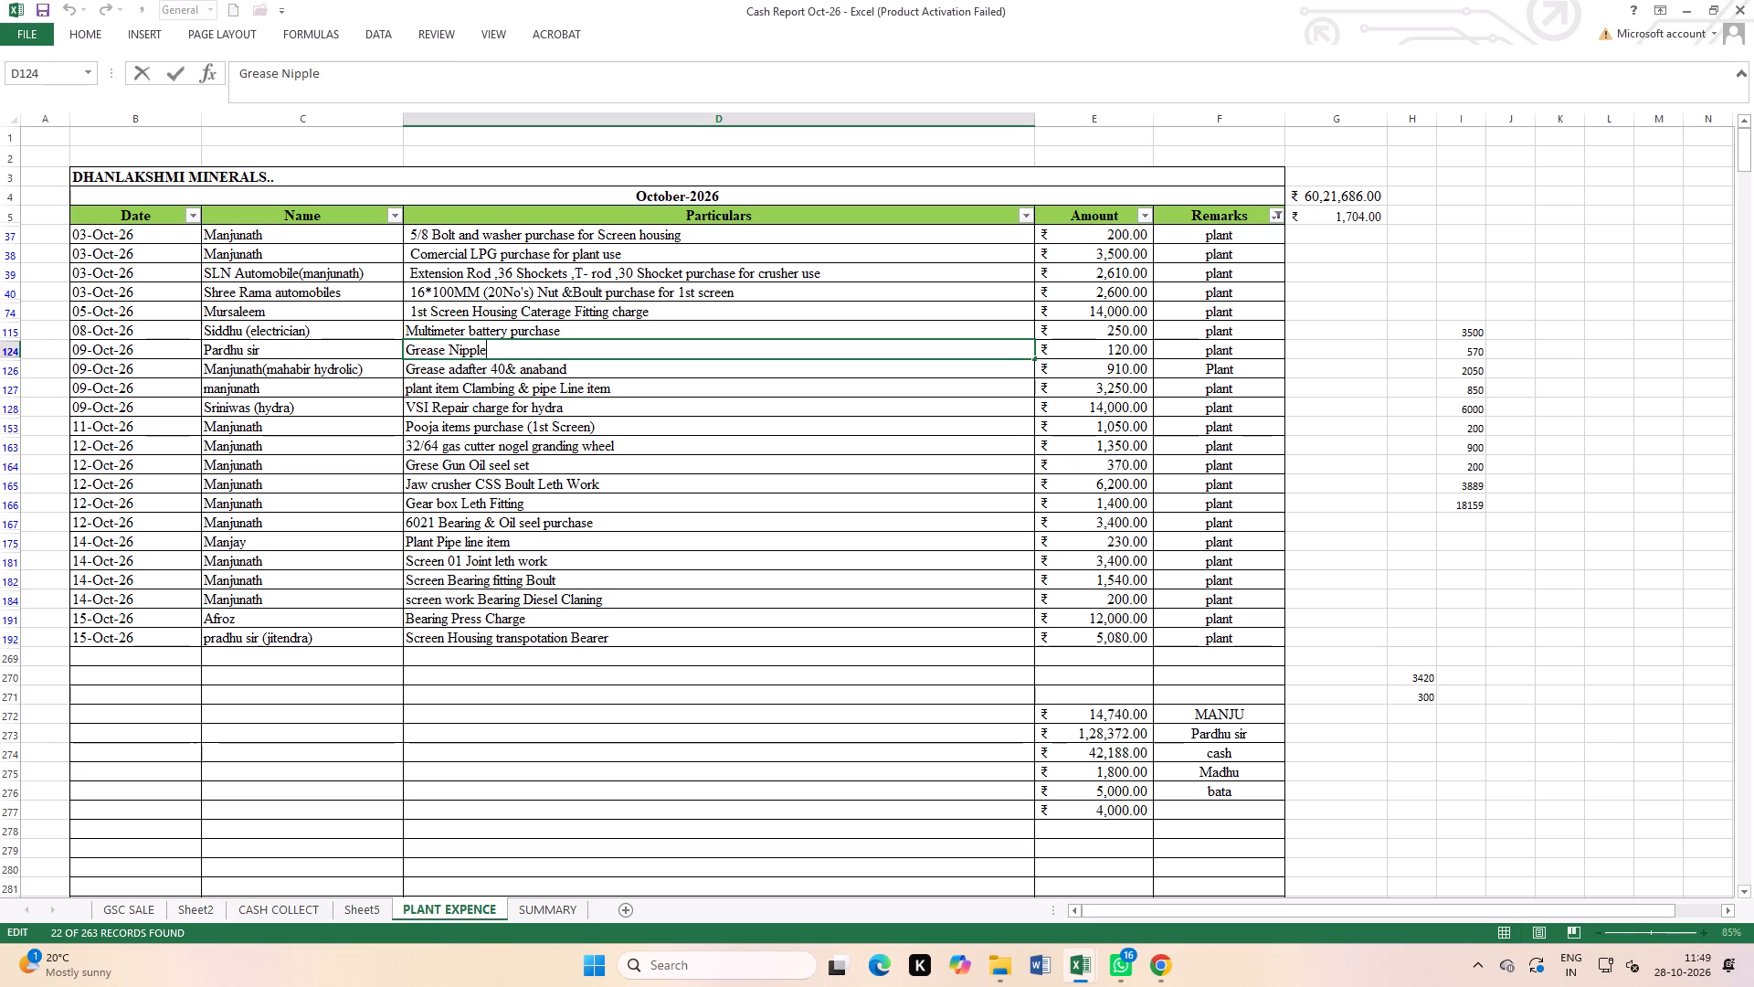
pyautogui.press('space')
pyautogui.write('purchase')
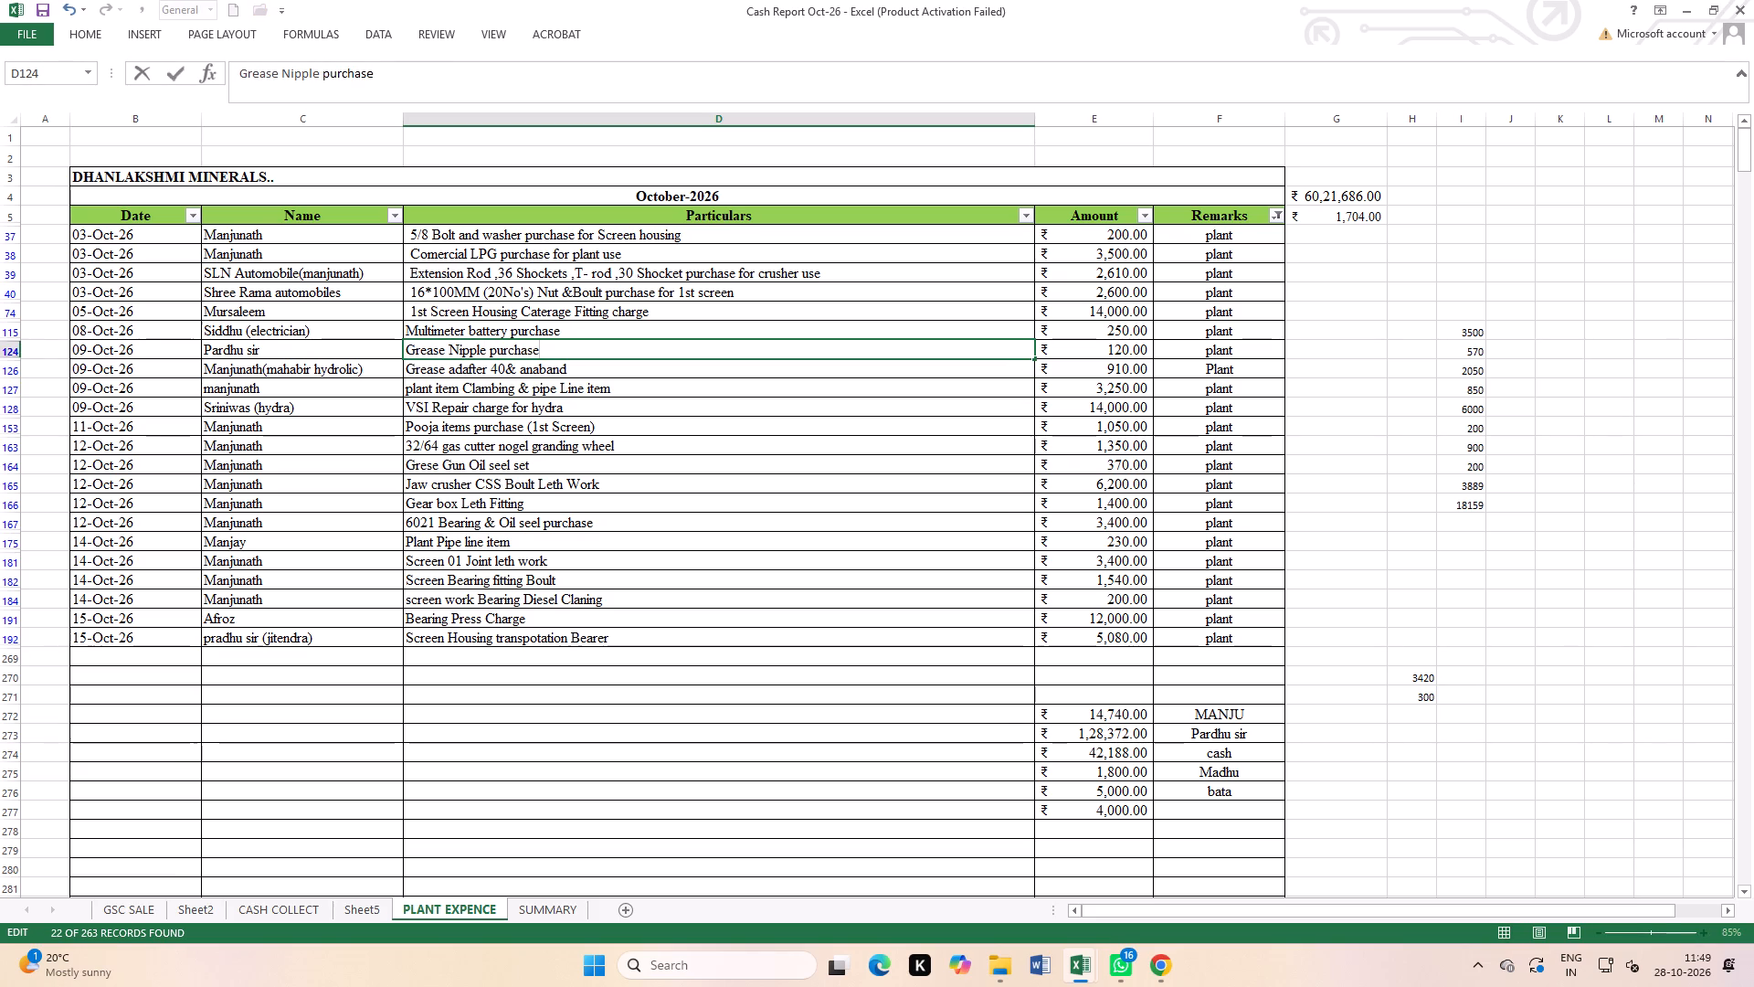
pyautogui.click(402, 351)
pyautogui.click(407, 345)
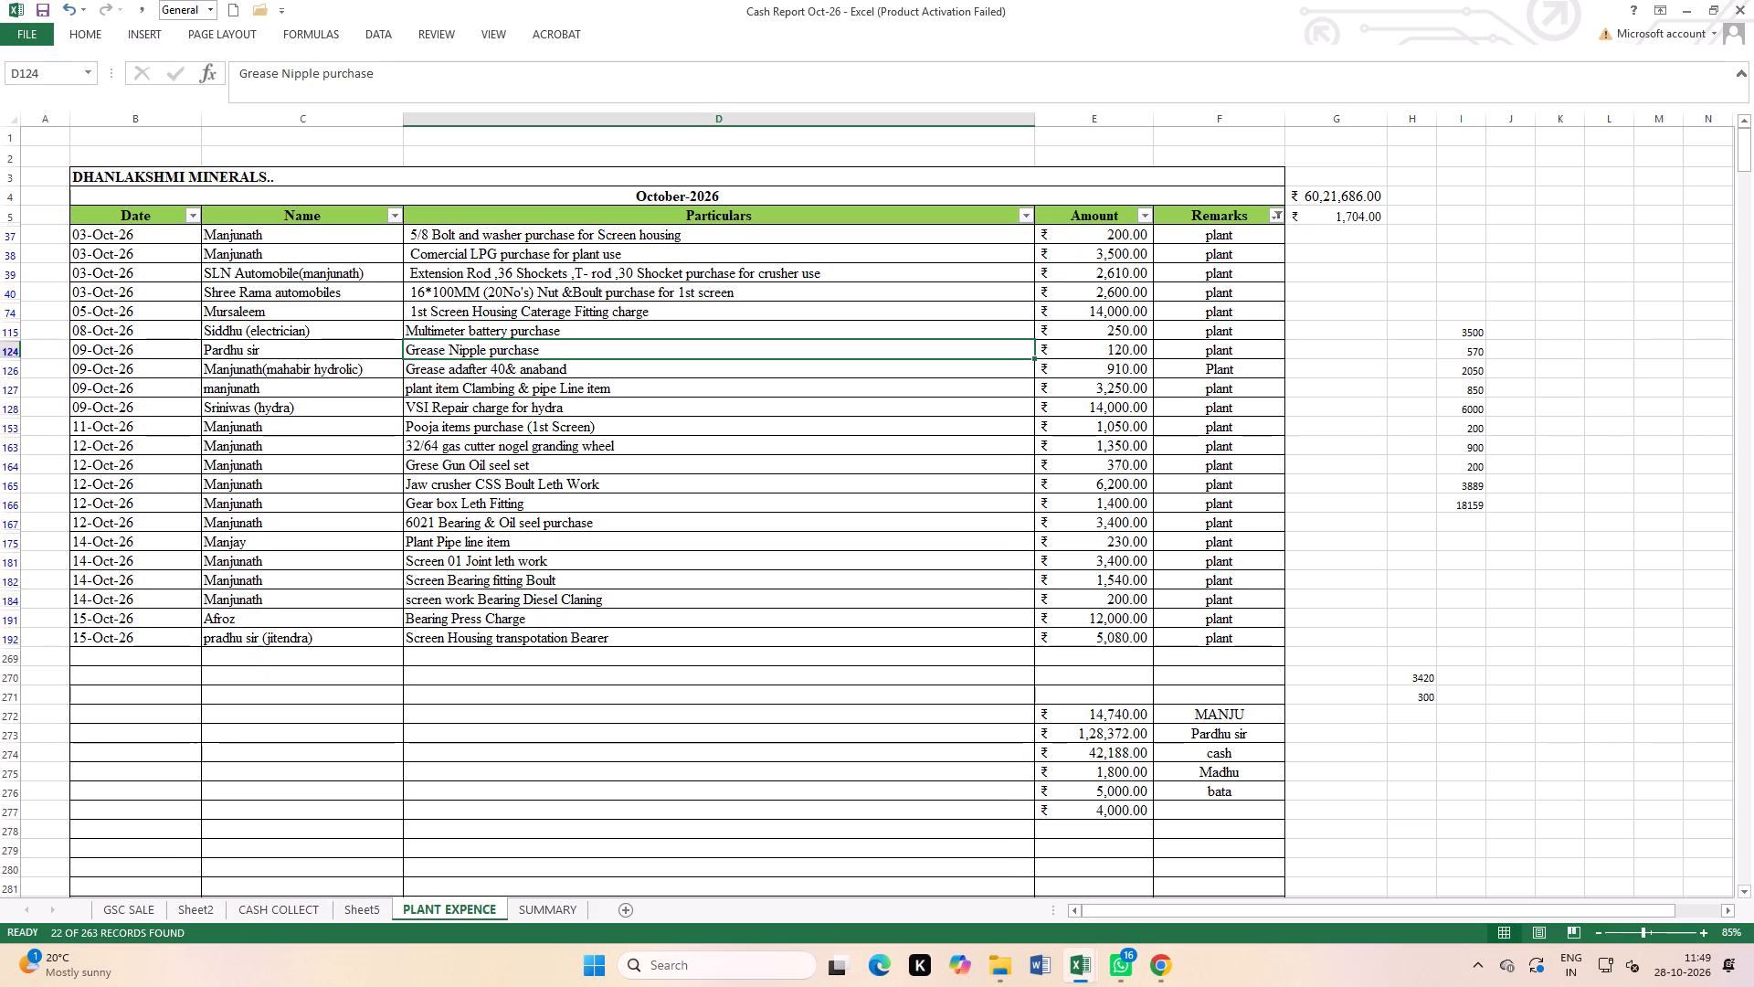
# Reword the nipple particulars in D124 to "Nipple for 5kg grease gun purchase", dropping the leading word "Grease".
pyautogui.doubleClick(450, 352)
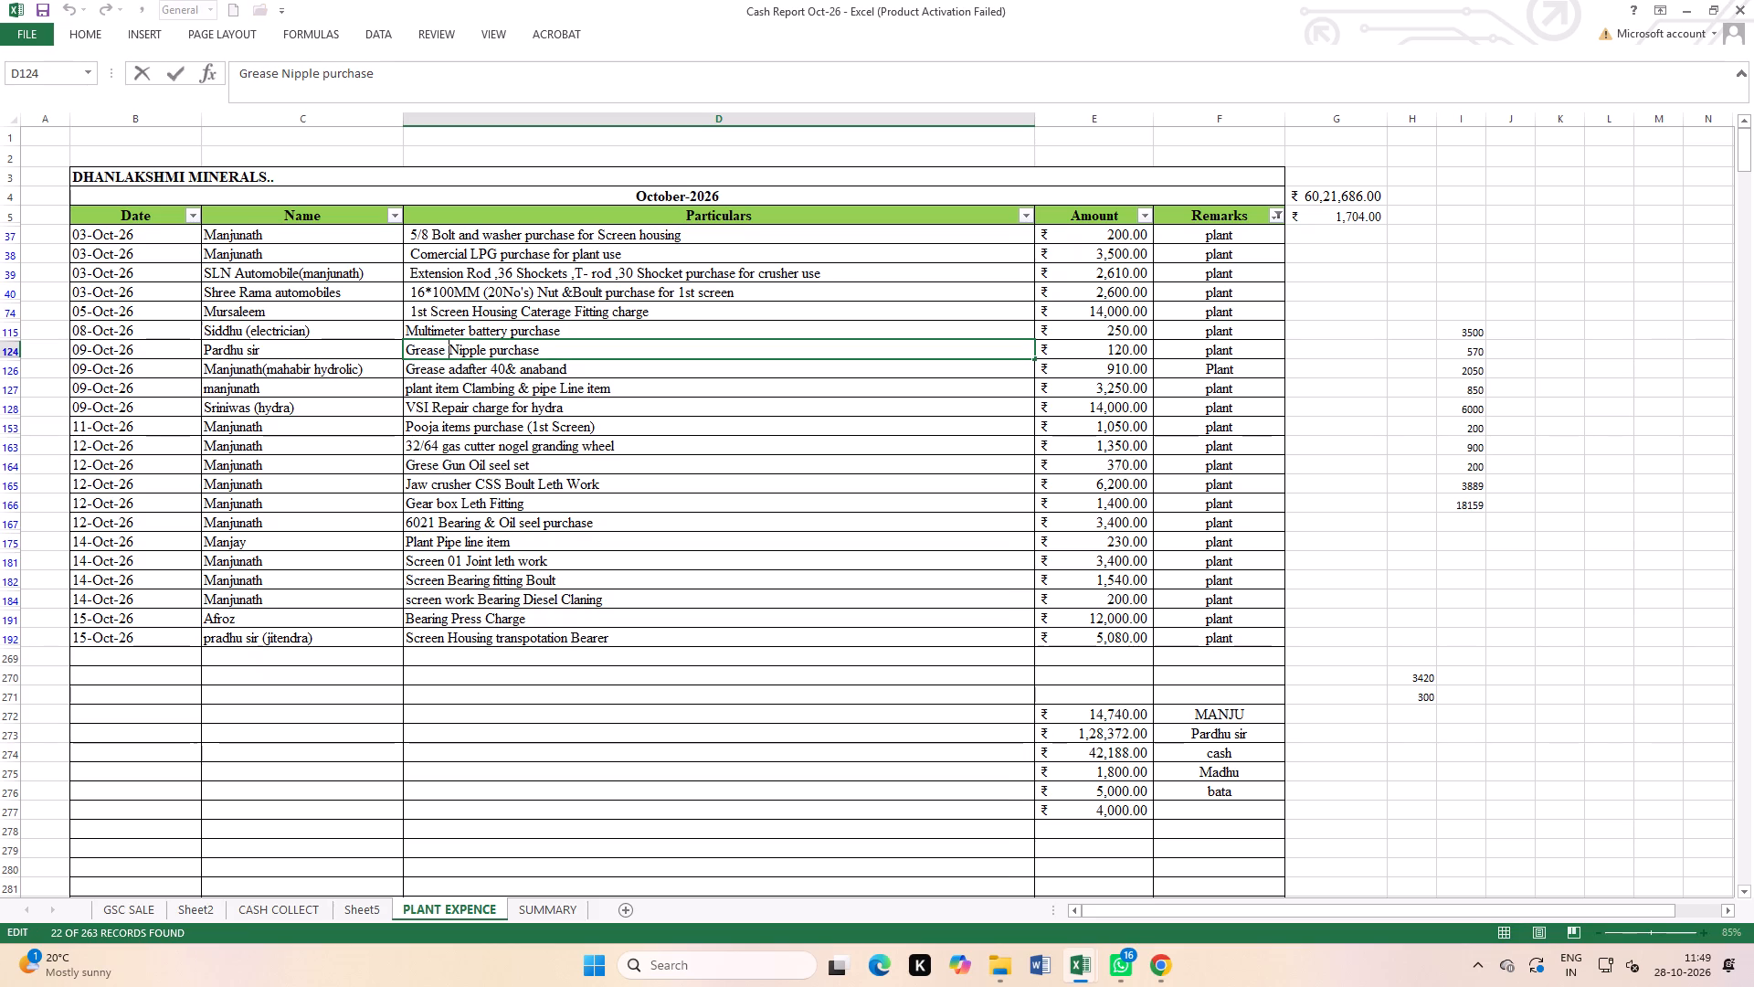
pyautogui.press('BackSpace')
pyautogui.press('BackSpace')
pyautogui.press('BackSpace')
pyautogui.press('BackSpace')
pyautogui.press('BackSpace')
pyautogui.press('BackSpace')
pyautogui.press('BackSpace')
pyautogui.press('BackSpace')
pyautogui.press('BackSpace')
pyautogui.press('BackSpace')
pyautogui.press('BackSpace')
pyautogui.press('BackSpace')
pyautogui.press('BackSpace')
pyautogui.press('BackSpace')
pyautogui.press('BackSpace')
pyautogui.press('BackSpace')
pyautogui.press('BackSpace')
pyautogui.press('BackSpace')
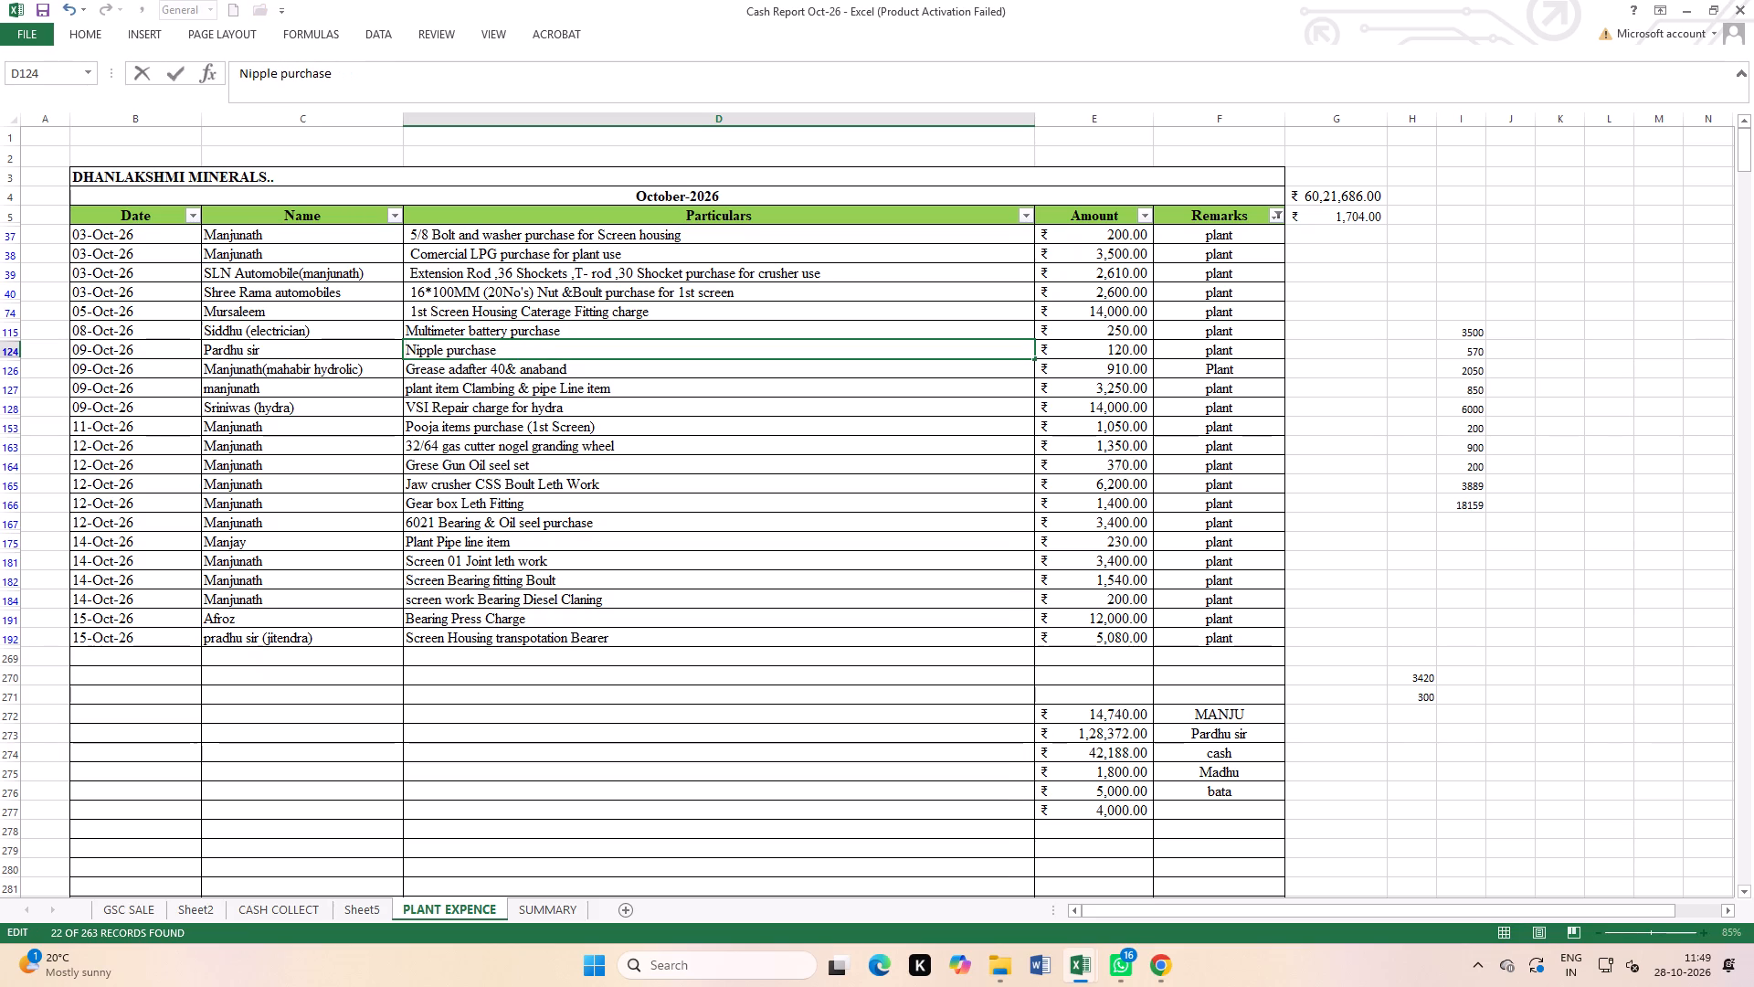
pyautogui.click(444, 346)
pyautogui.press('space')
pyautogui.write('for')
pyautogui.press('space')
pyautogui.press('5')
pyautogui.write('kg')
pyautogui.press('space')
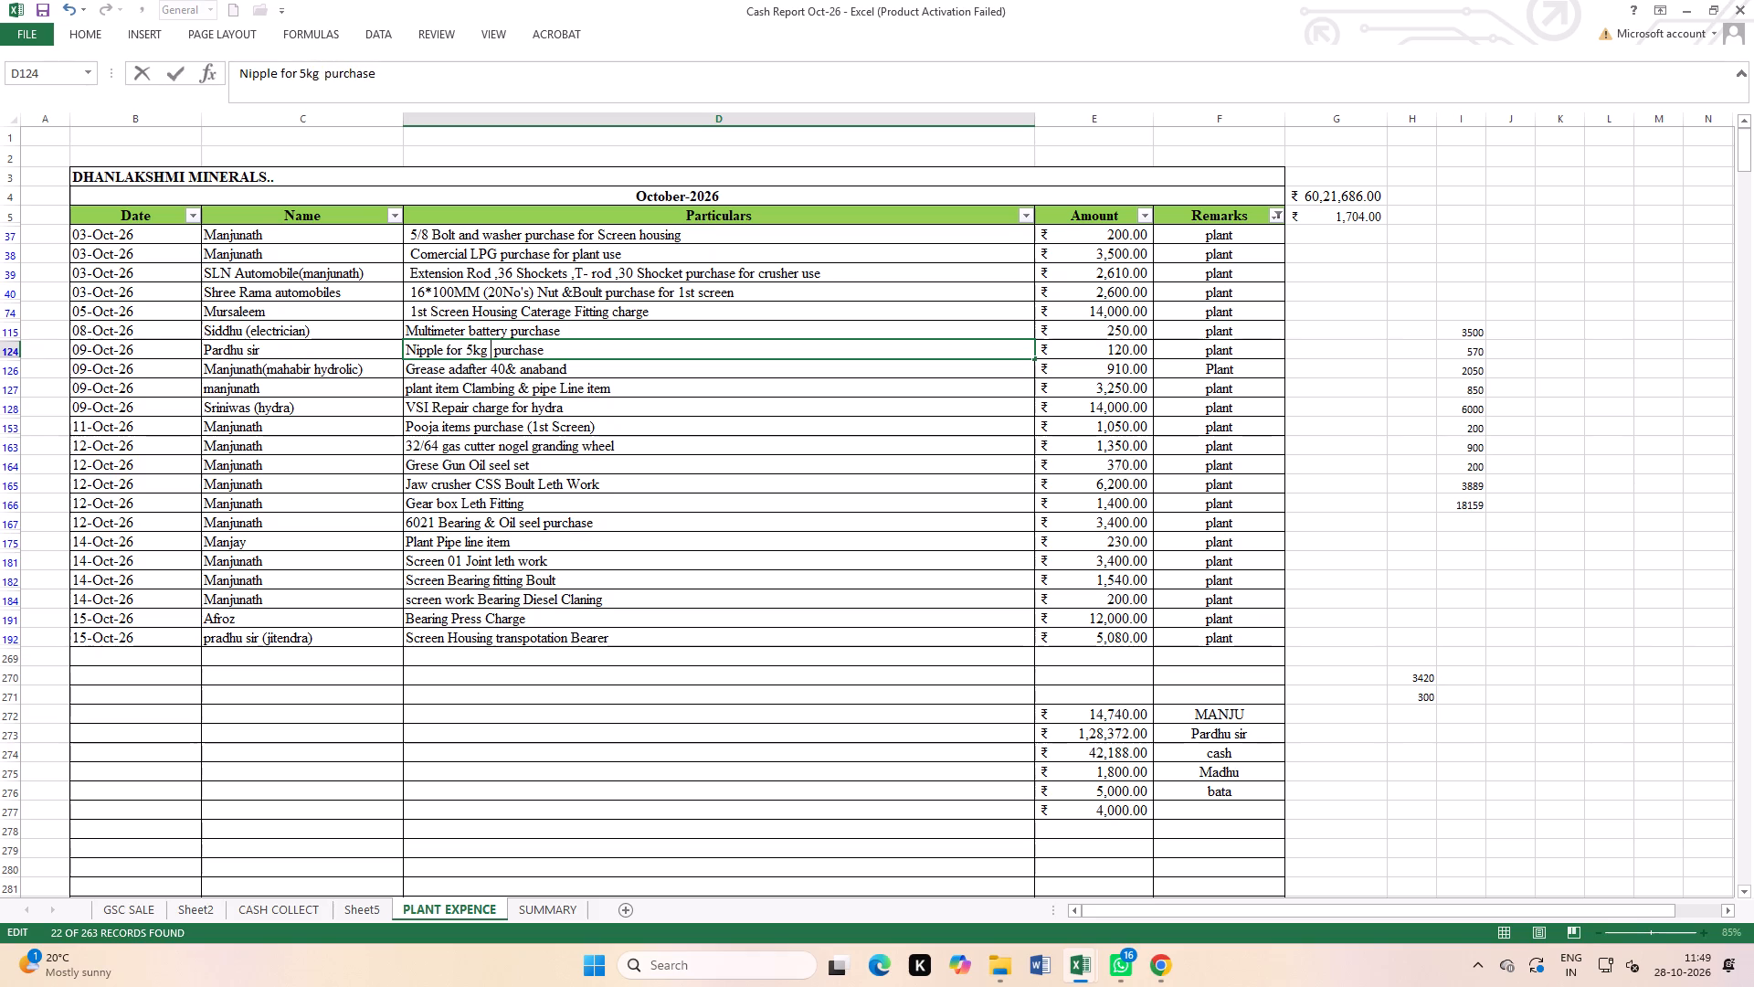
pyautogui.write('grease gun')
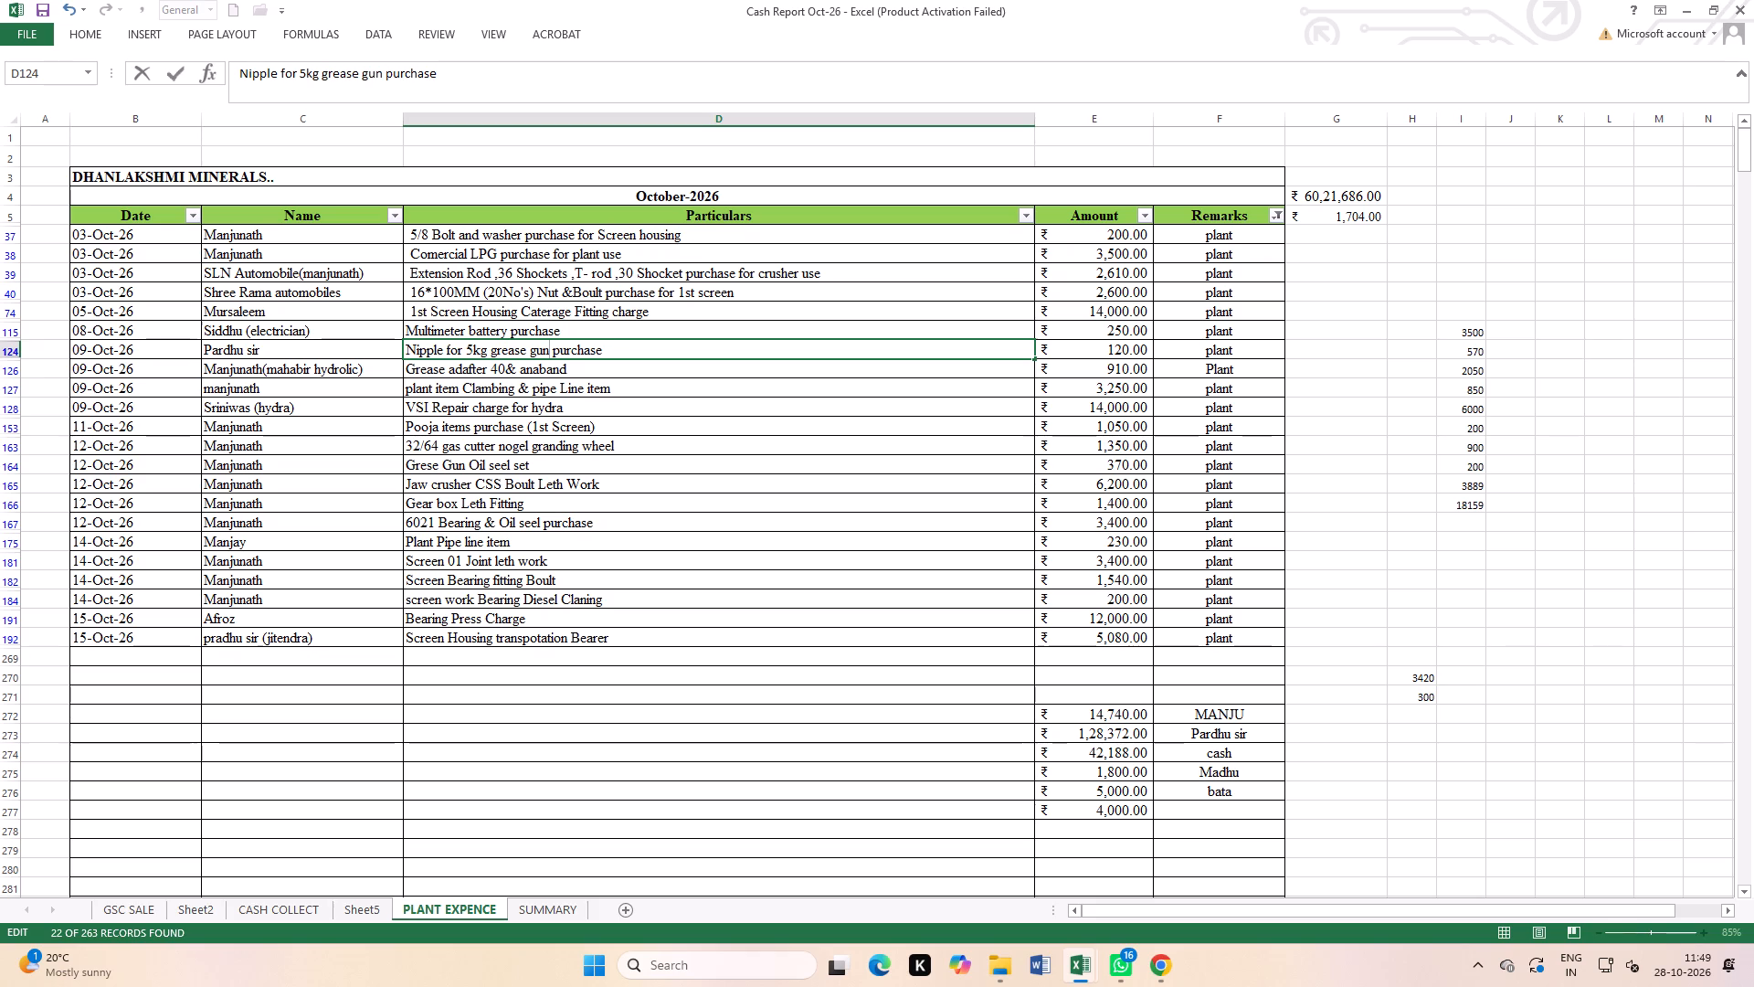
pyautogui.click(456, 430)
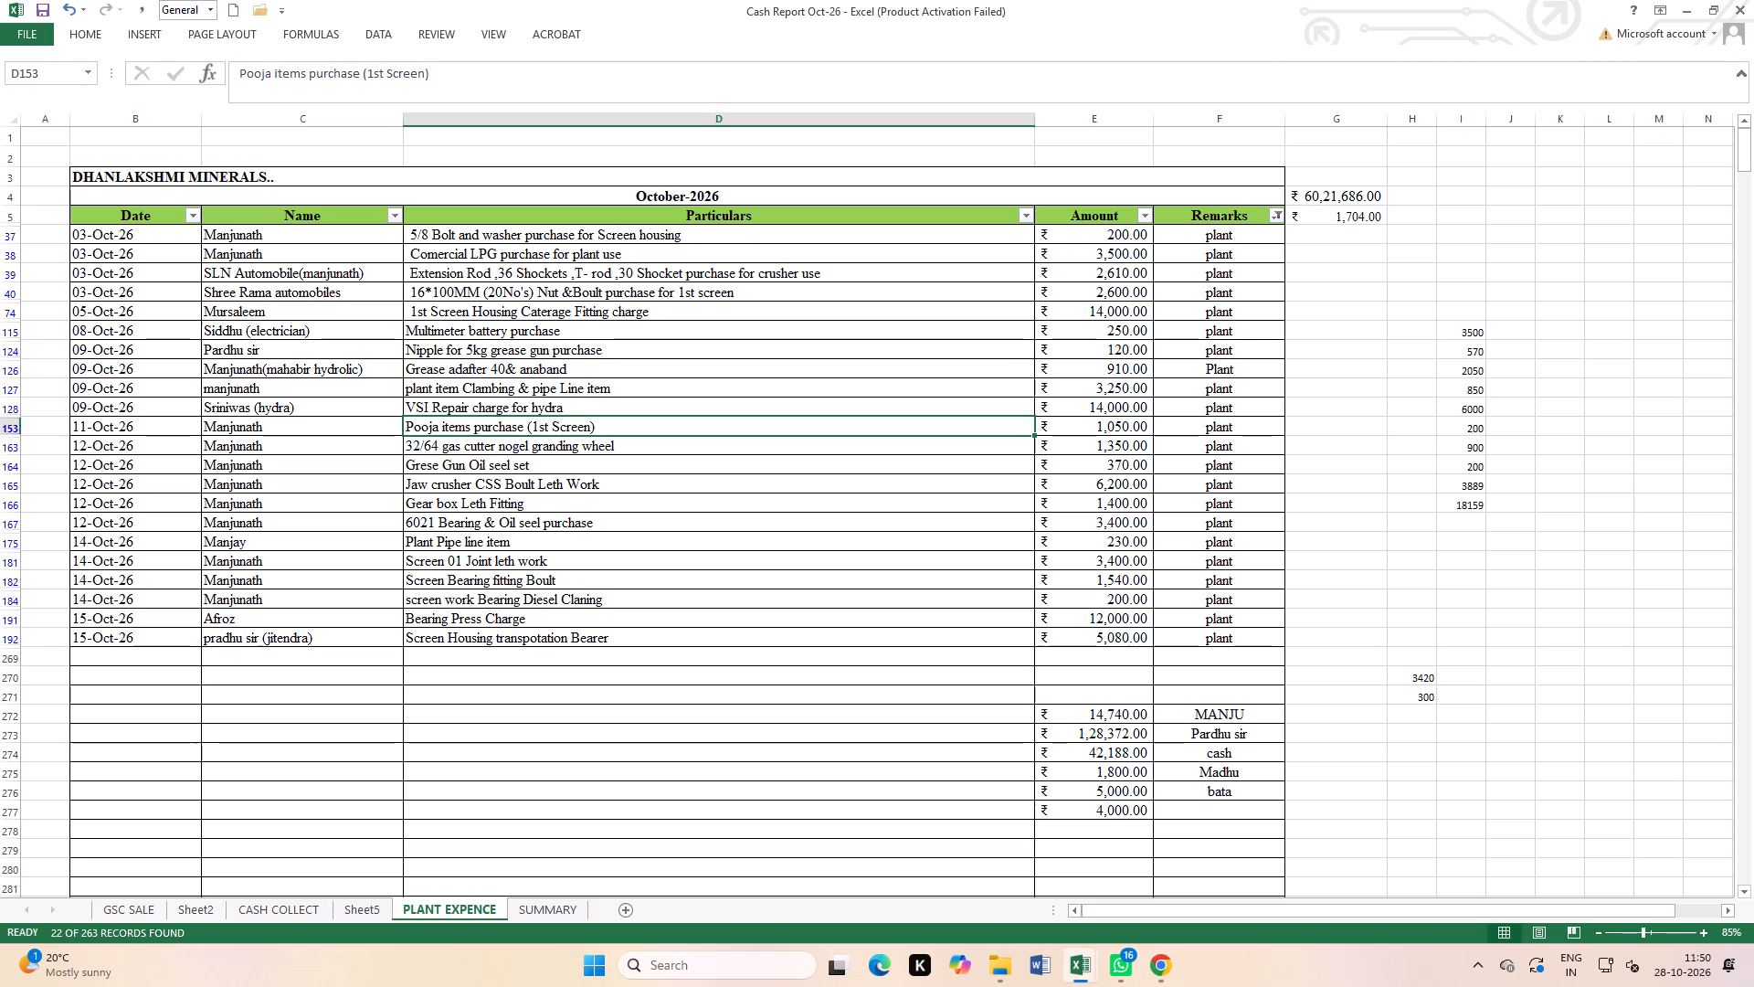
# Rewrite the grease adapter particulars in D126, starting with "Grease Adapter and ANN".
pyautogui.click(473, 376)
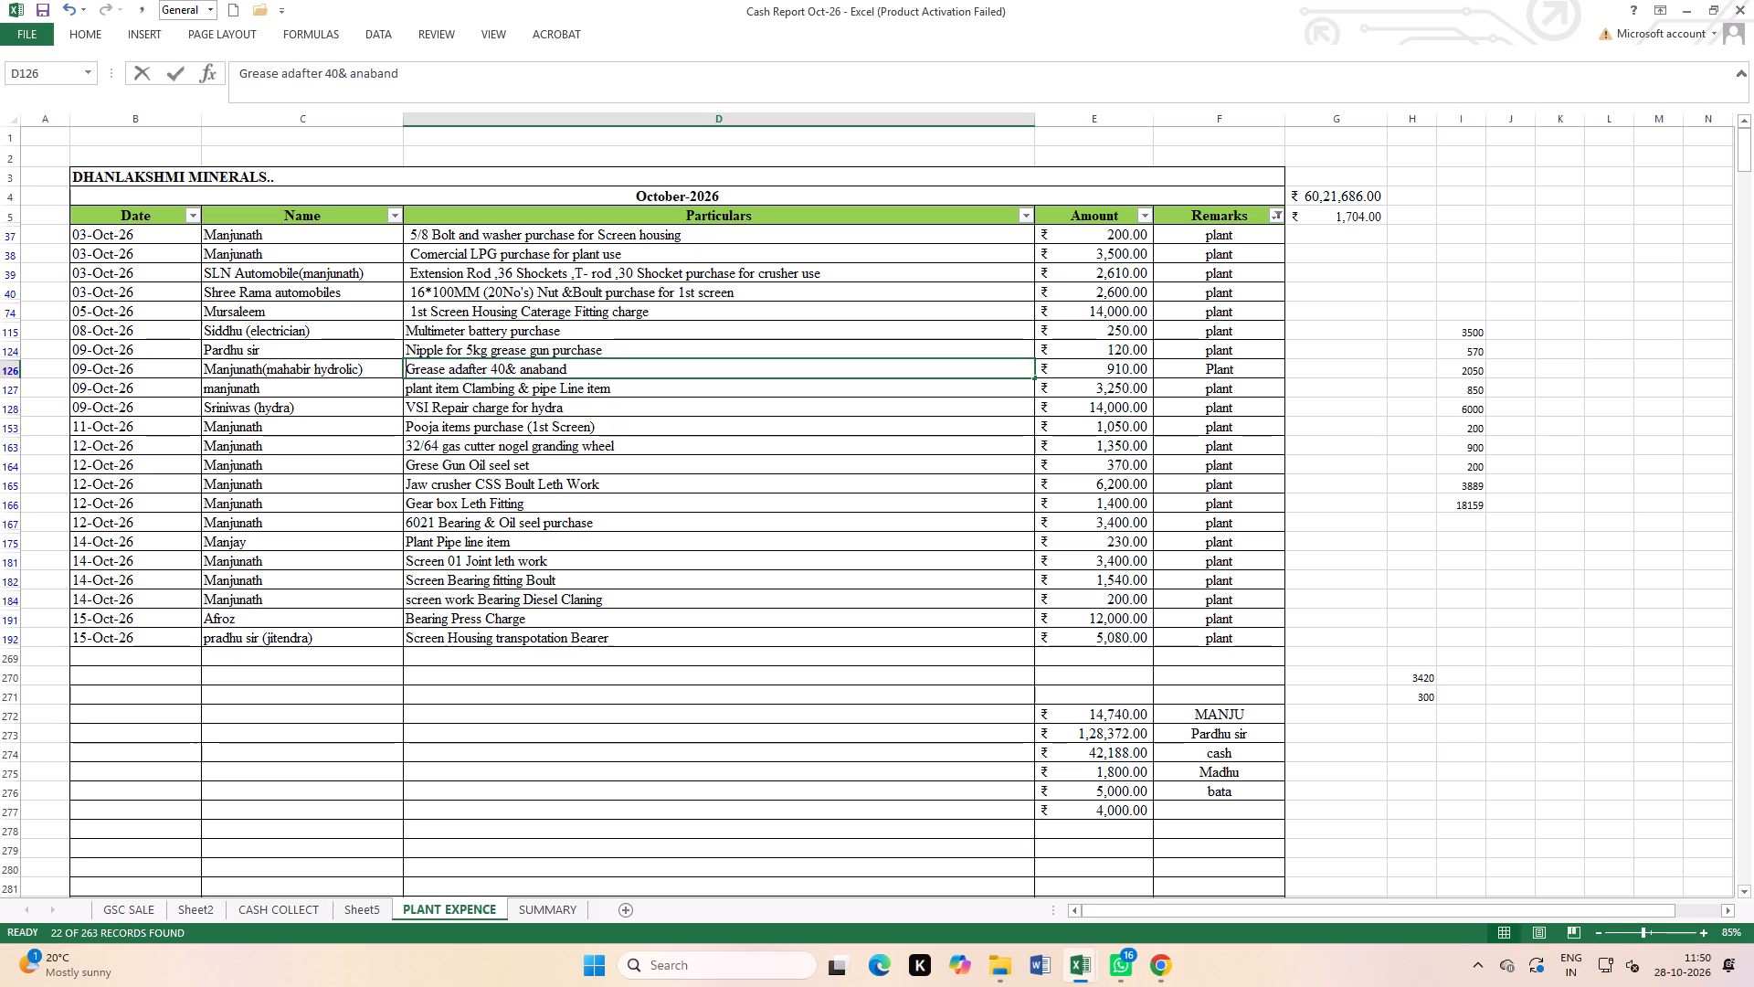
pyautogui.write('rease')
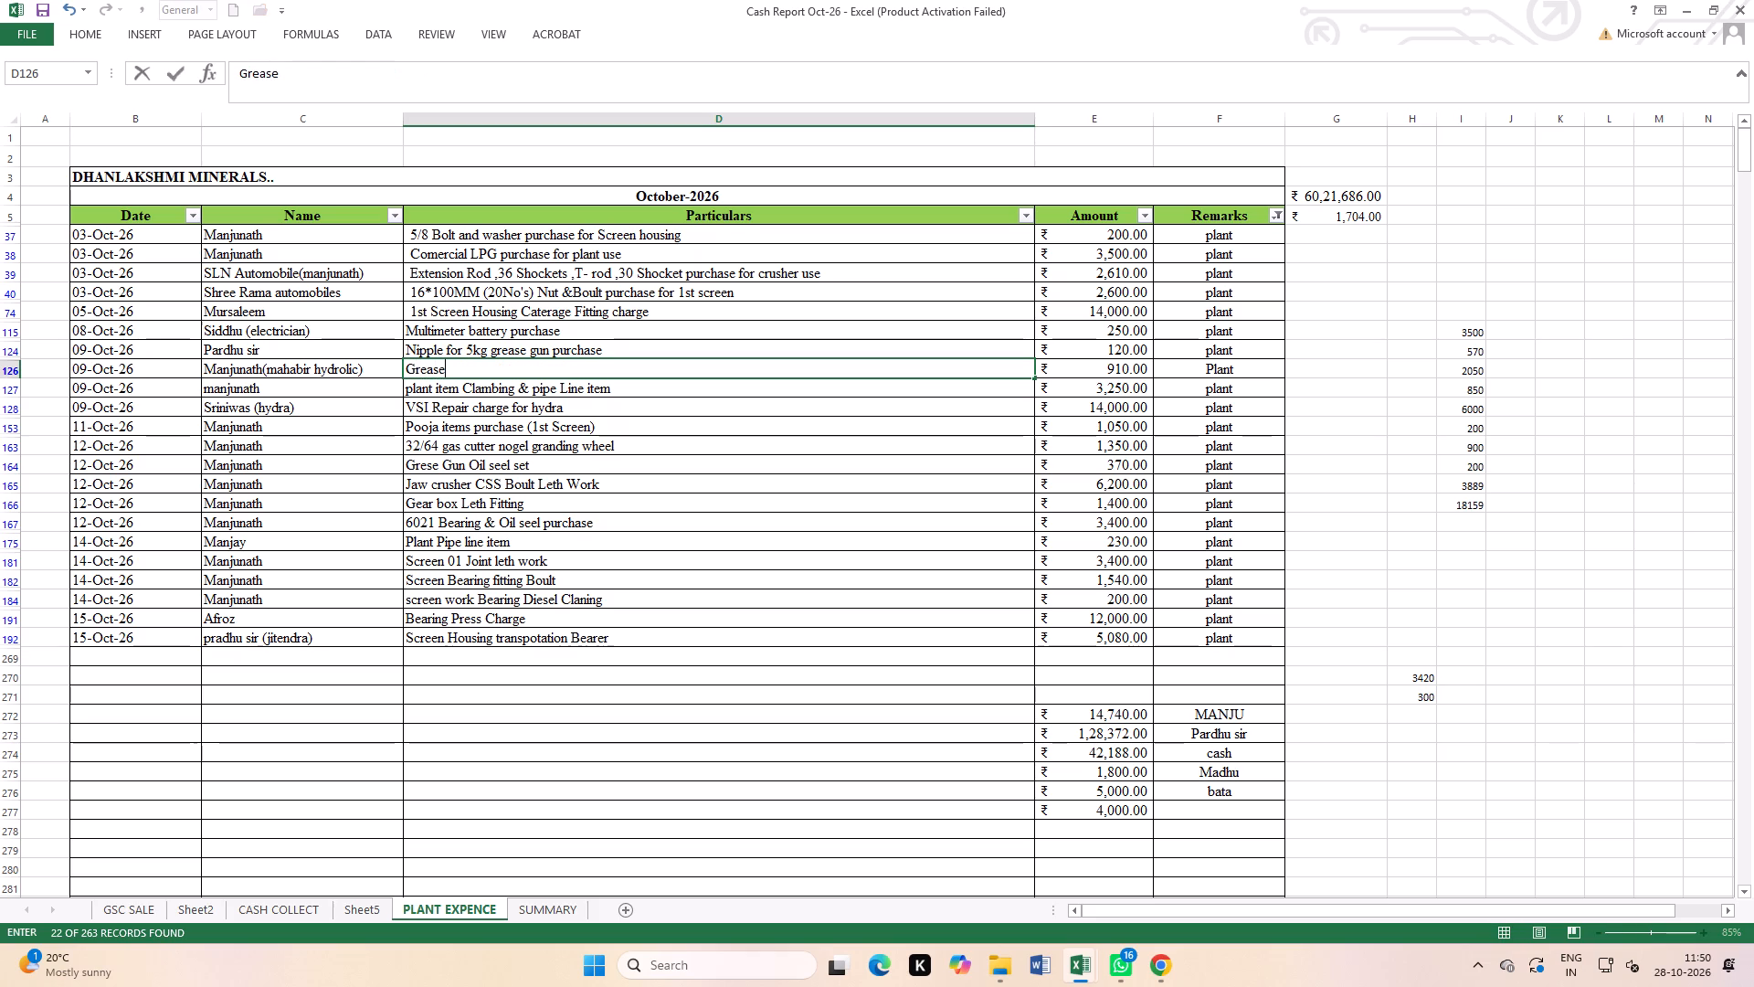
pyautogui.press('space')
pyautogui.write('da')
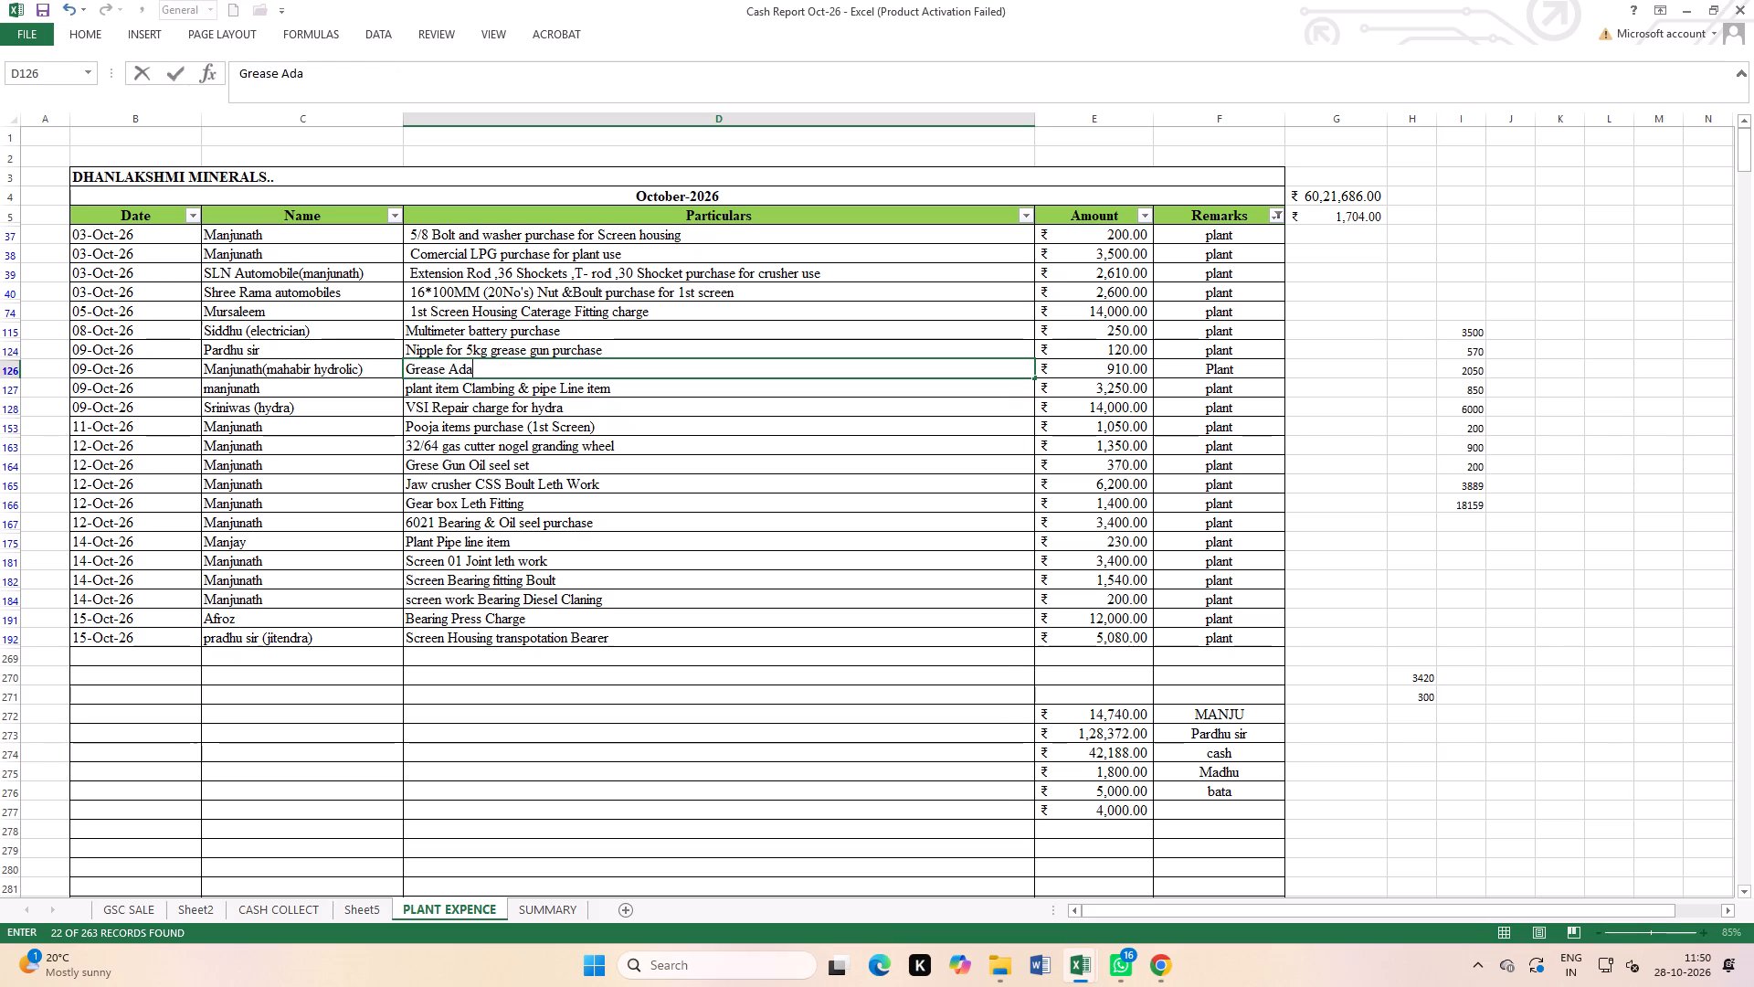
pyautogui.press('p')
pyautogui.write('ter an')
pyautogui.write('d')
pyautogui.press('space')
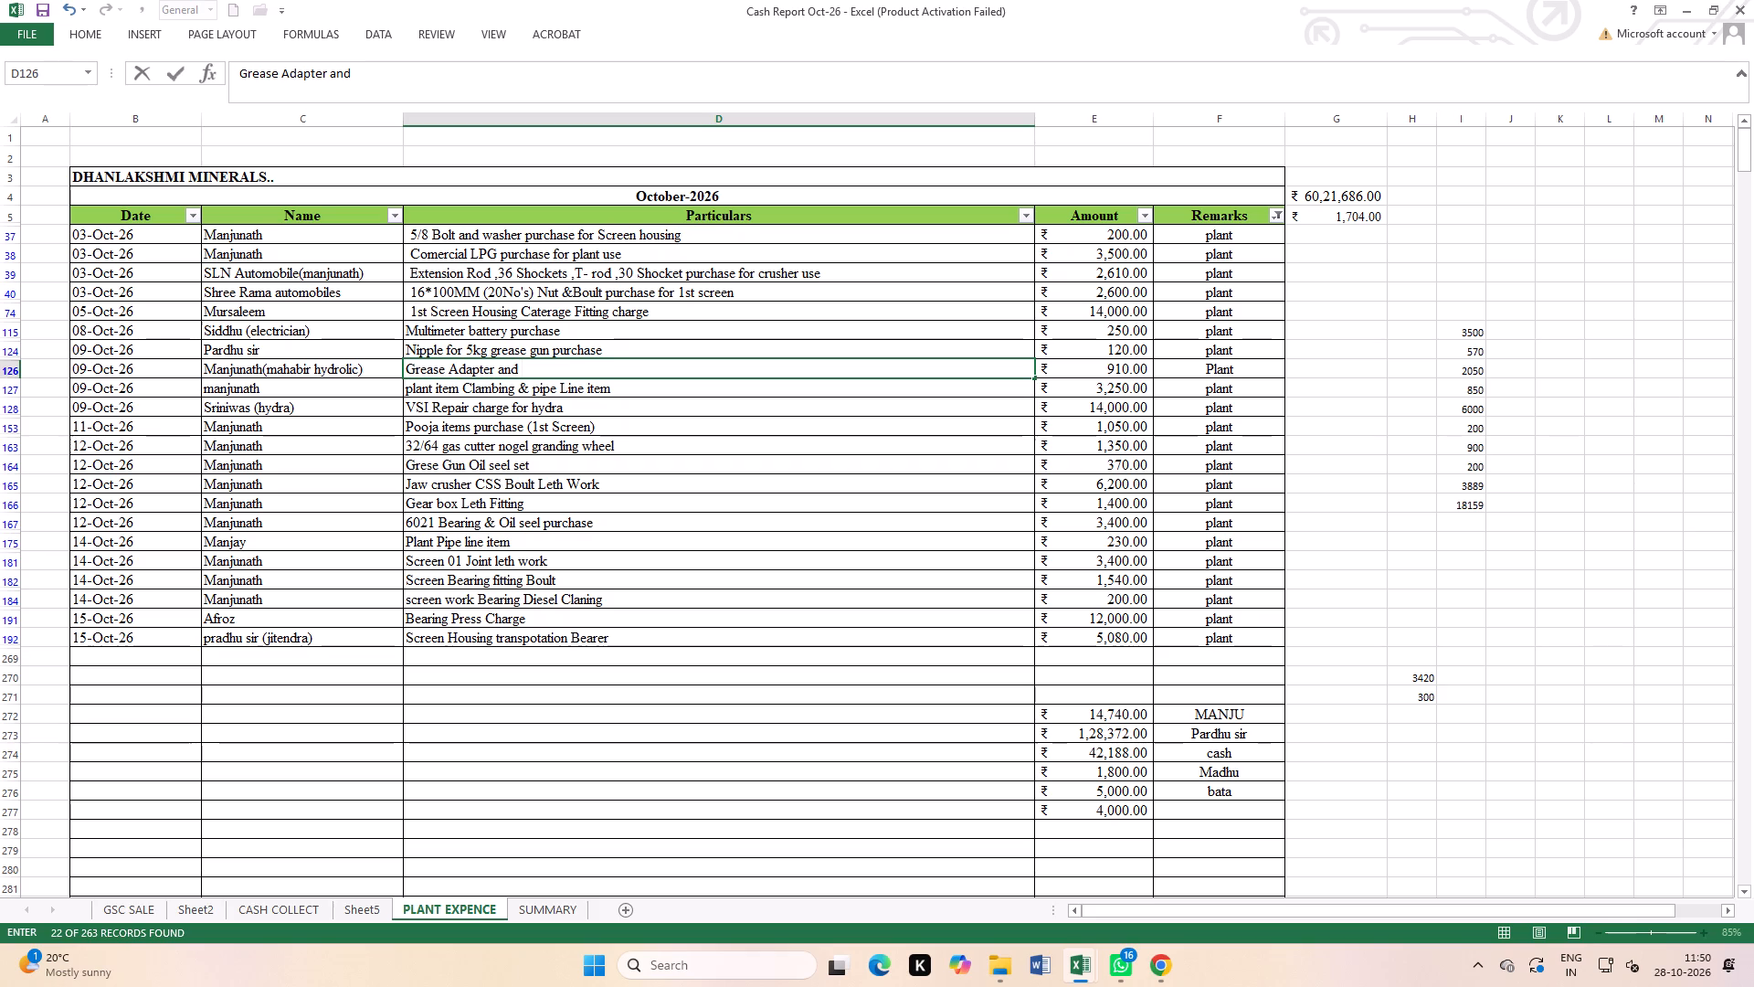
pyautogui.write('ANN')
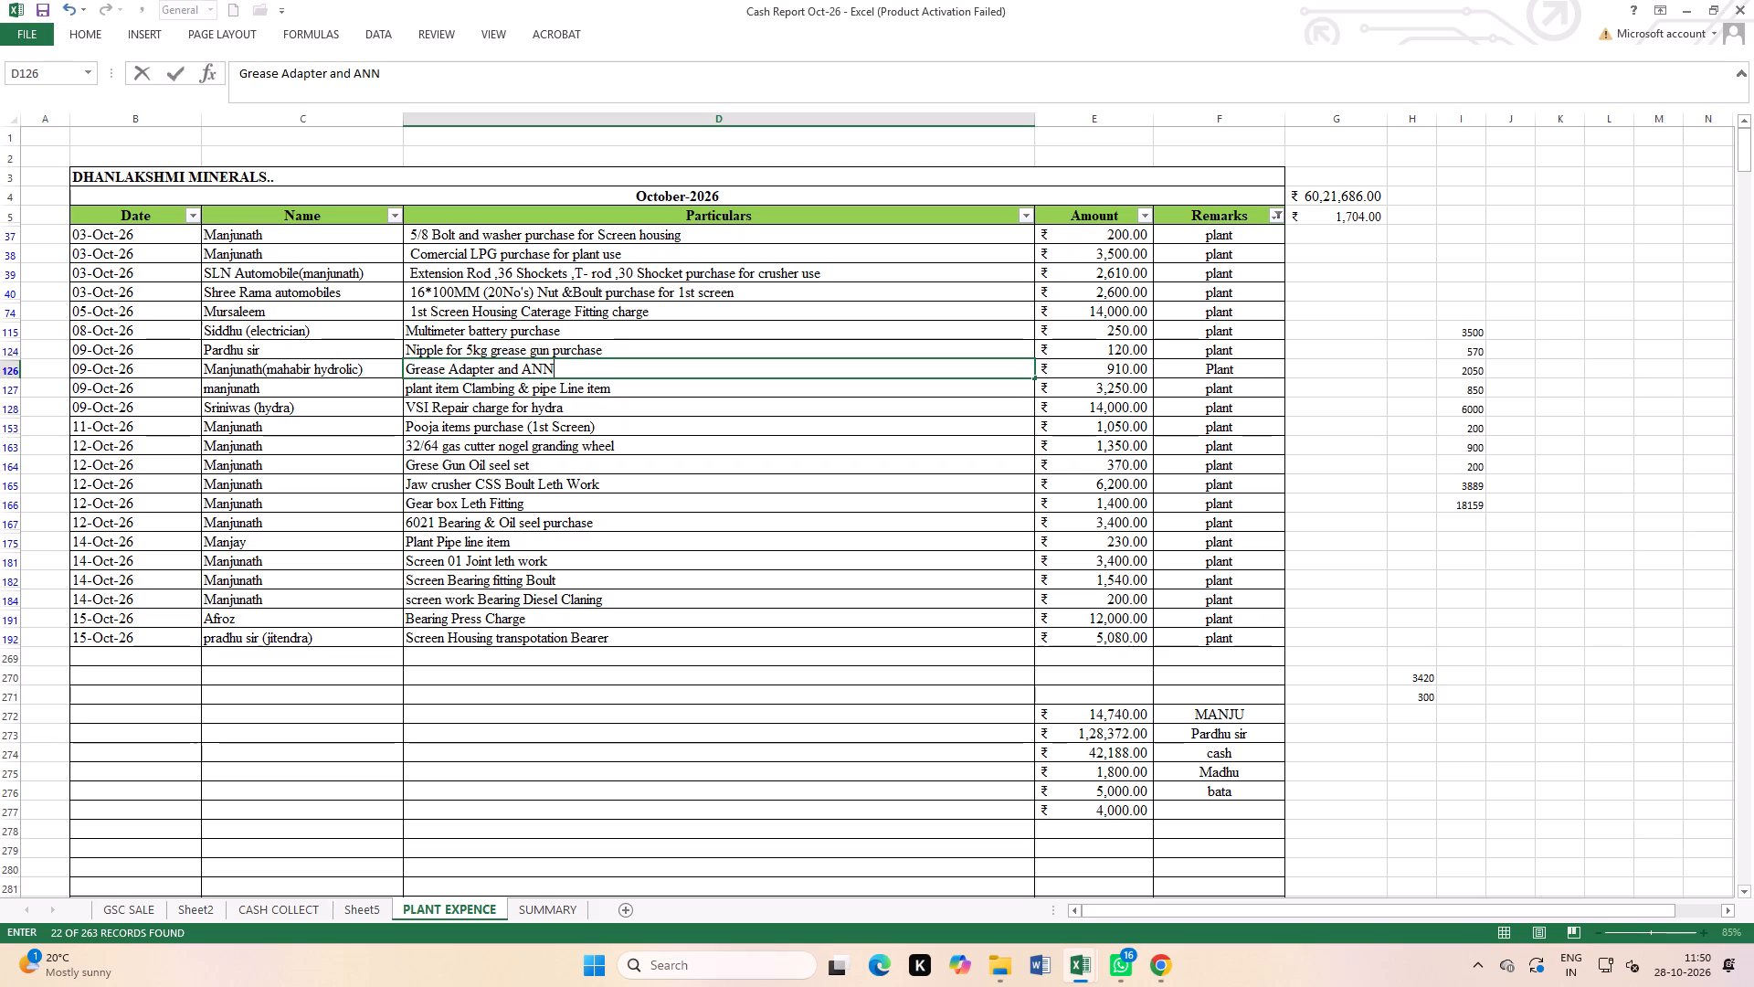
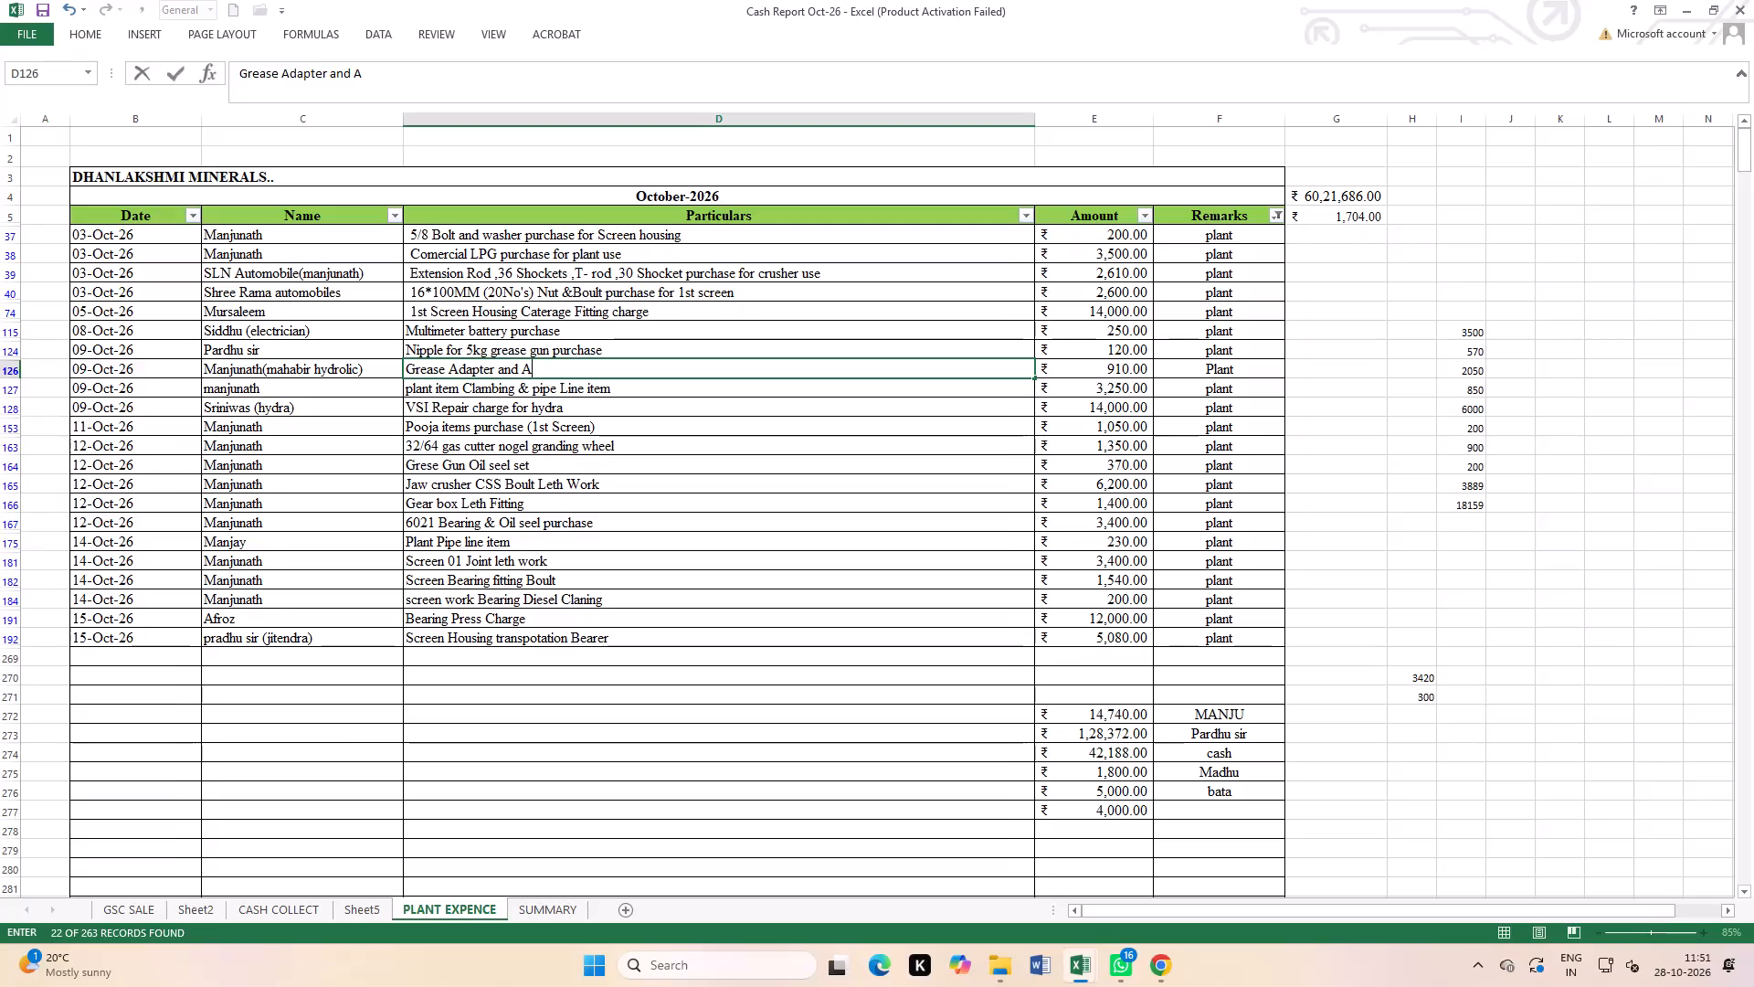
# Complete the particulars in D126 as "Grease Adapter and annabond purchase".
pyautogui.write('NN')
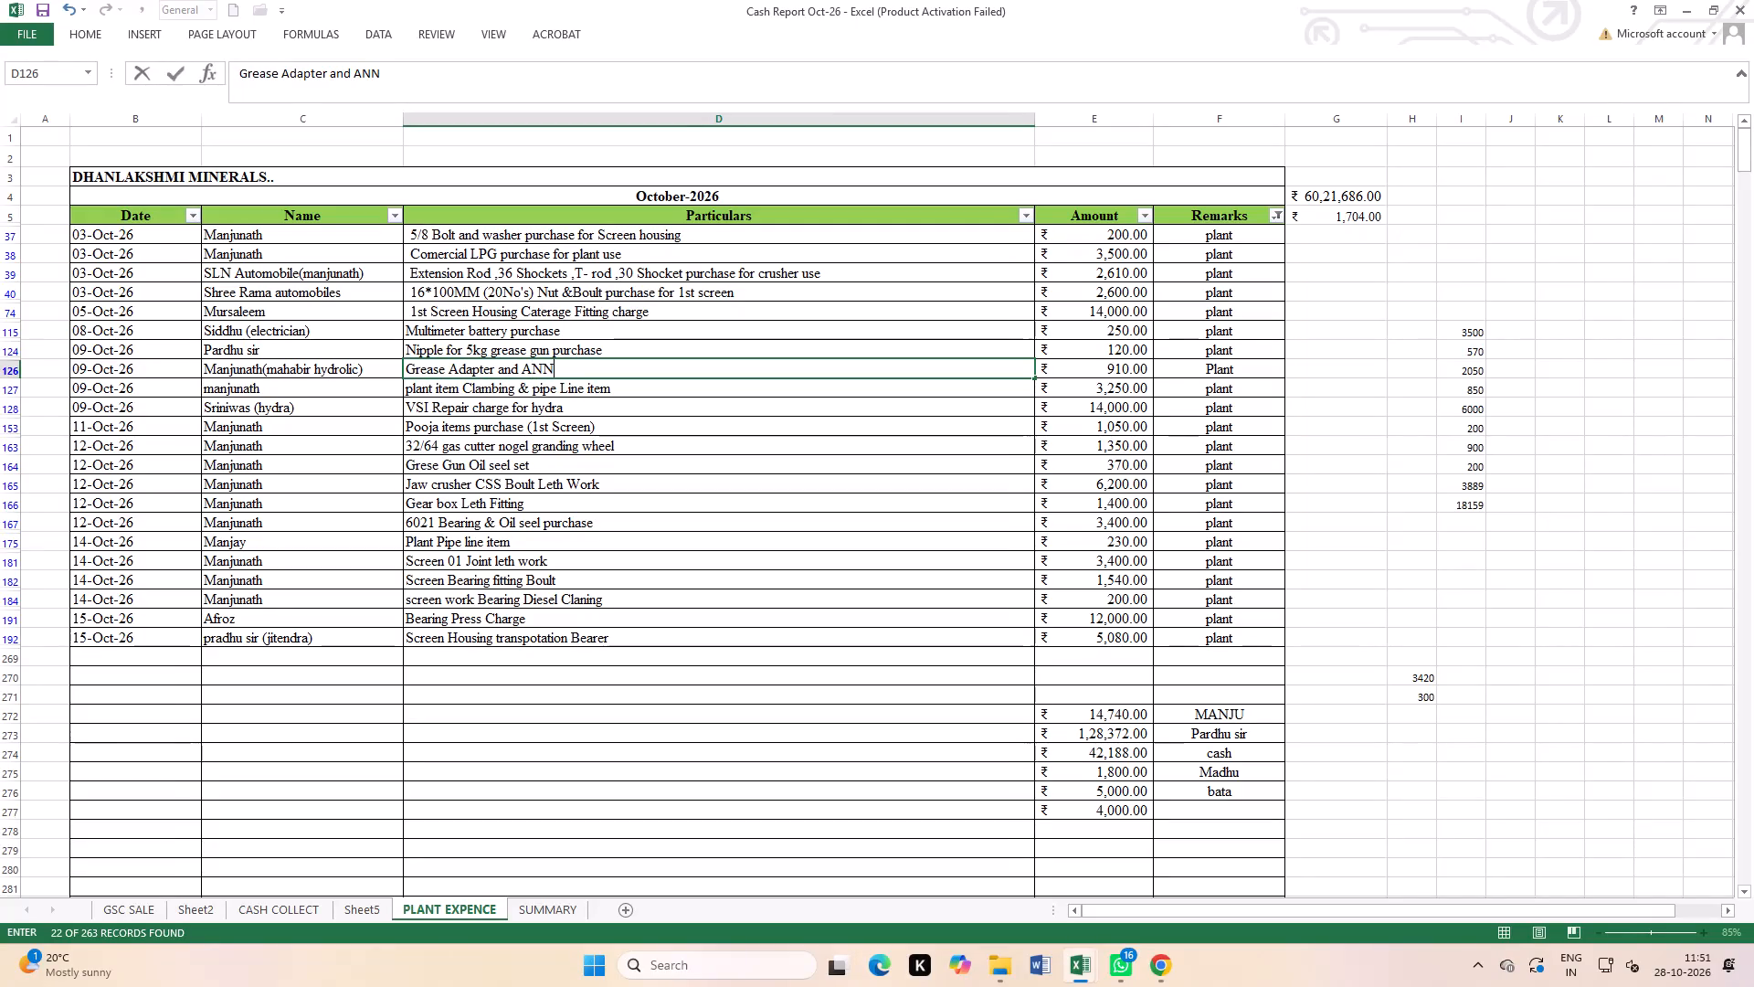
pyautogui.press('BackSpace')
pyautogui.press('BackSpace')
pyautogui.press('BackSpace')
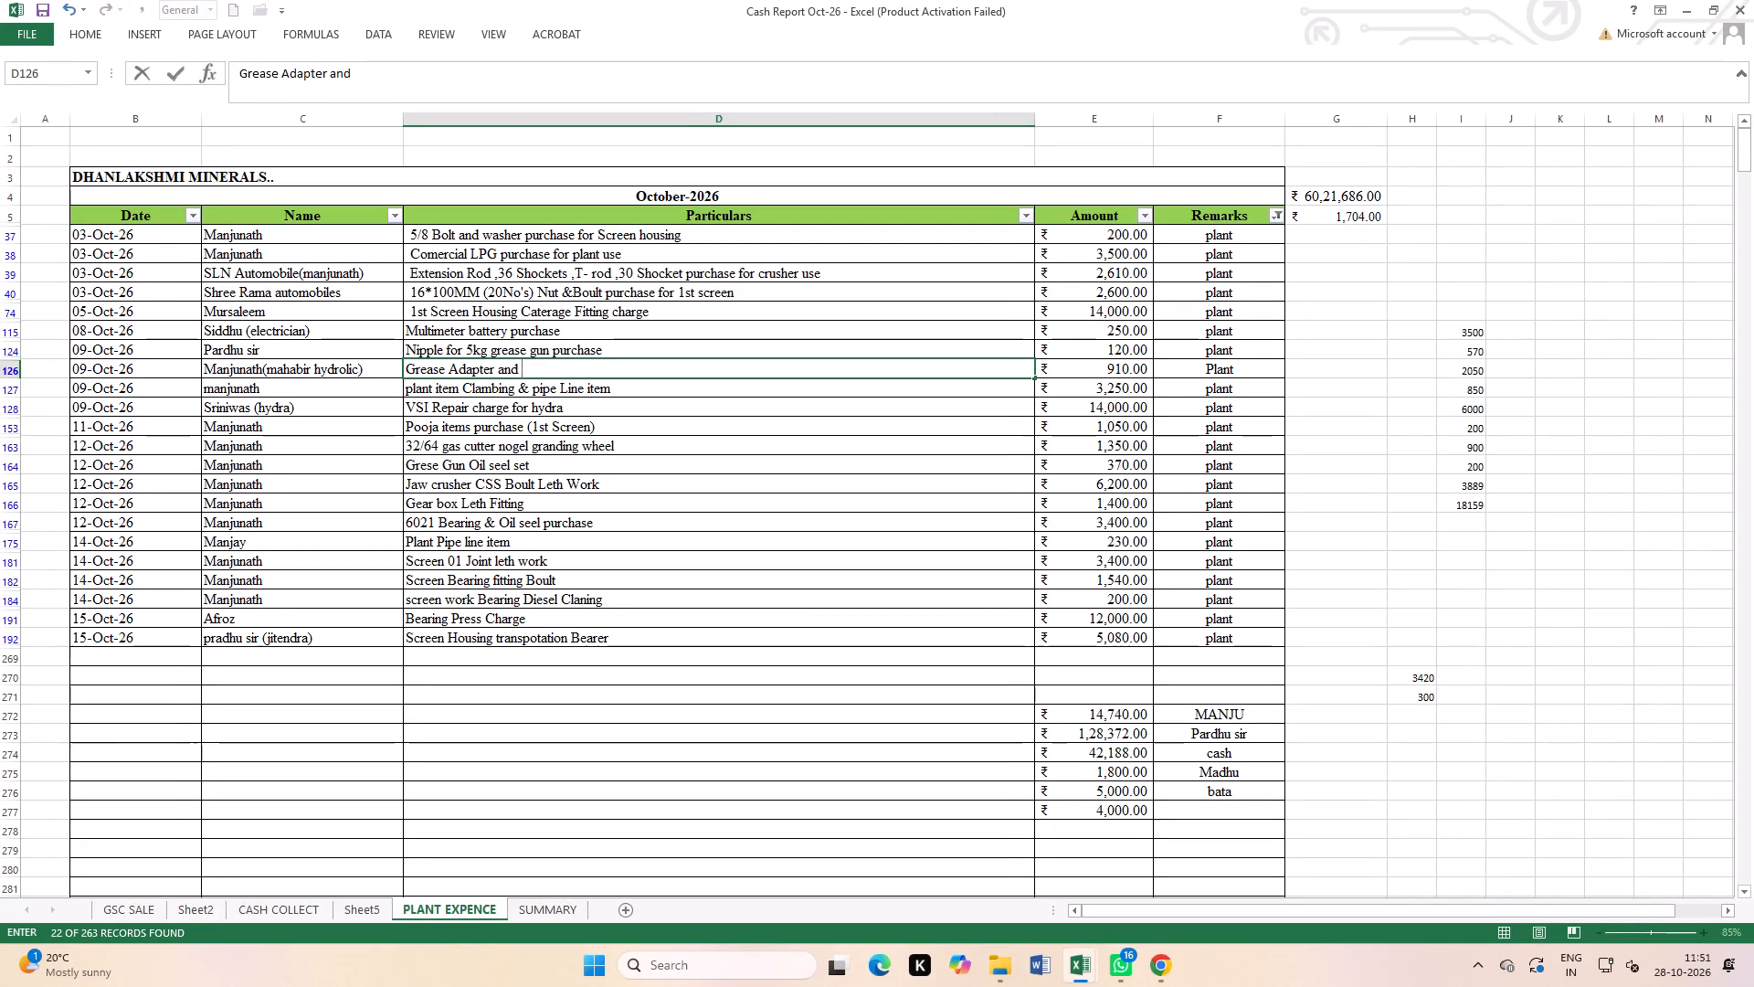
pyautogui.write('anna')
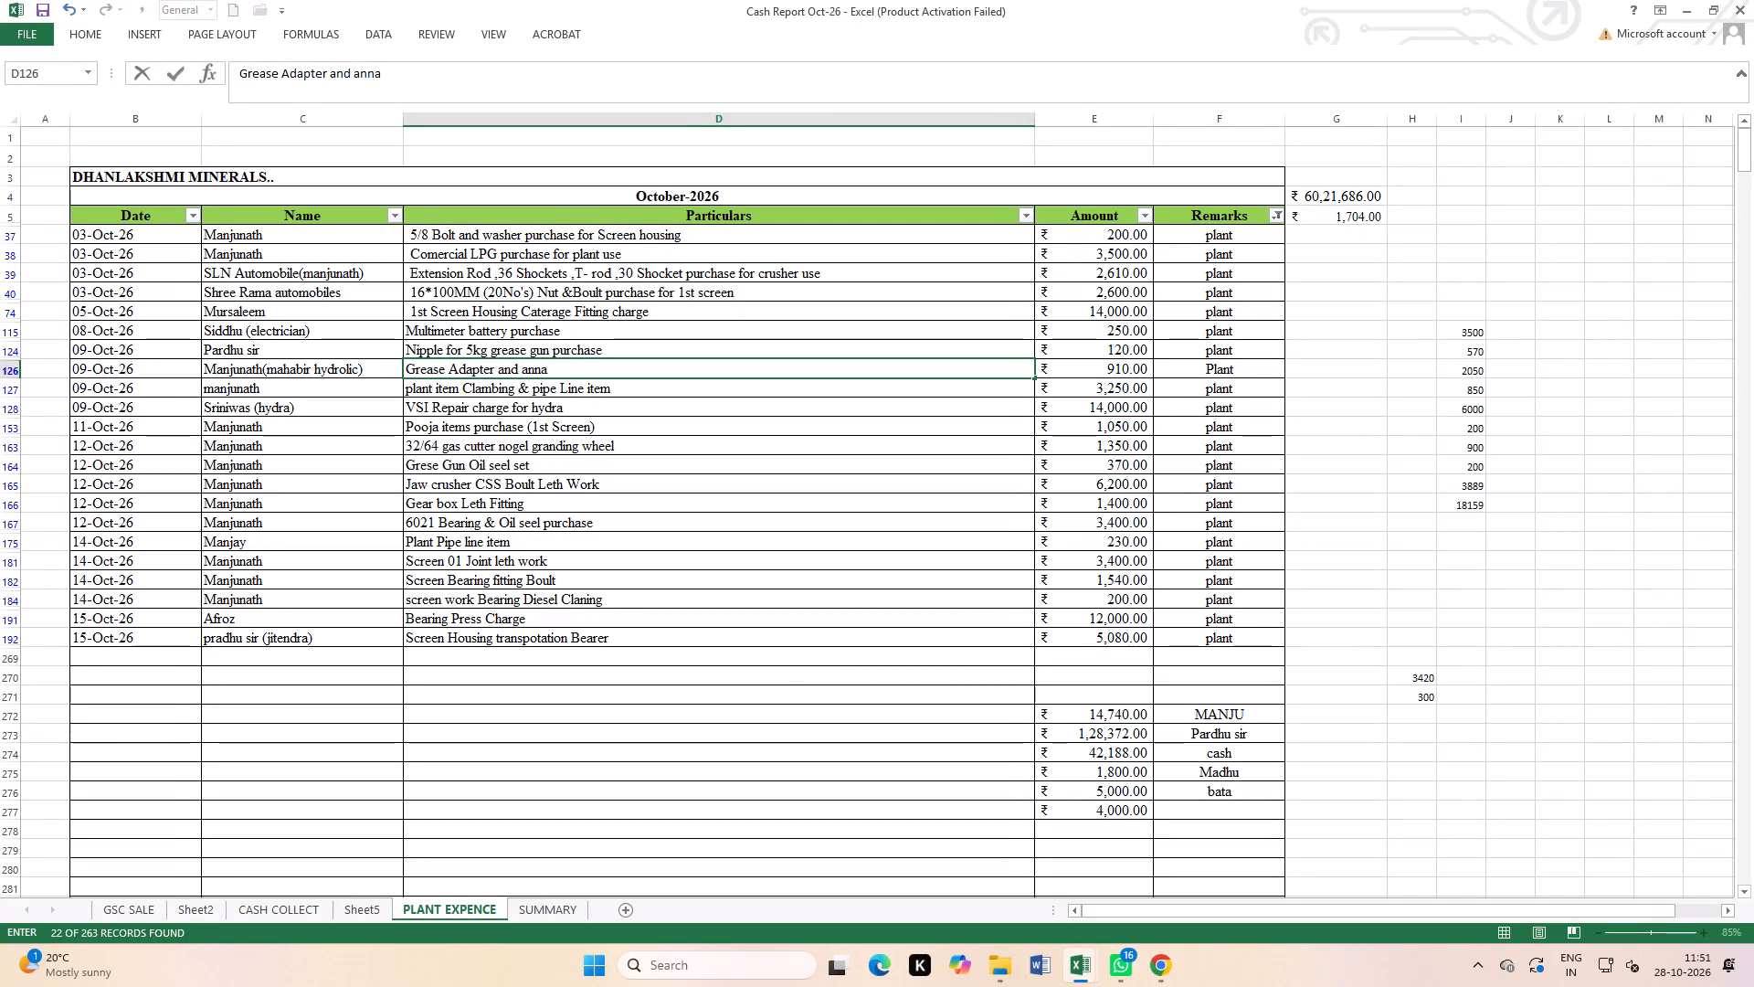
pyautogui.write('bond purchase')
pyautogui.scroll(1, 1094, 255)
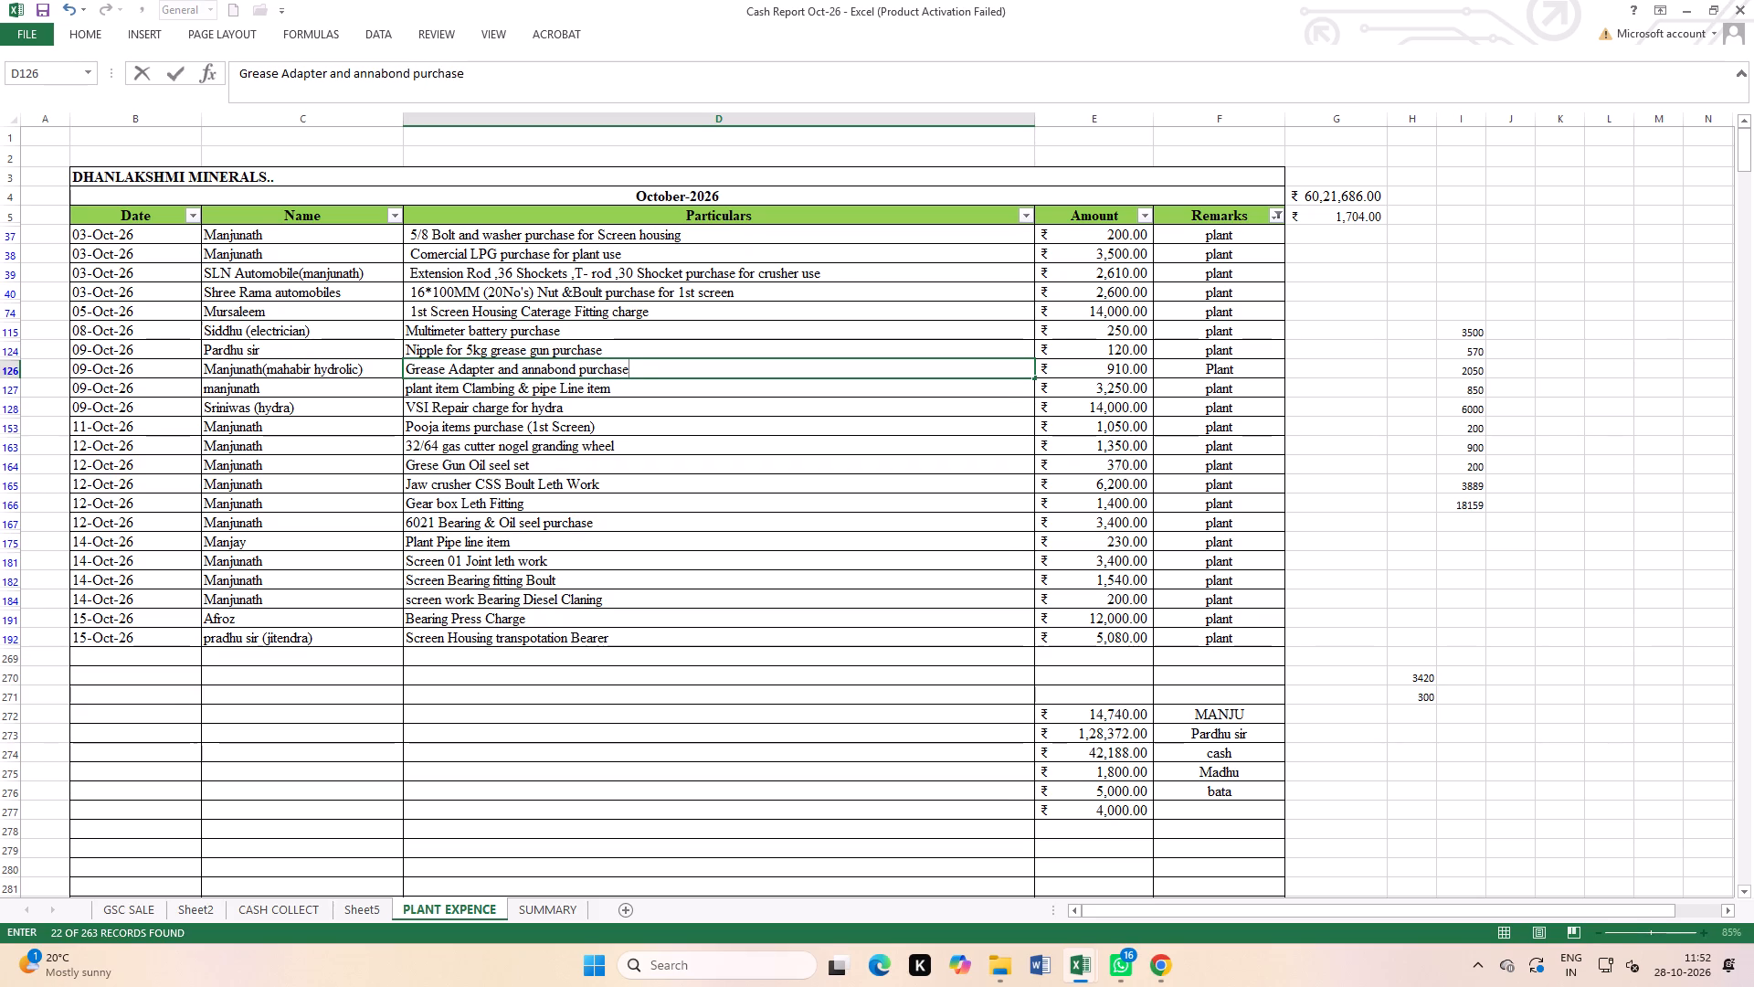
pyautogui.click(749, 496)
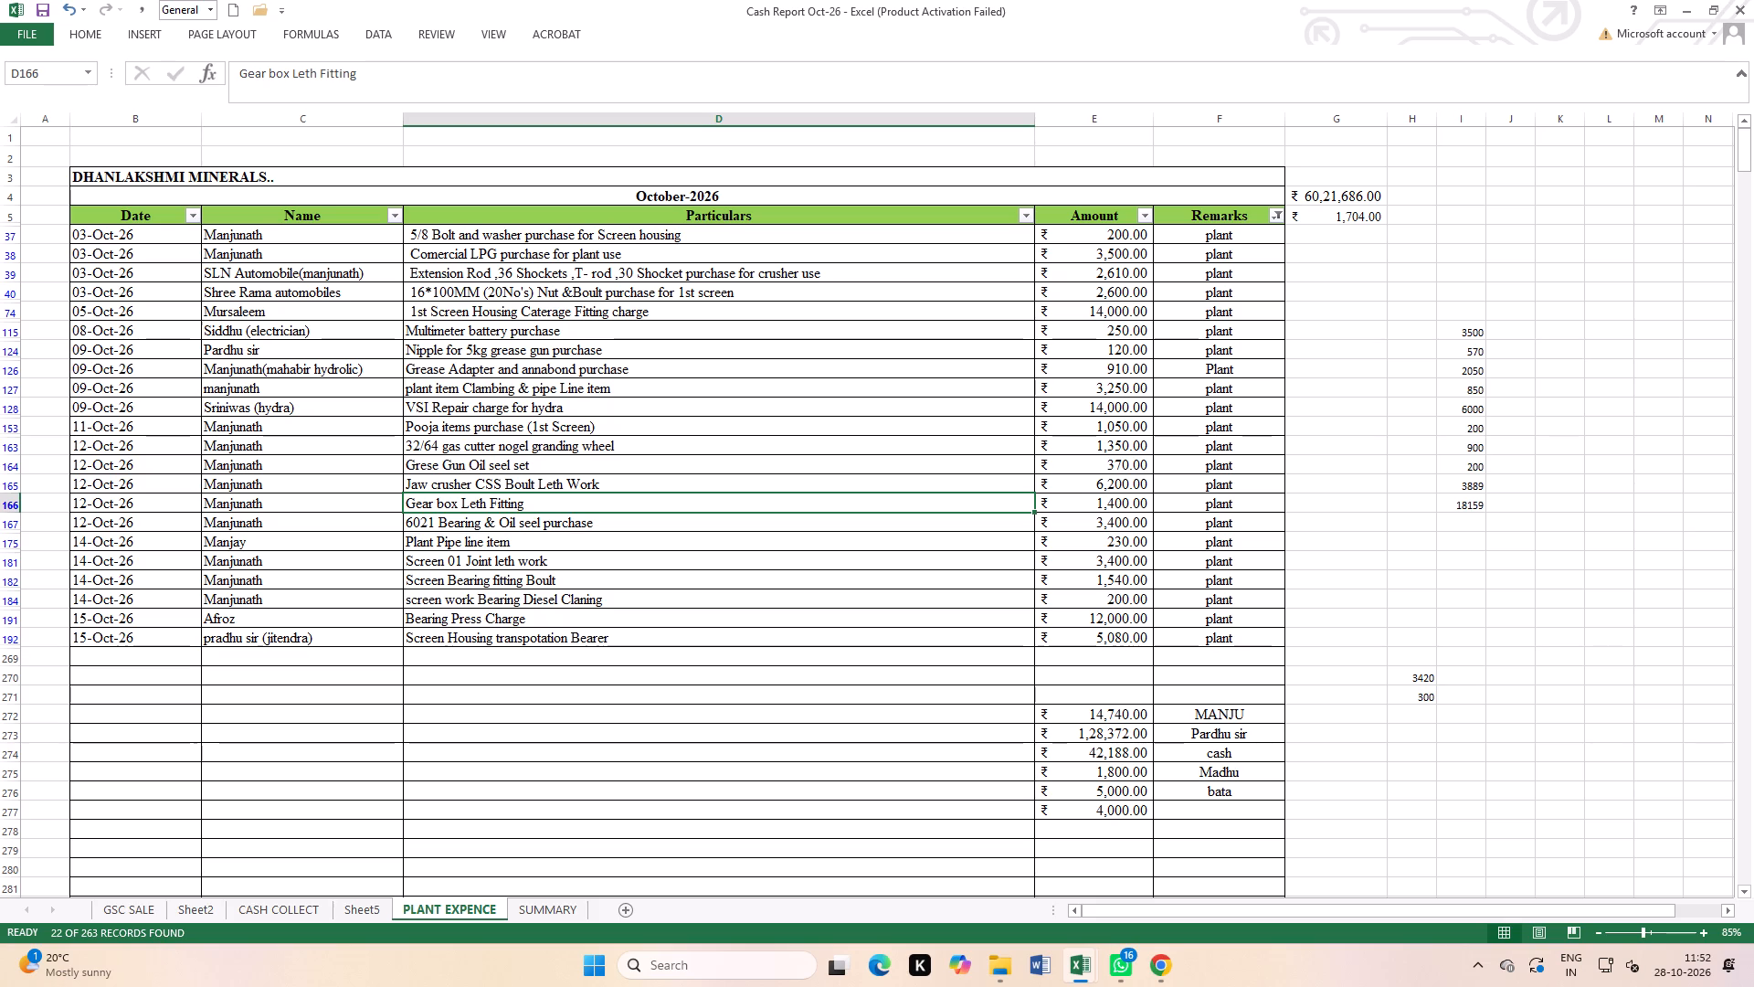
# Replace the clamping and pipe line particulars in D127 with text beginning "CPVC Pipe , sockket elbow. T s".
pyautogui.click(482, 389)
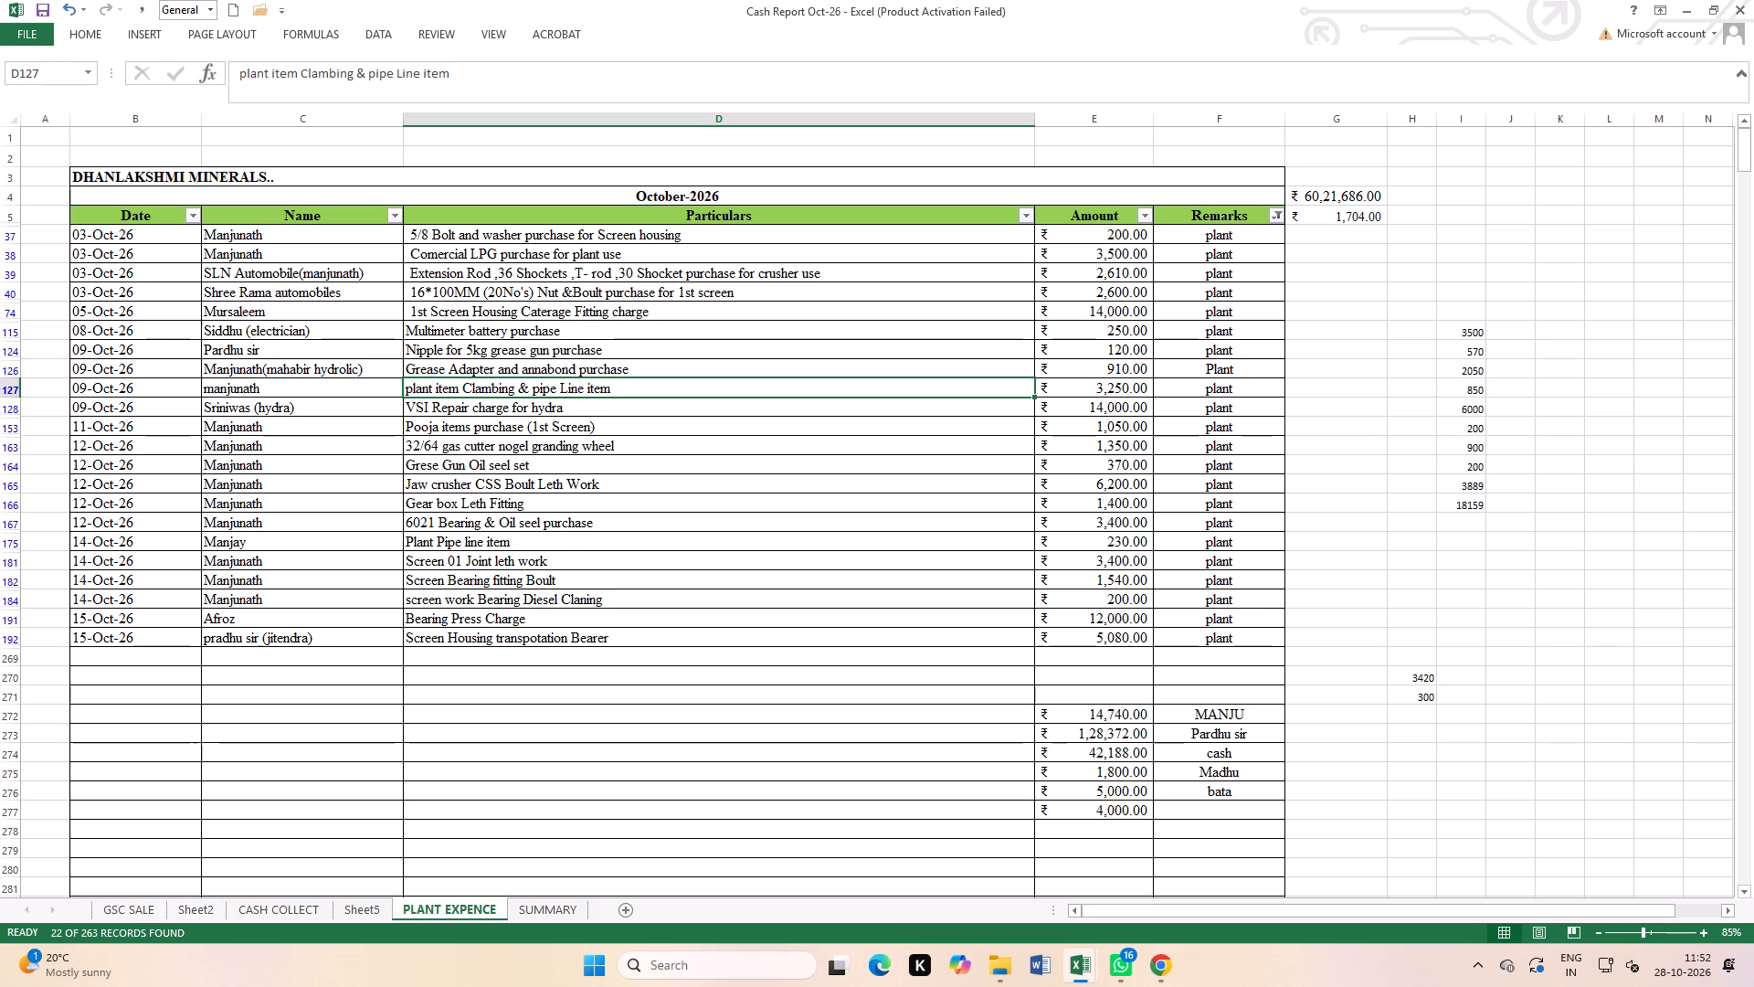
pyautogui.press('p')
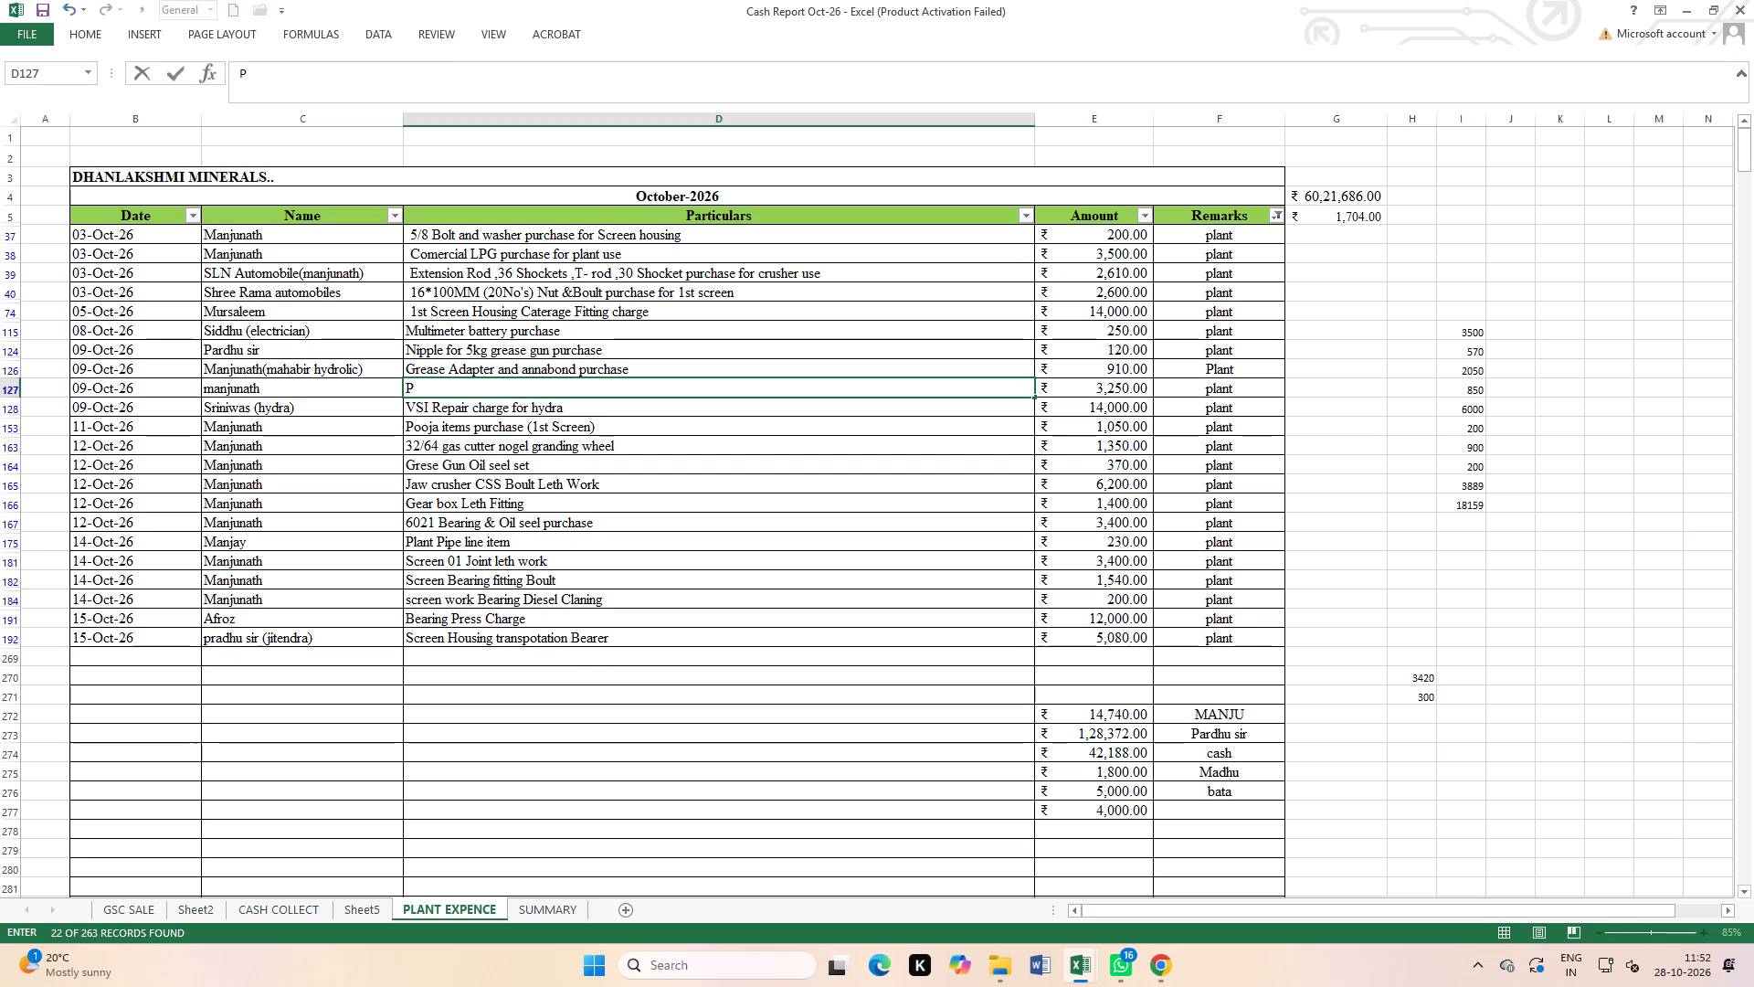
pyautogui.press('BackSpace')
pyautogui.press('c')
pyautogui.press('p')
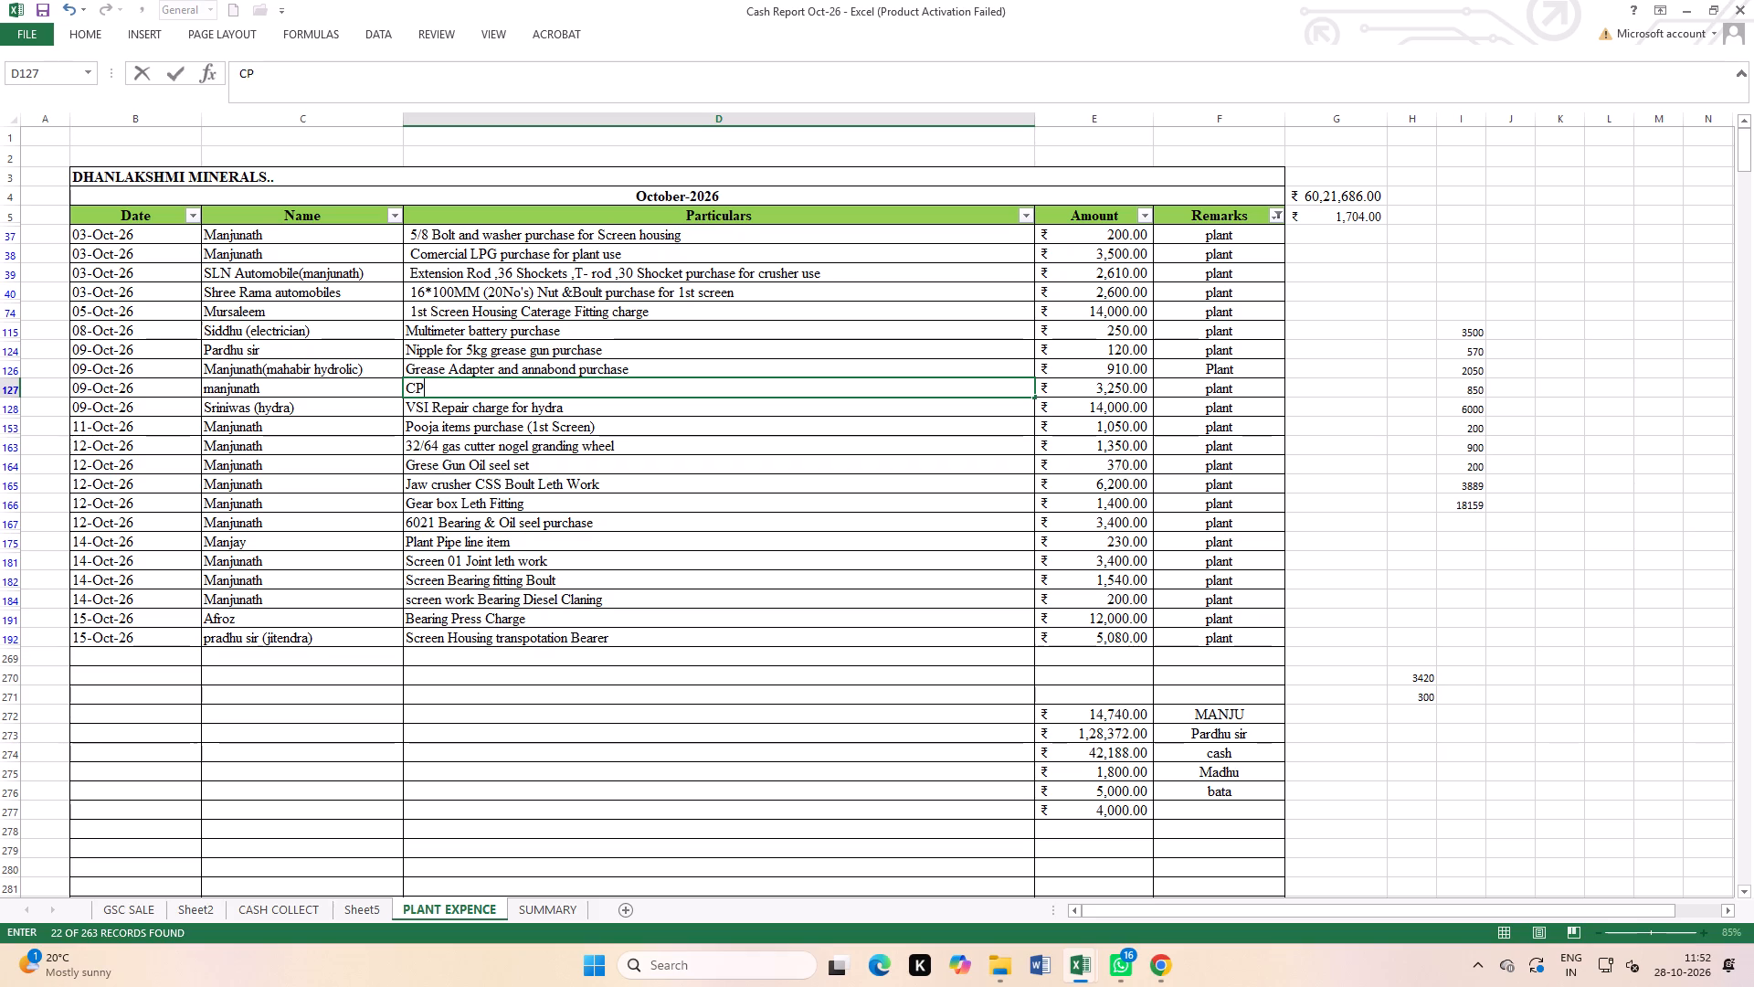
pyautogui.press('v')
pyautogui.write('C')
pyautogui.press('space')
pyautogui.press('p')
pyautogui.press('i')
pyautogui.write('pe')
pyautogui.press('space')
pyautogui.write(', s')
pyautogui.write('ockket')
pyautogui.press('space')
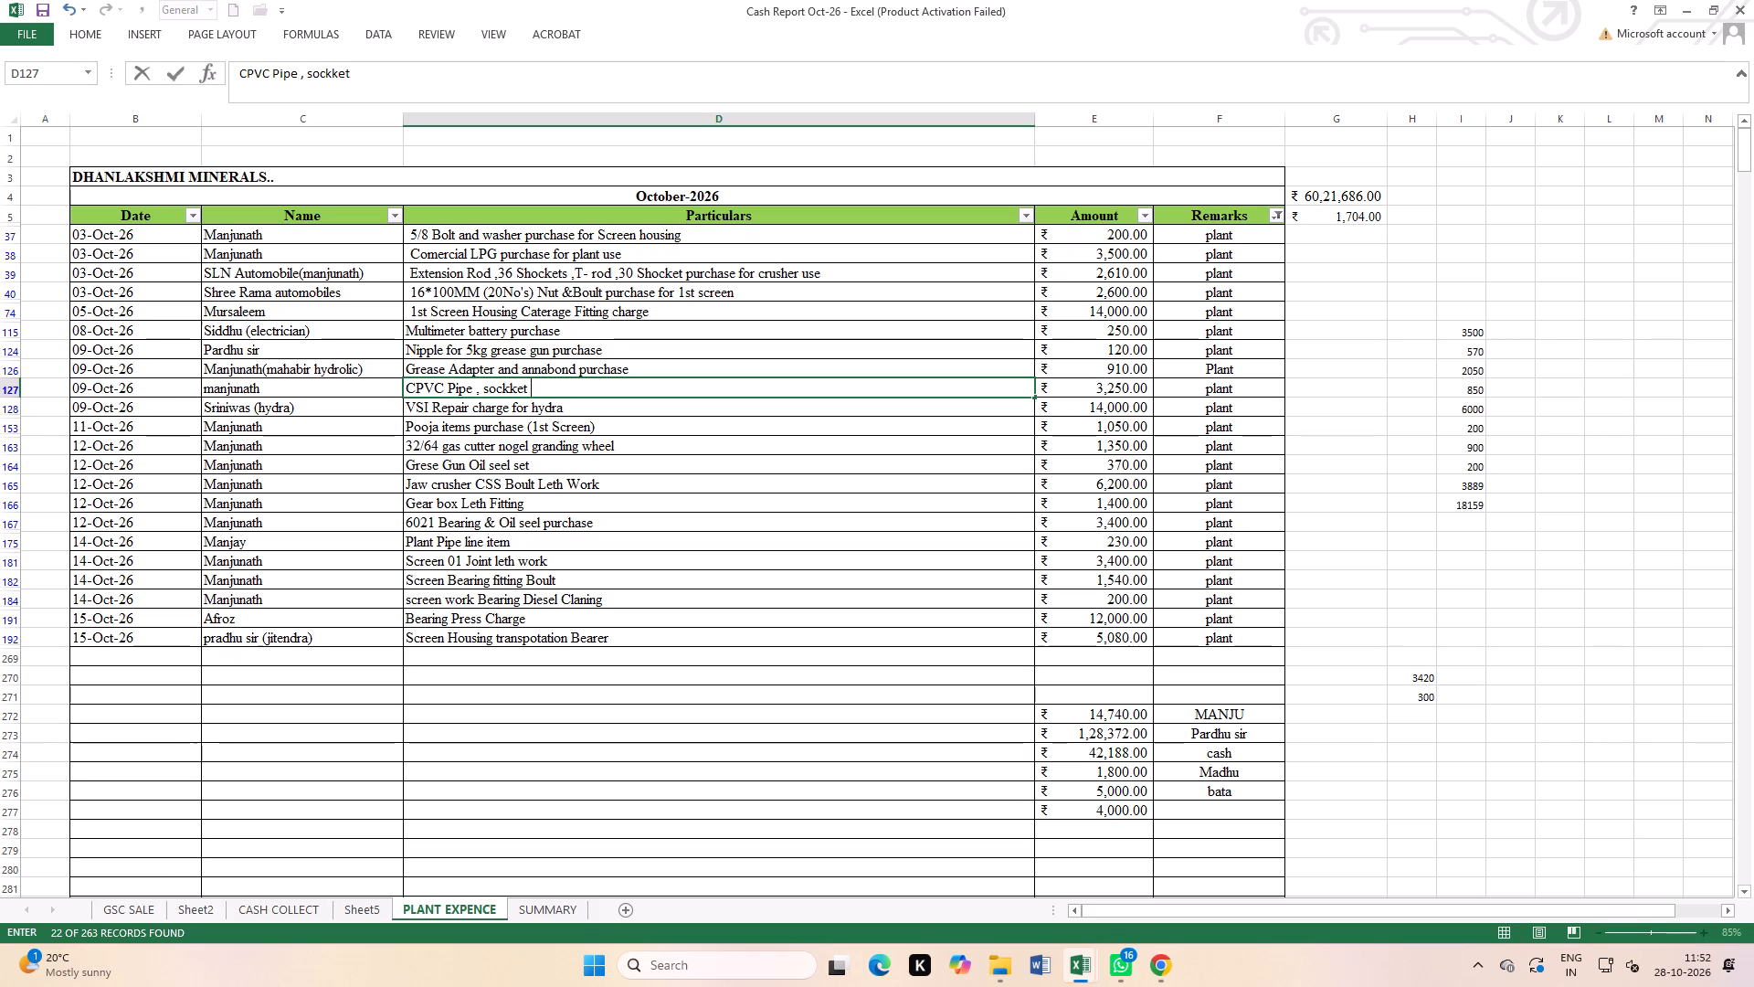
pyautogui.write('elbo')
pyautogui.press('w')
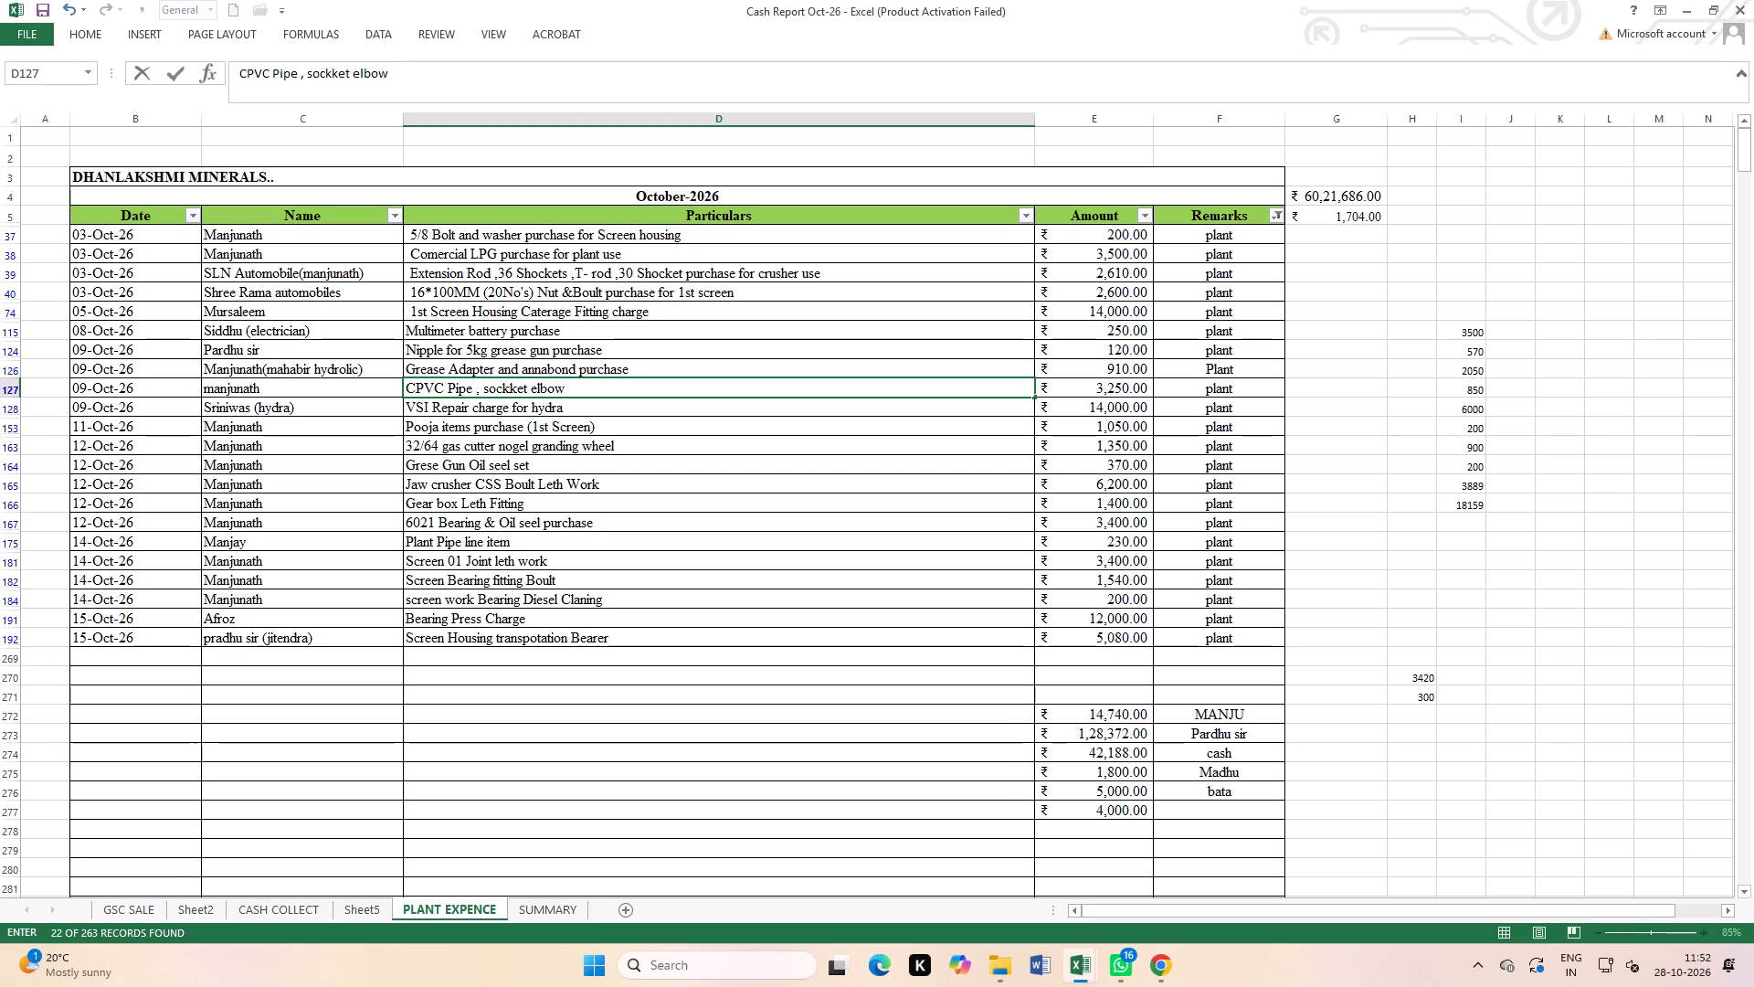
pyautogui.write('.')
pyautogui.press('space')
pyautogui.press('t')
pyautogui.press('space')
pyautogui.write('so')
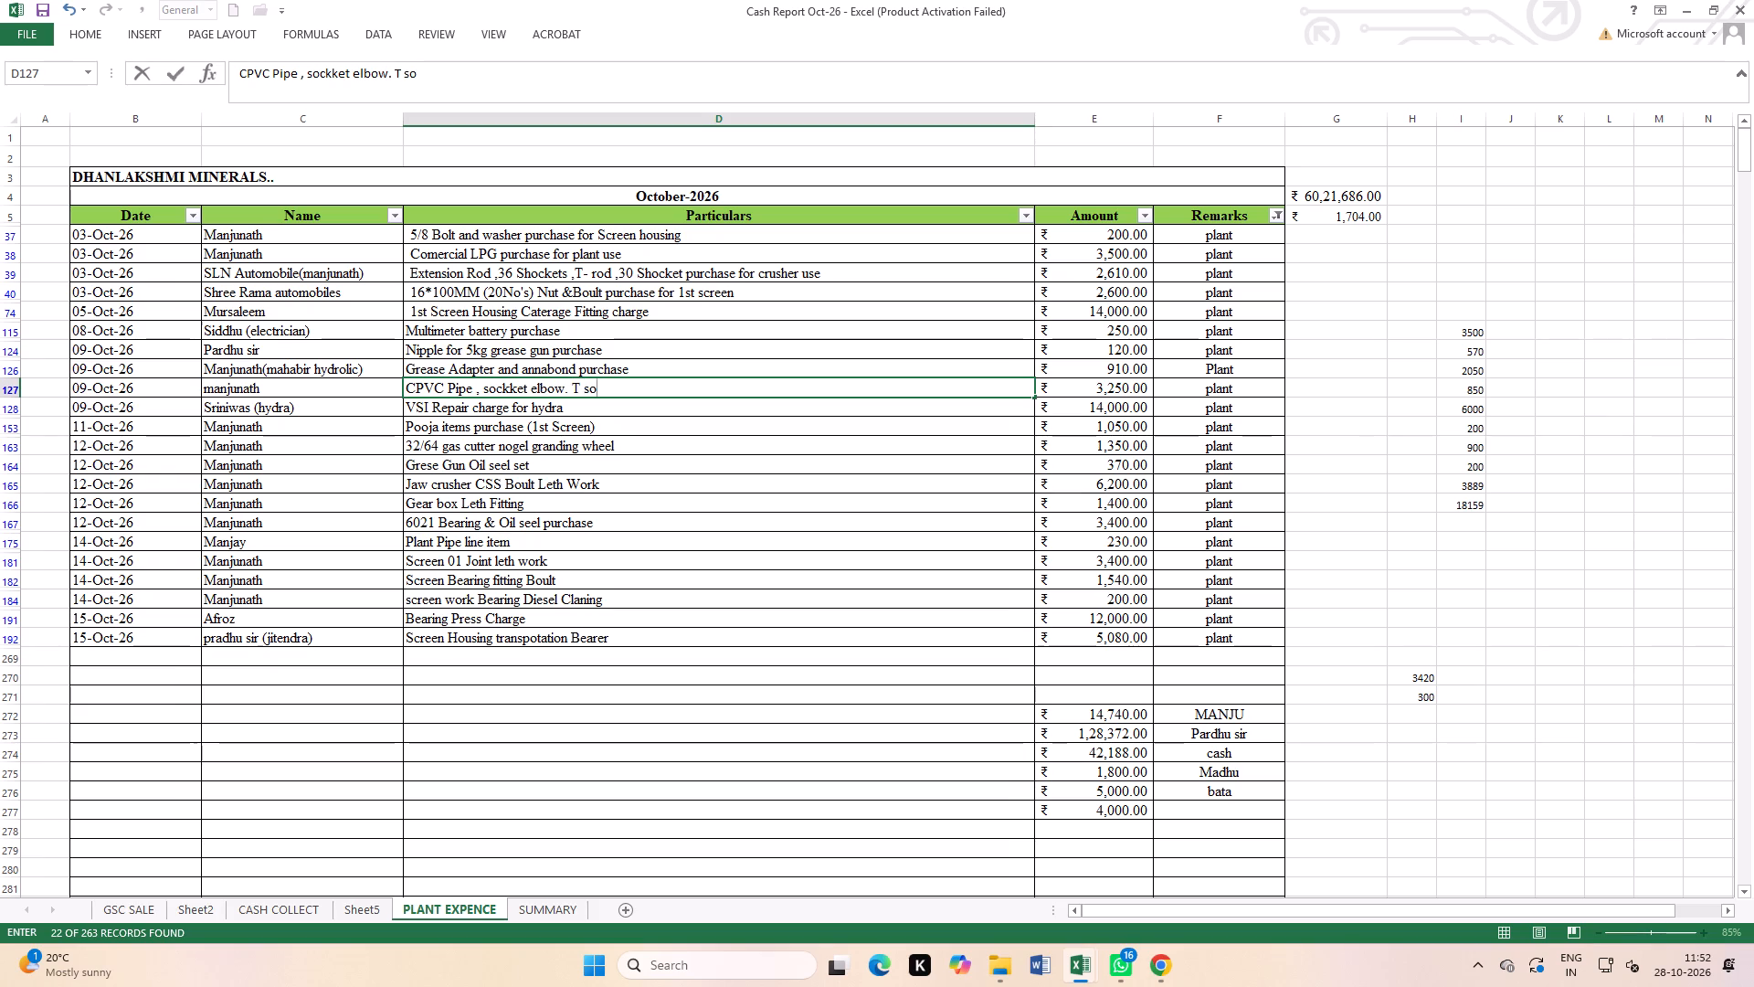
pyautogui.press('BackSpace')
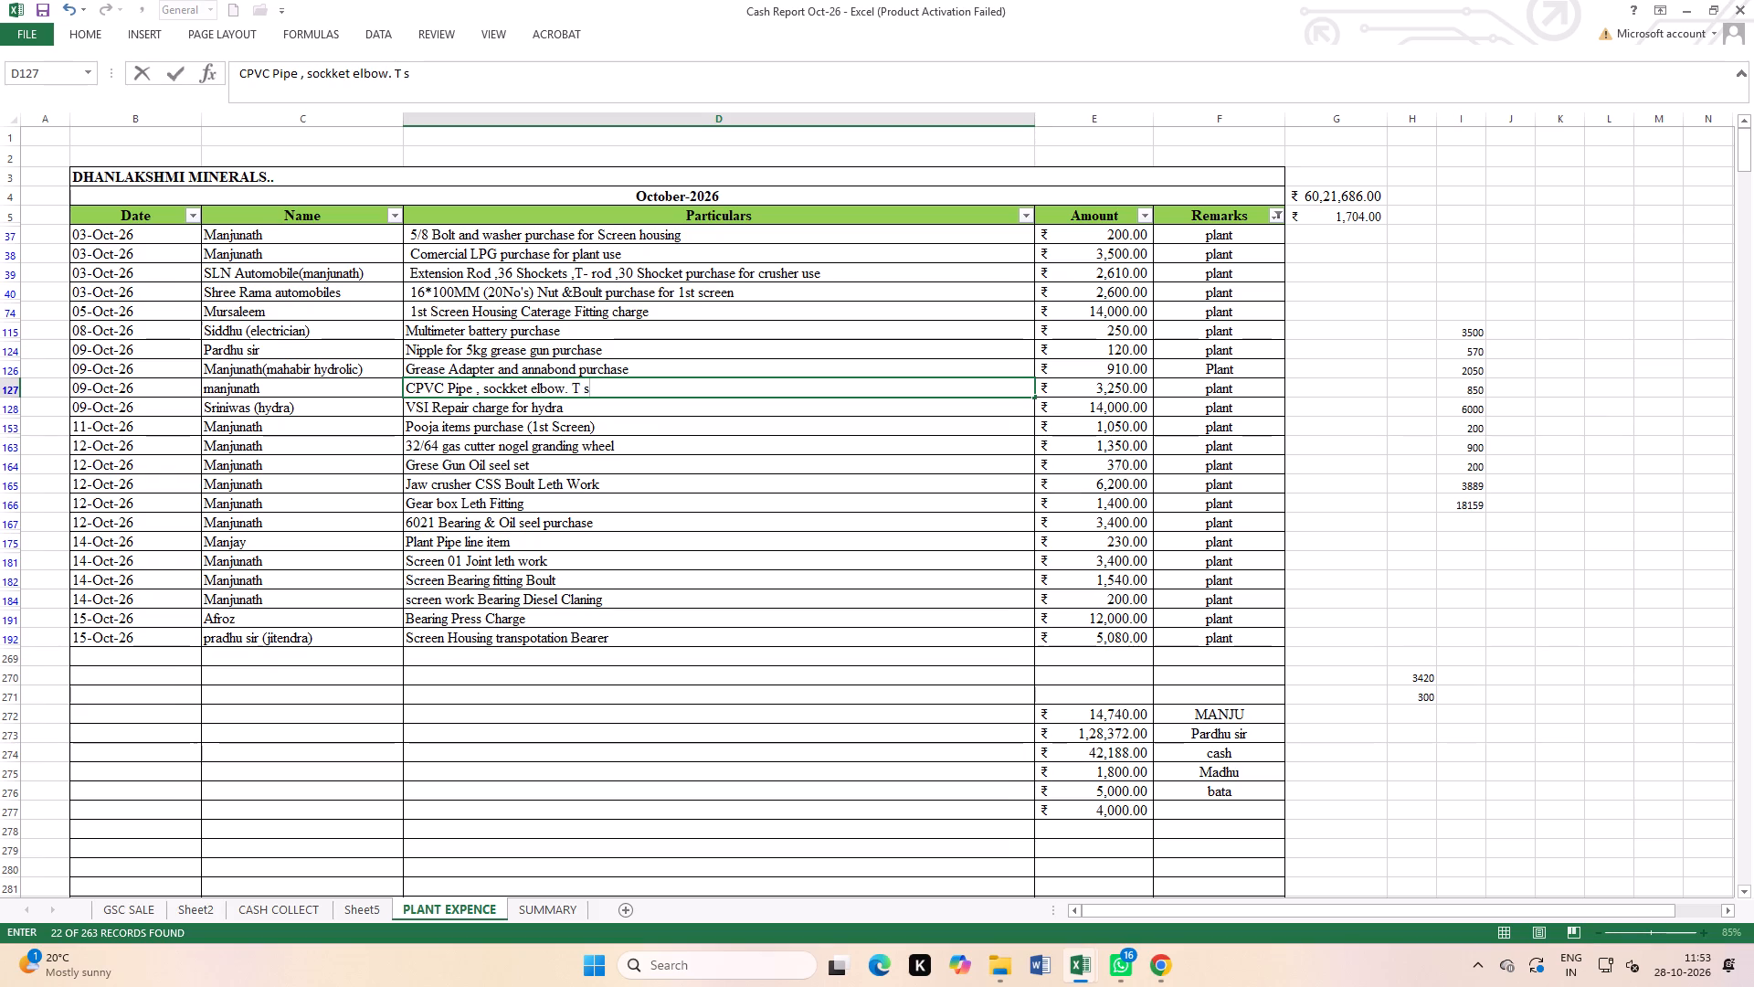
# Respell "sockket" as "shoket" in the D127 particulars.
pyautogui.click(492, 388)
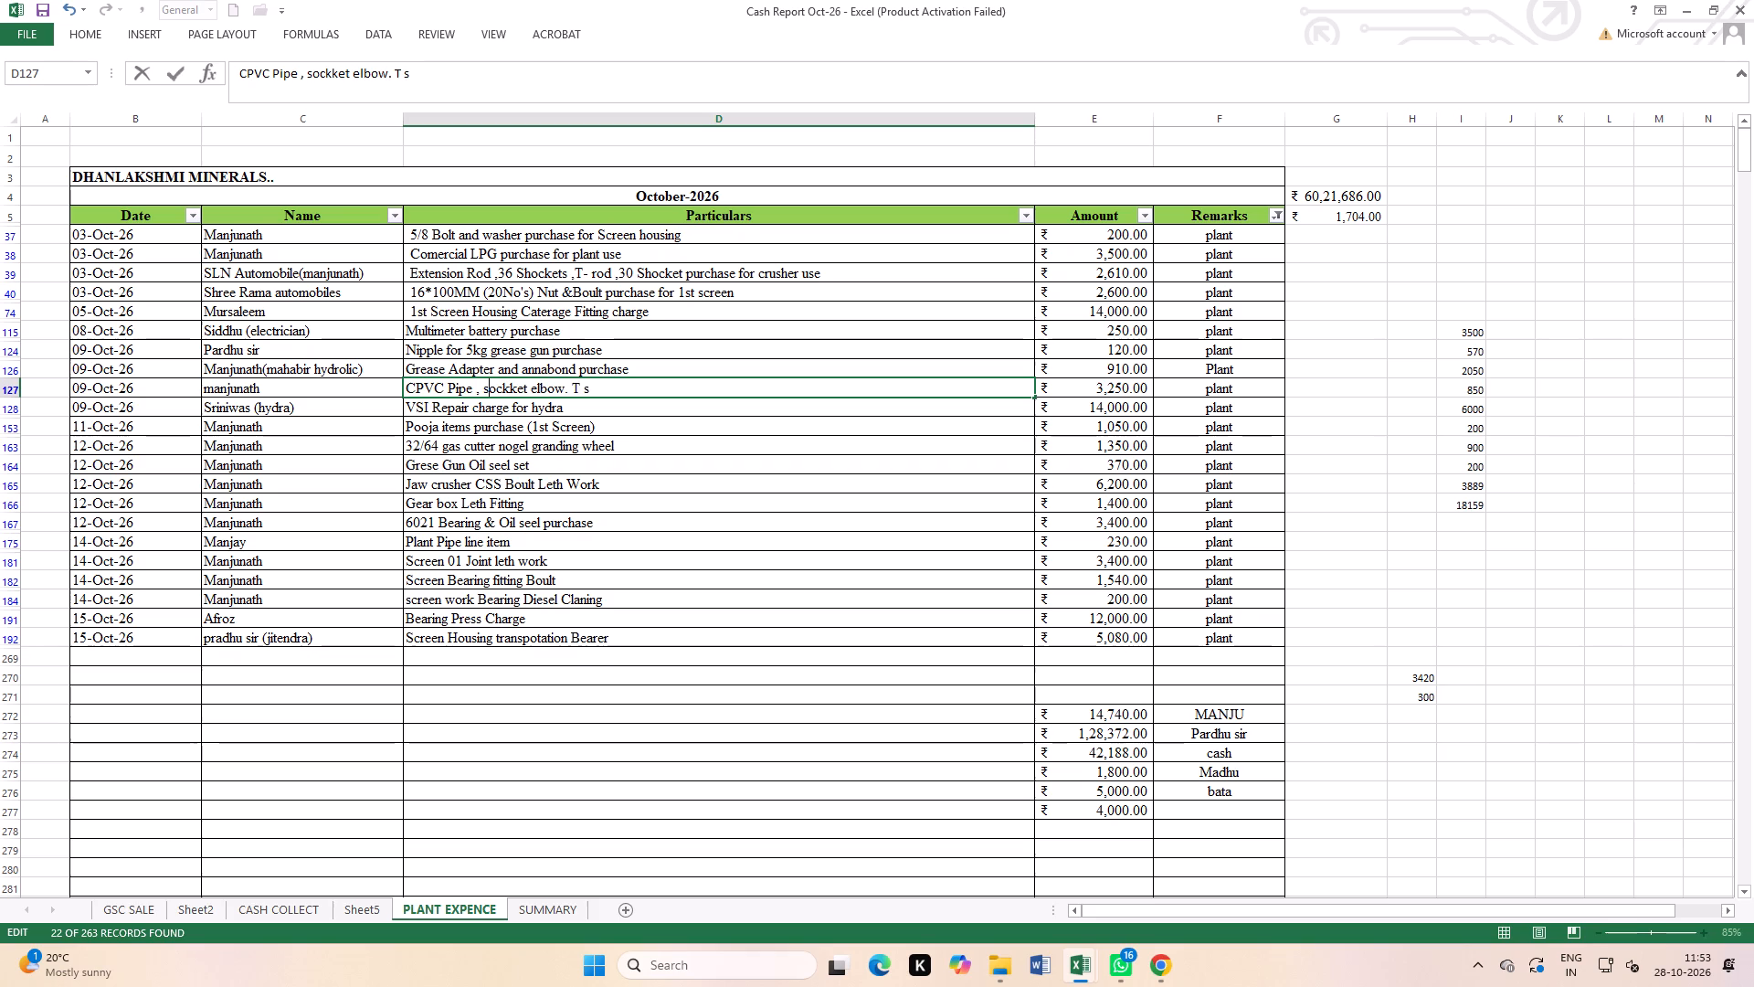
pyautogui.press('h')
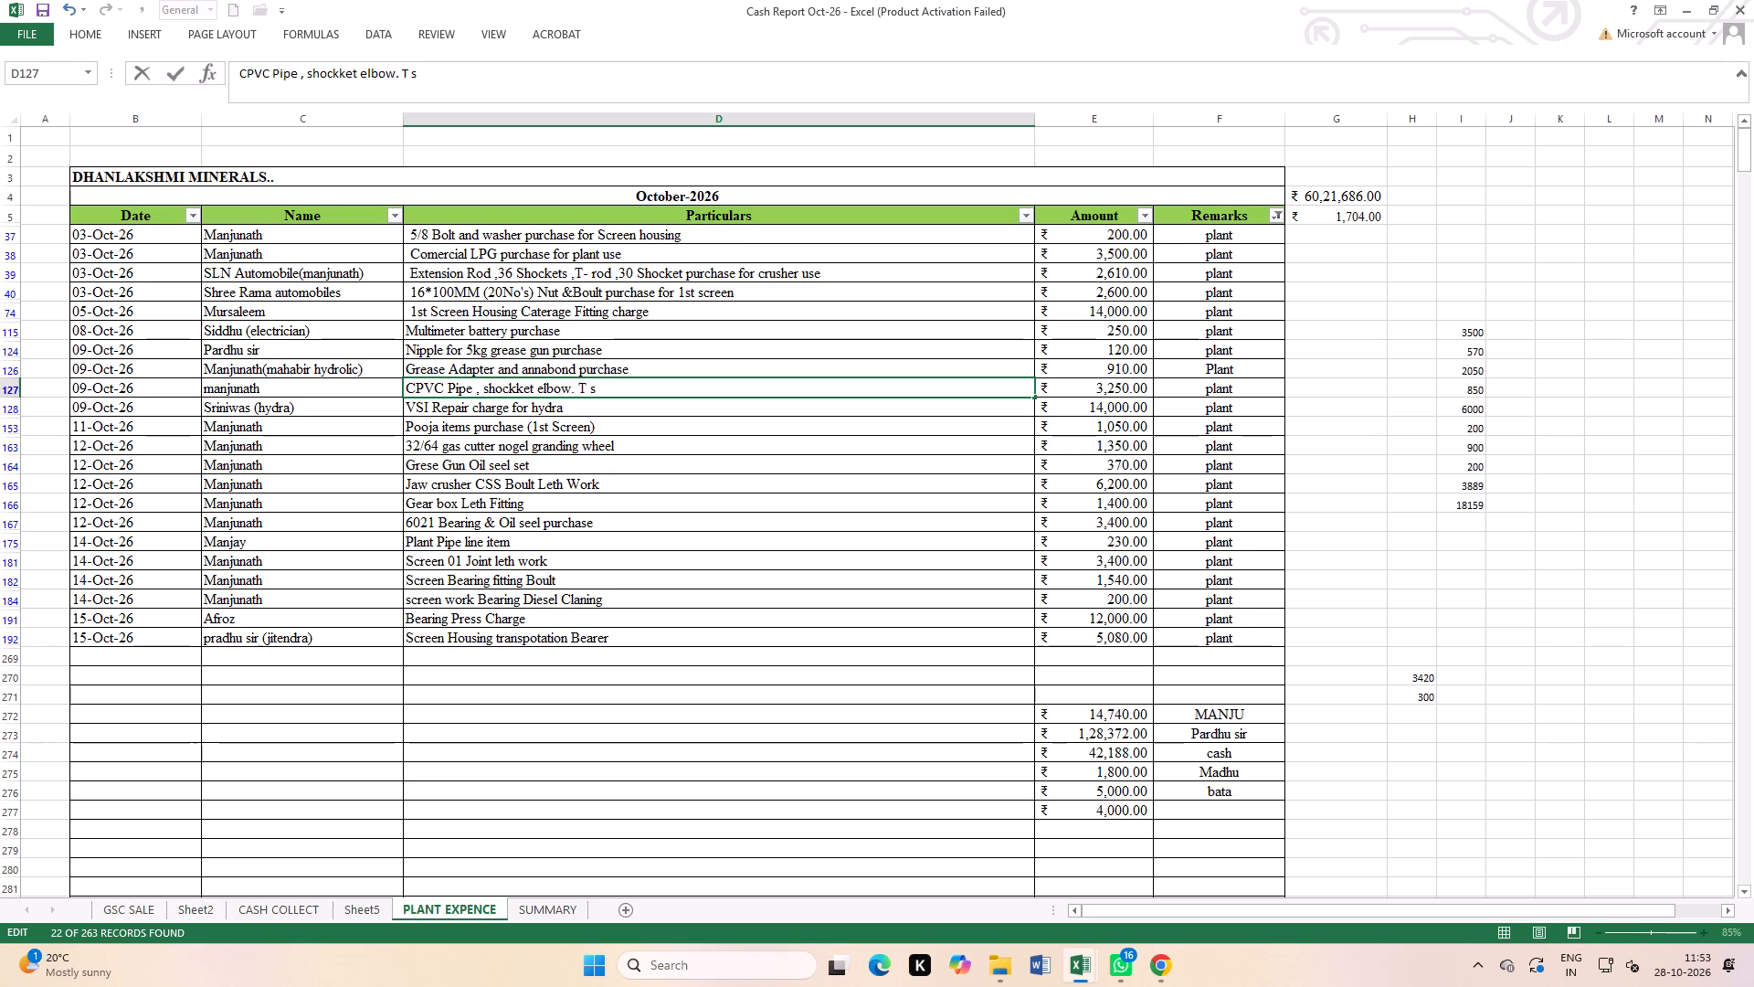
pyautogui.click(518, 387)
pyautogui.press('BackSpace')
pyautogui.press('BackSpace')
pyautogui.click(628, 385)
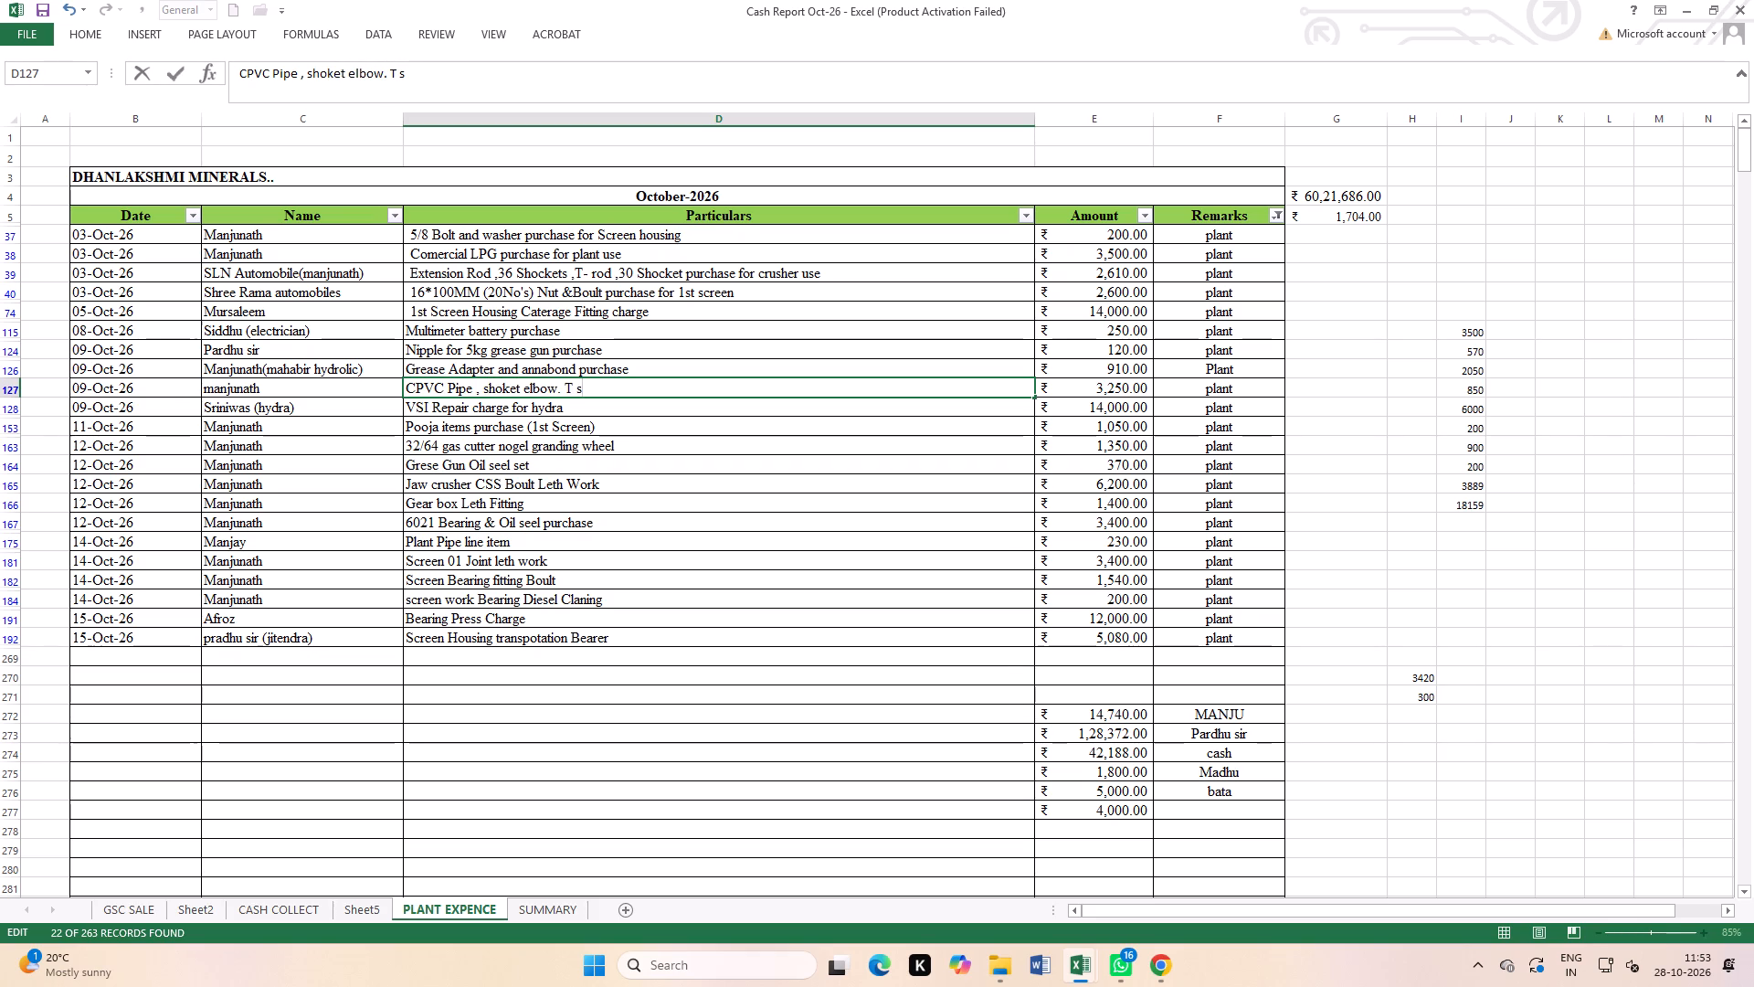
pyautogui.write('ho')
pyautogui.write('ket')
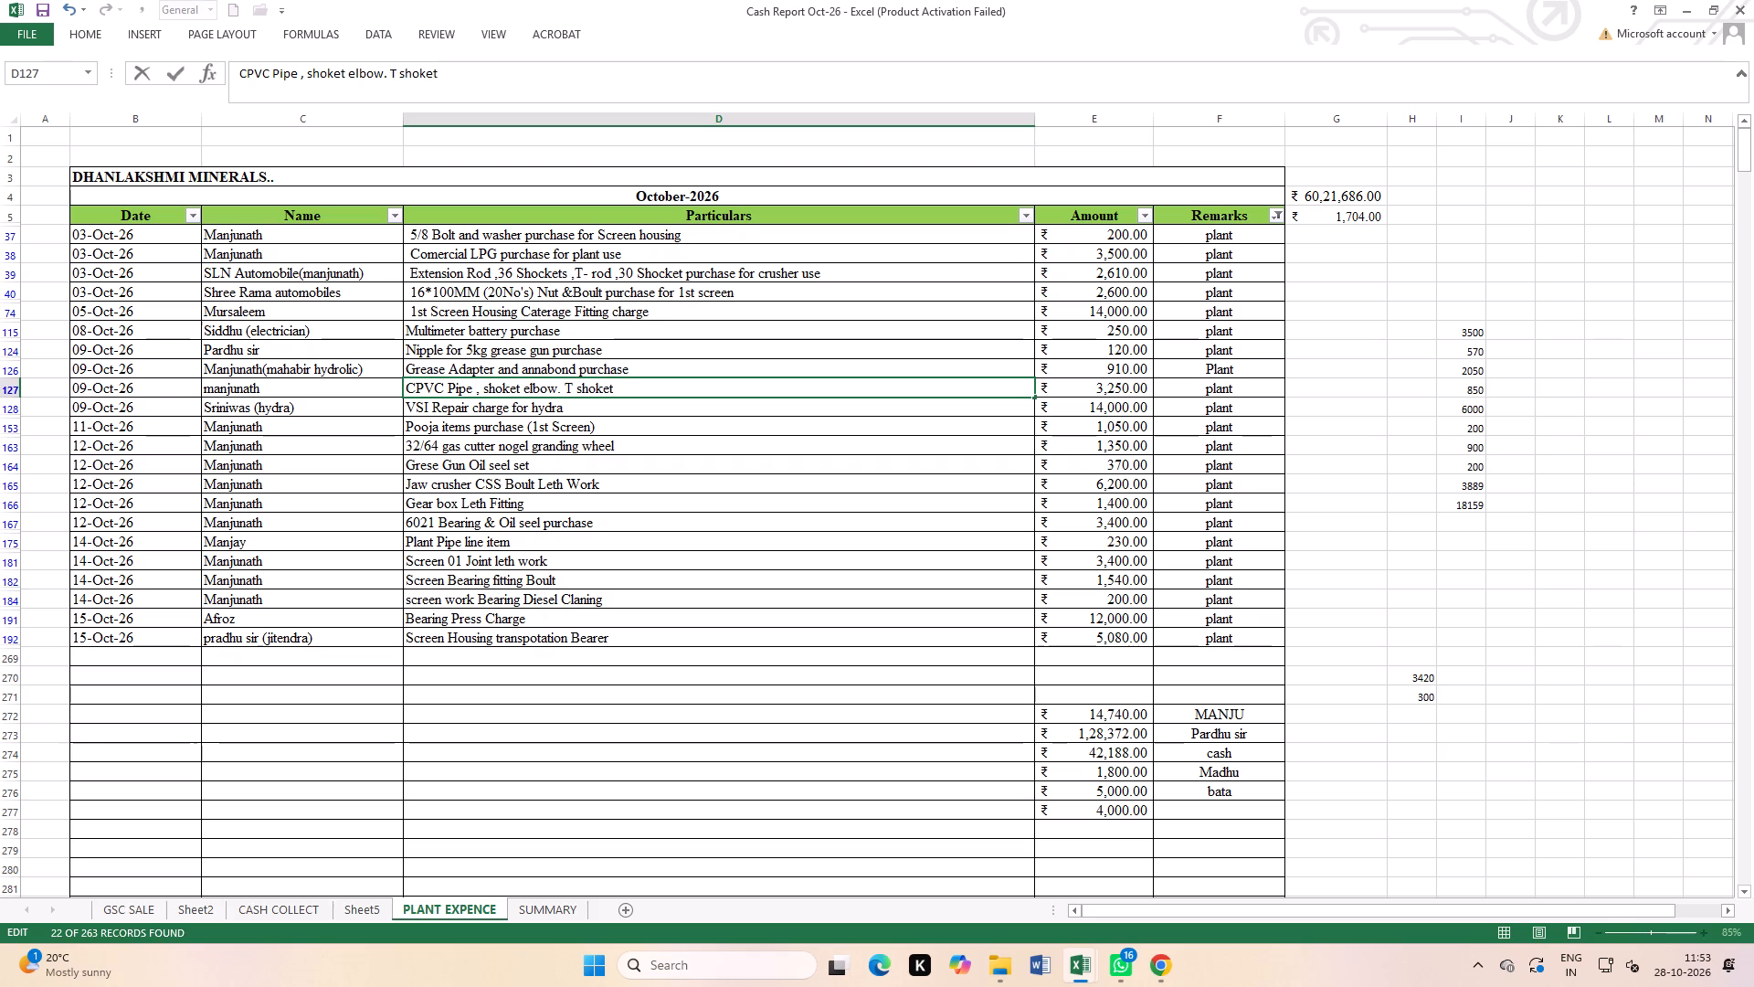
pyautogui.write('...')
pyautogui.write('pur')
pyautogui.write('ch')
pyautogui.write('ase')
pyautogui.press('space')
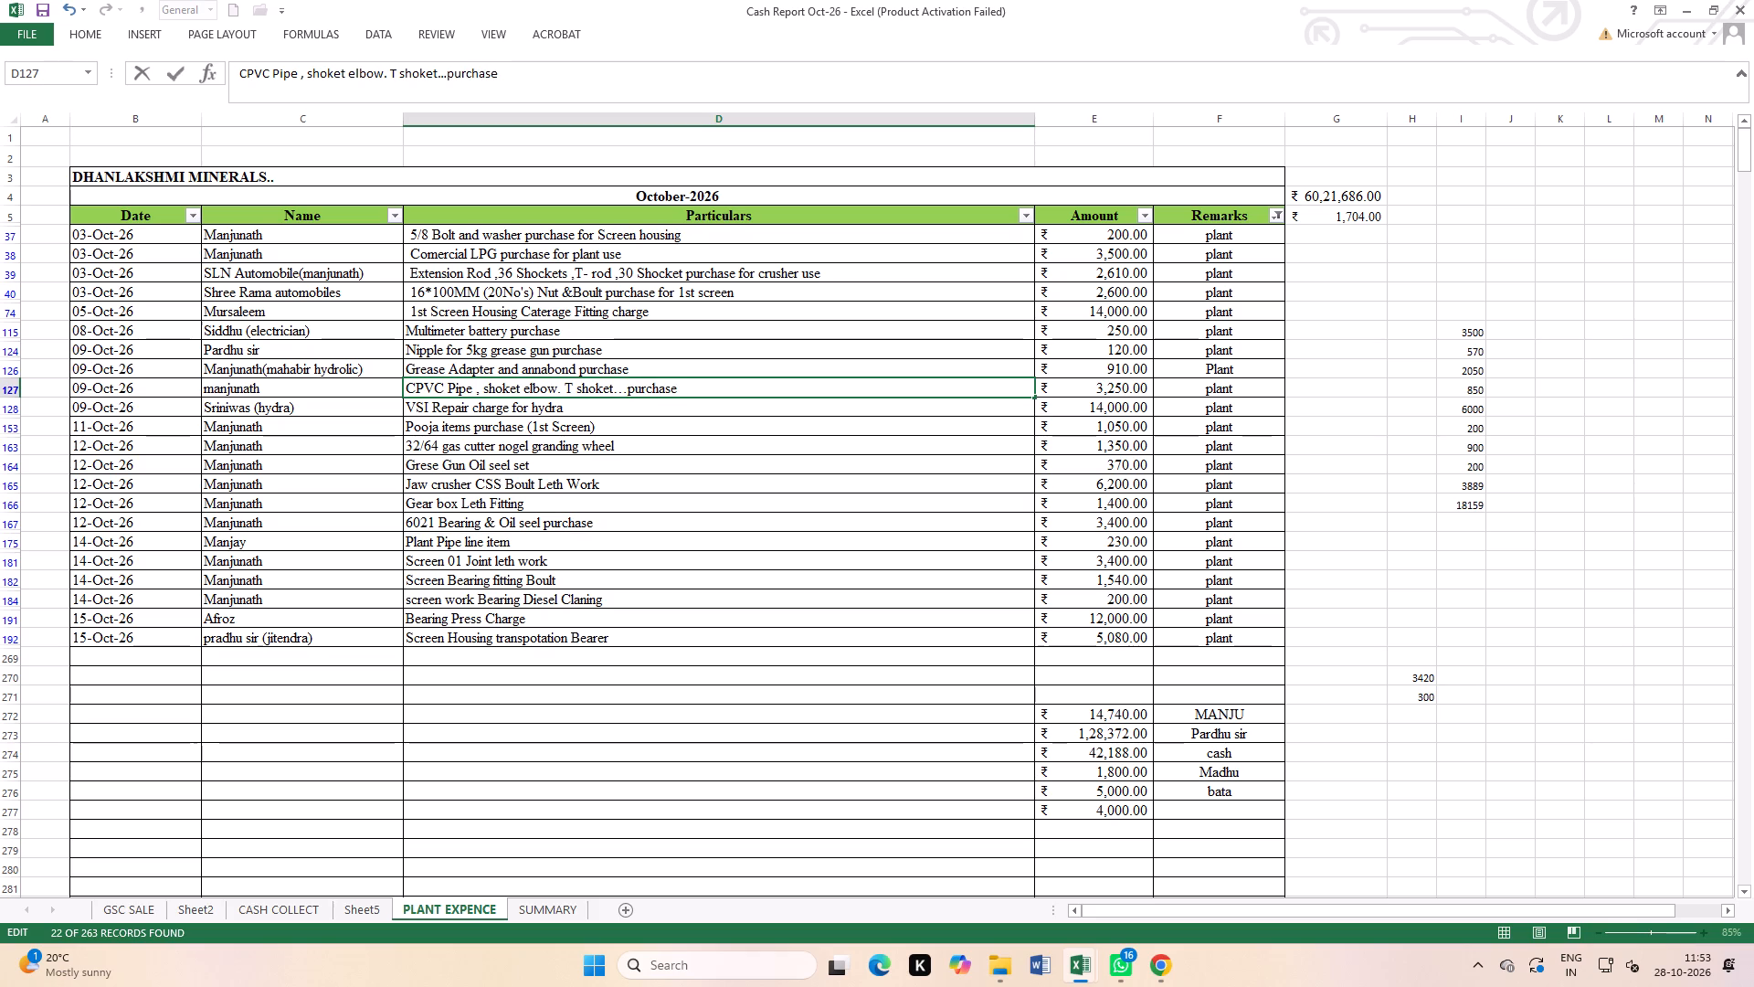
# Finish the D127 particulars by adding "for plant conveyor water line" after "purchase".
pyautogui.press('f')
pyautogui.write('or')
pyautogui.press('space')
pyautogui.write('pl')
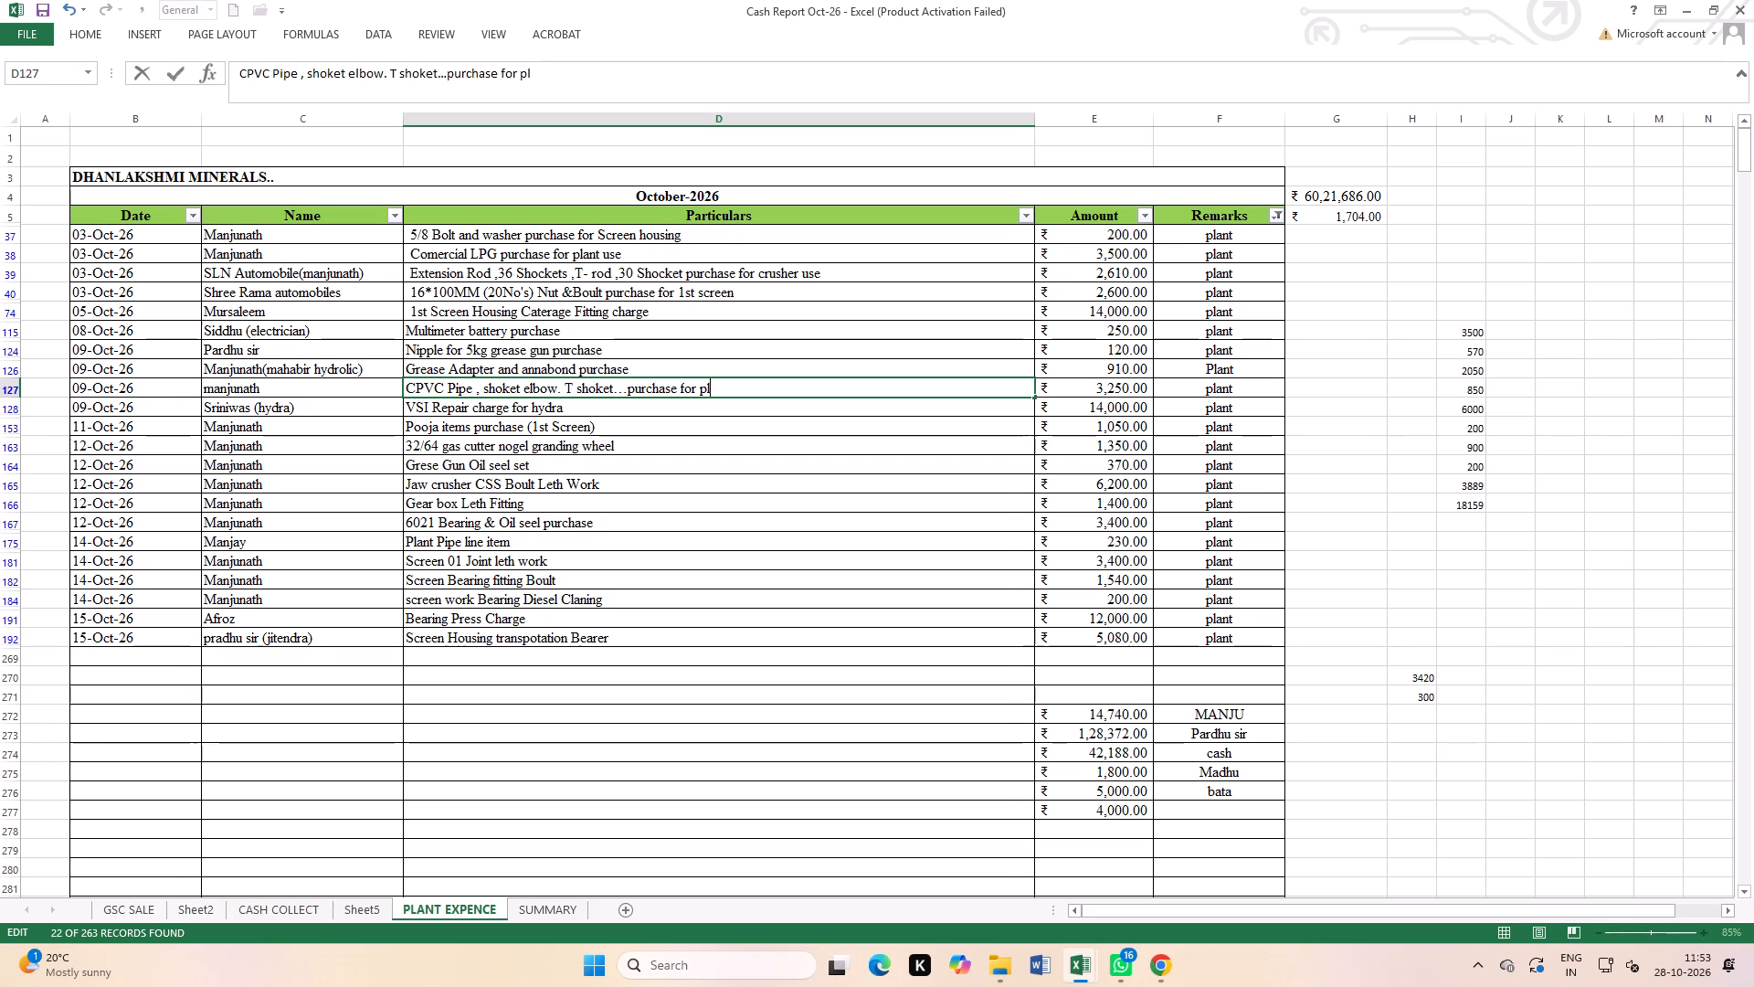
pyautogui.write('ant')
pyautogui.press('space')
pyautogui.write('con')
pyautogui.write('veyor wate')
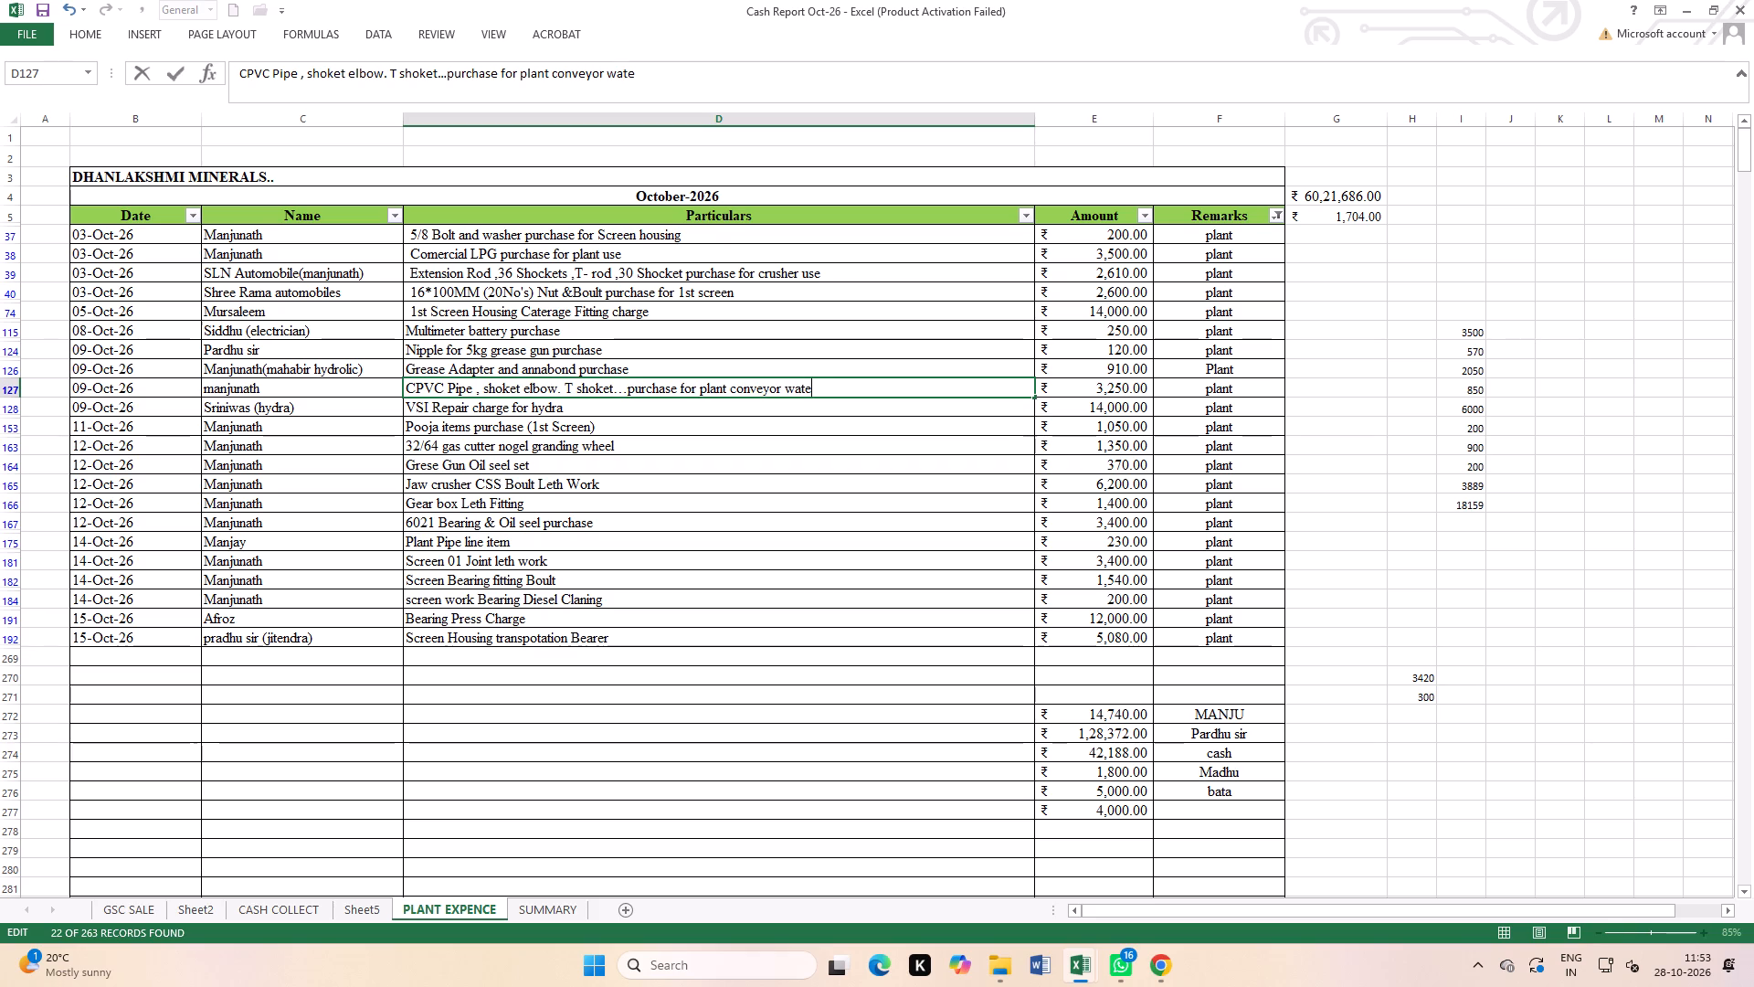
pyautogui.press('BackSpace')
pyautogui.press('BackSpace')
pyautogui.press('BackSpace')
pyautogui.press('BackSpace')
pyautogui.press('BackSpace')
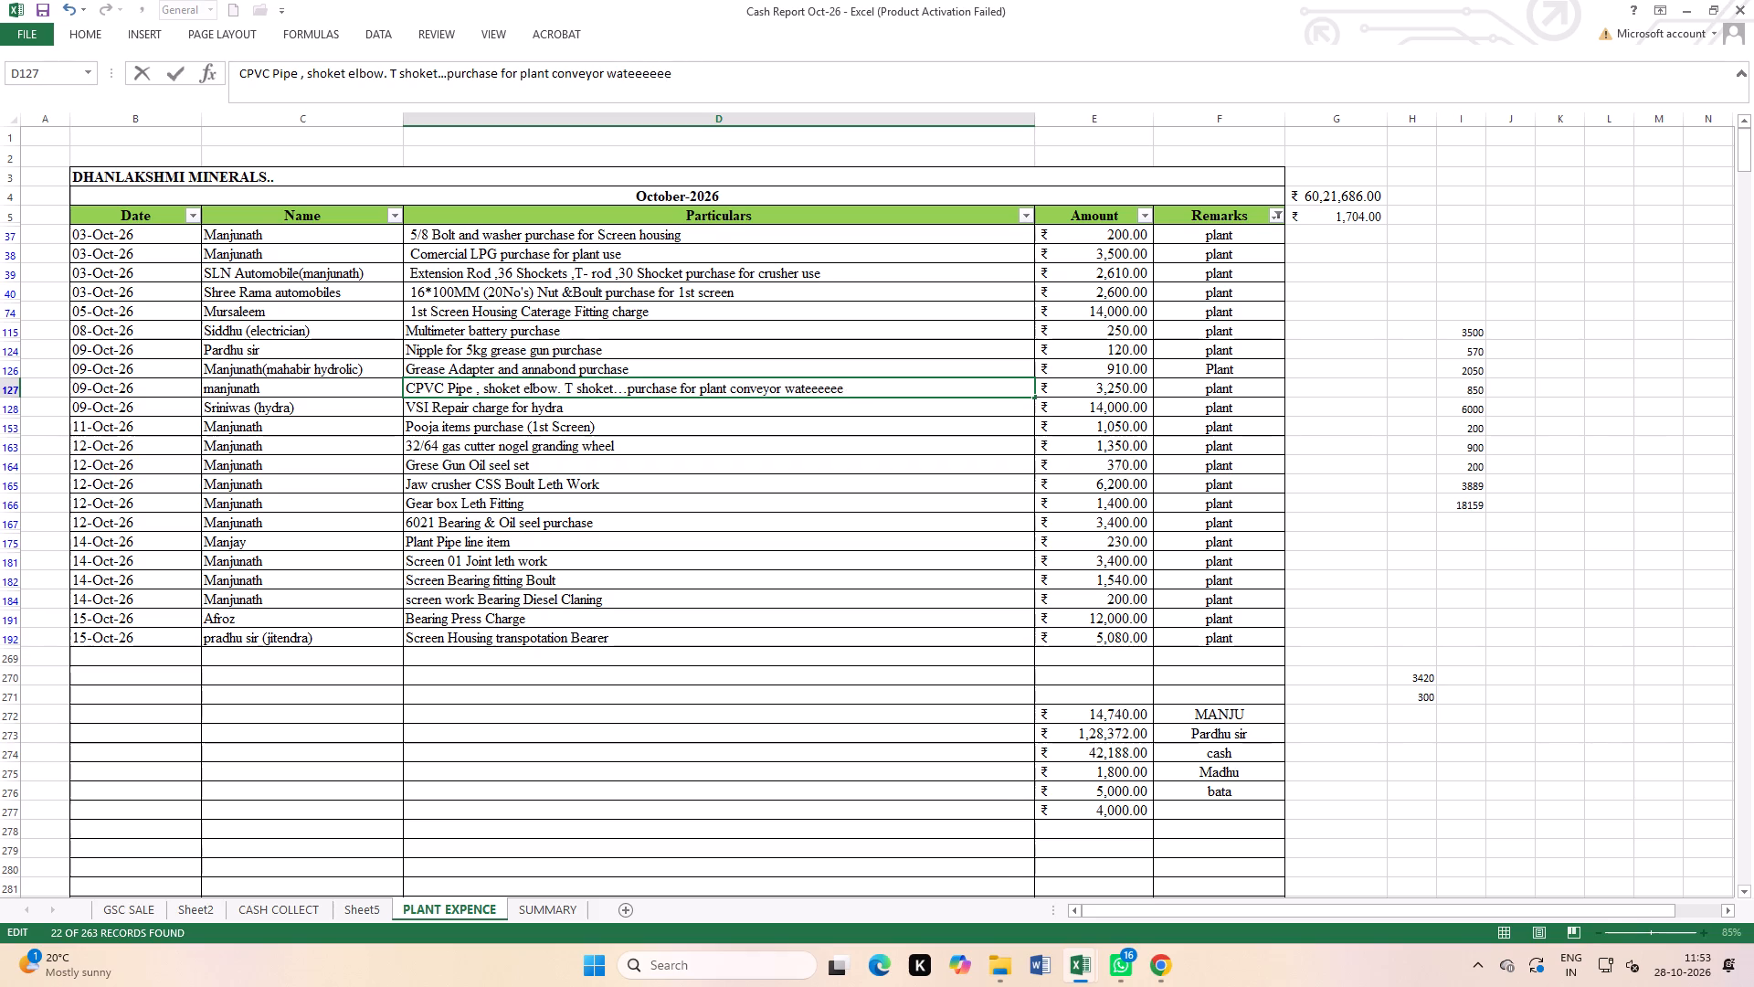
pyautogui.press('BackSpace')
pyautogui.press('BackSpace')
pyautogui.press('BackSpace')
pyautogui.press('BackSpace')
pyautogui.write('r line')
pyautogui.click(805, 516)
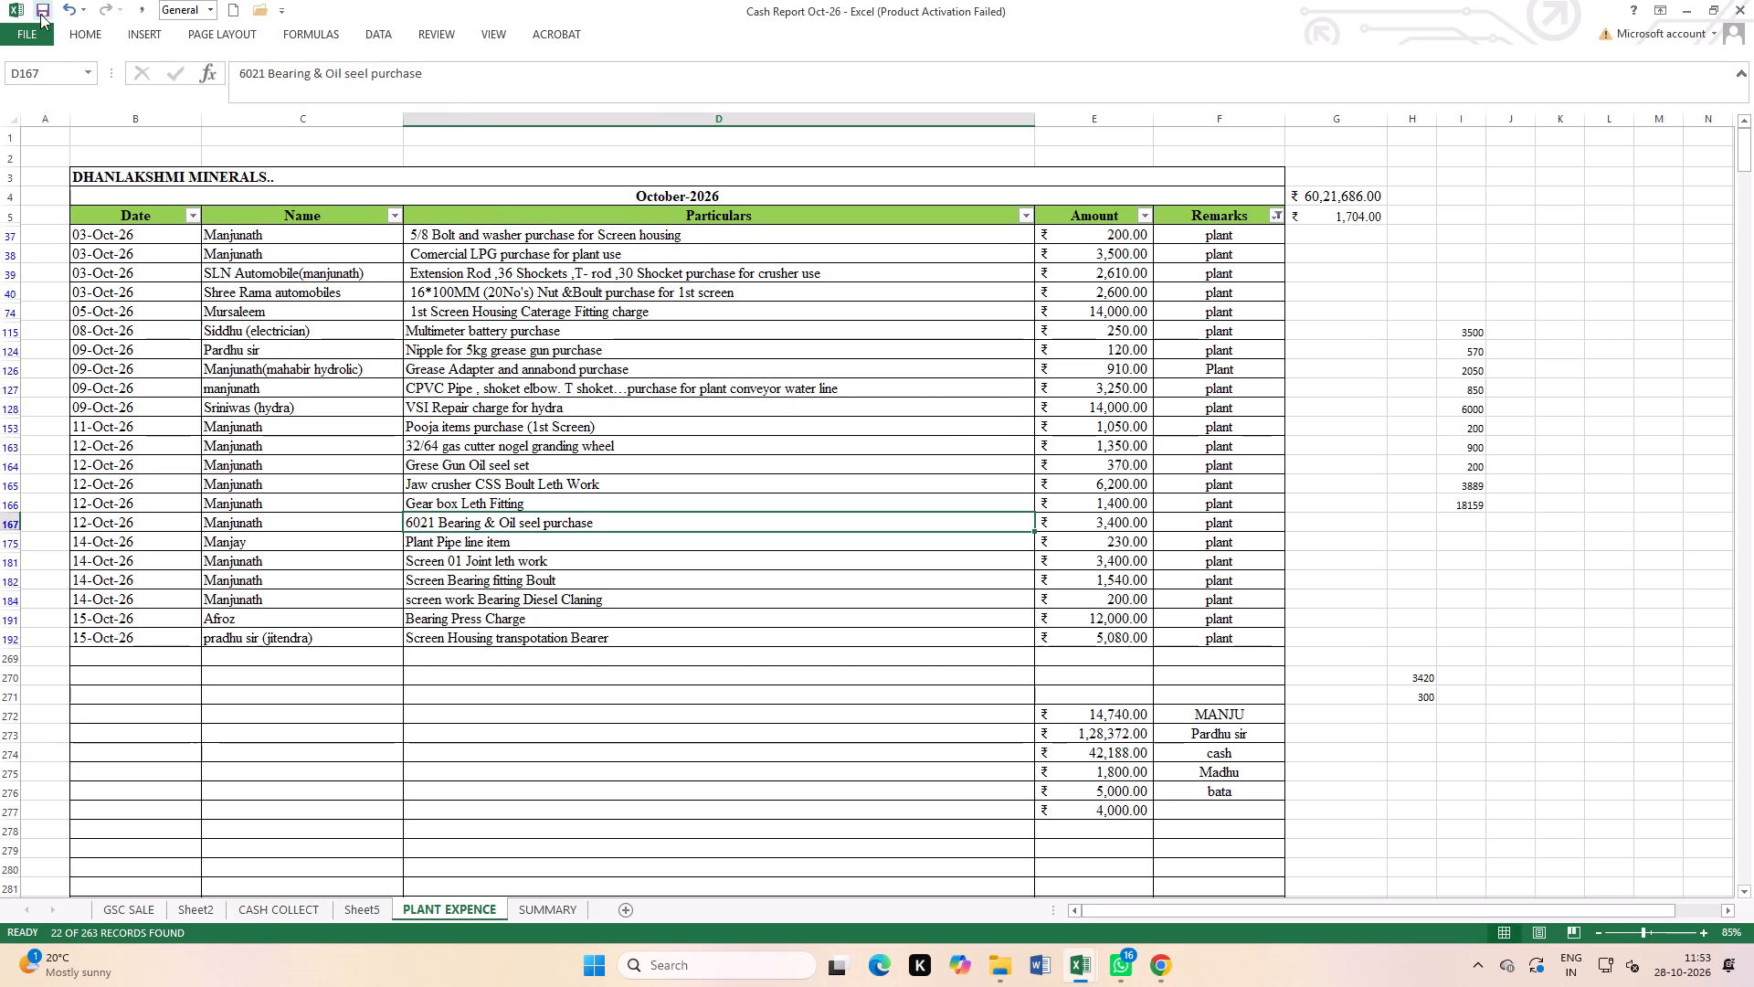
# Save the cash report workbook.
pyautogui.doubleClick(40, 5)
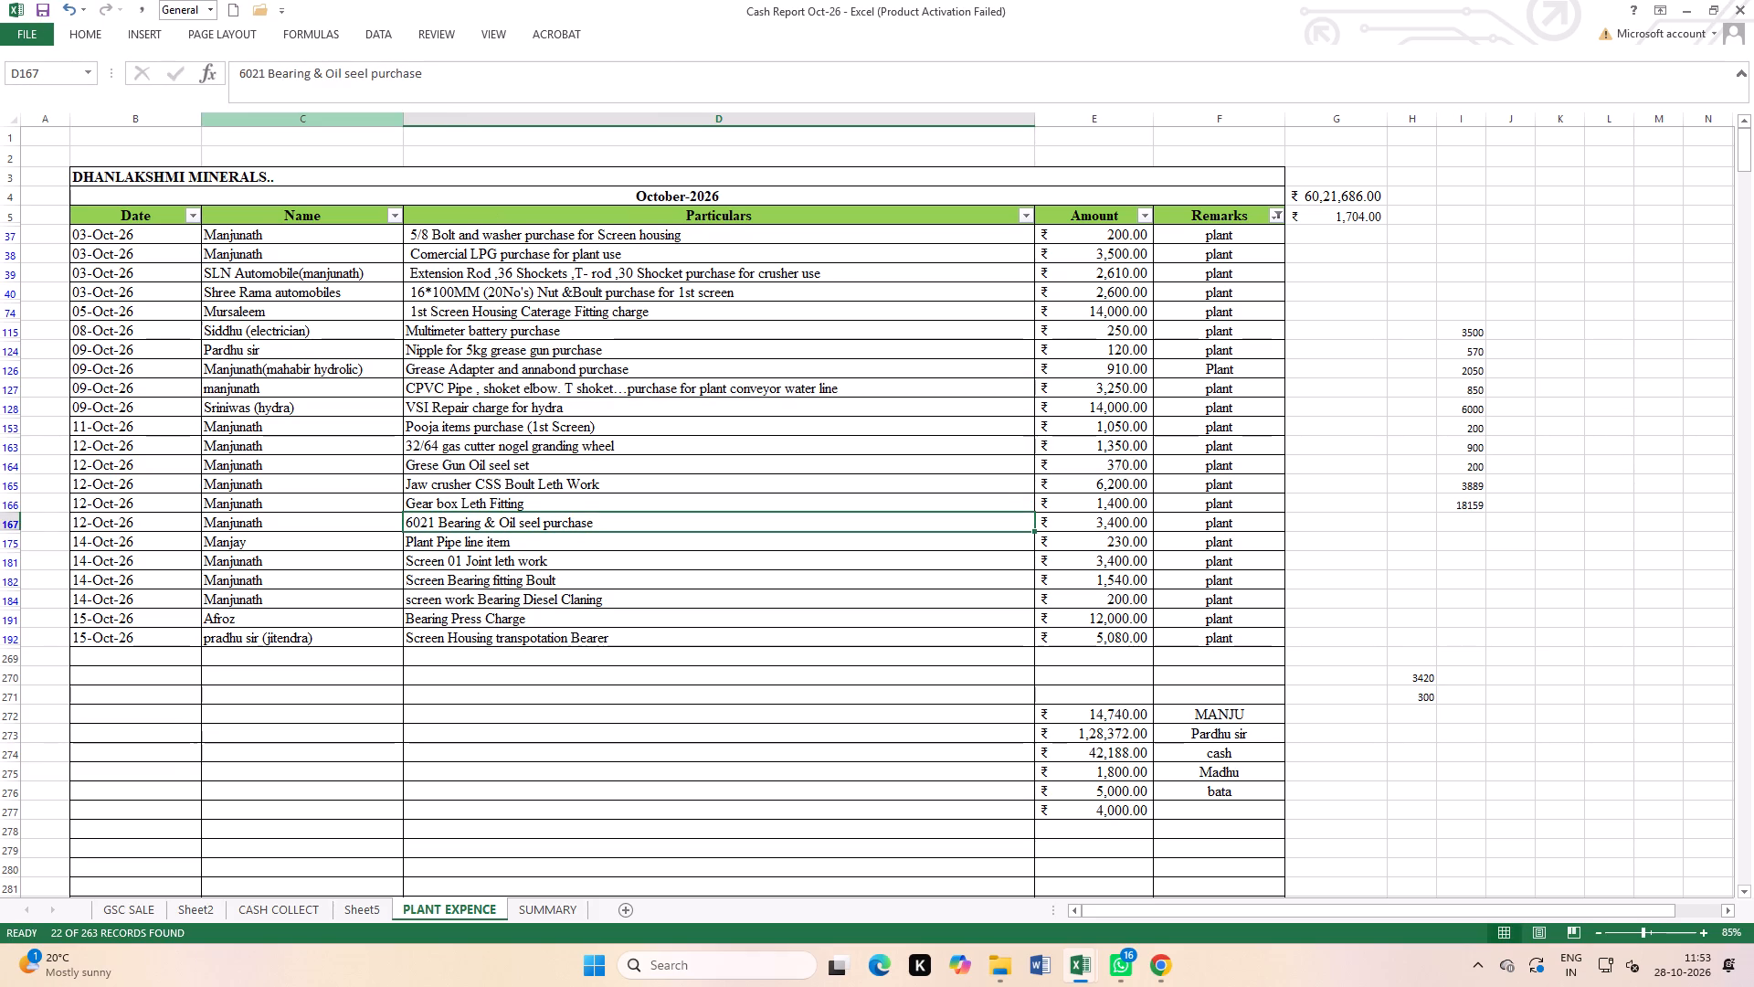
# Remove the bracketed "(hydra)" from the name in C128.
pyautogui.click(478, 403)
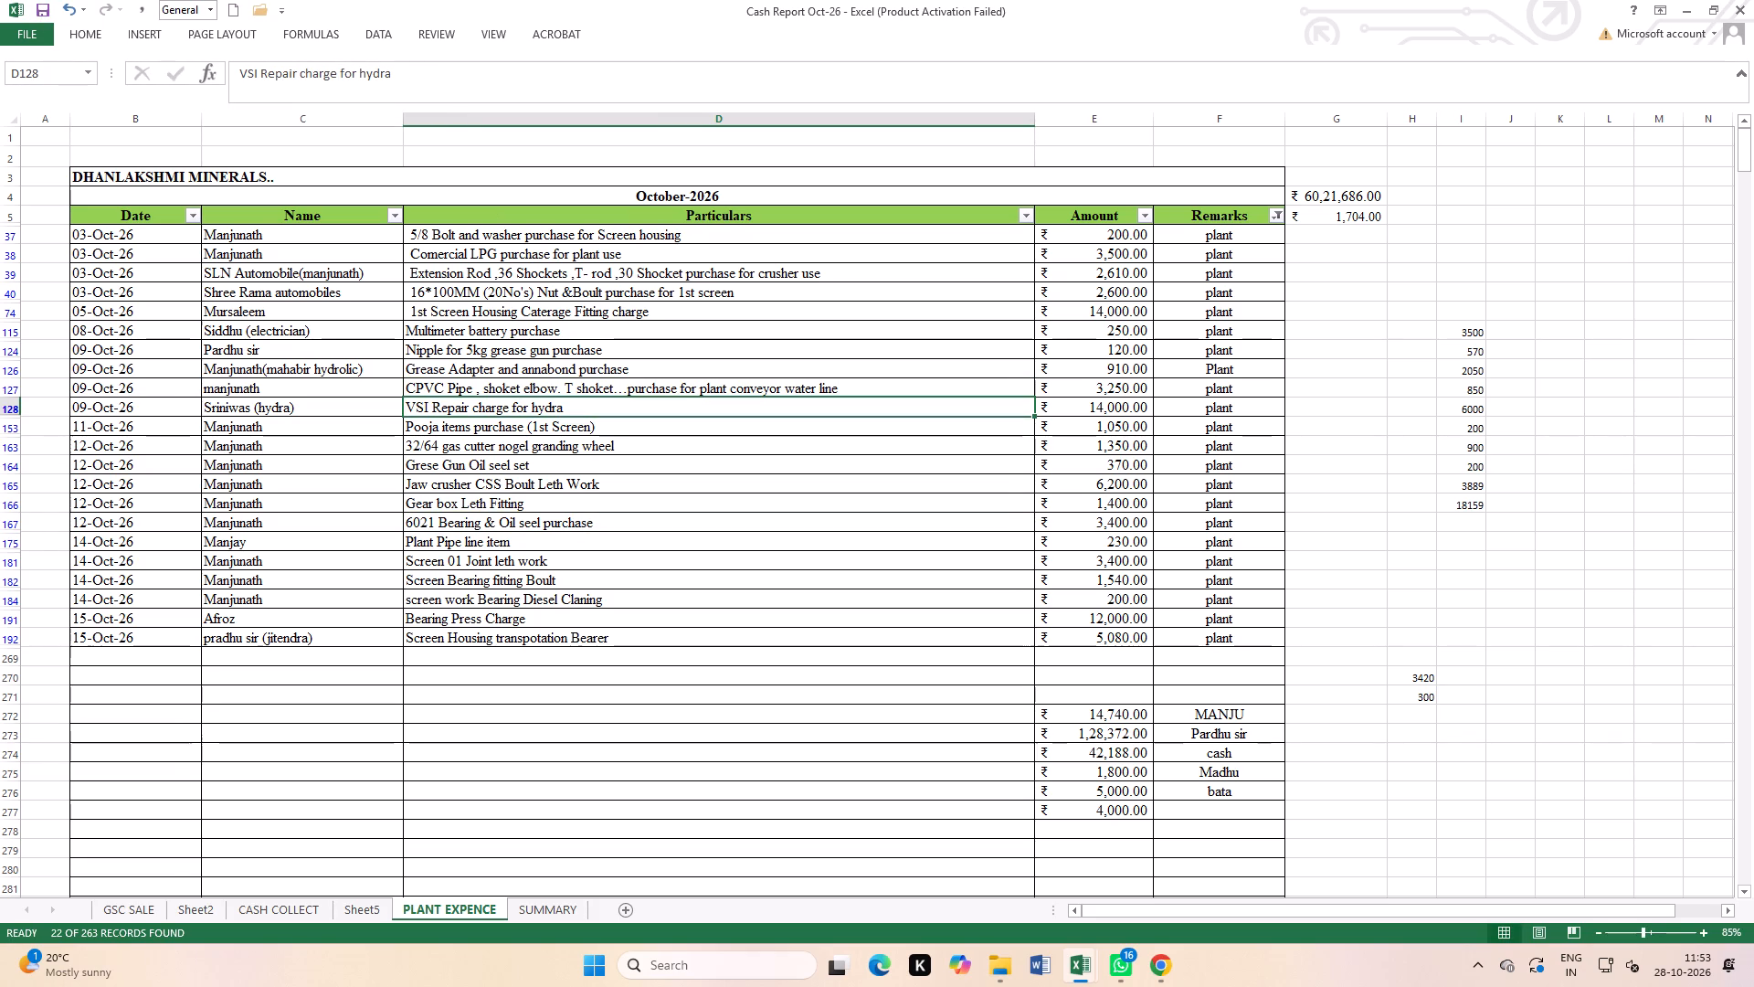
pyautogui.click(0, 409)
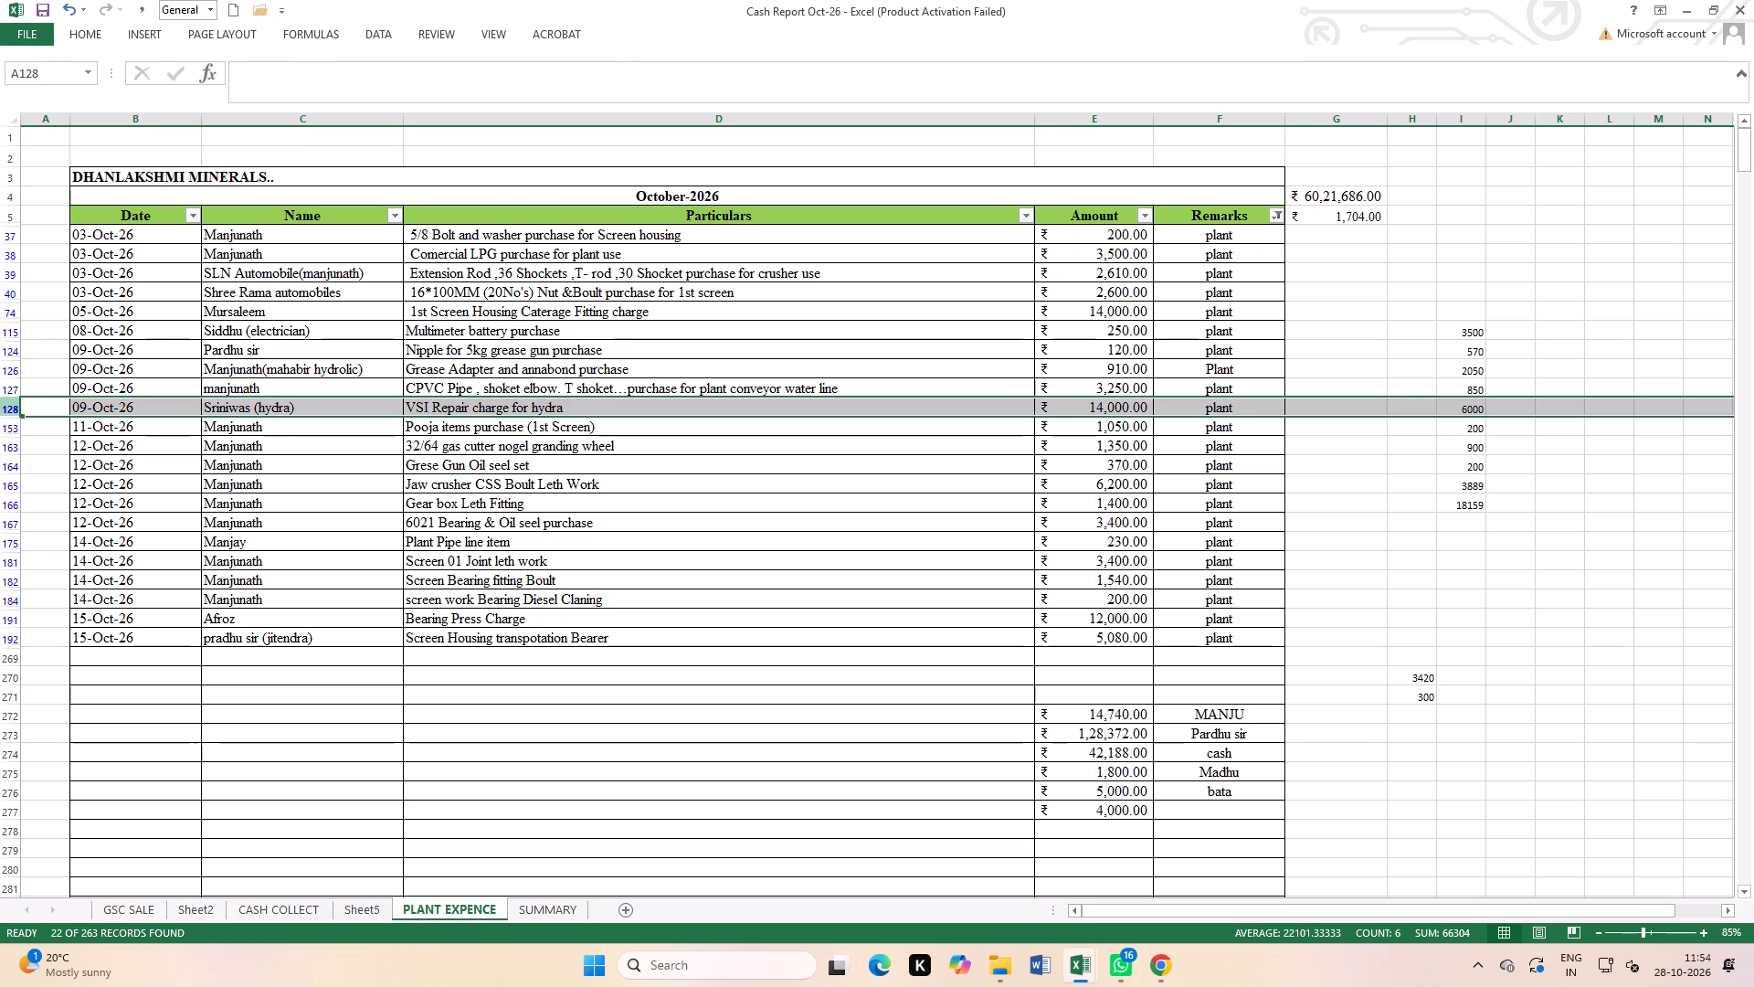
pyautogui.doubleClick(294, 409)
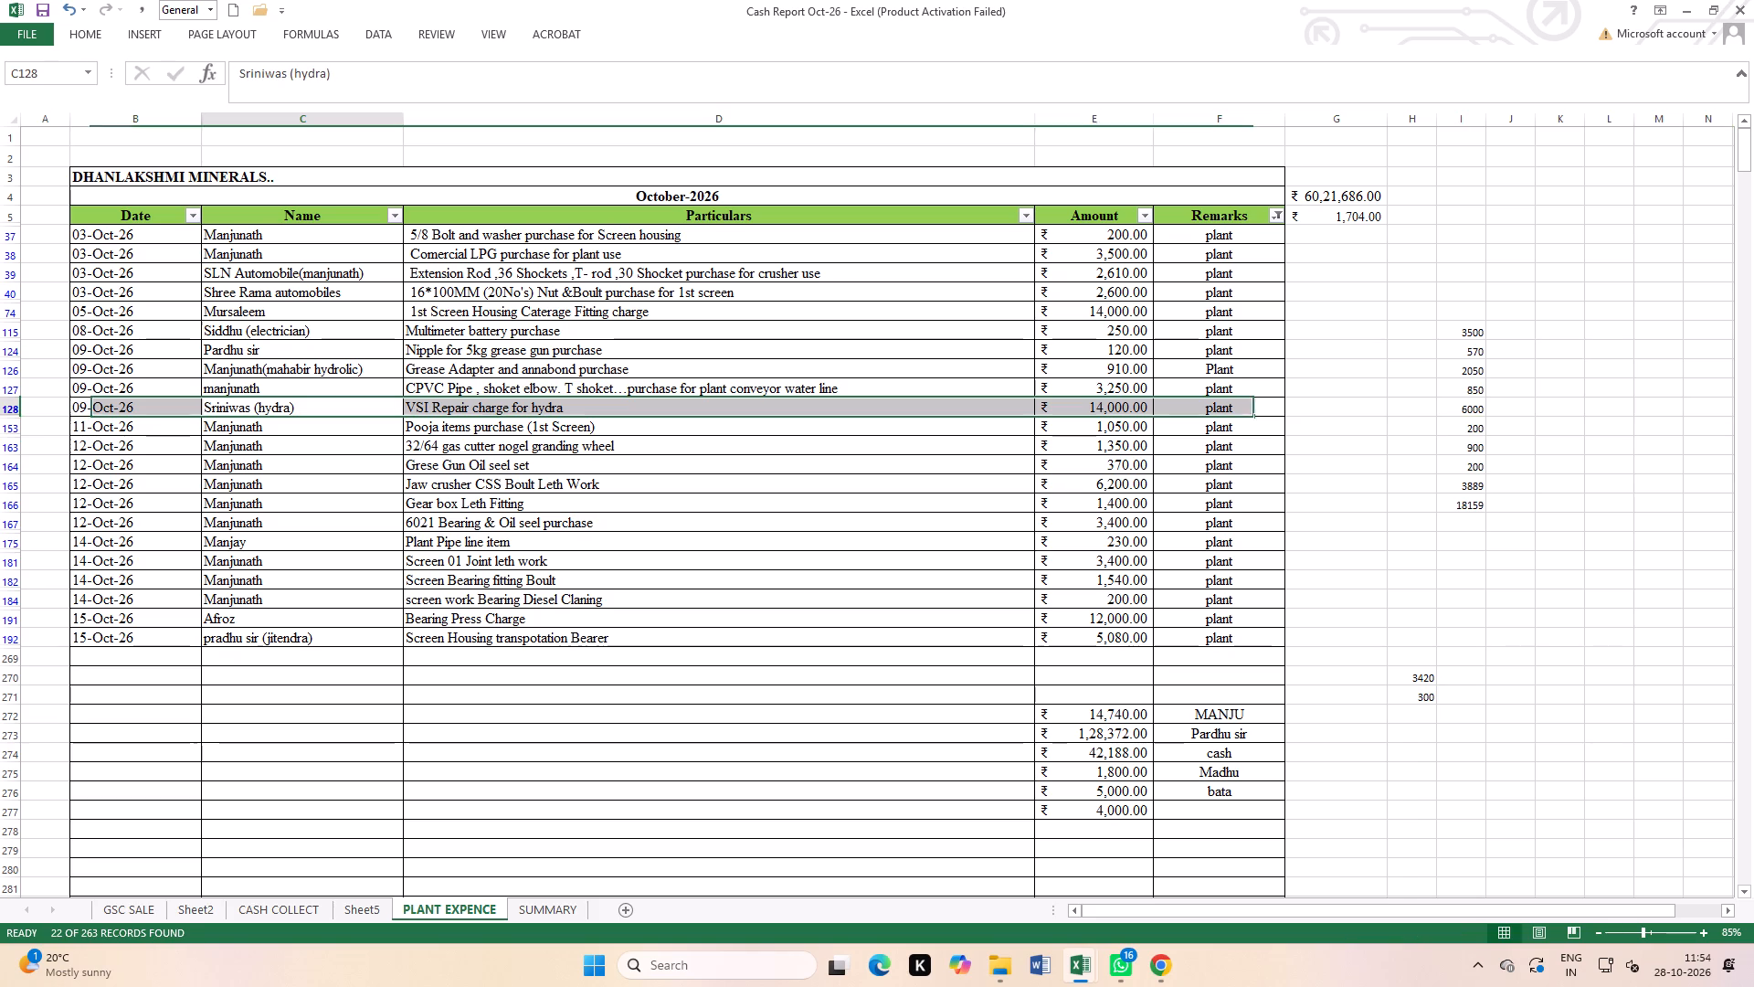
pyautogui.press('BackSpace')
pyautogui.press('BackSpace')
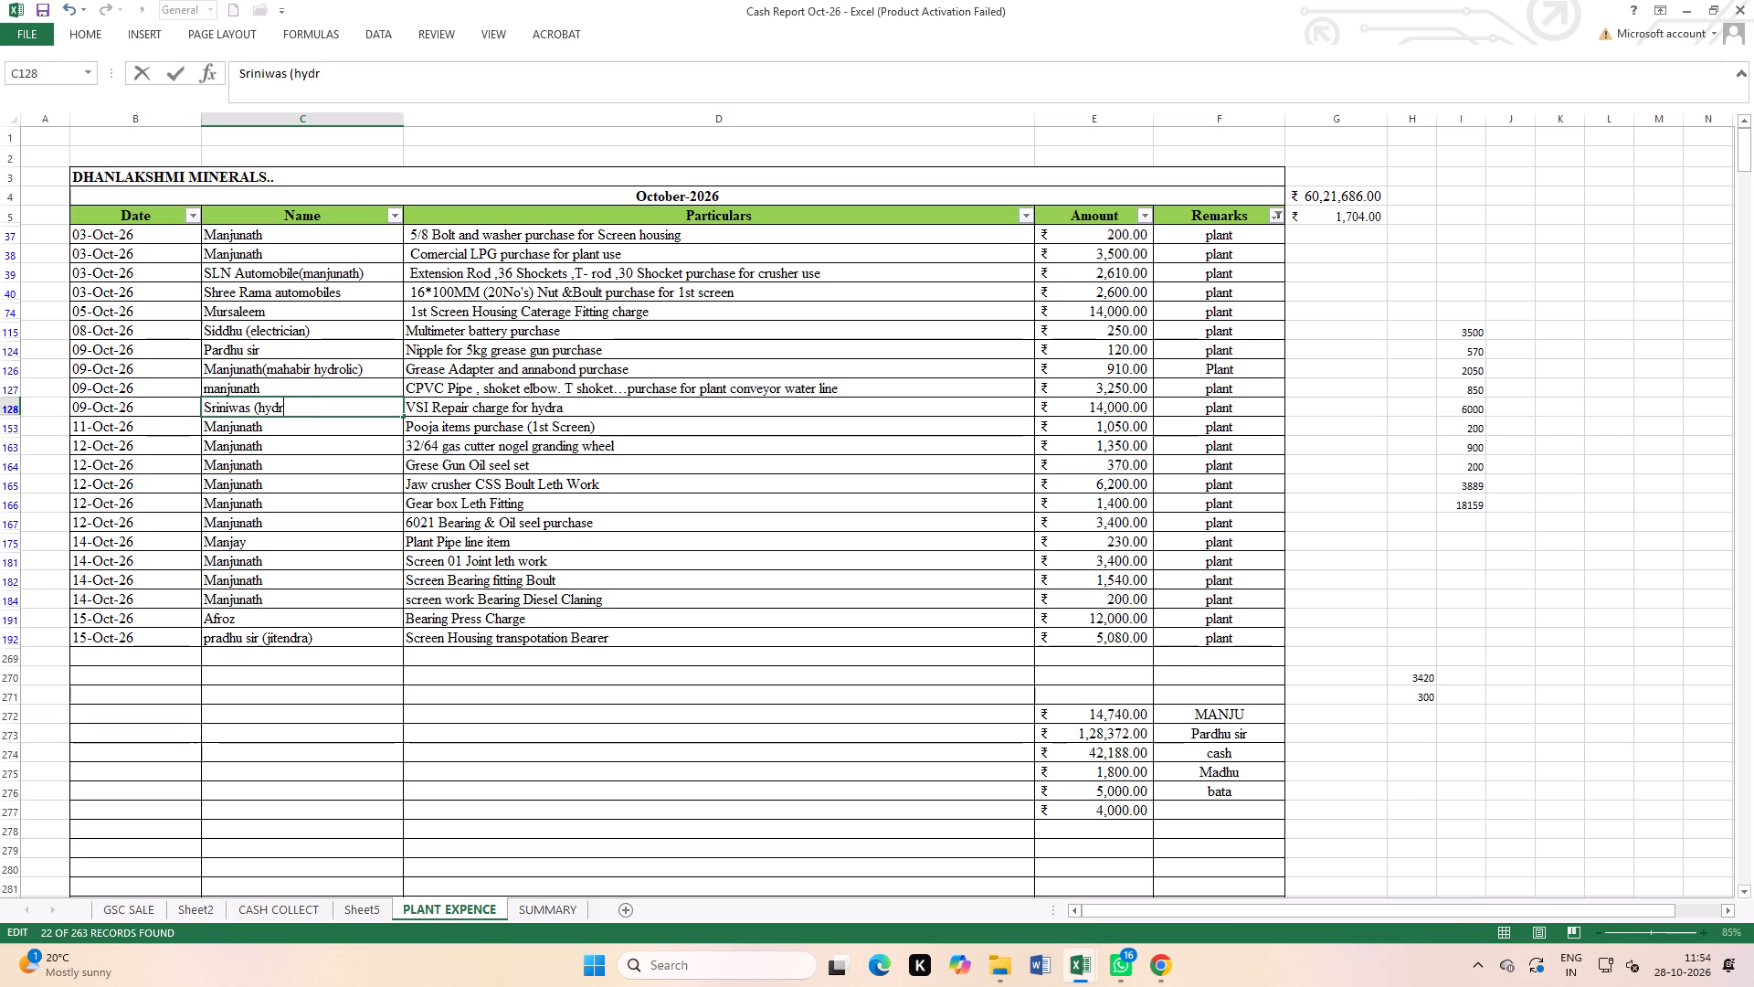
pyautogui.press('BackSpace')
pyautogui.press('BackSpace')
pyautogui.press('BackSpace')
pyautogui.press('BackSpace')
pyautogui.press('BackSpace')
pyautogui.click(633, 483)
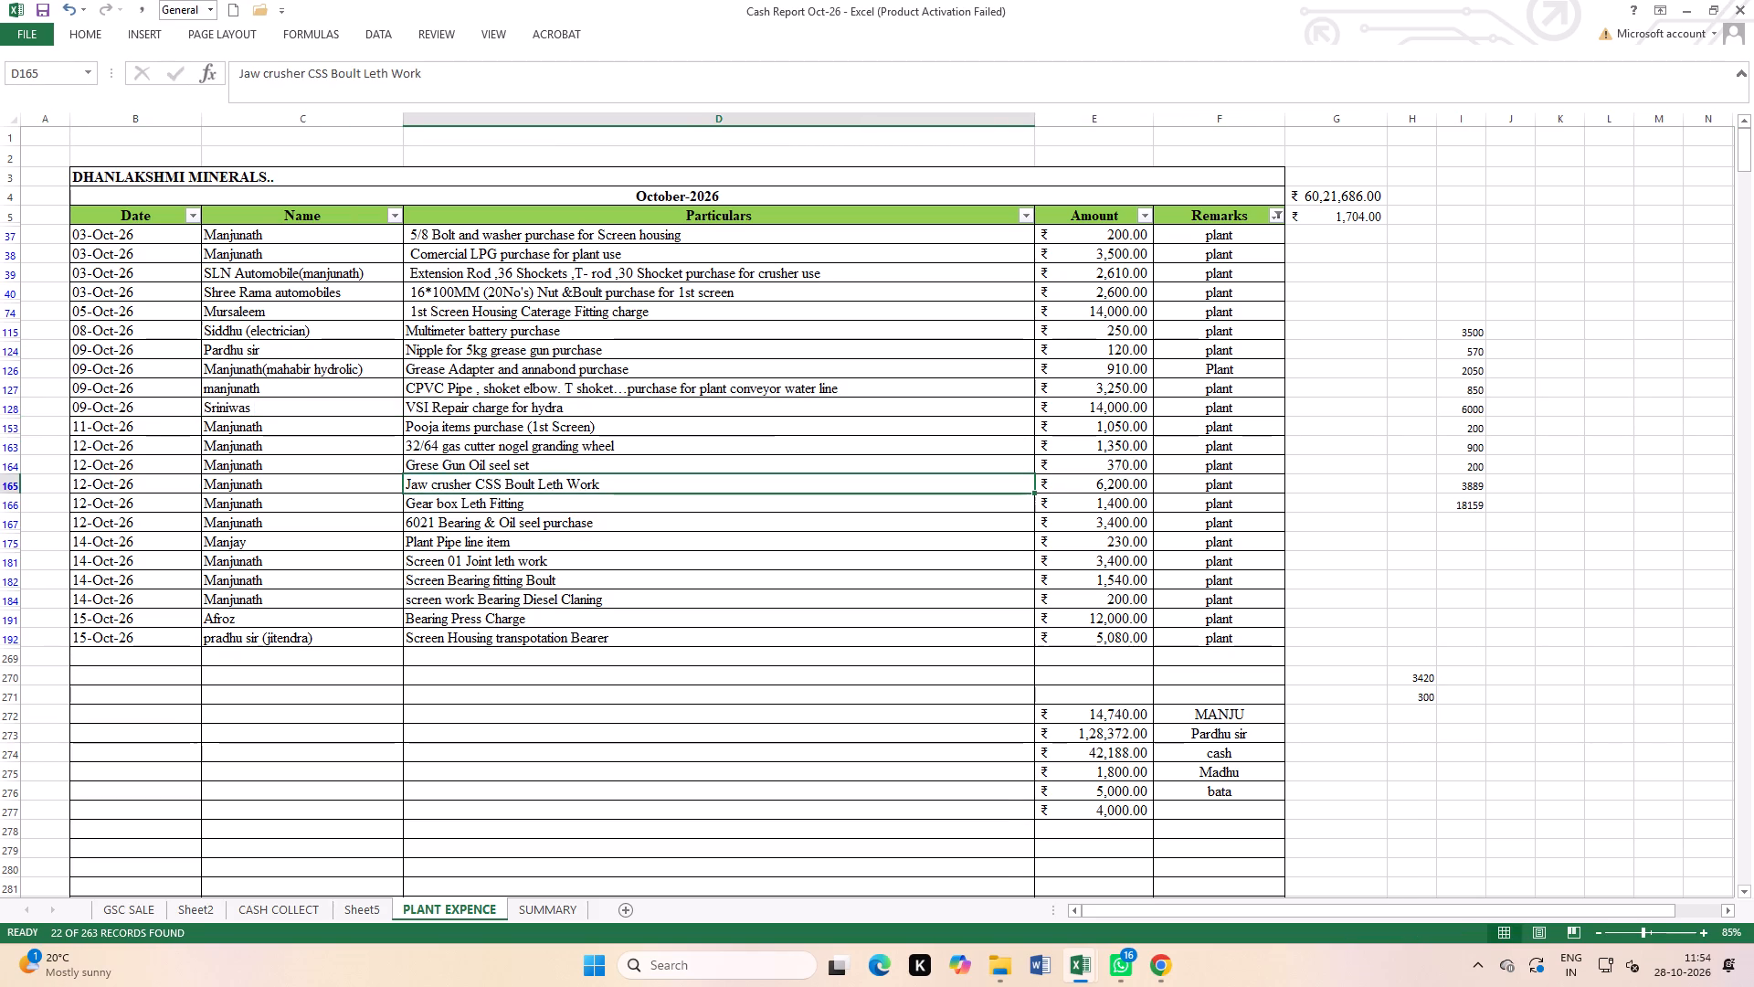
# Copy the name from C153 into C127 so its capitalisation matches the other entries.
pyautogui.click(279, 393)
pyautogui.click(265, 430)
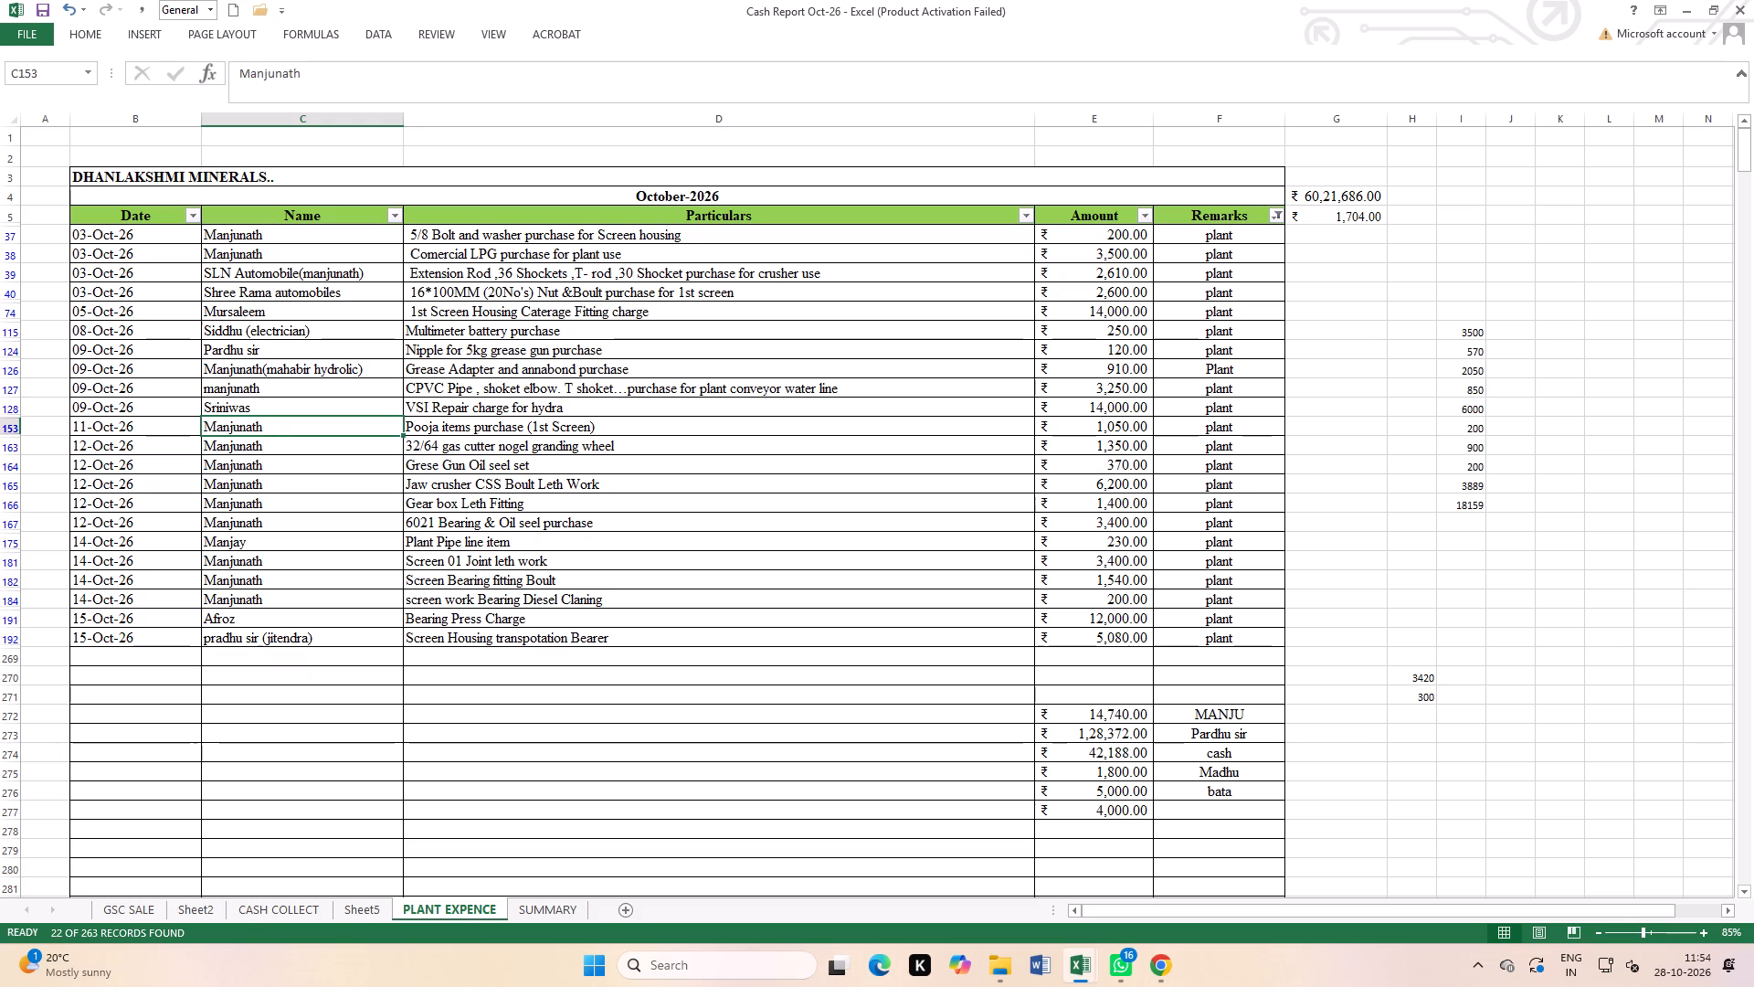
pyautogui.hotkey('ctrl', 'c')
pyautogui.click(263, 392)
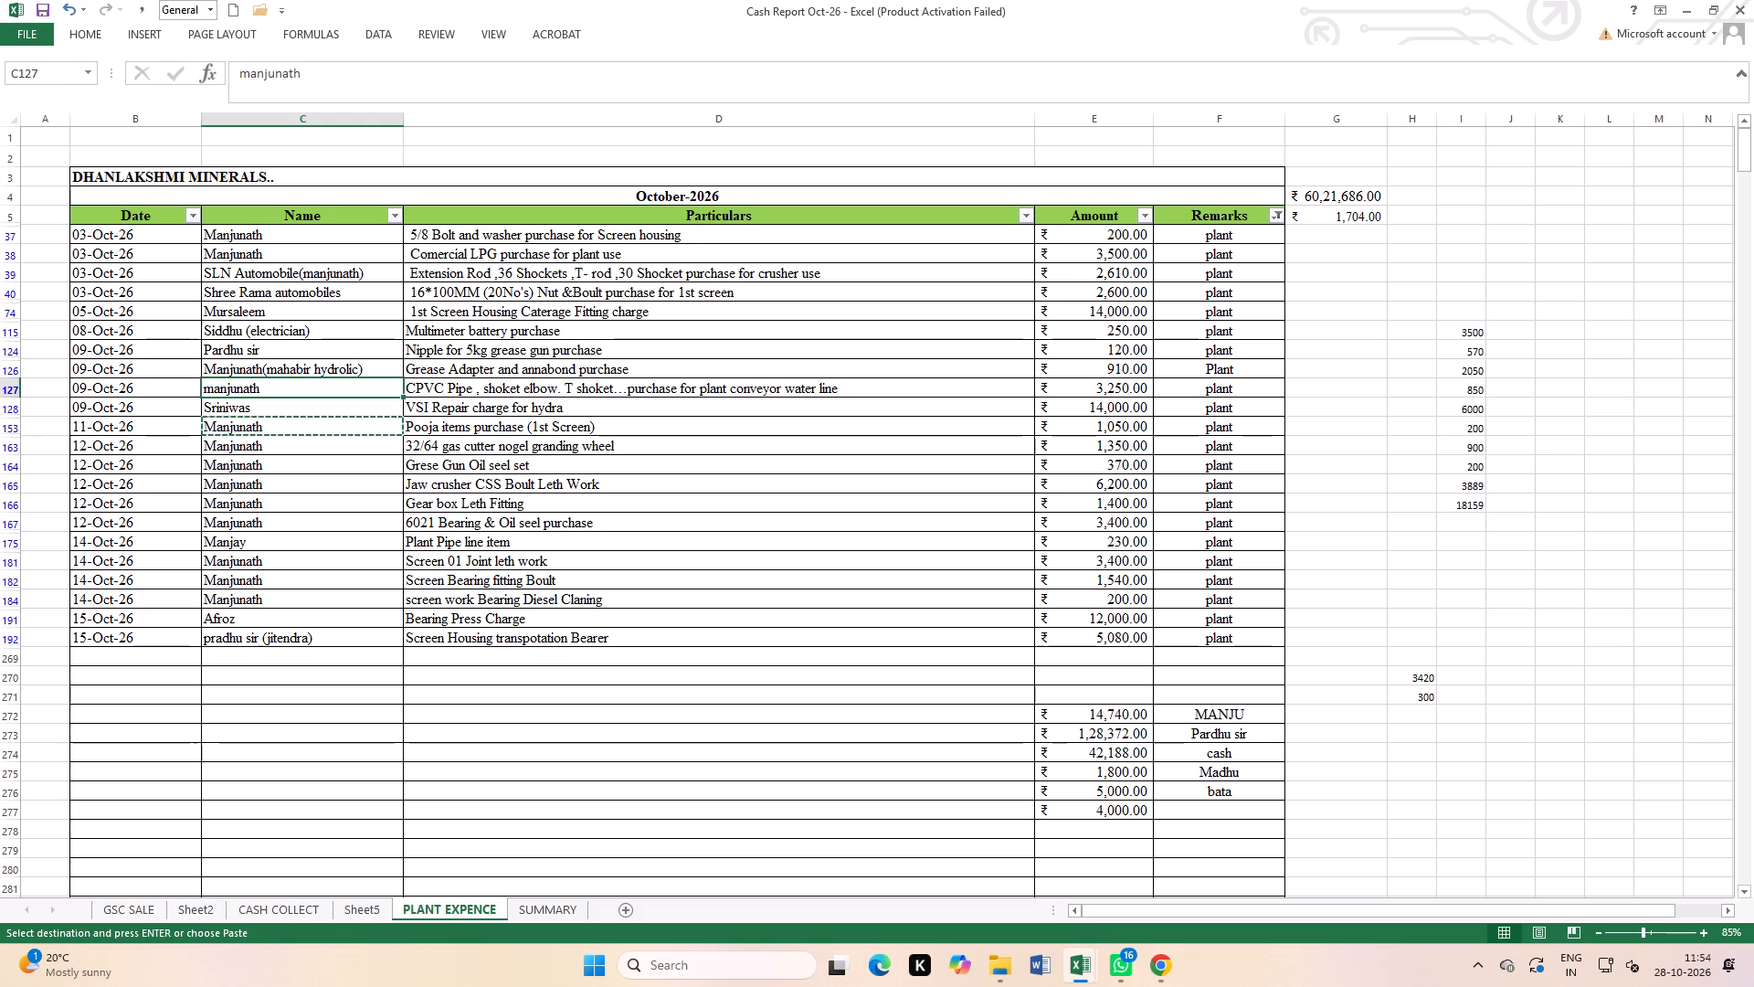
pyautogui.hotkey('ctrl', 'v')
# Highlight the VSI repair charge entry from C128 to F128 with yellow fill.
pyautogui.click(294, 460)
pyautogui.moveTo(252, 408); pyautogui.dragTo(1041, 438)
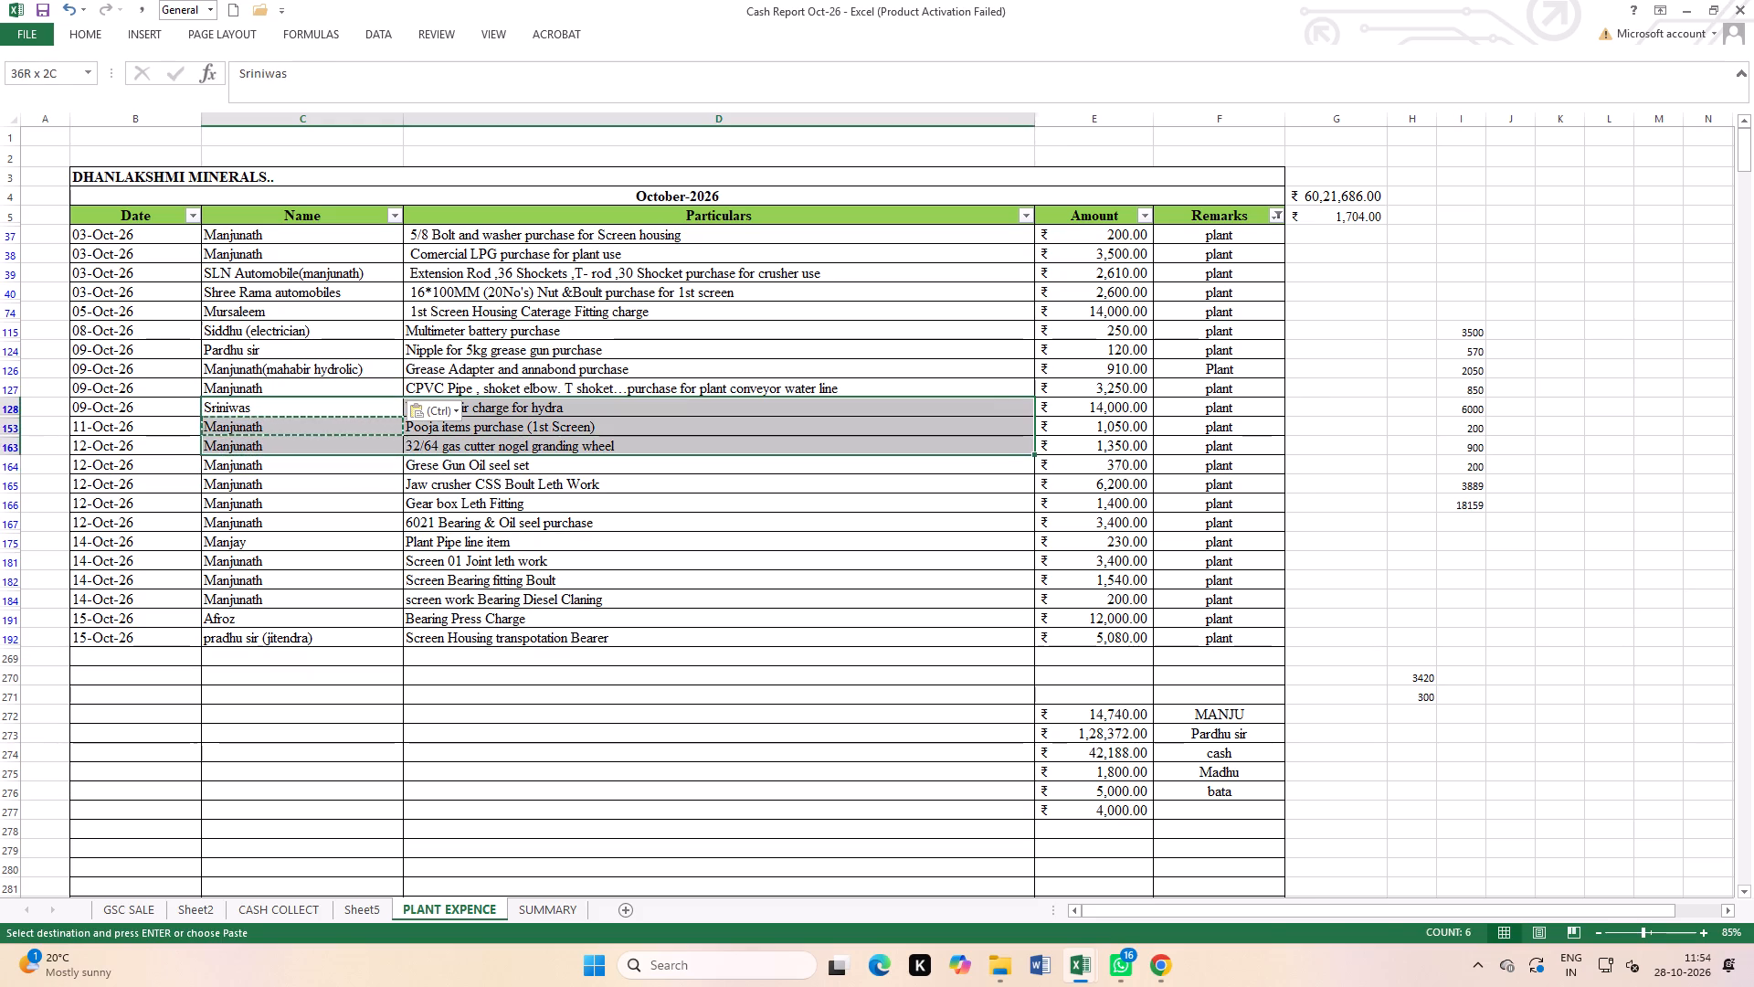
pyautogui.moveTo(1041, 438); pyautogui.dragTo(1178, 406)
pyautogui.click(97, 35)
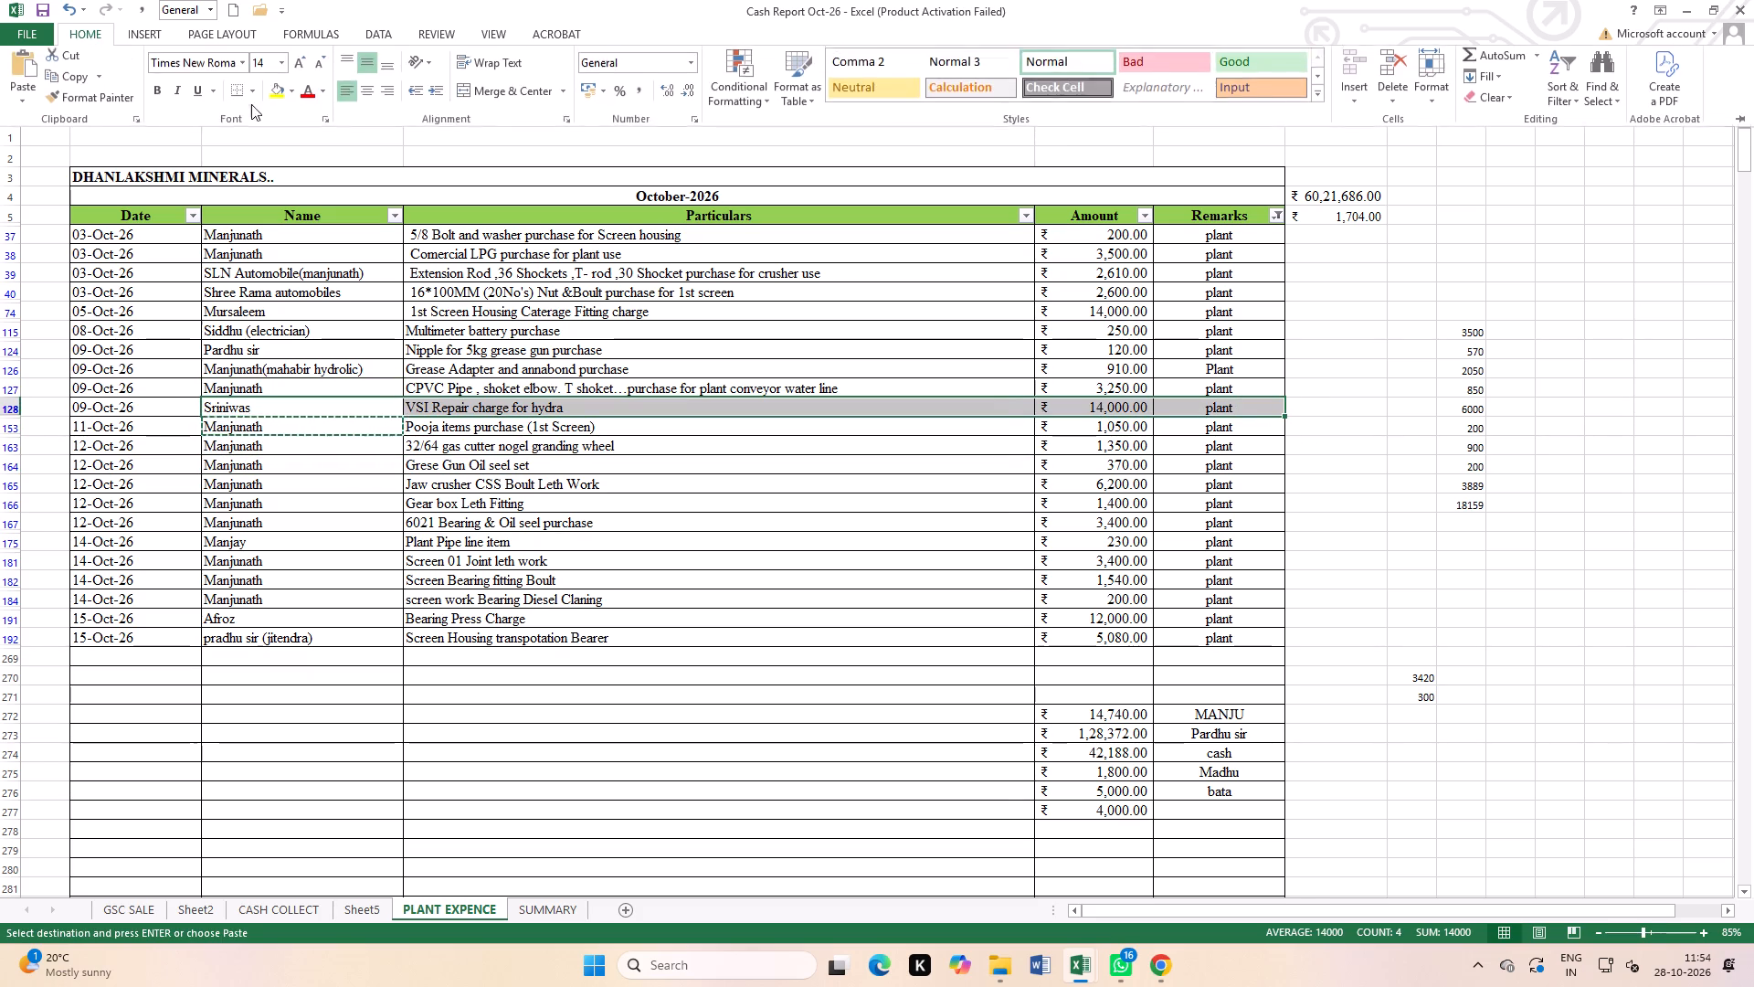
pyautogui.click(265, 98)
pyautogui.click(278, 100)
pyautogui.click(547, 567)
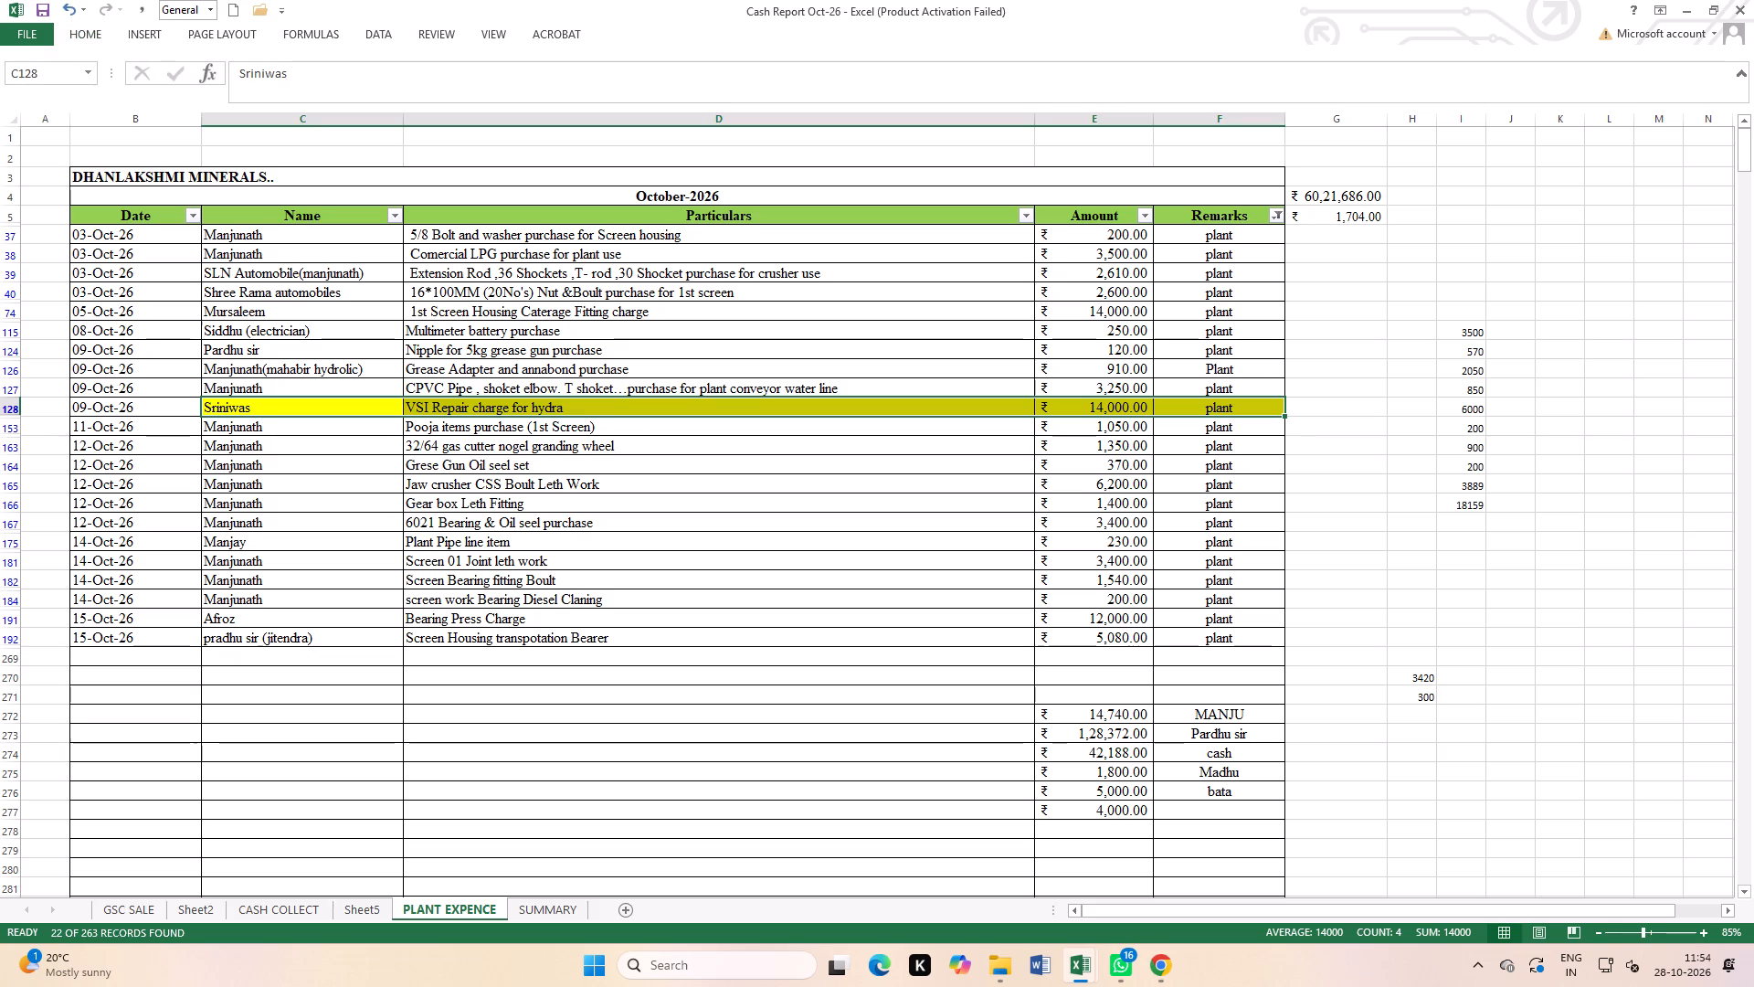
# Add "purchase for plant use" to the end of the gas cutter nogel and granding wheel particulars in D163.
pyautogui.doubleClick(634, 446)
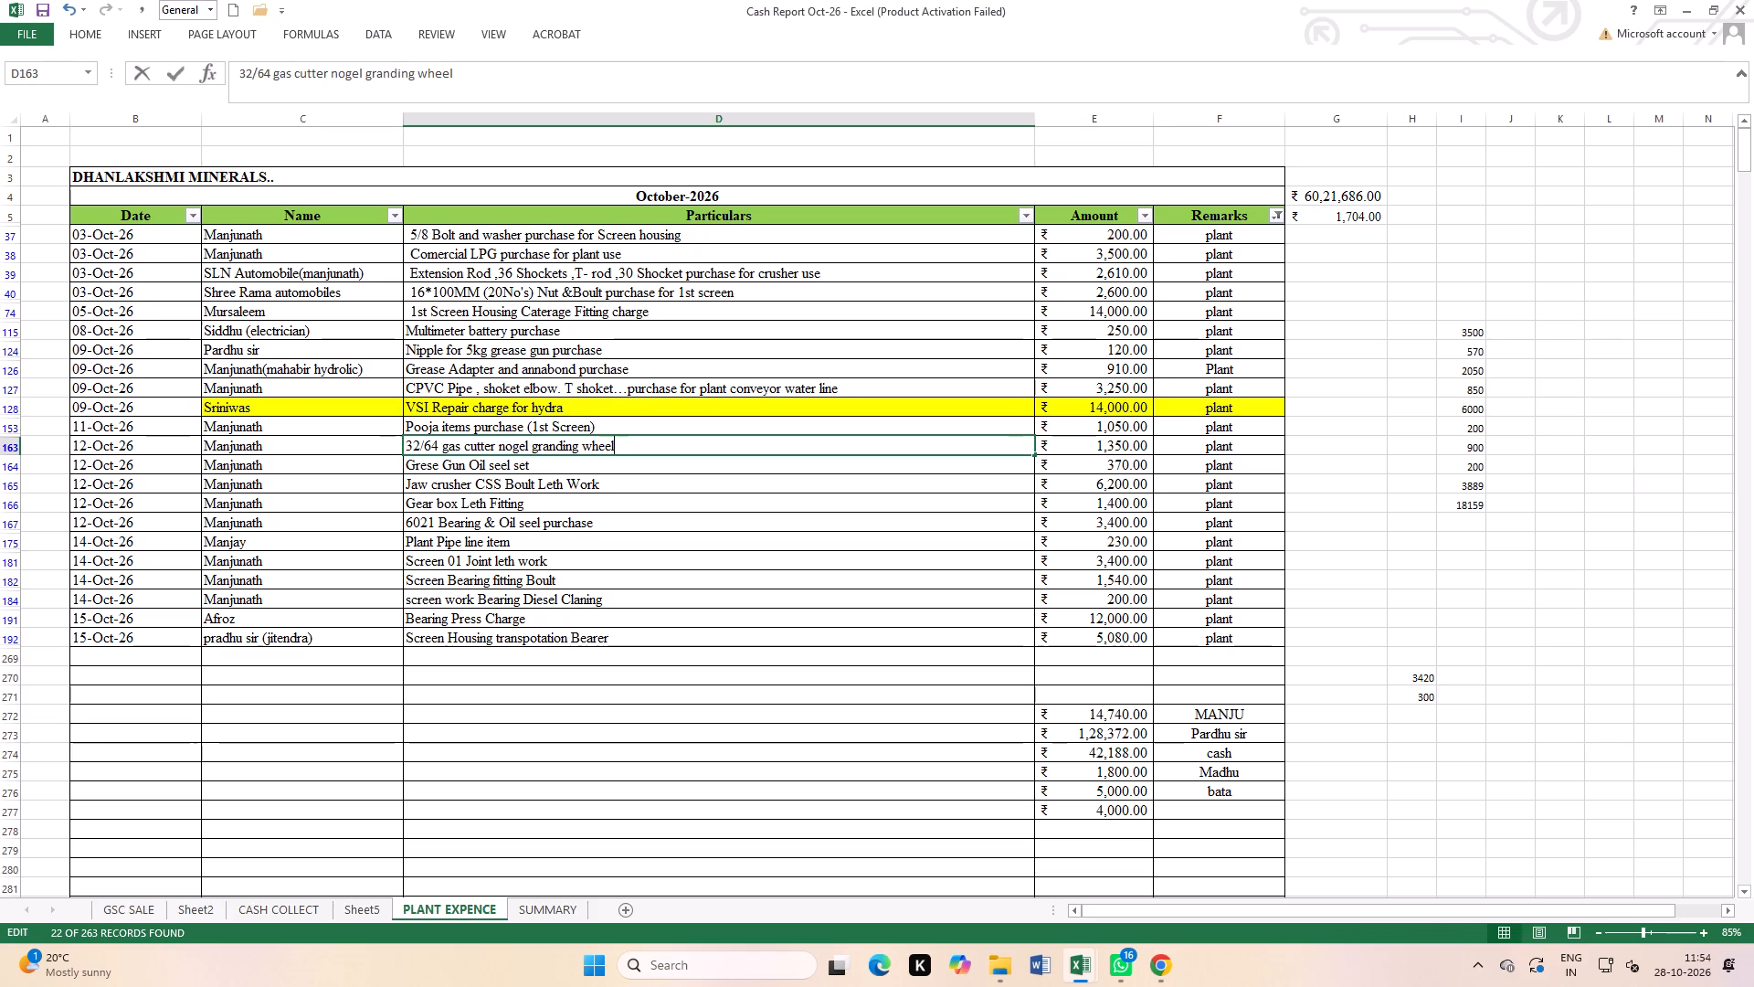
pyautogui.press('space')
pyautogui.write('purchase f')
pyautogui.write('or plant use')
pyautogui.click(673, 594)
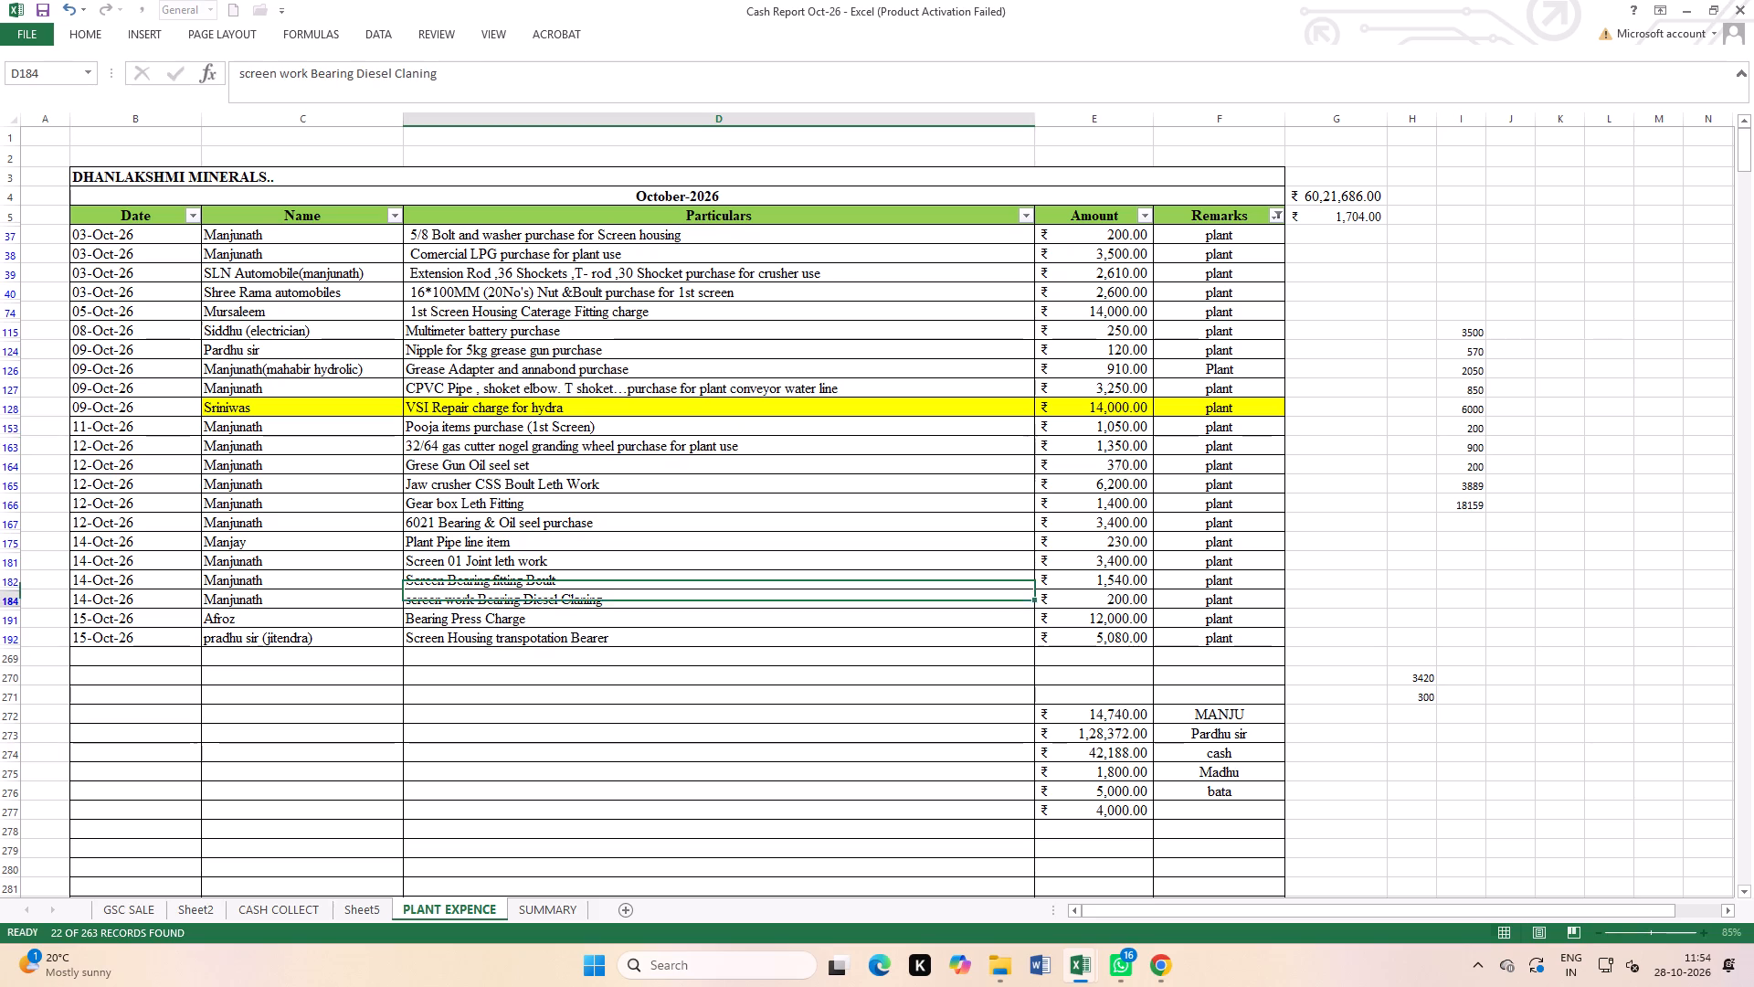
# Add "purchase" to the end of the grease gun oil seal particulars in D164.
pyautogui.doubleClick(554, 465)
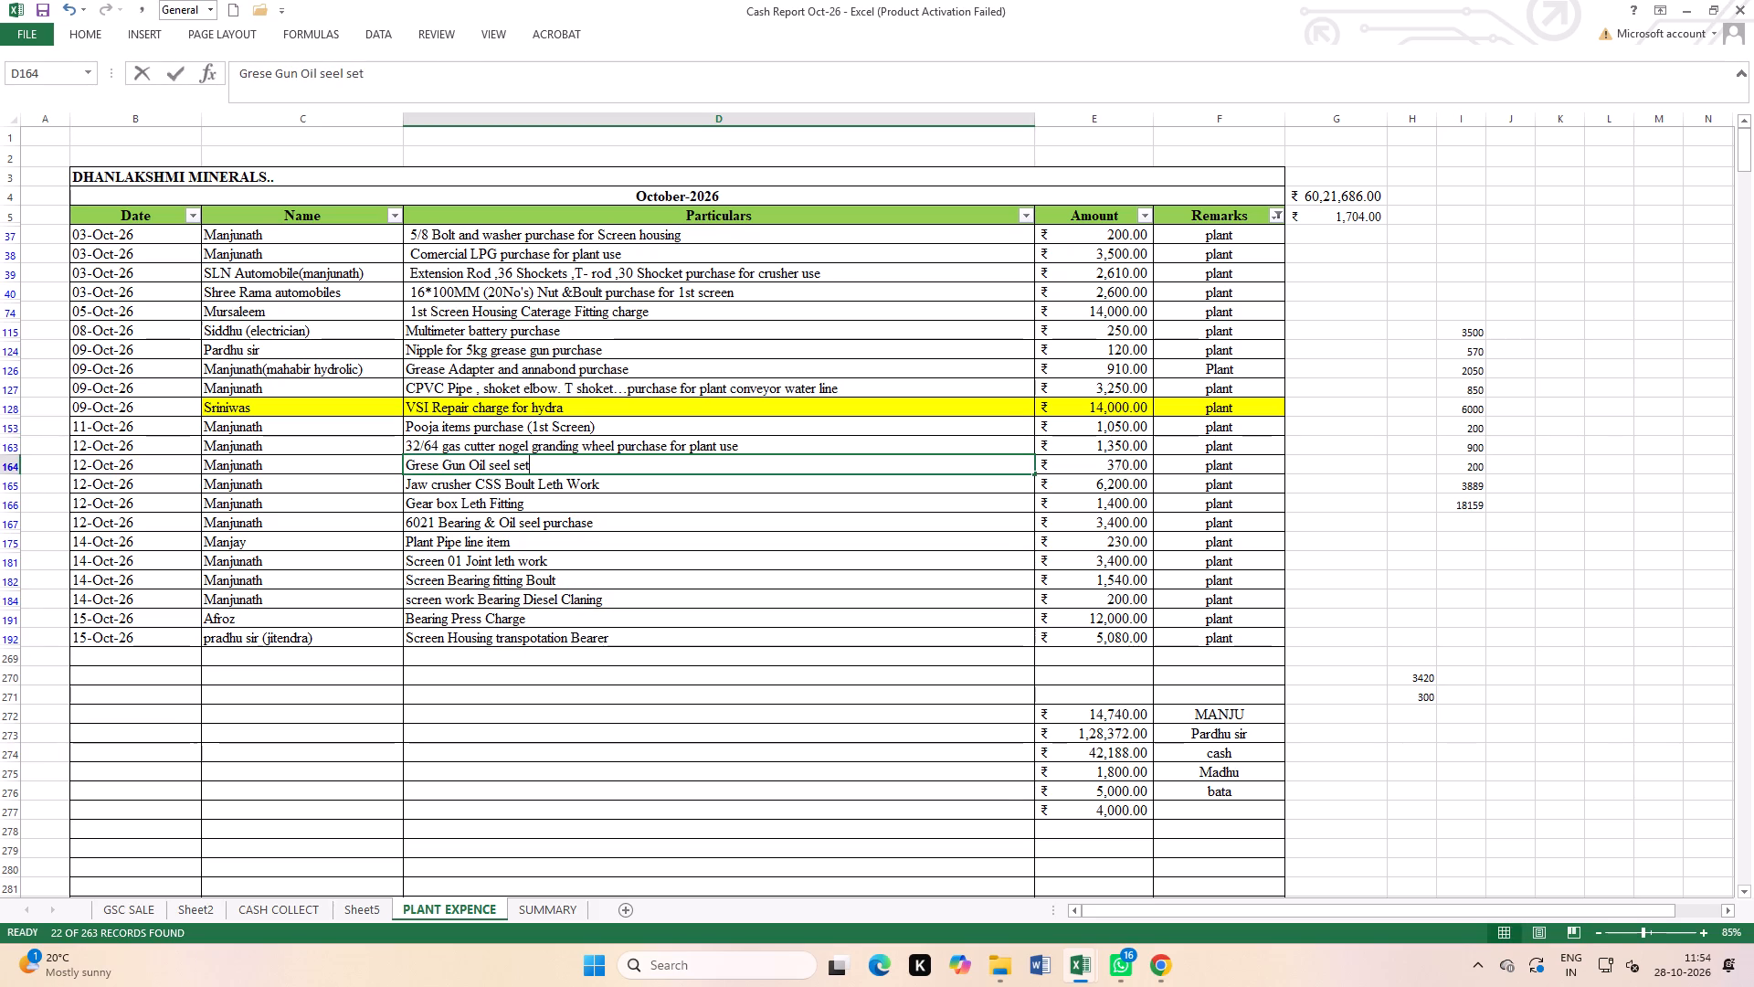
pyautogui.press('space')
pyautogui.write('purchase')
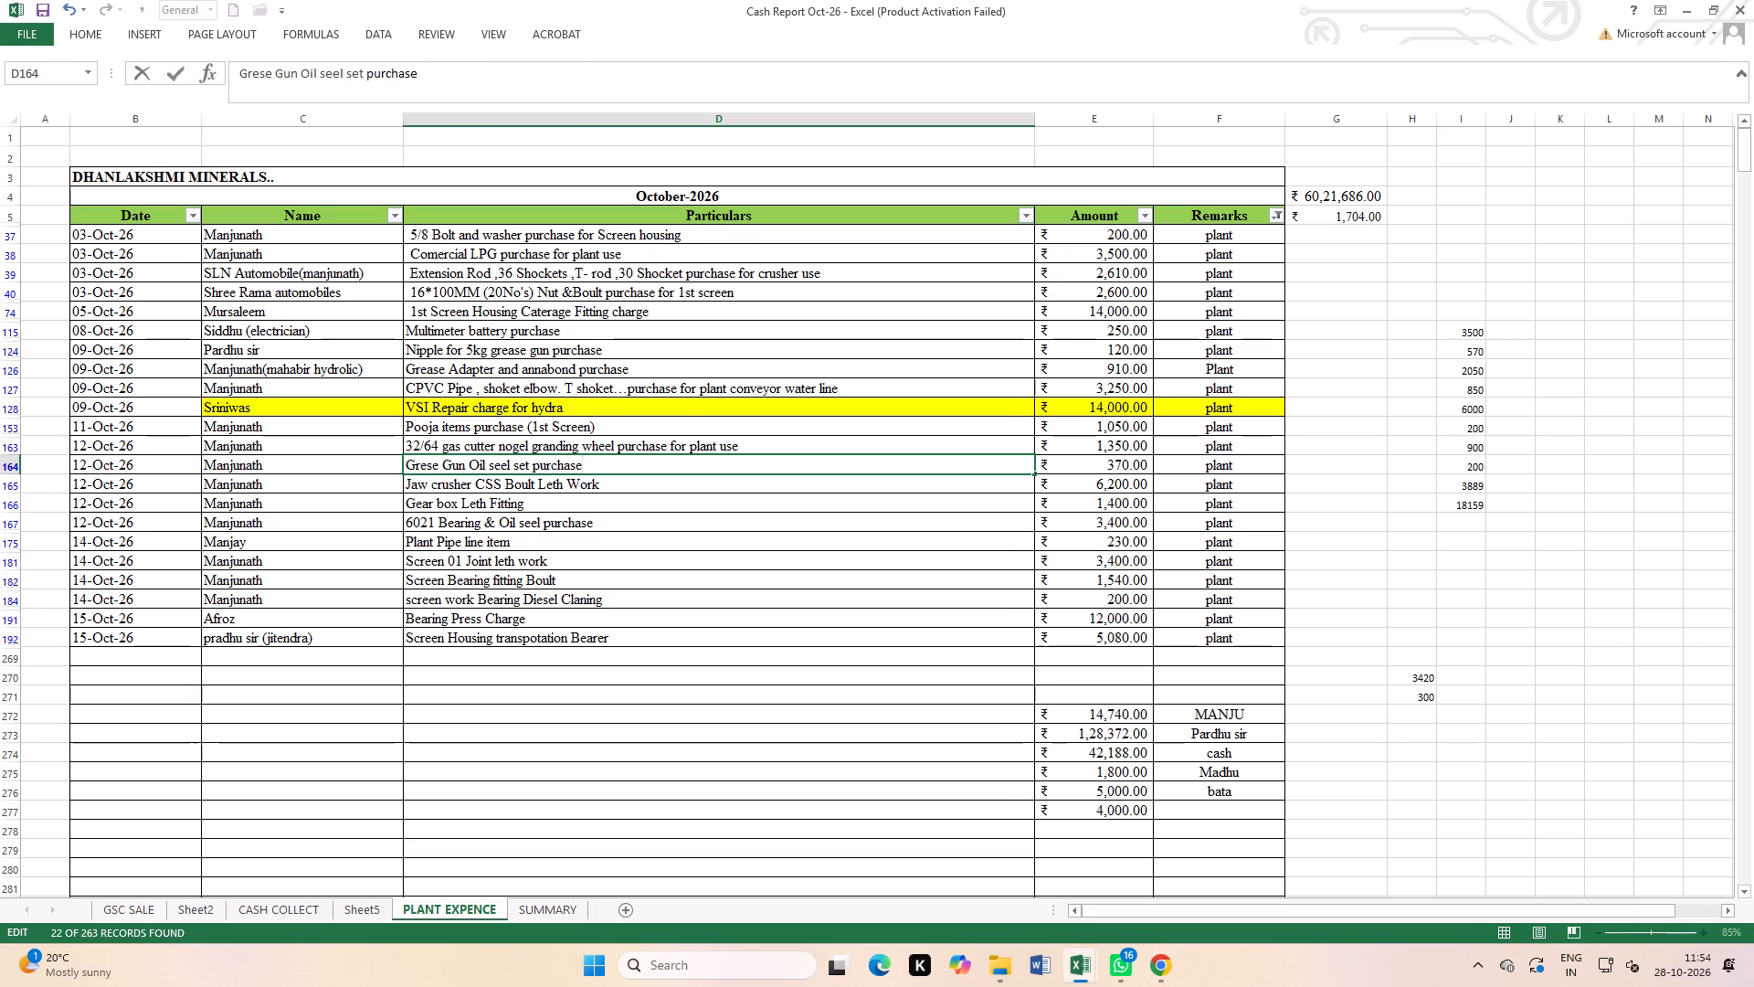
pyautogui.click(643, 520)
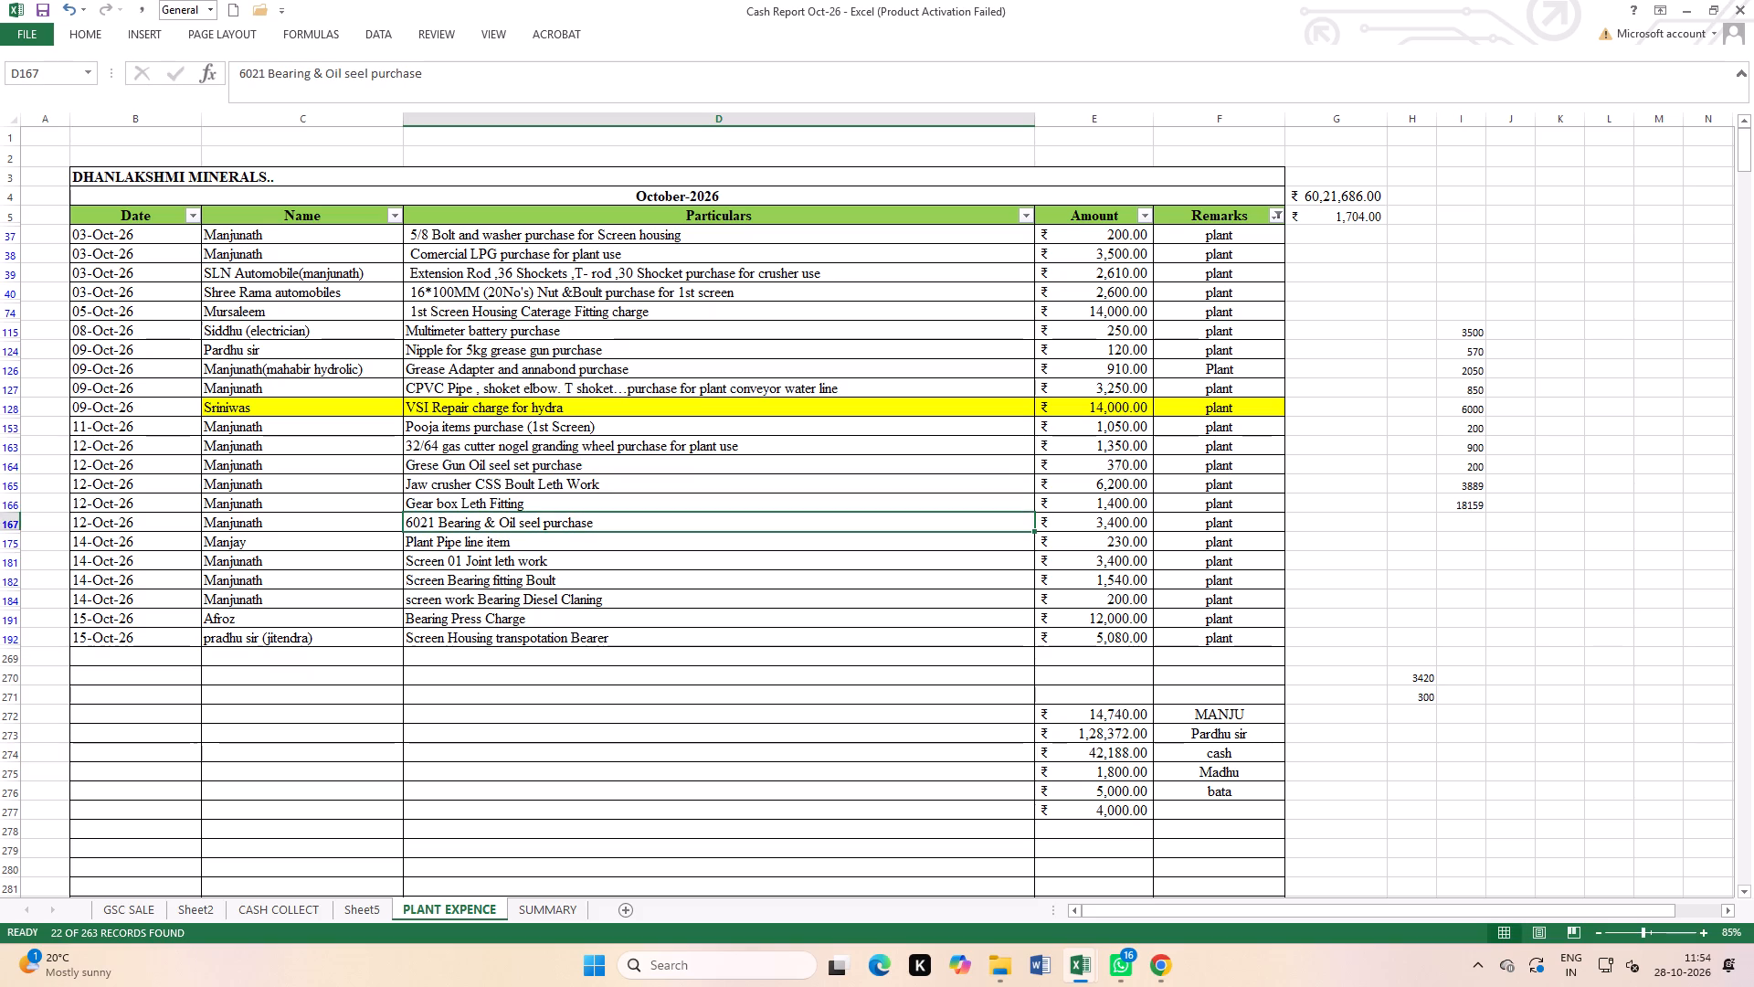
# Replace everything after "Boult" in the D165 jaw crusher particulars with "thread creating and lathe charge".
pyautogui.click(645, 483)
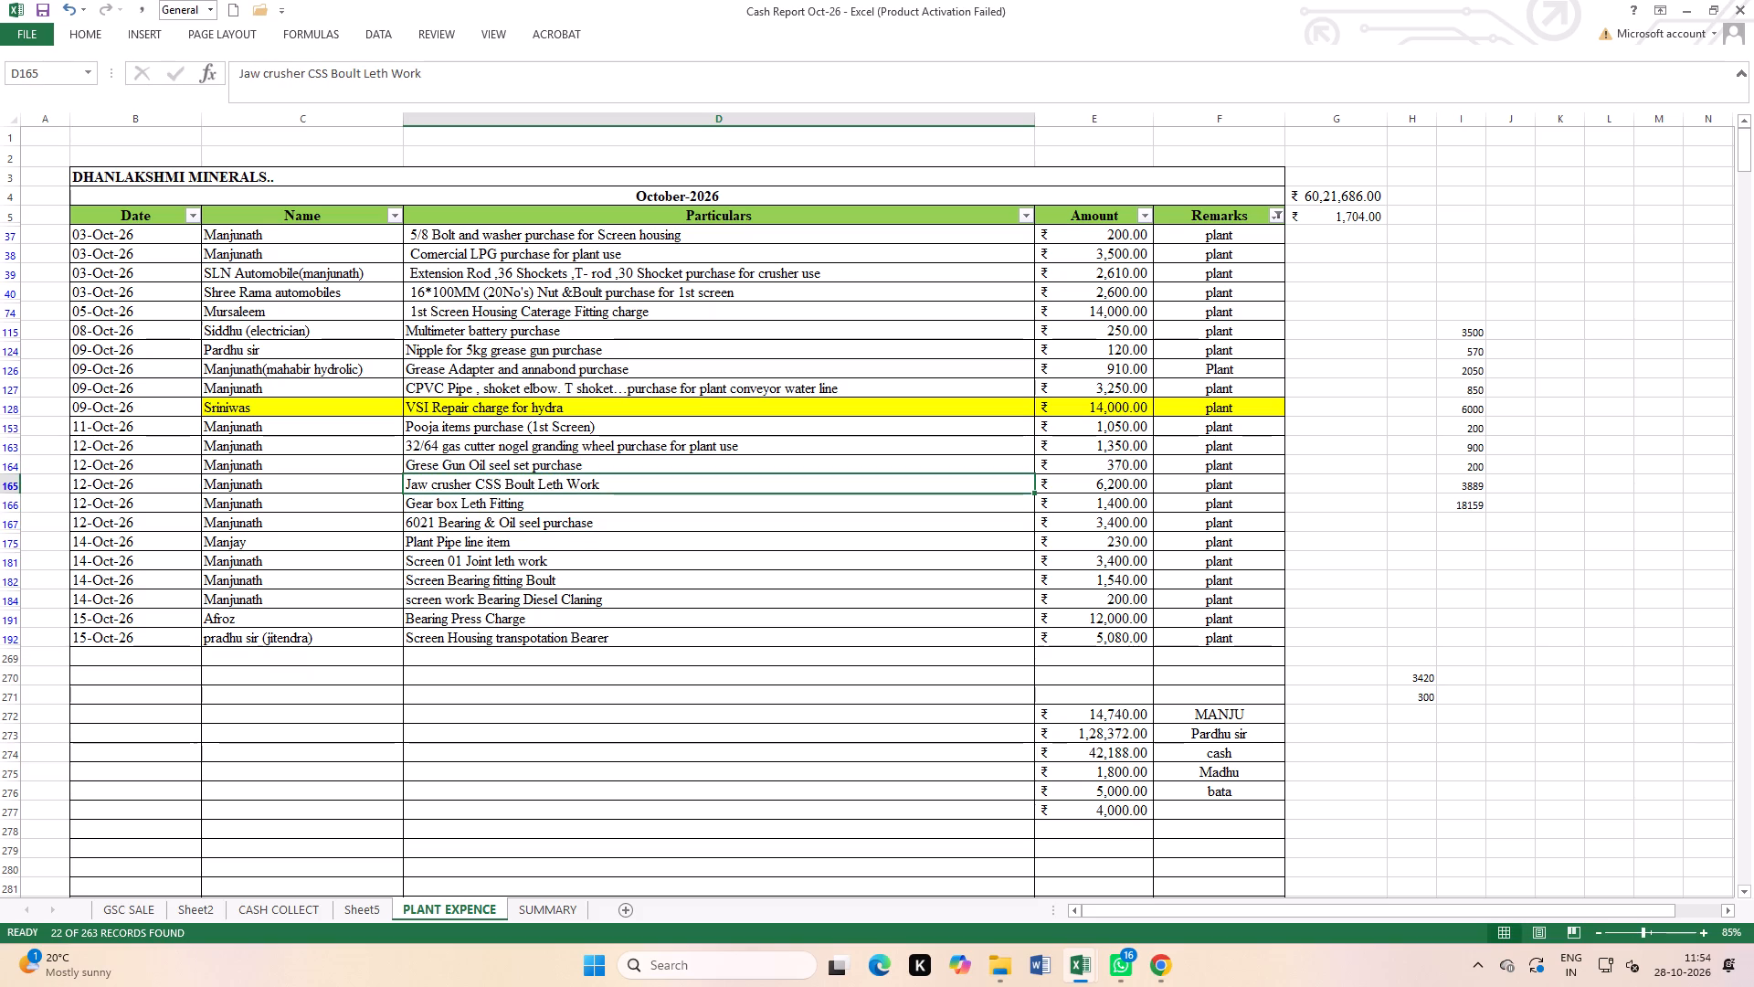
pyautogui.doubleClick(637, 485)
pyautogui.press('space')
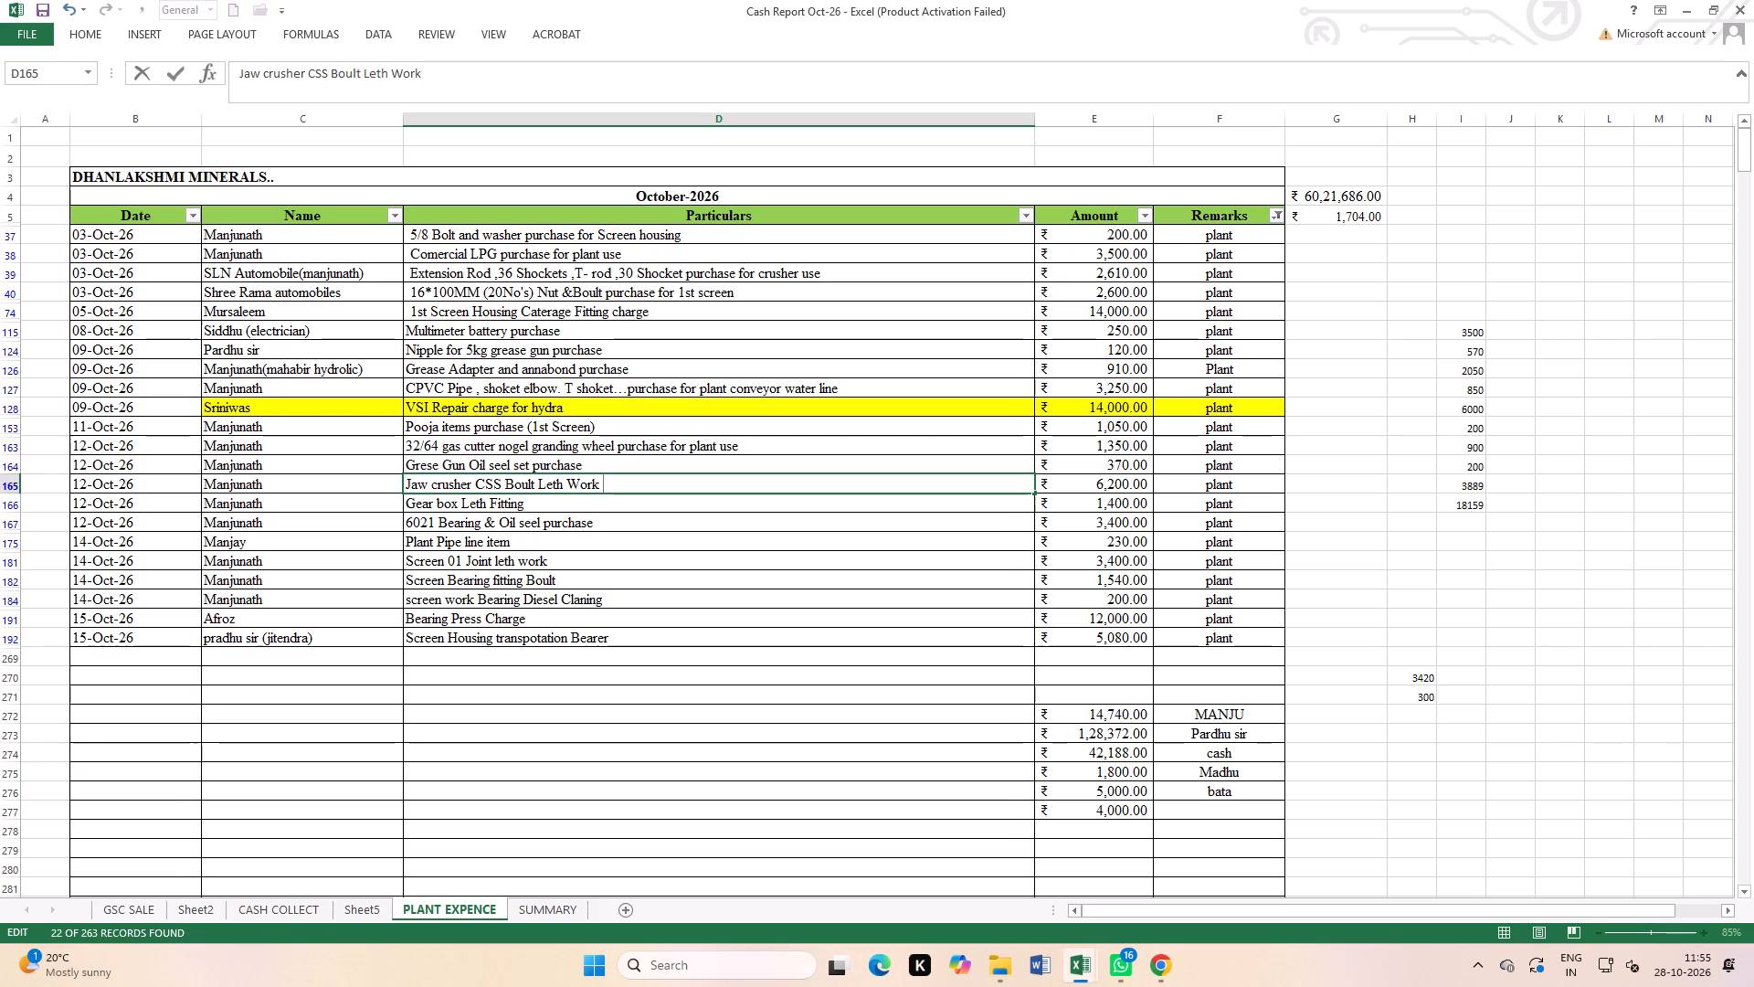
pyautogui.press('BackSpace')
pyautogui.press('BackSpace')
pyautogui.press('BackSpace')
pyautogui.press('BackSpace')
pyautogui.press('BackSpace')
pyautogui.press('BackSpace')
pyautogui.press('BackSpace')
pyautogui.press('BackSpace')
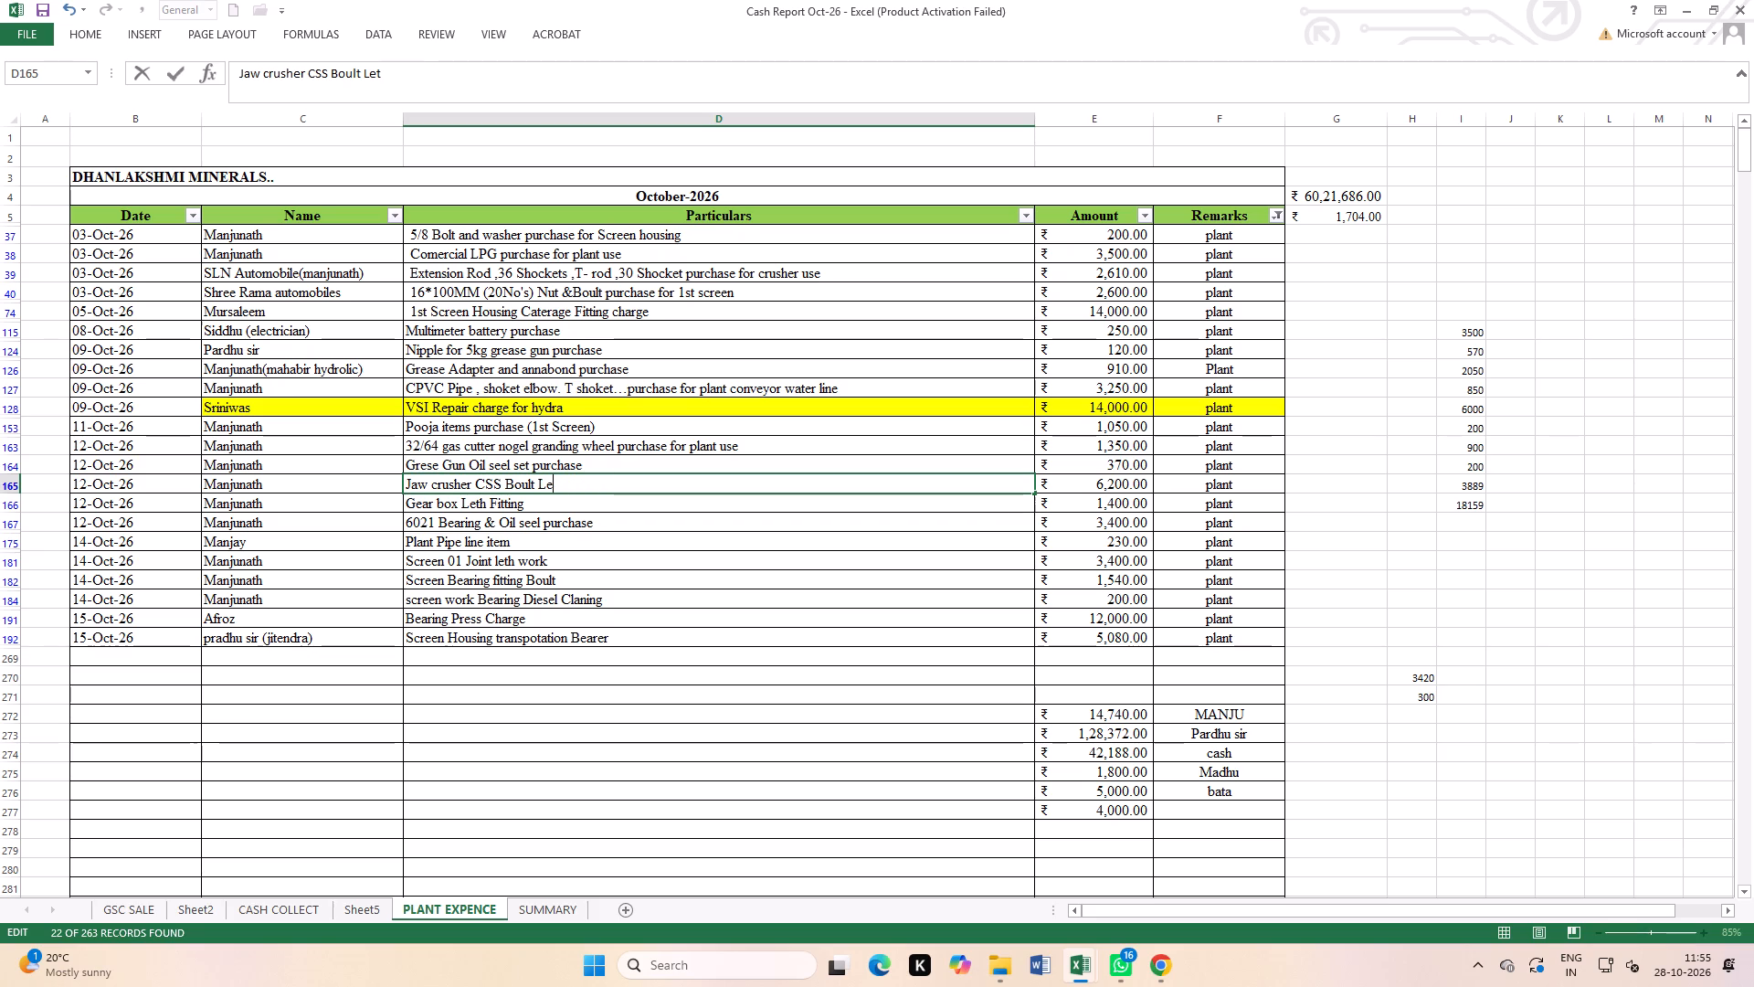
pyautogui.press('BackSpace')
pyautogui.press('BackSpace')
pyautogui.press('BackSpace')
pyautogui.press('BackSpace')
pyautogui.write('t')
pyautogui.press('space')
pyautogui.write('thread cre')
pyautogui.write('ating')
pyautogui.press('space')
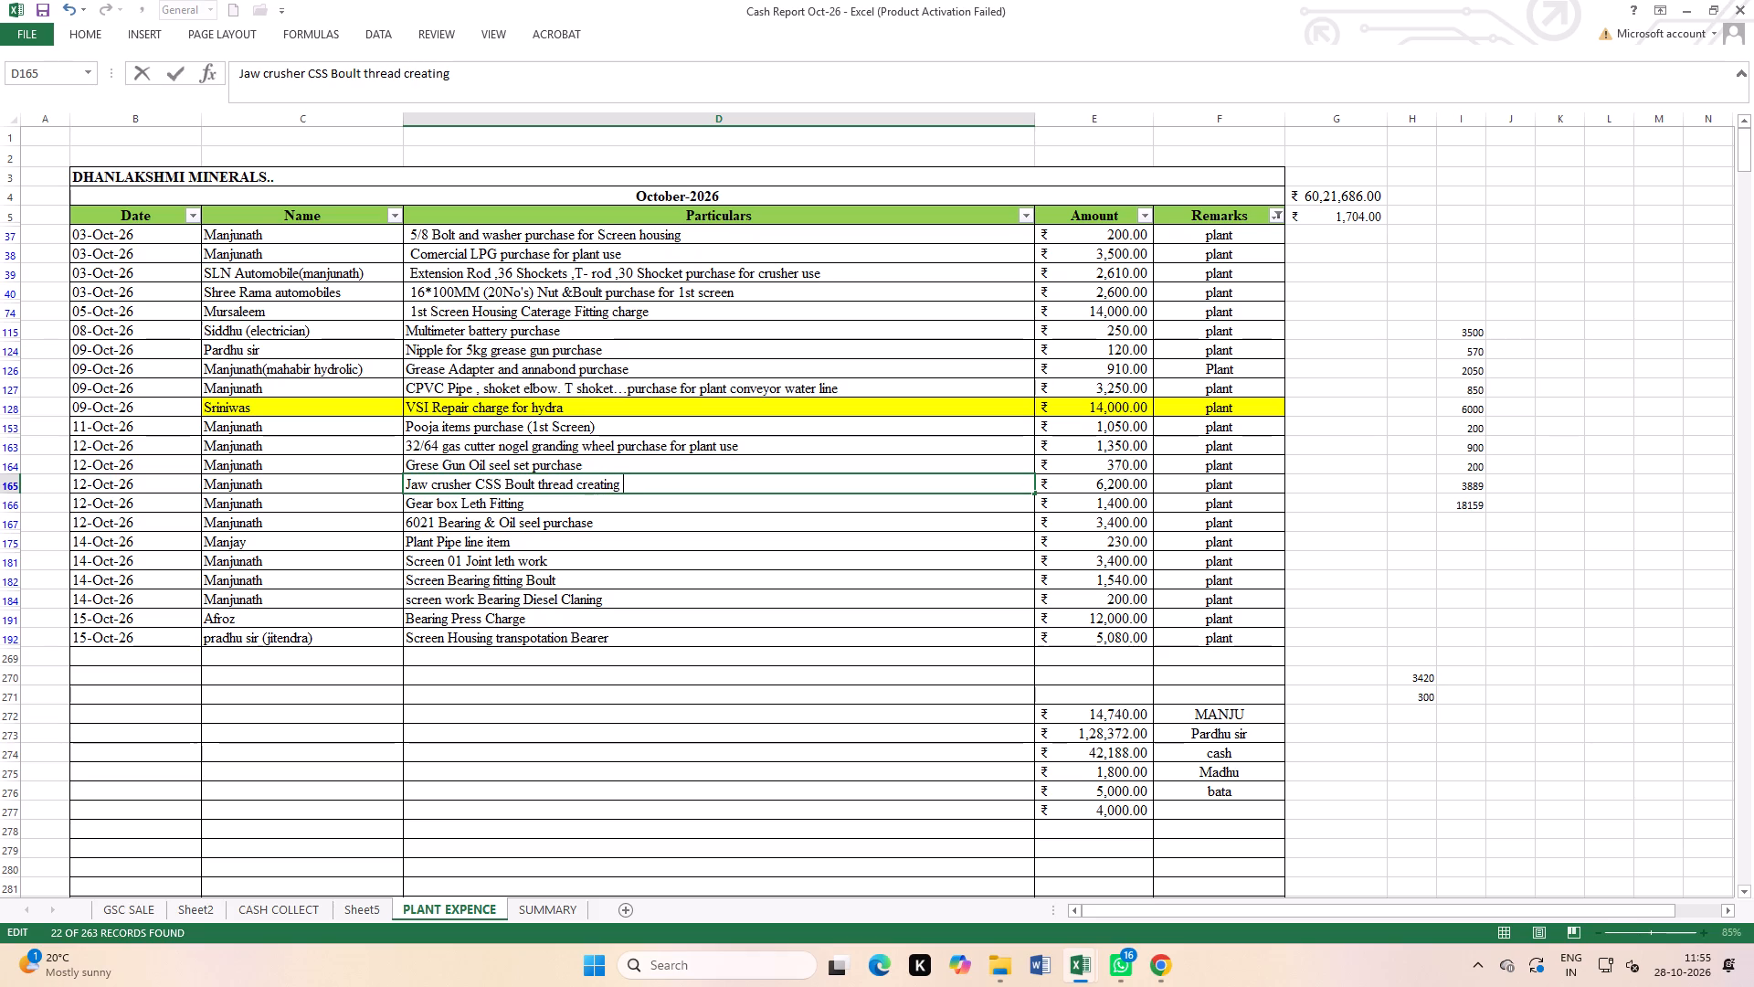
pyautogui.write('and lathe')
pyautogui.press('space')
pyautogui.write('charge')
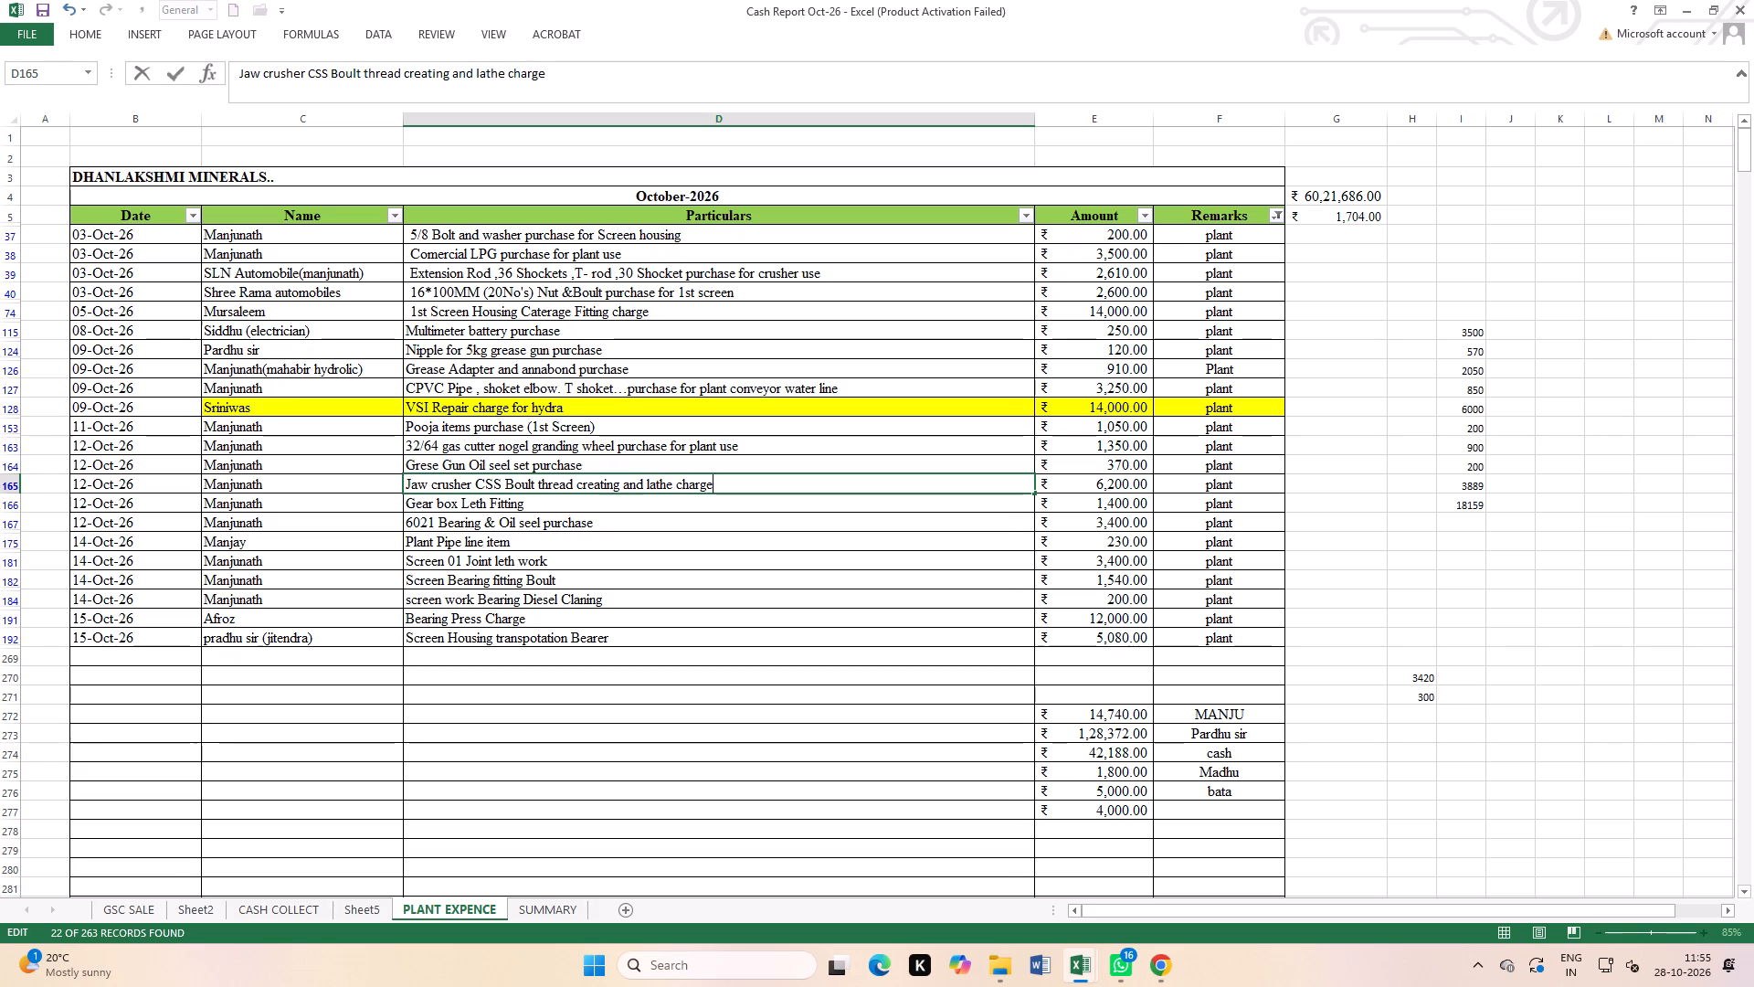
pyautogui.click(672, 638)
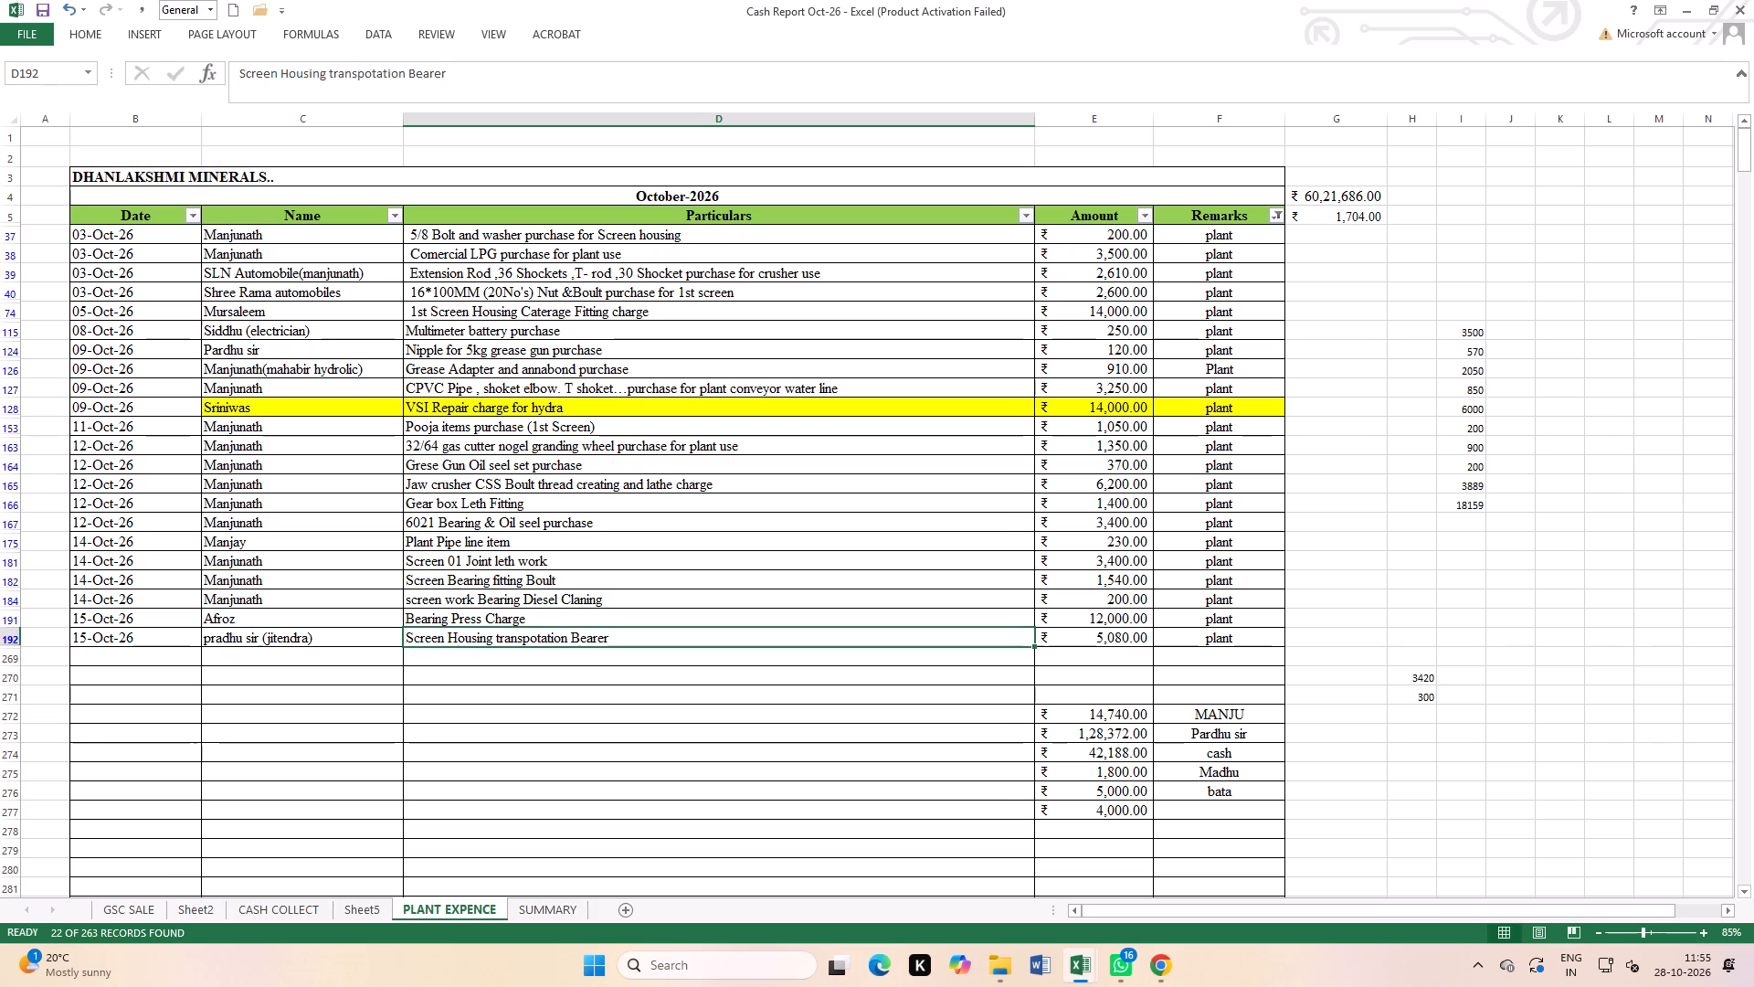
# Clear the particulars text in D166.
pyautogui.click(512, 505)
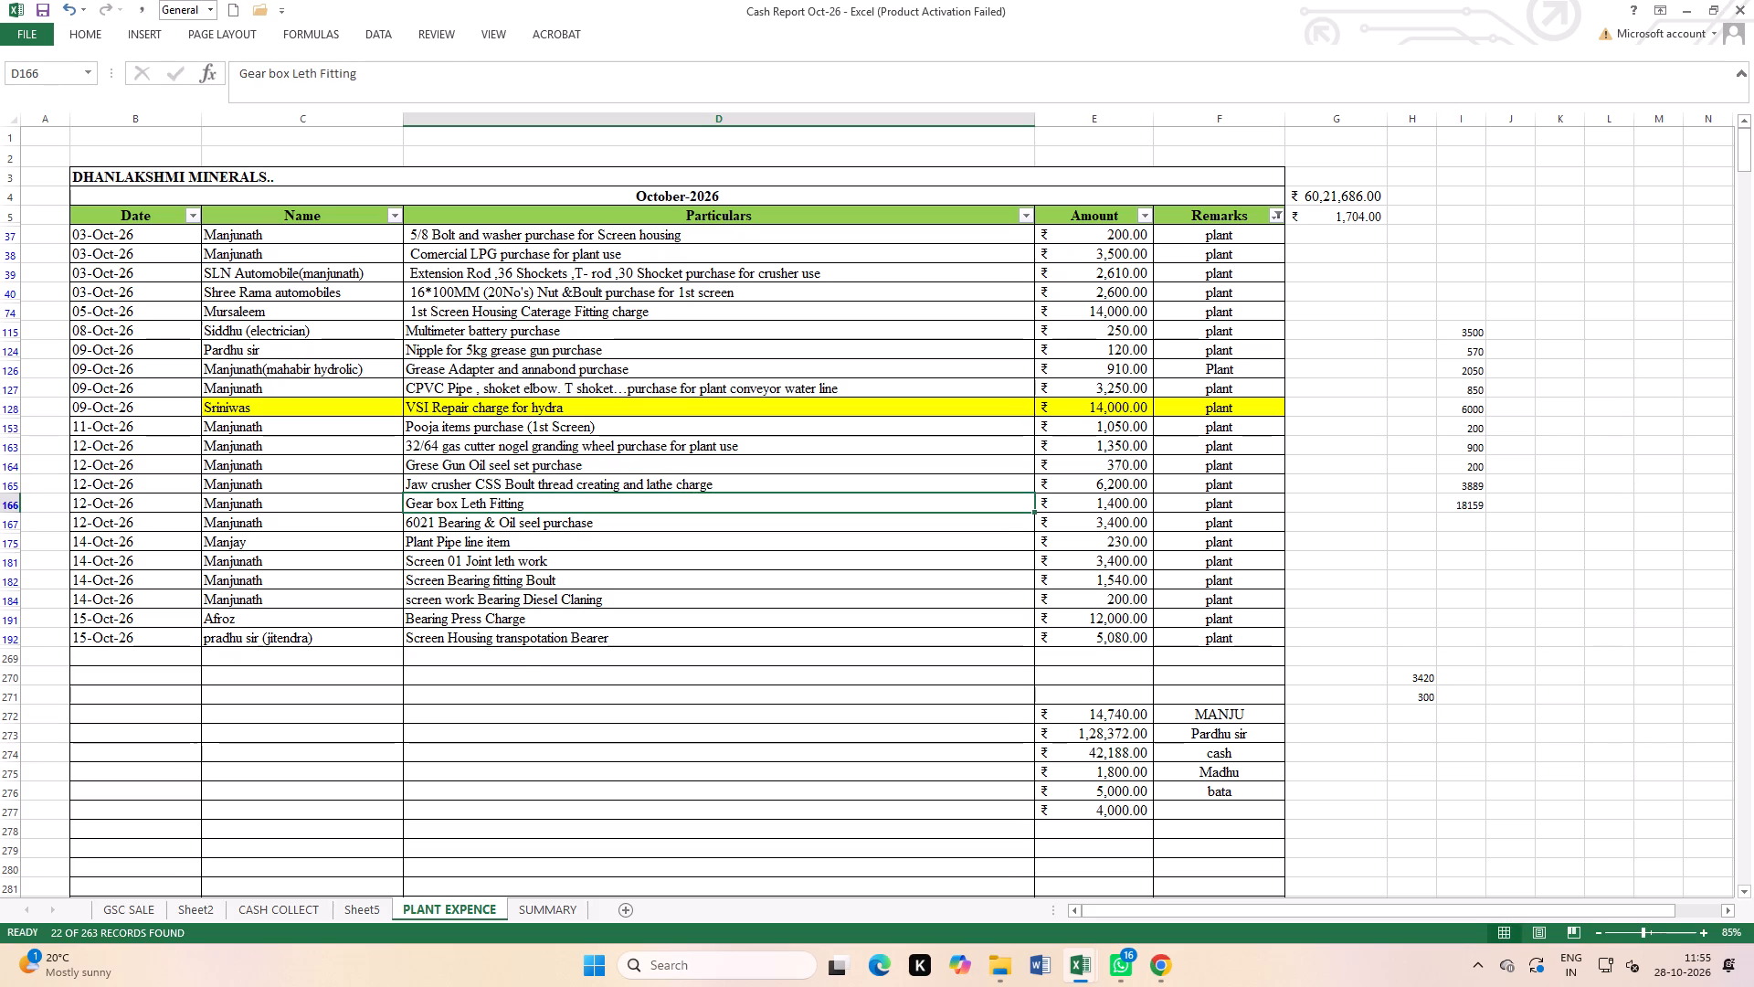
pyautogui.doubleClick(541, 508)
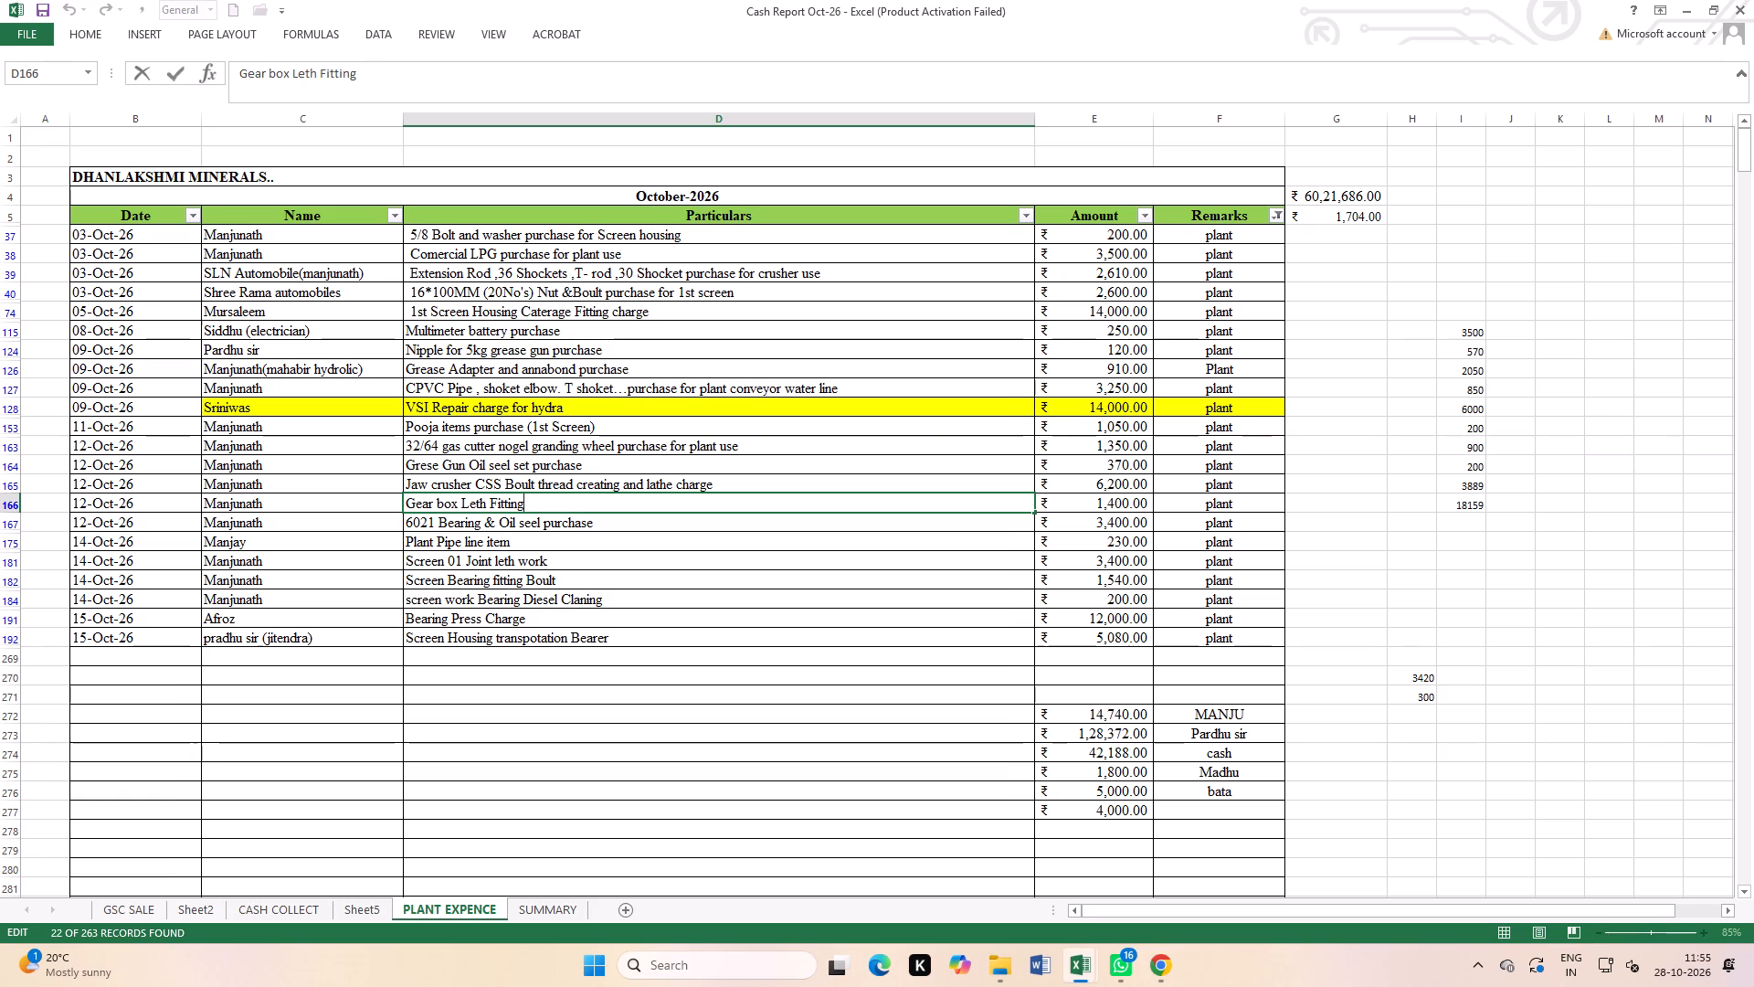
pyautogui.press('BackSpace')
pyautogui.press('BackSpace')
pyautogui.press('BackSpace')
pyautogui.press('BackSpace')
pyautogui.press('BackSpace')
pyautogui.press('BackSpace')
pyautogui.press('BackSpace')
pyautogui.press('BackSpace')
pyautogui.press('BackSpace')
pyautogui.press('BackSpace')
pyautogui.press('BackSpace')
pyautogui.press('BackSpace')
pyautogui.press('BackSpace')
pyautogui.press('BackSpace')
pyautogui.press('BackSpace')
pyautogui.press('BackSpace')
pyautogui.press('BackSpace')
pyautogui.press('BackSpace')
pyautogui.press('BackSpace')
pyautogui.press('BackSpace')
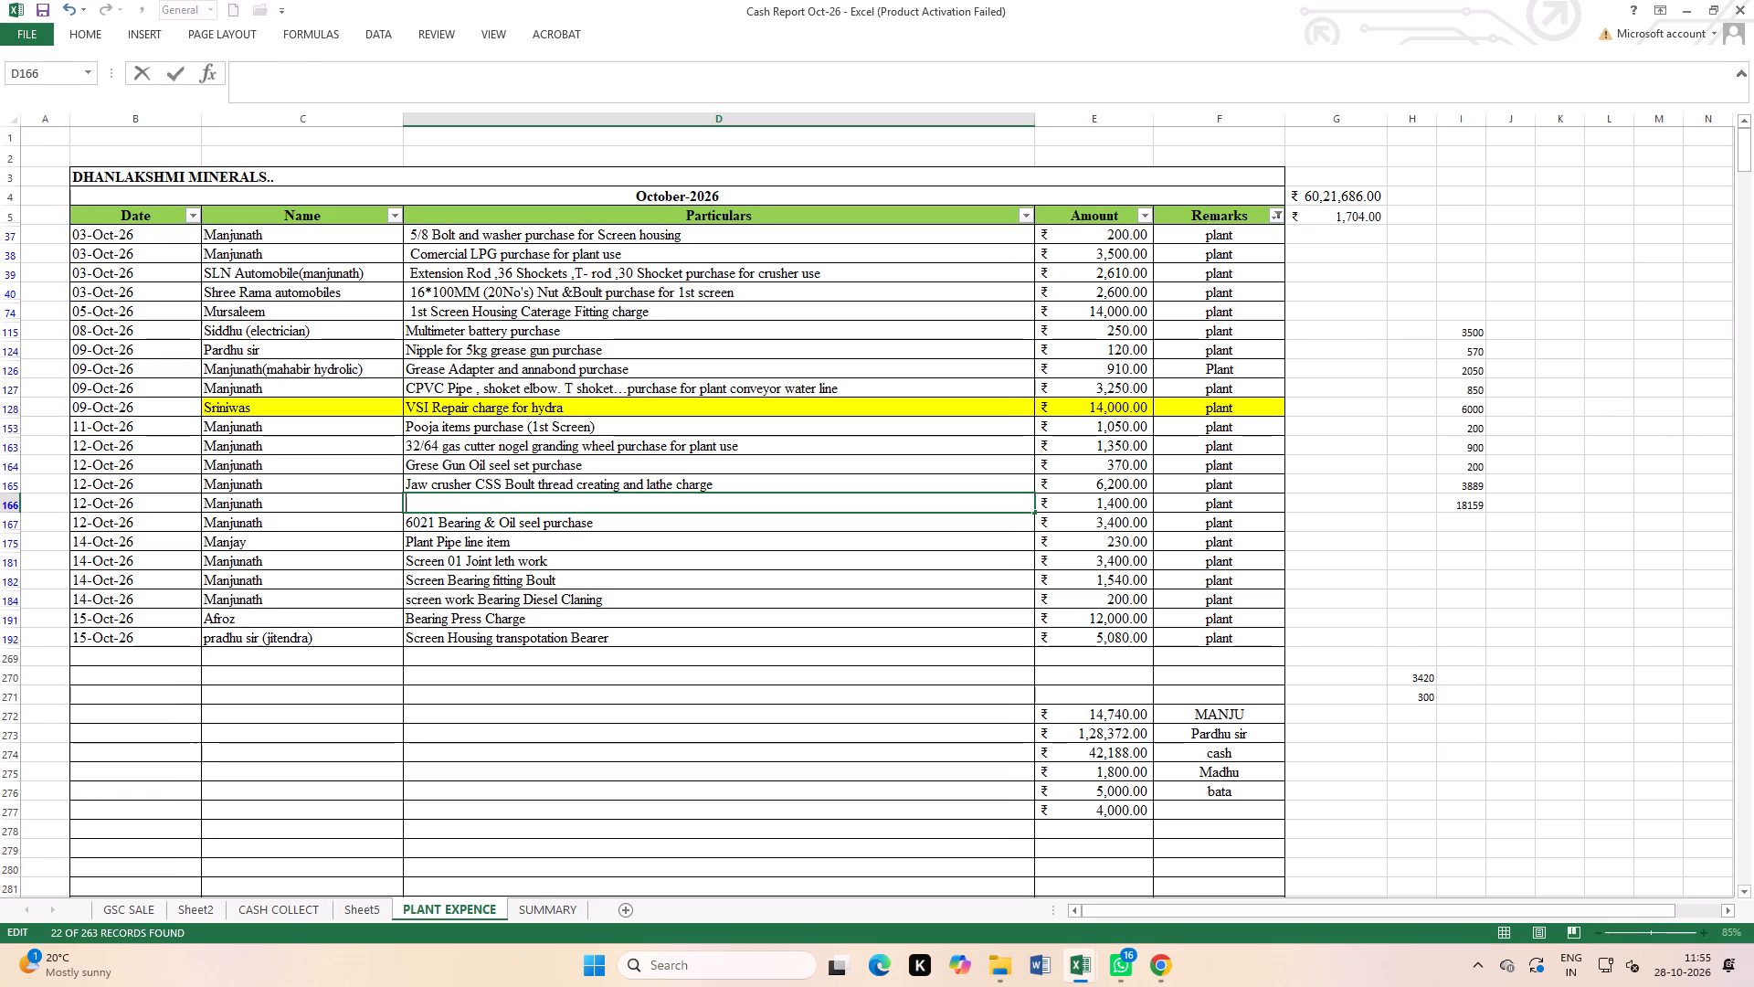
pyautogui.press('Tab')
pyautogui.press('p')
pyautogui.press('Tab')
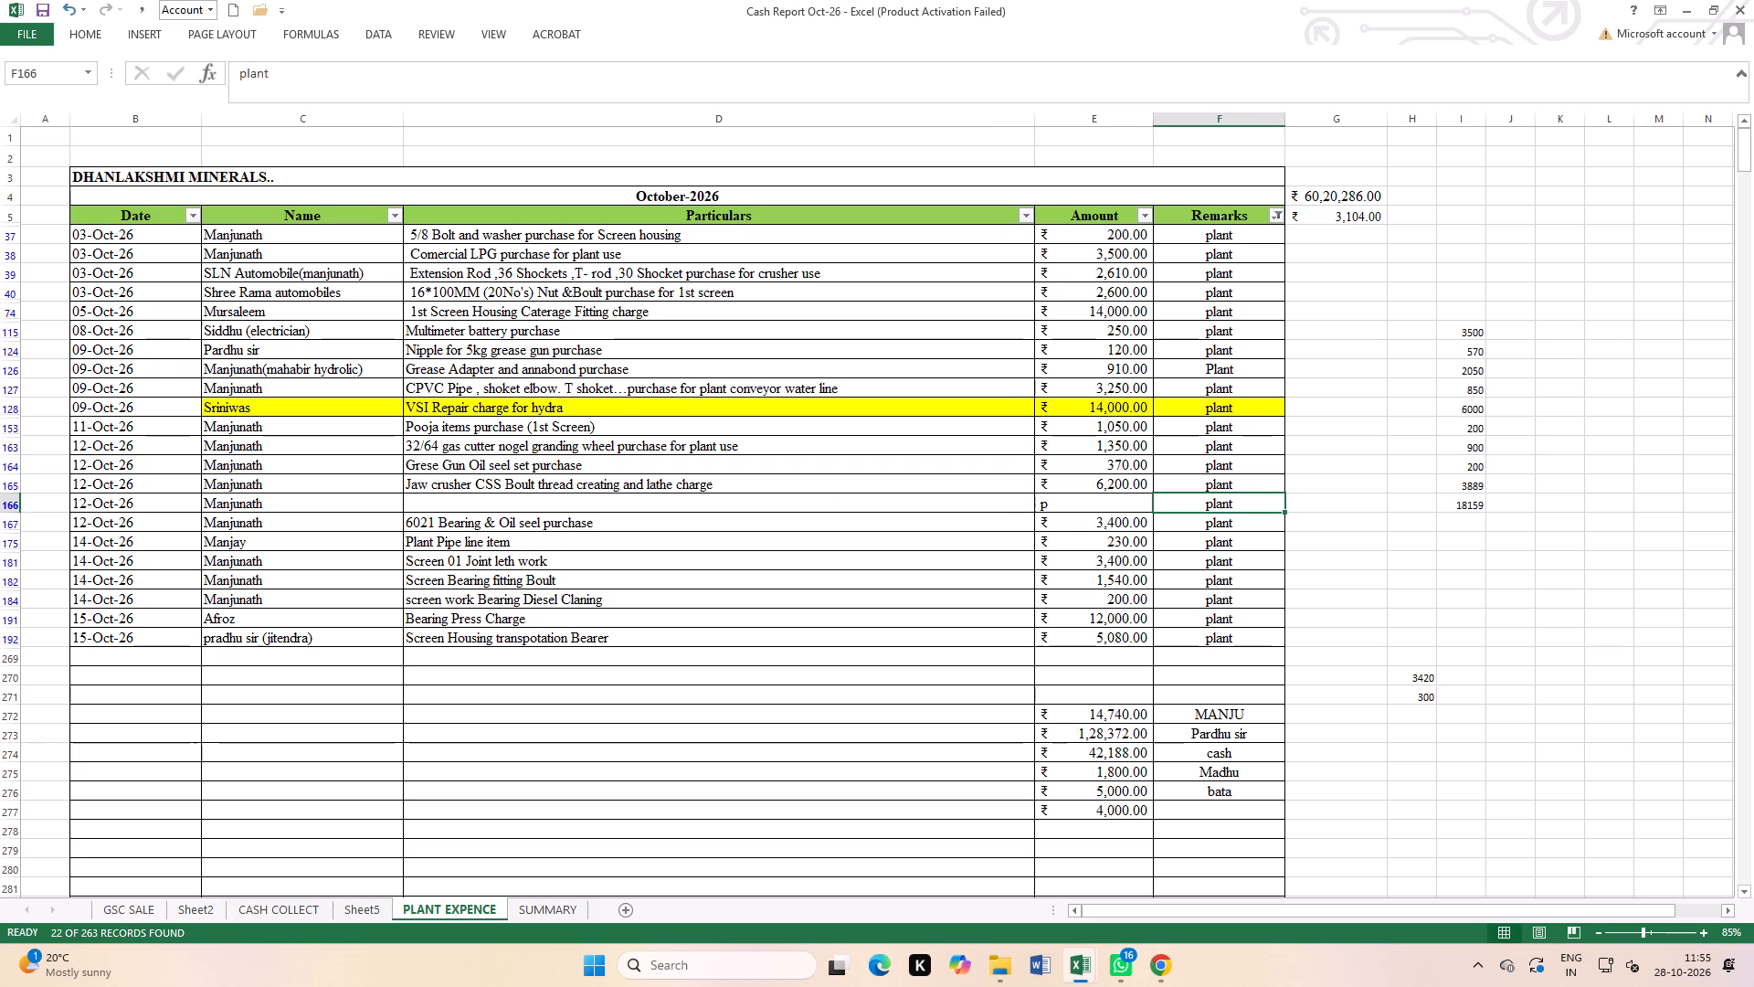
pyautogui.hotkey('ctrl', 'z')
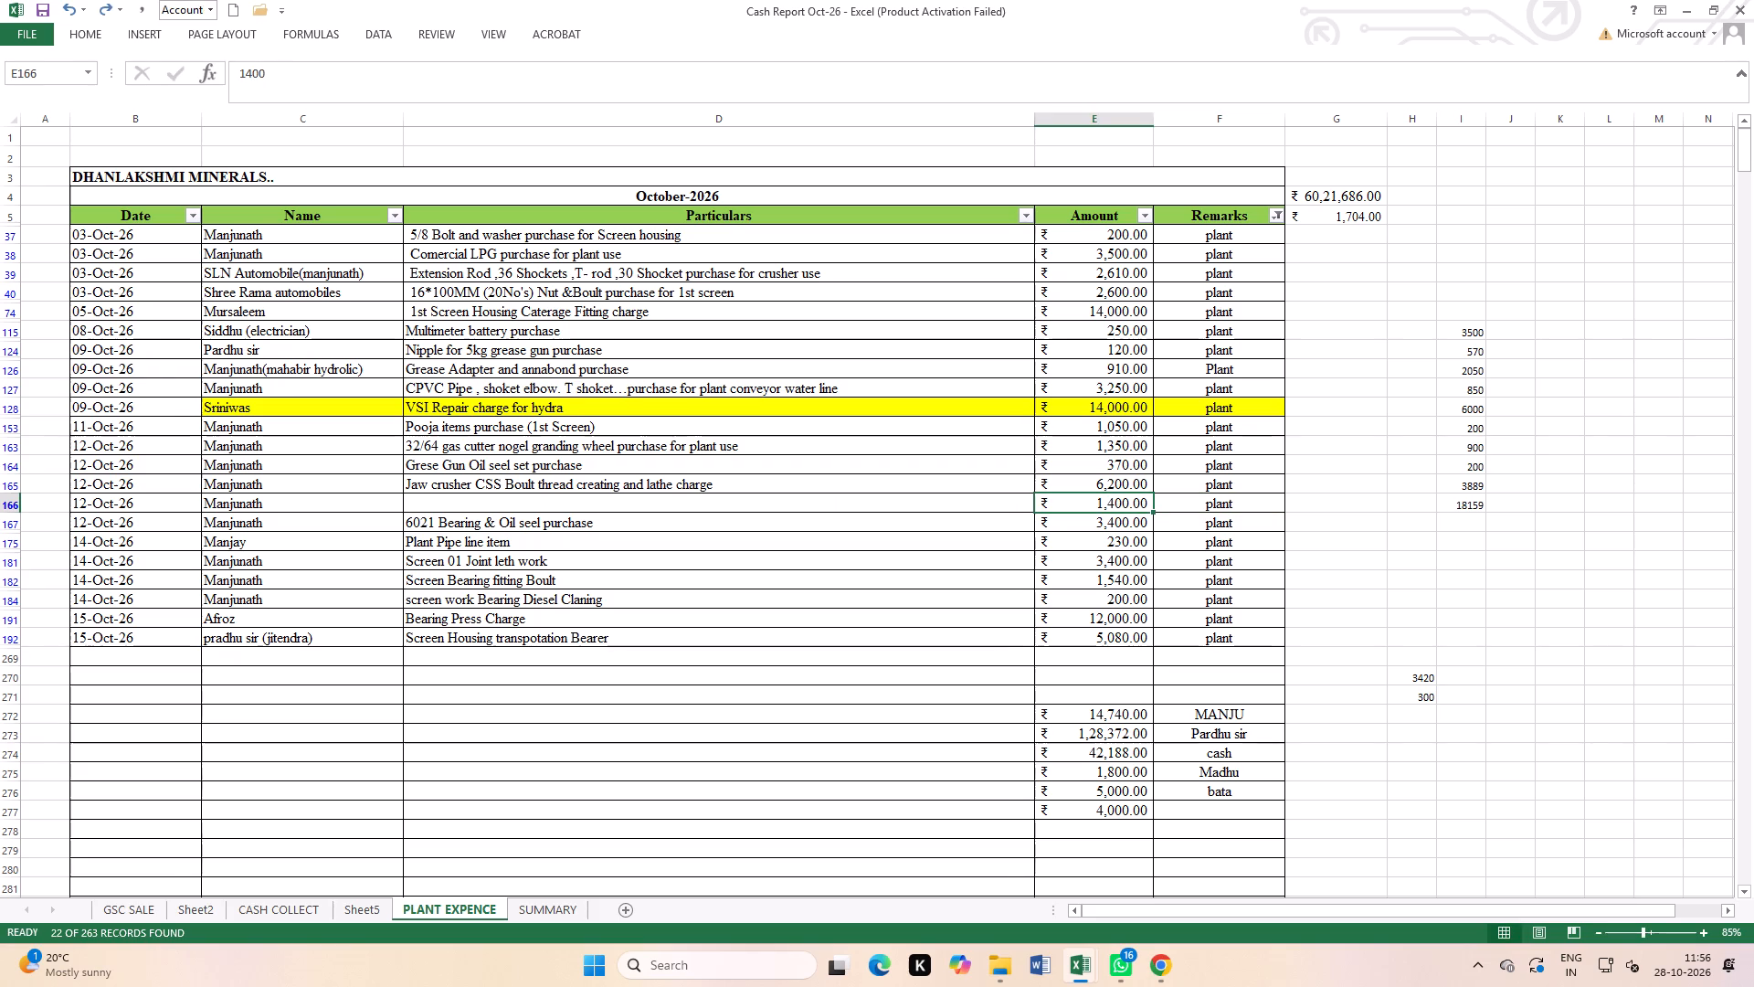
# Enter "G - Grear box pinion shaft fitting and lathe charge" as the particulars in D166.
pyautogui.click(483, 510)
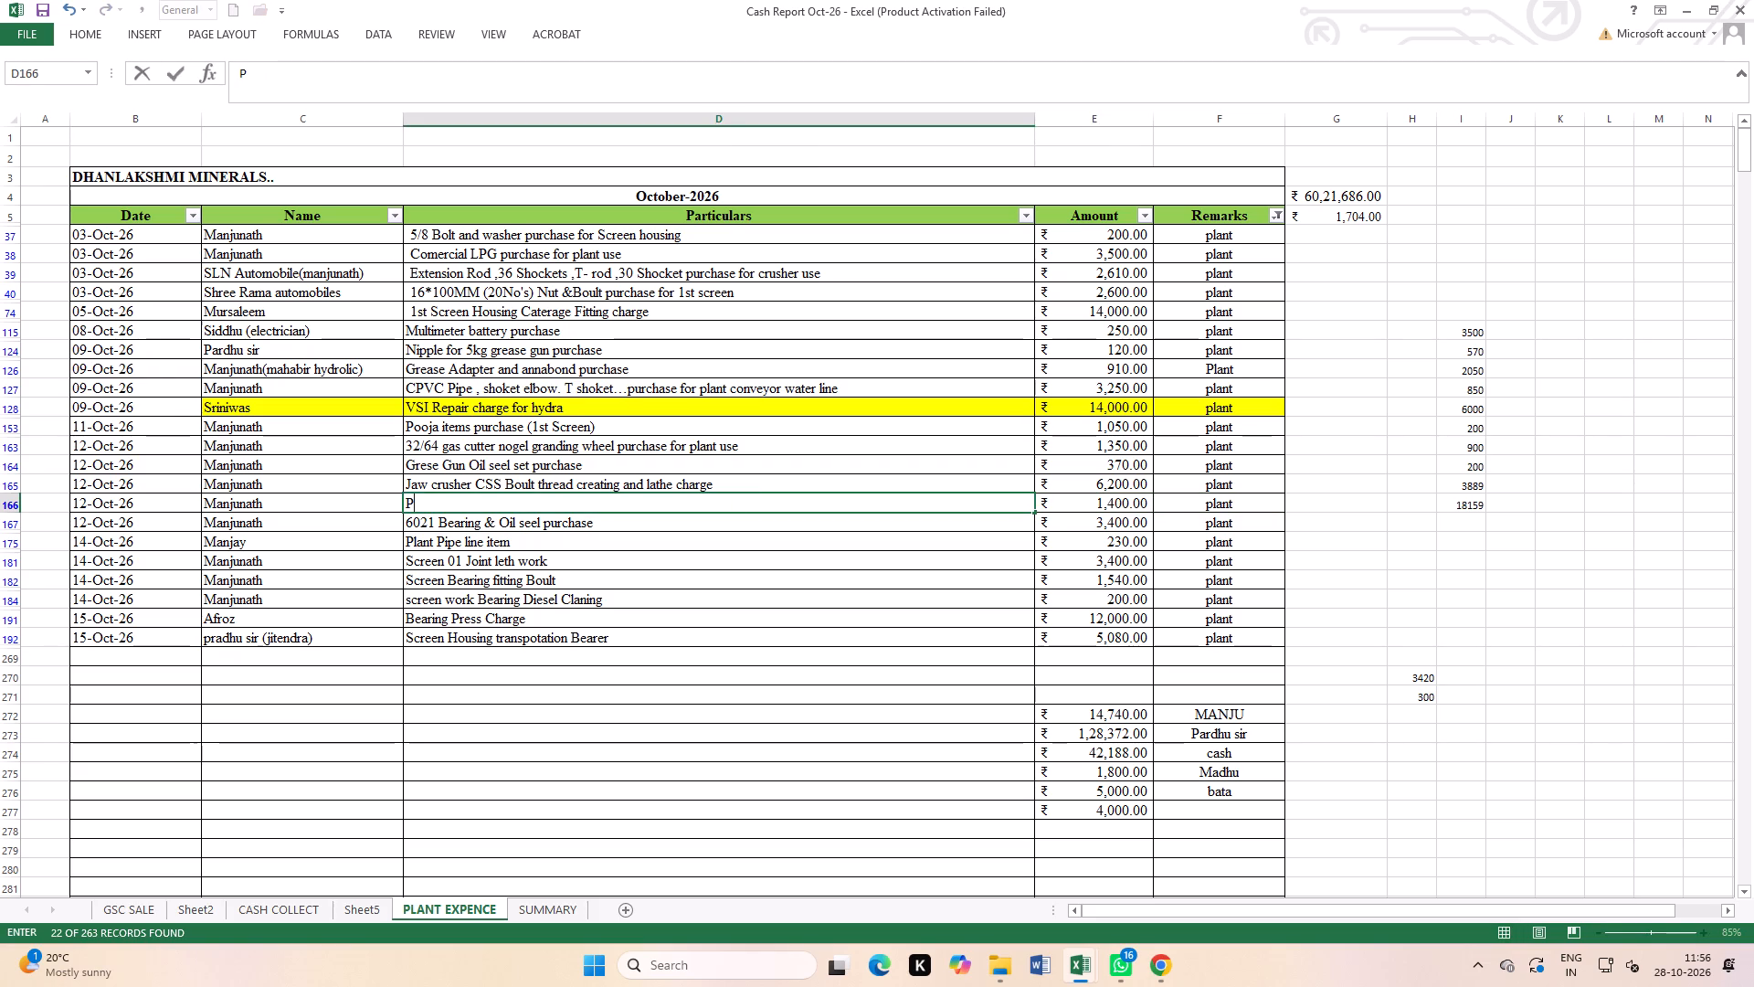
pyautogui.press('BackSpace')
pyautogui.write('-')
pyautogui.press('space')
pyautogui.press('g')
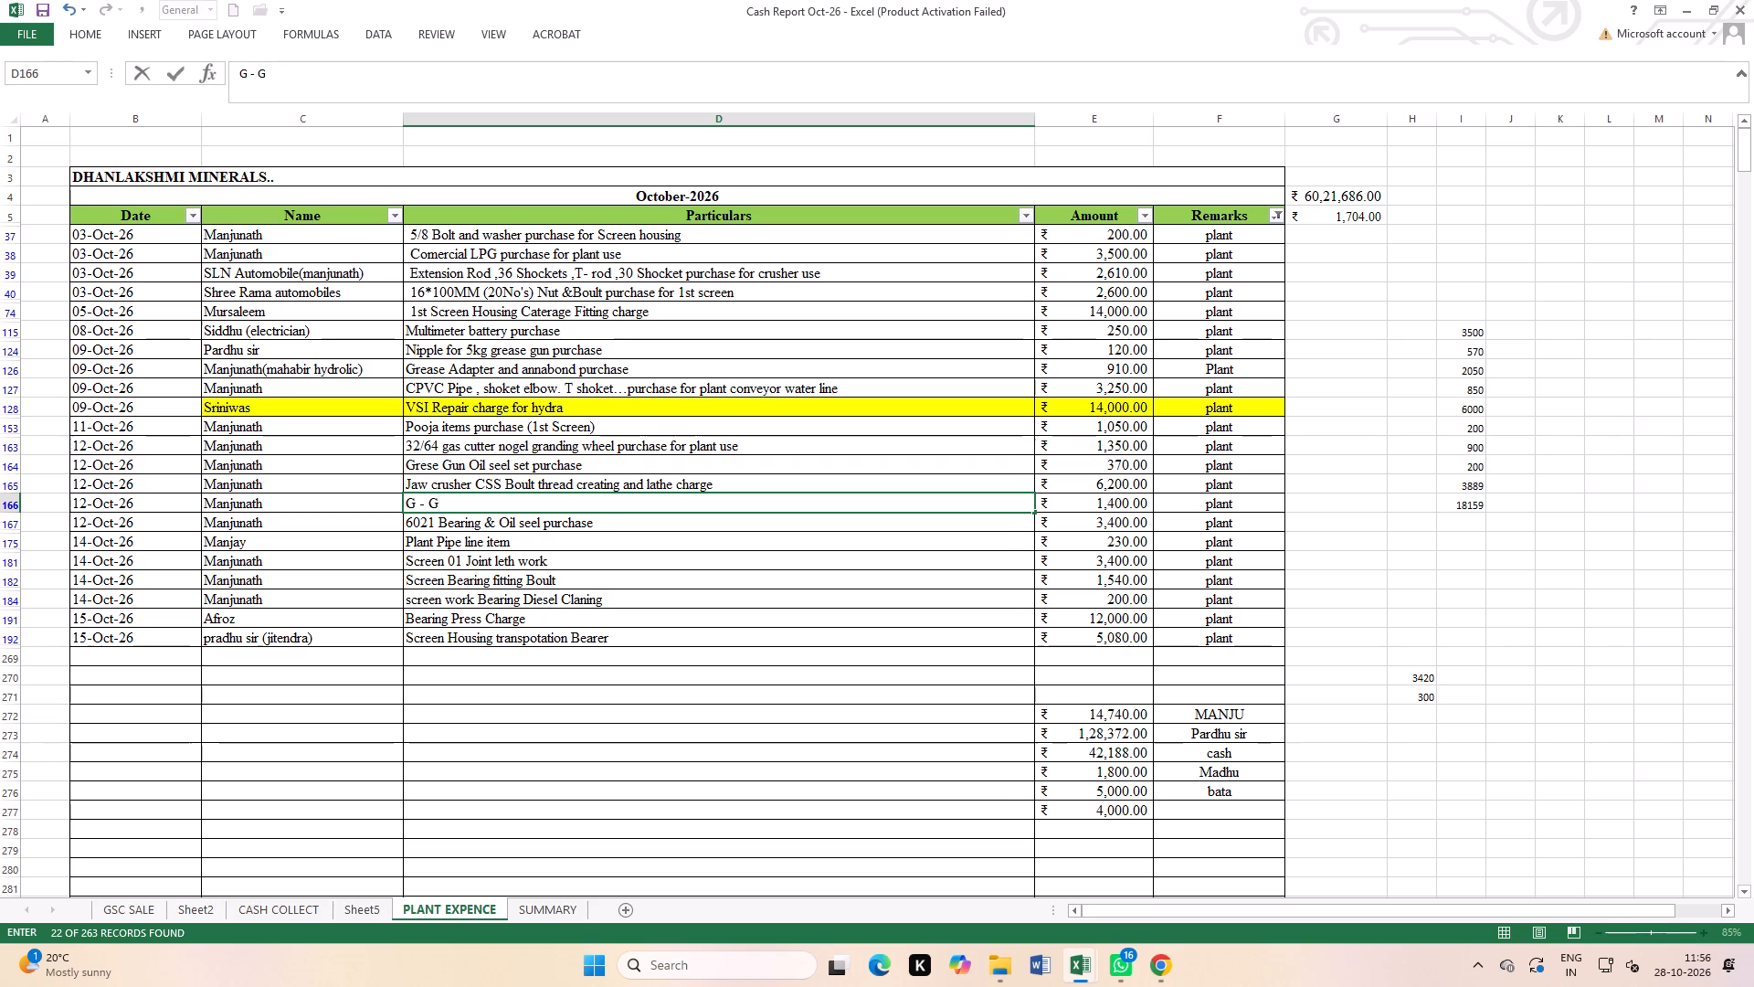
pyautogui.write('re')
pyautogui.write('ar')
pyautogui.press('space')
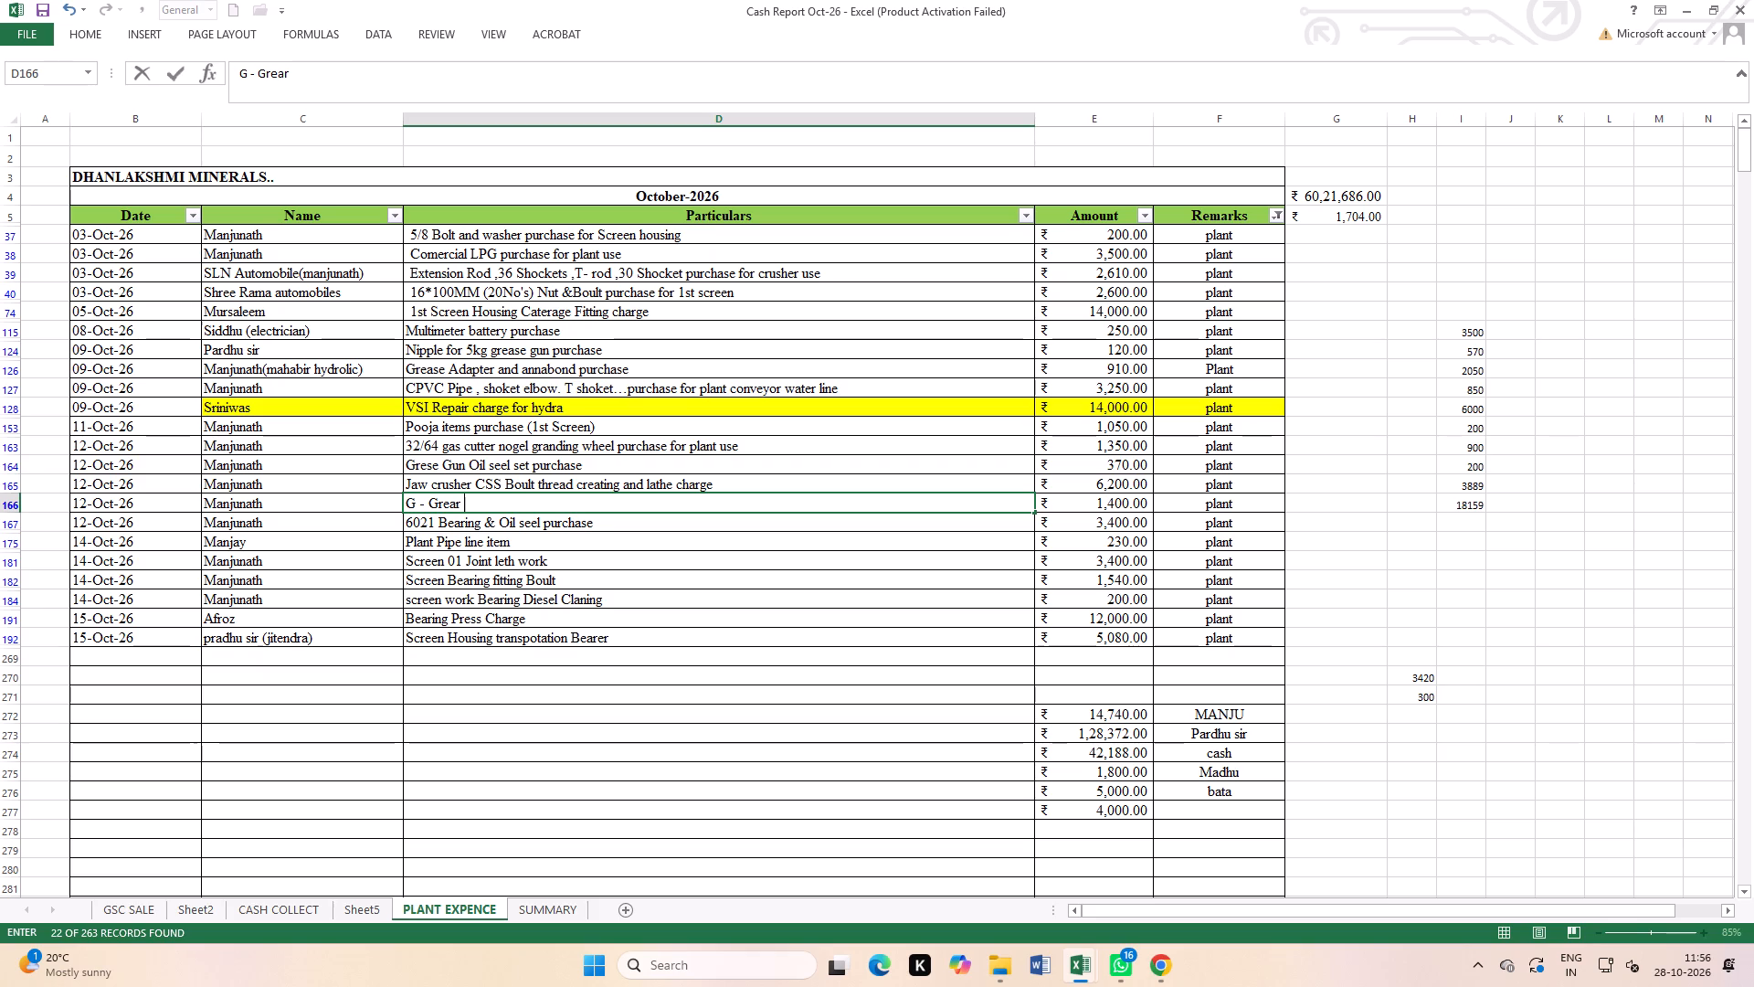
pyautogui.write('bo')
pyautogui.write('x')
pyautogui.press('space')
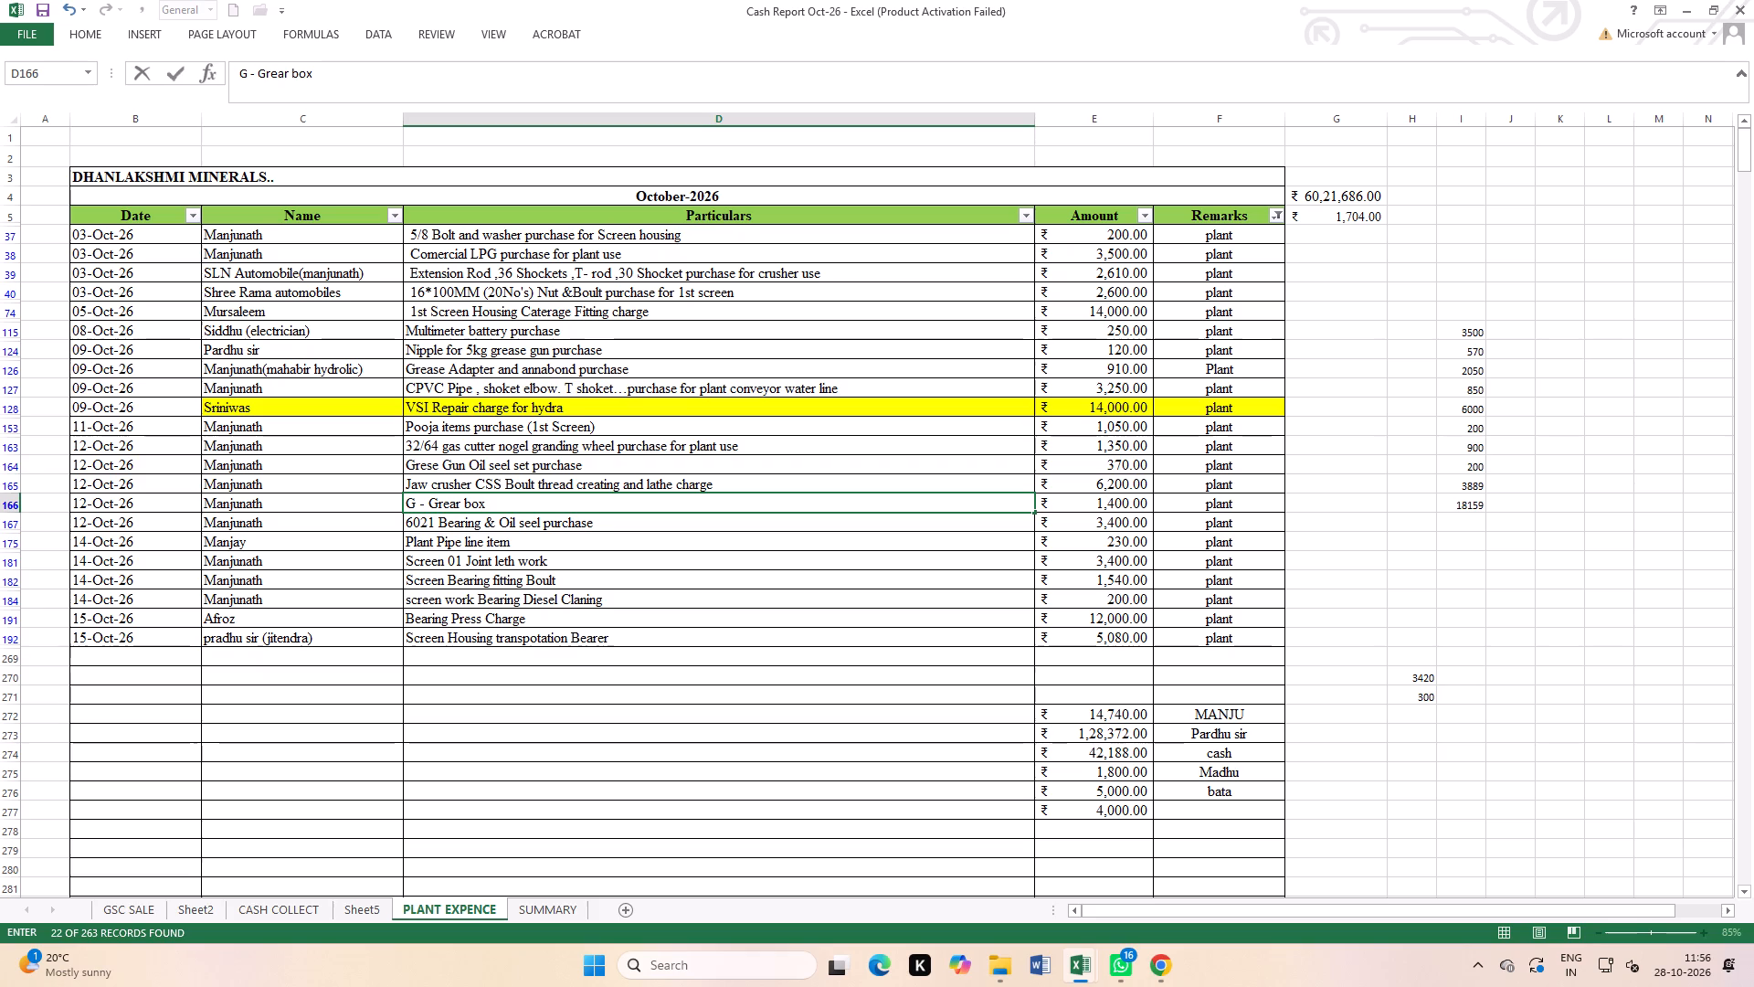
pyautogui.write('pip')
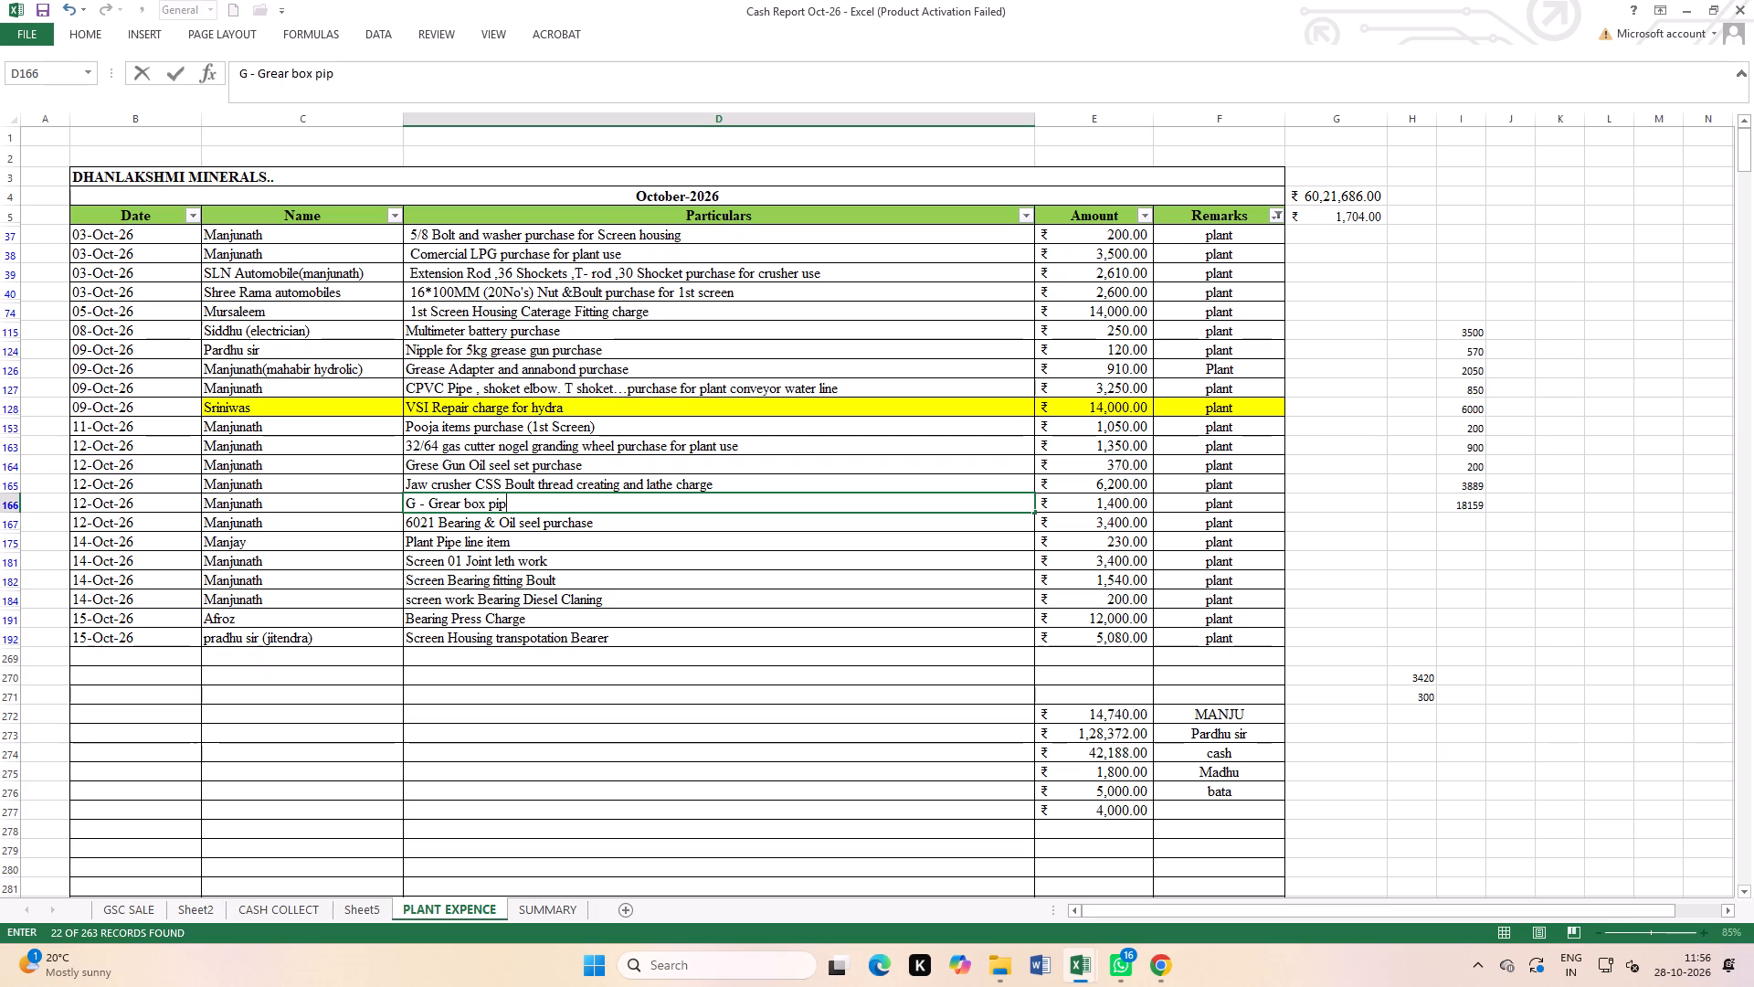
pyautogui.press('BackSpace')
pyautogui.write('nion')
pyautogui.press('space')
pyautogui.press('s')
pyautogui.write('haft')
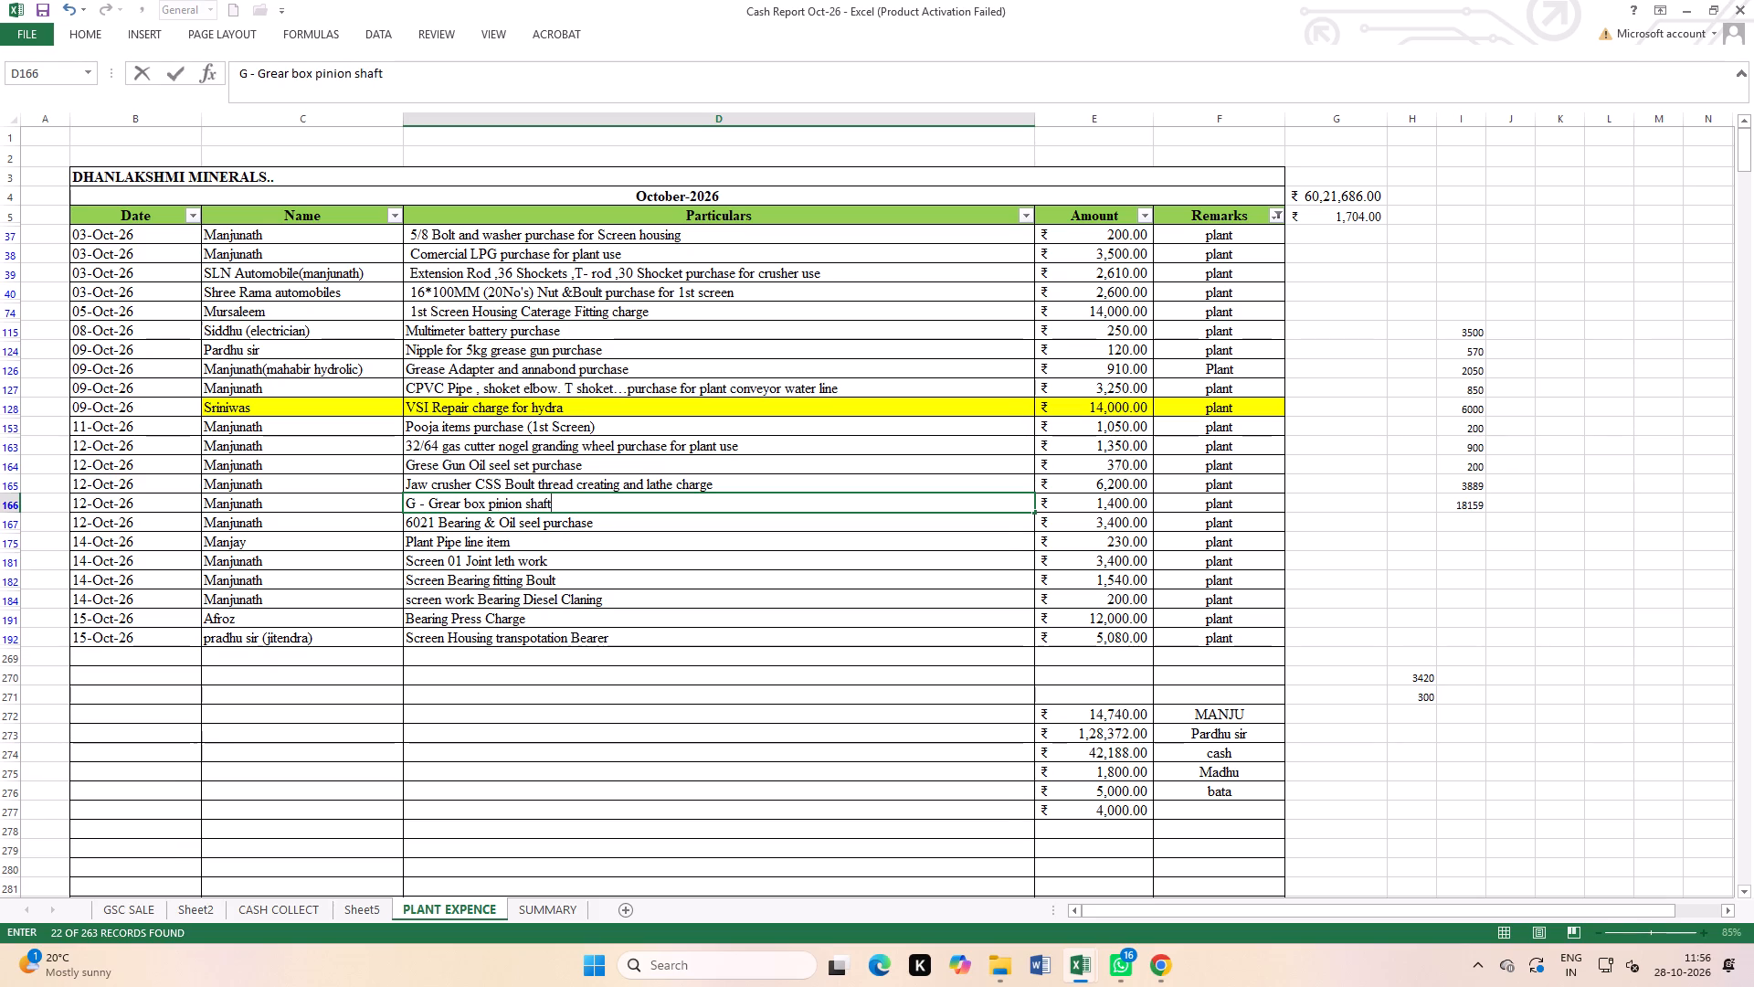
pyautogui.press('space')
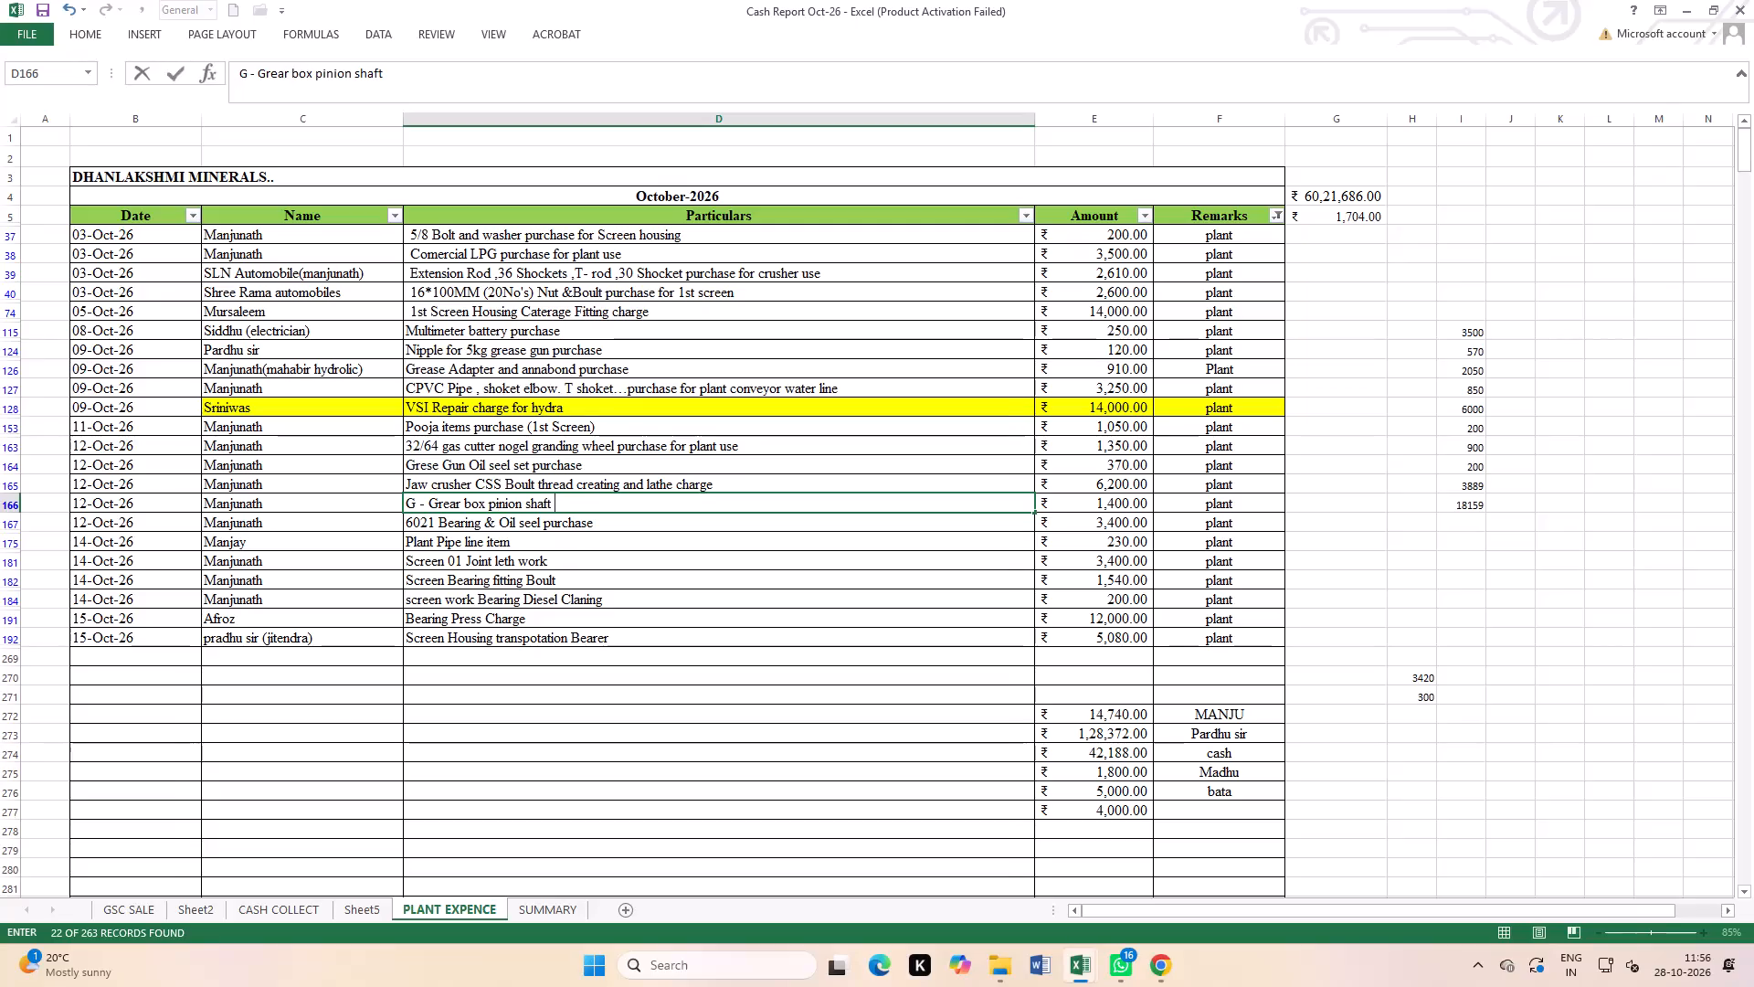
pyautogui.press('f')
pyautogui.write('itting and')
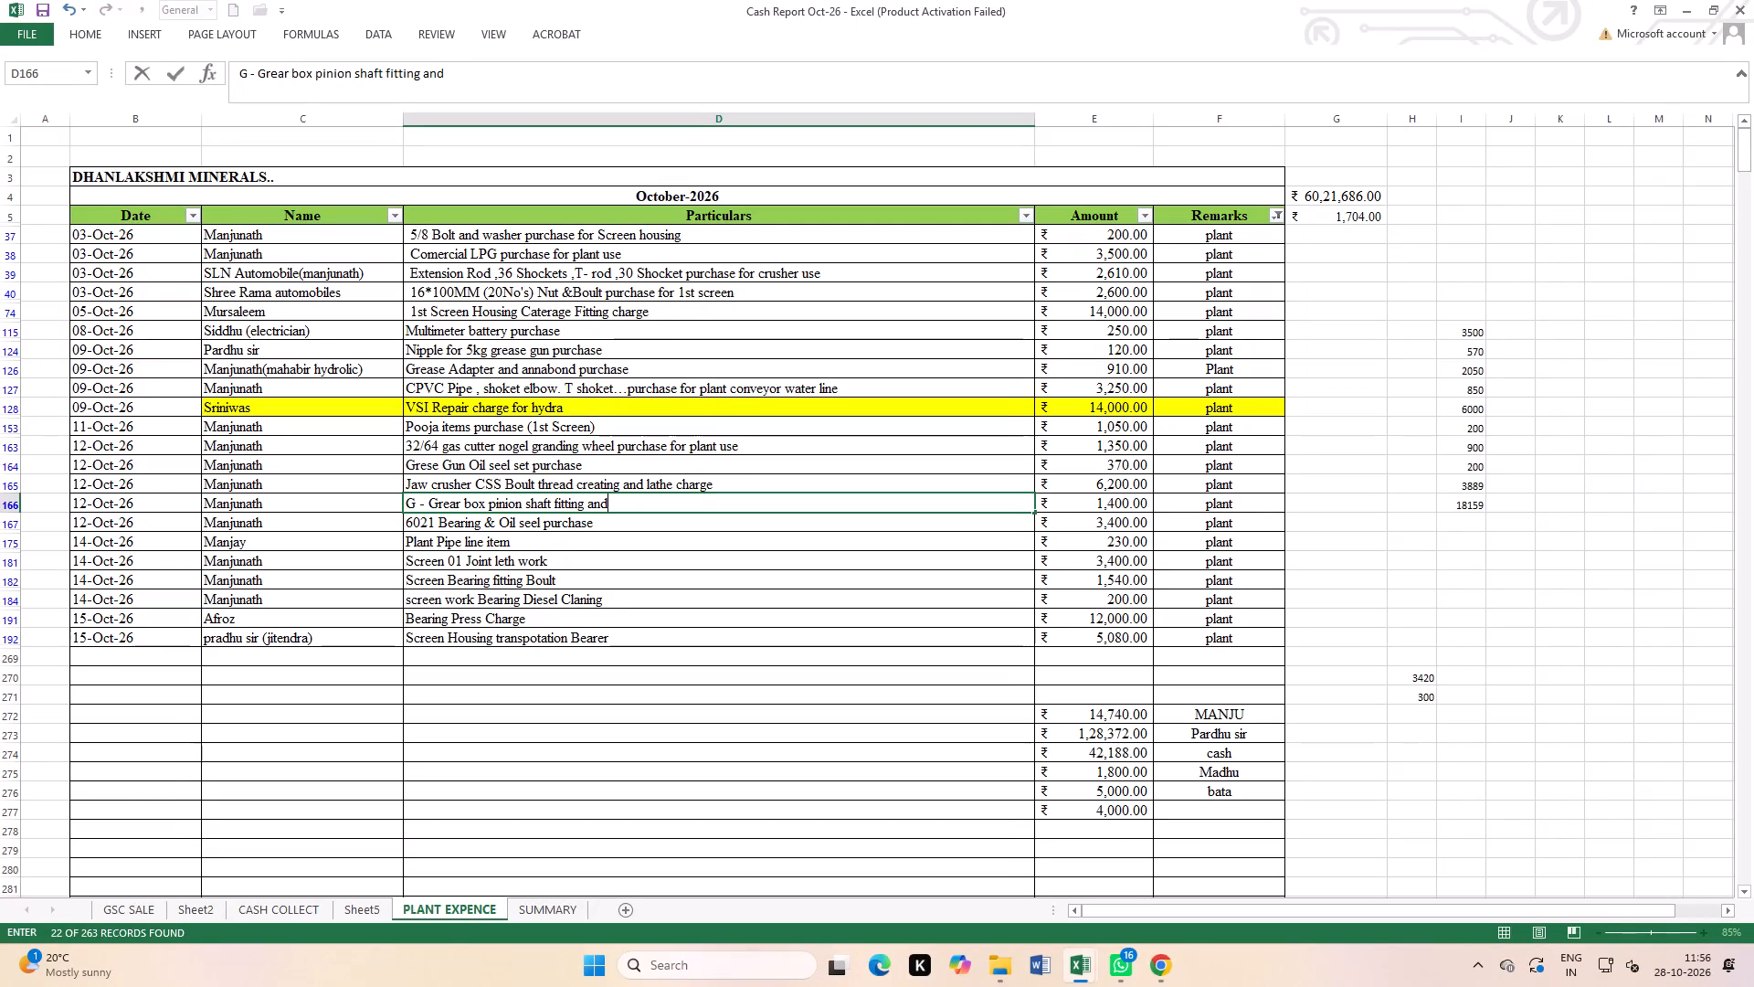
pyautogui.press('space')
pyautogui.write('lathe')
pyautogui.press('space')
pyautogui.write('charge')
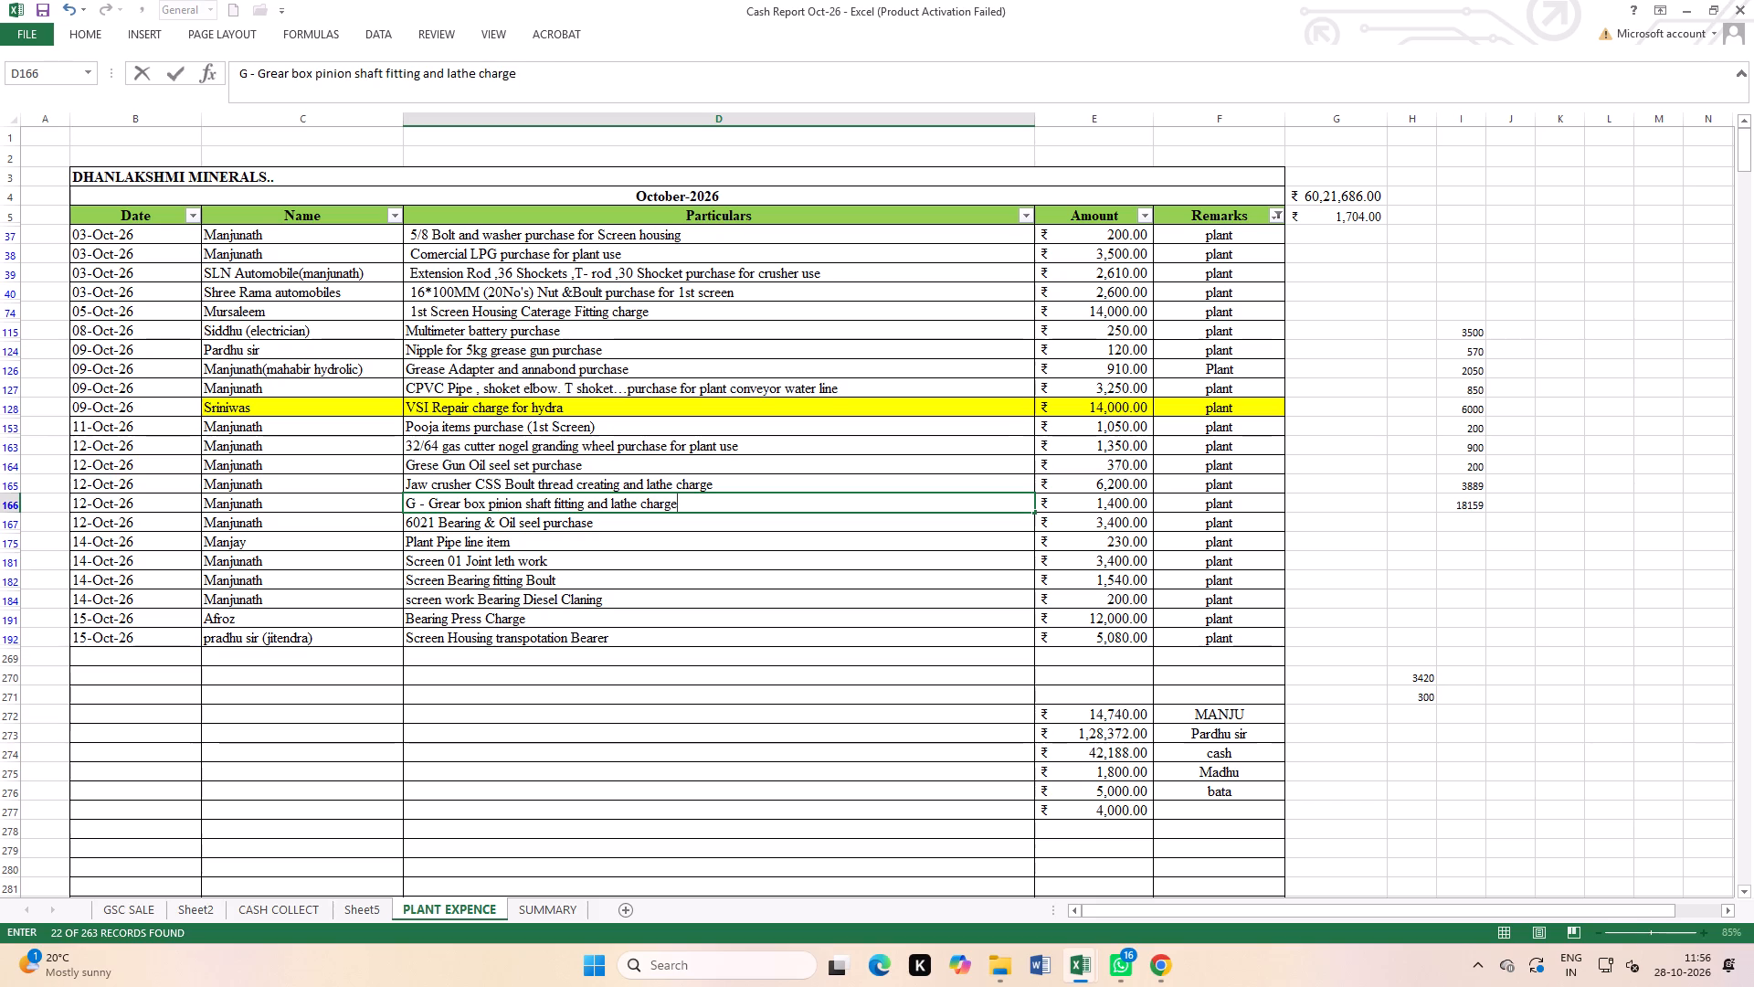
pyautogui.click(686, 563)
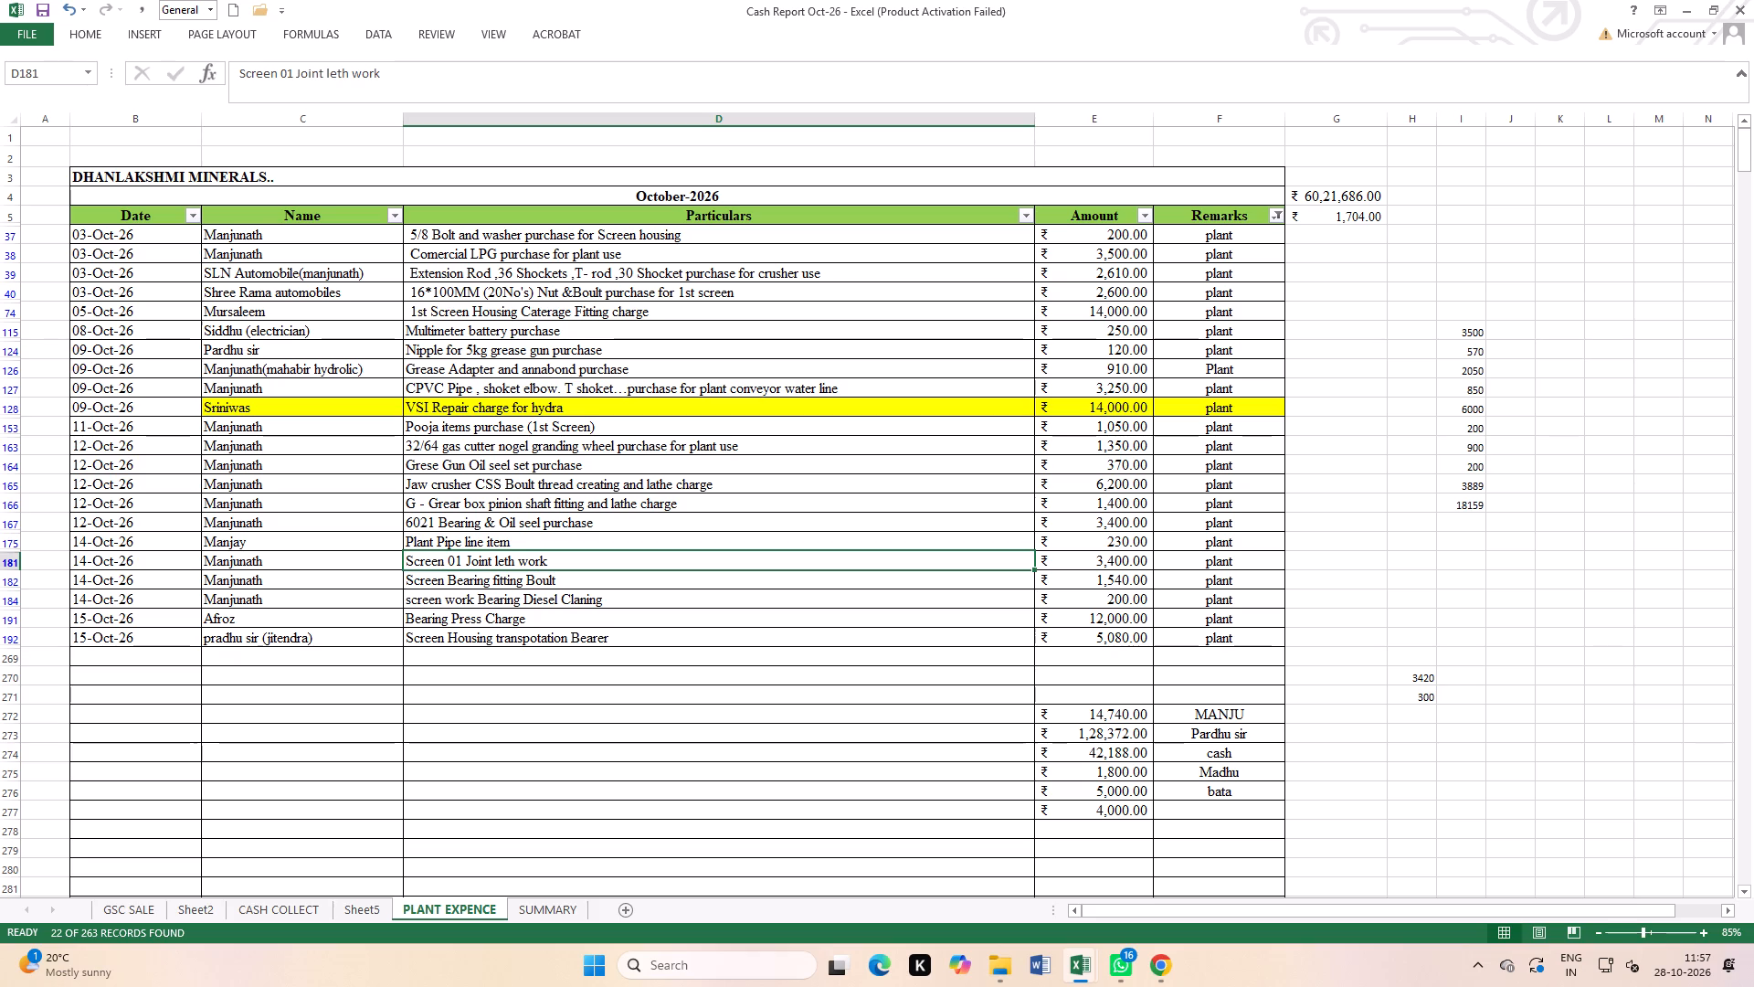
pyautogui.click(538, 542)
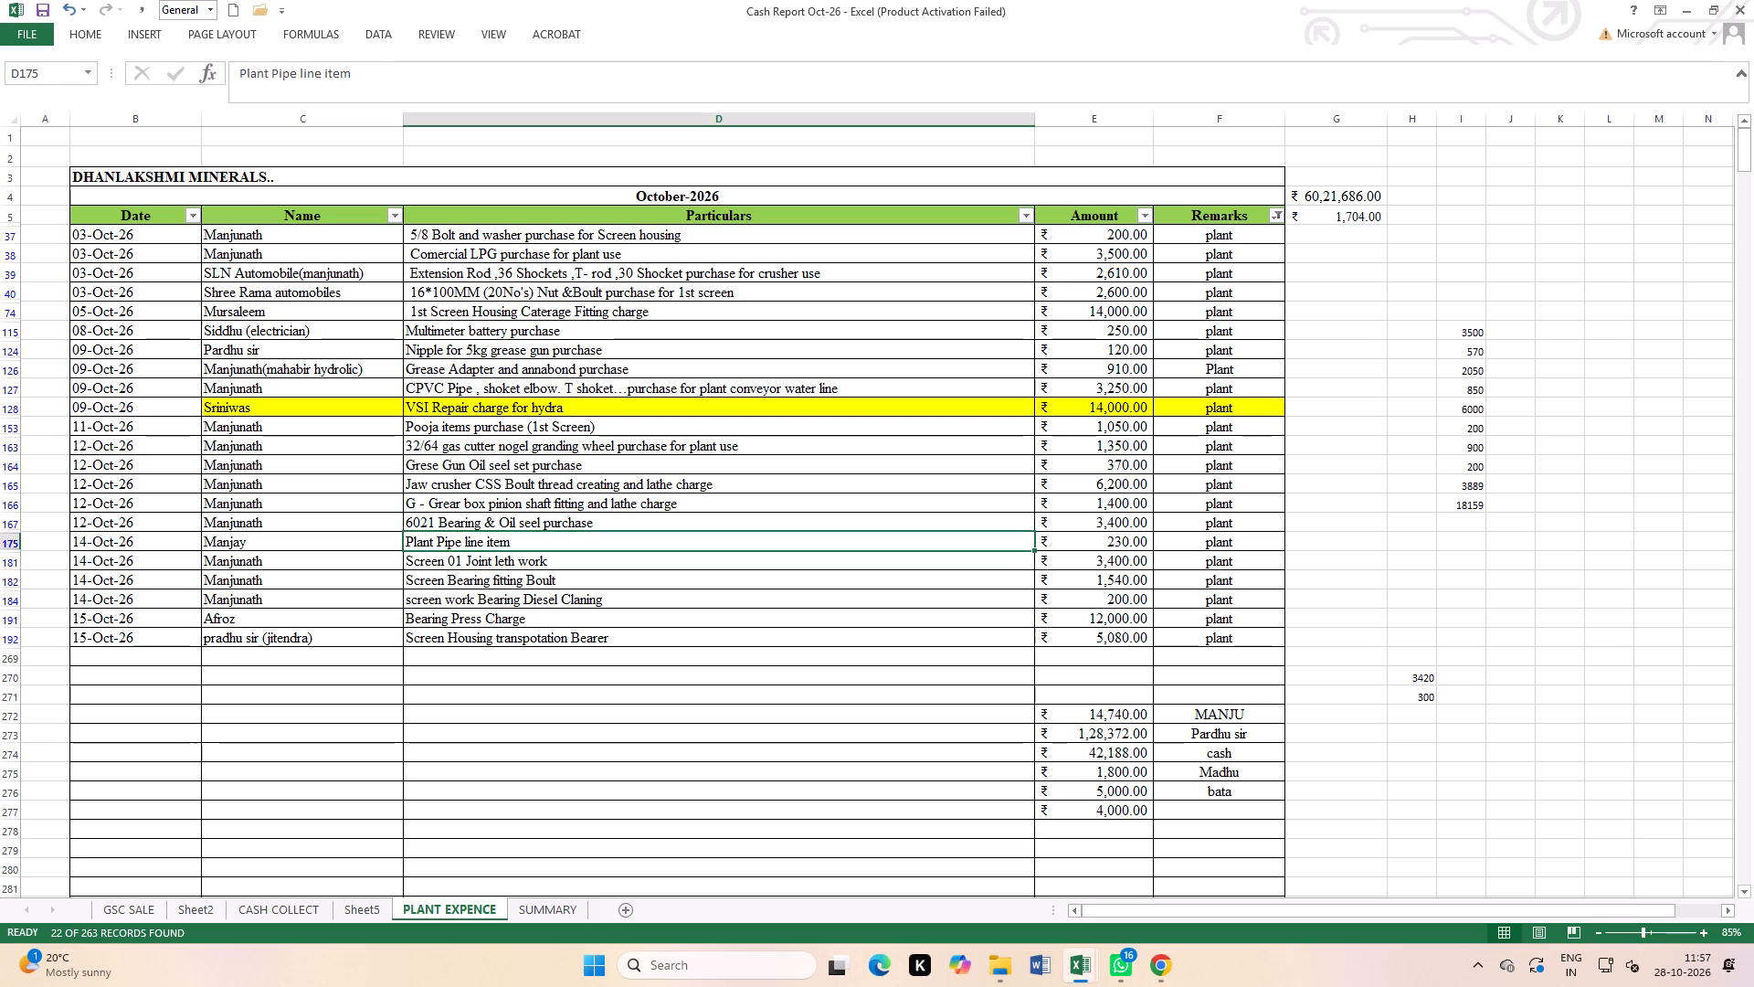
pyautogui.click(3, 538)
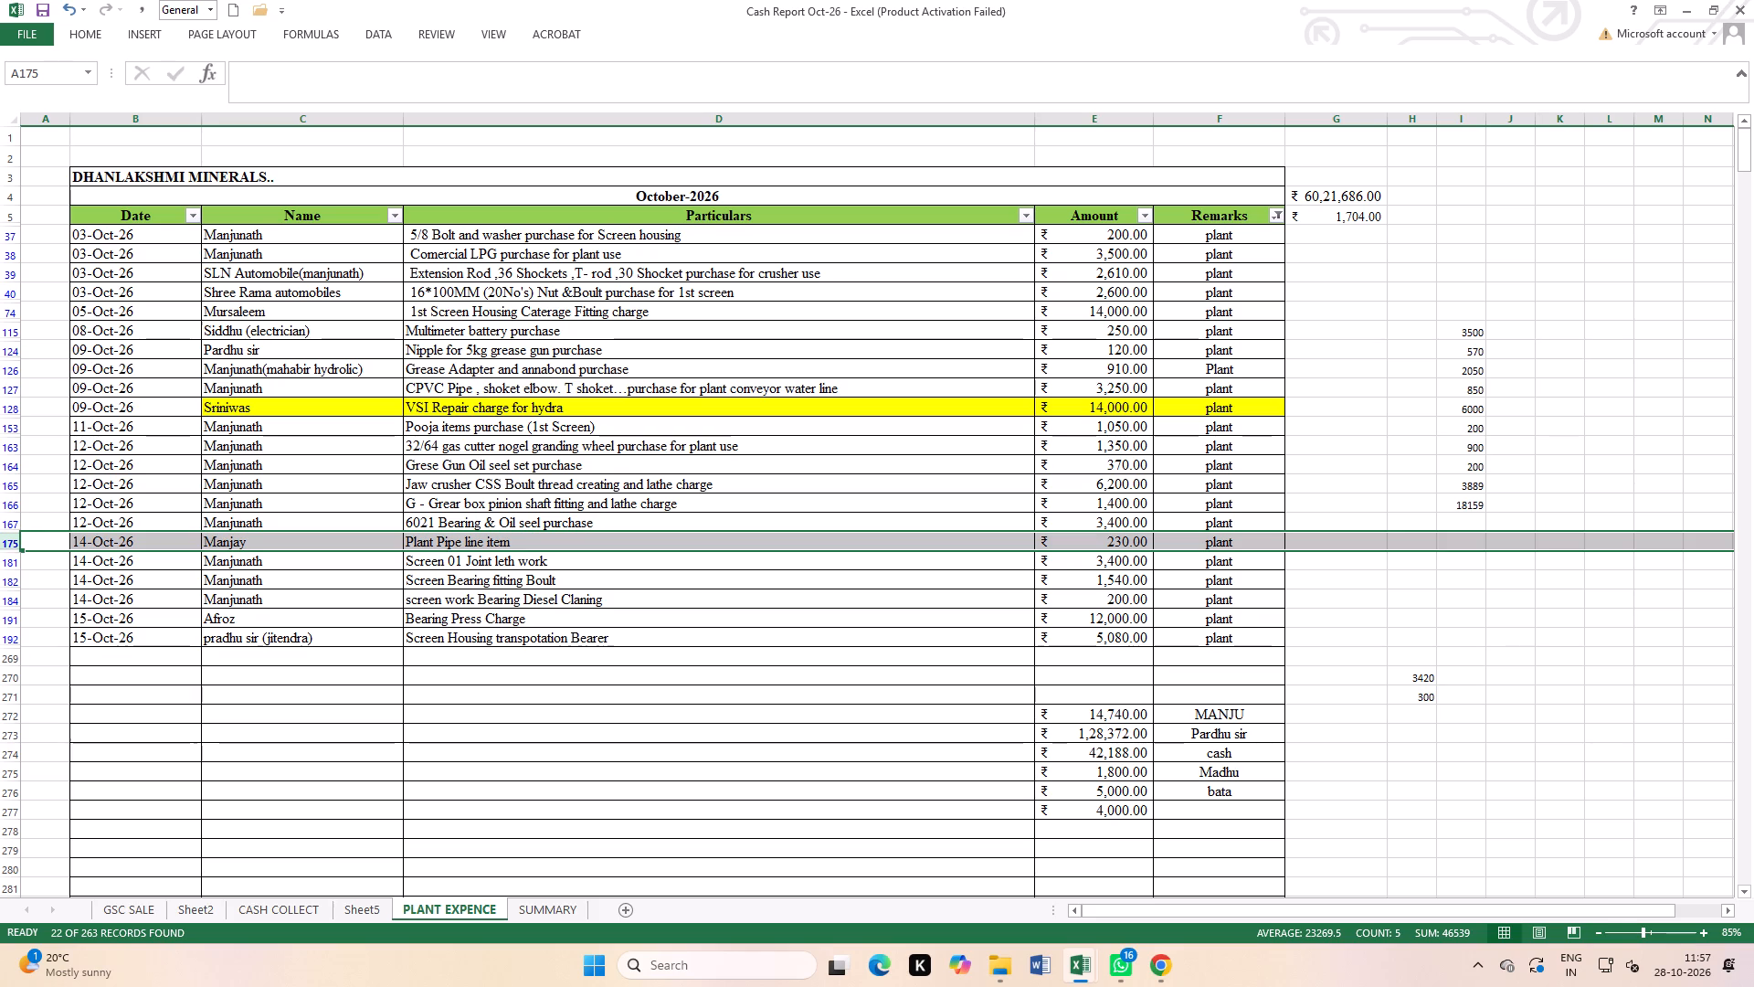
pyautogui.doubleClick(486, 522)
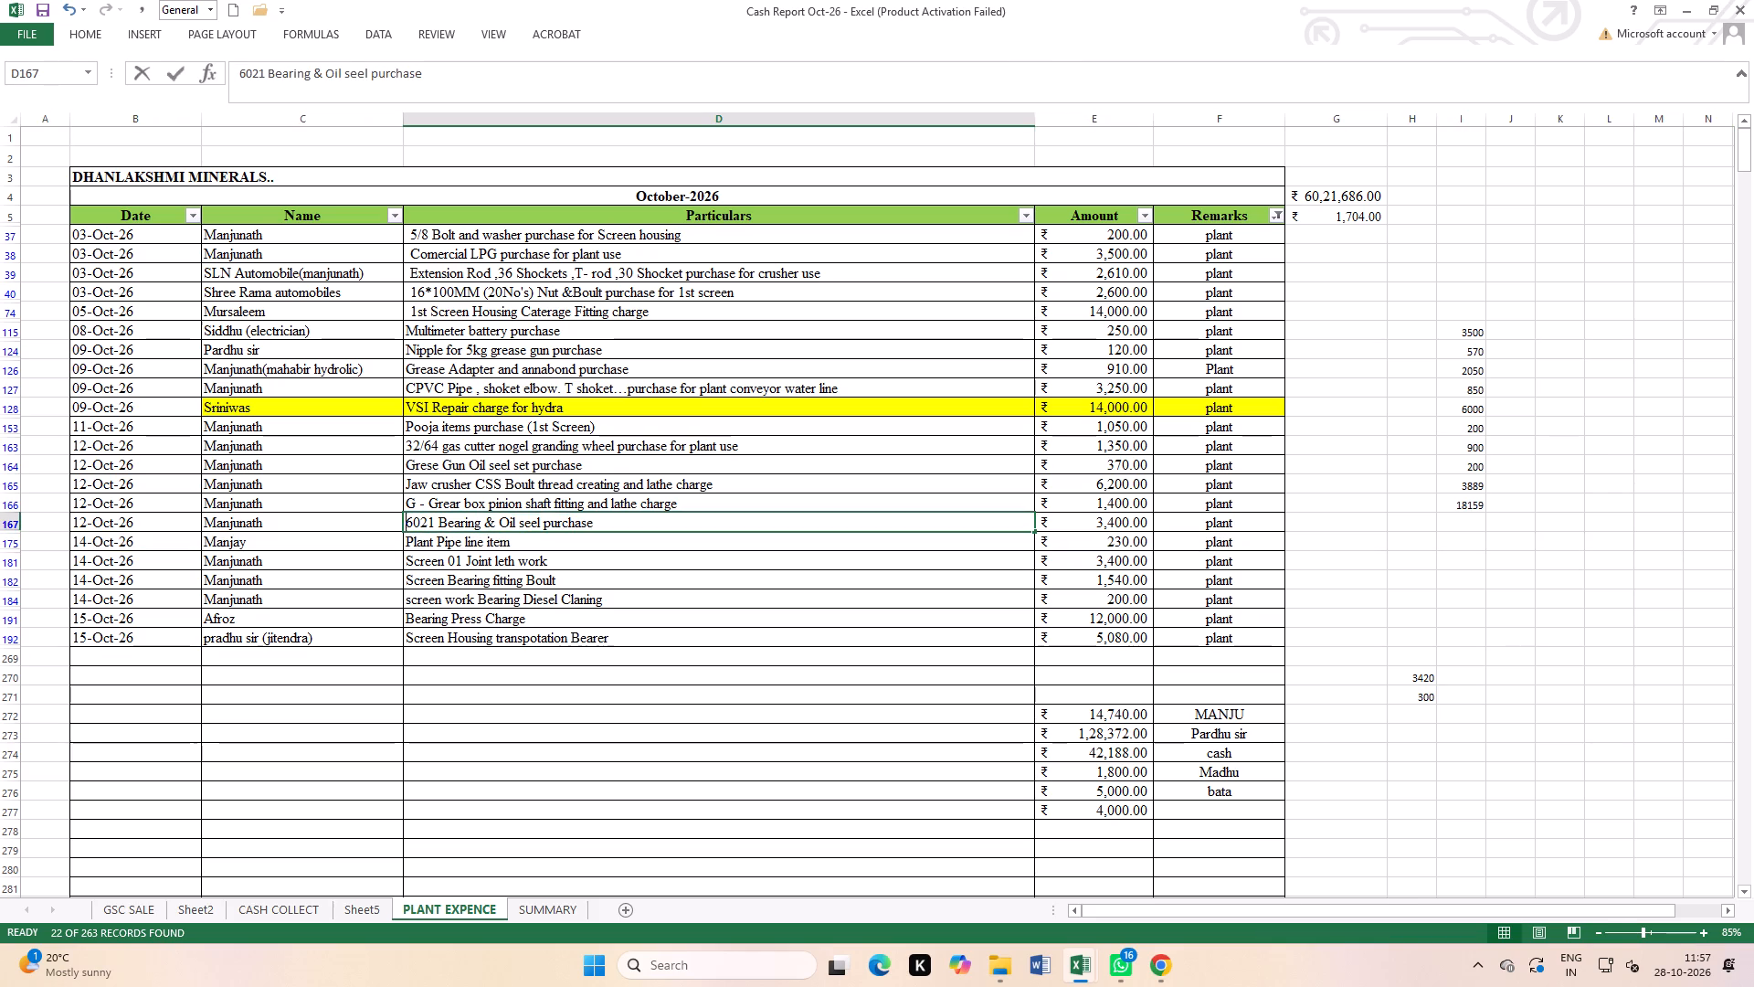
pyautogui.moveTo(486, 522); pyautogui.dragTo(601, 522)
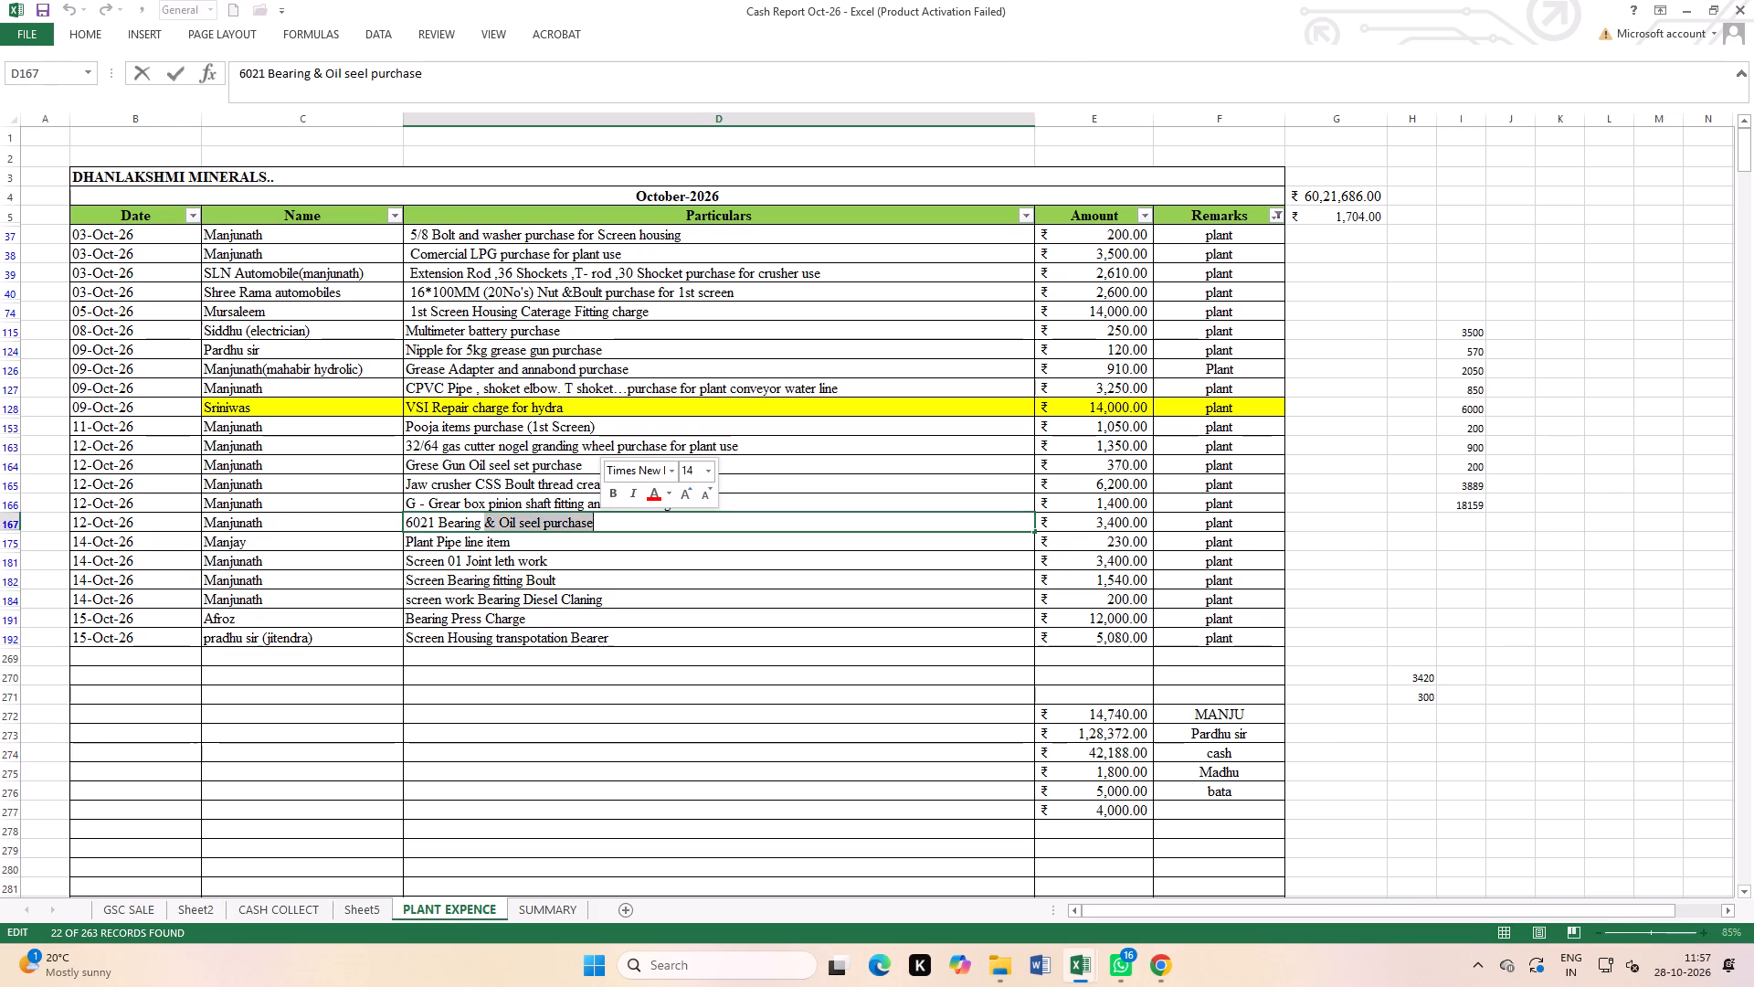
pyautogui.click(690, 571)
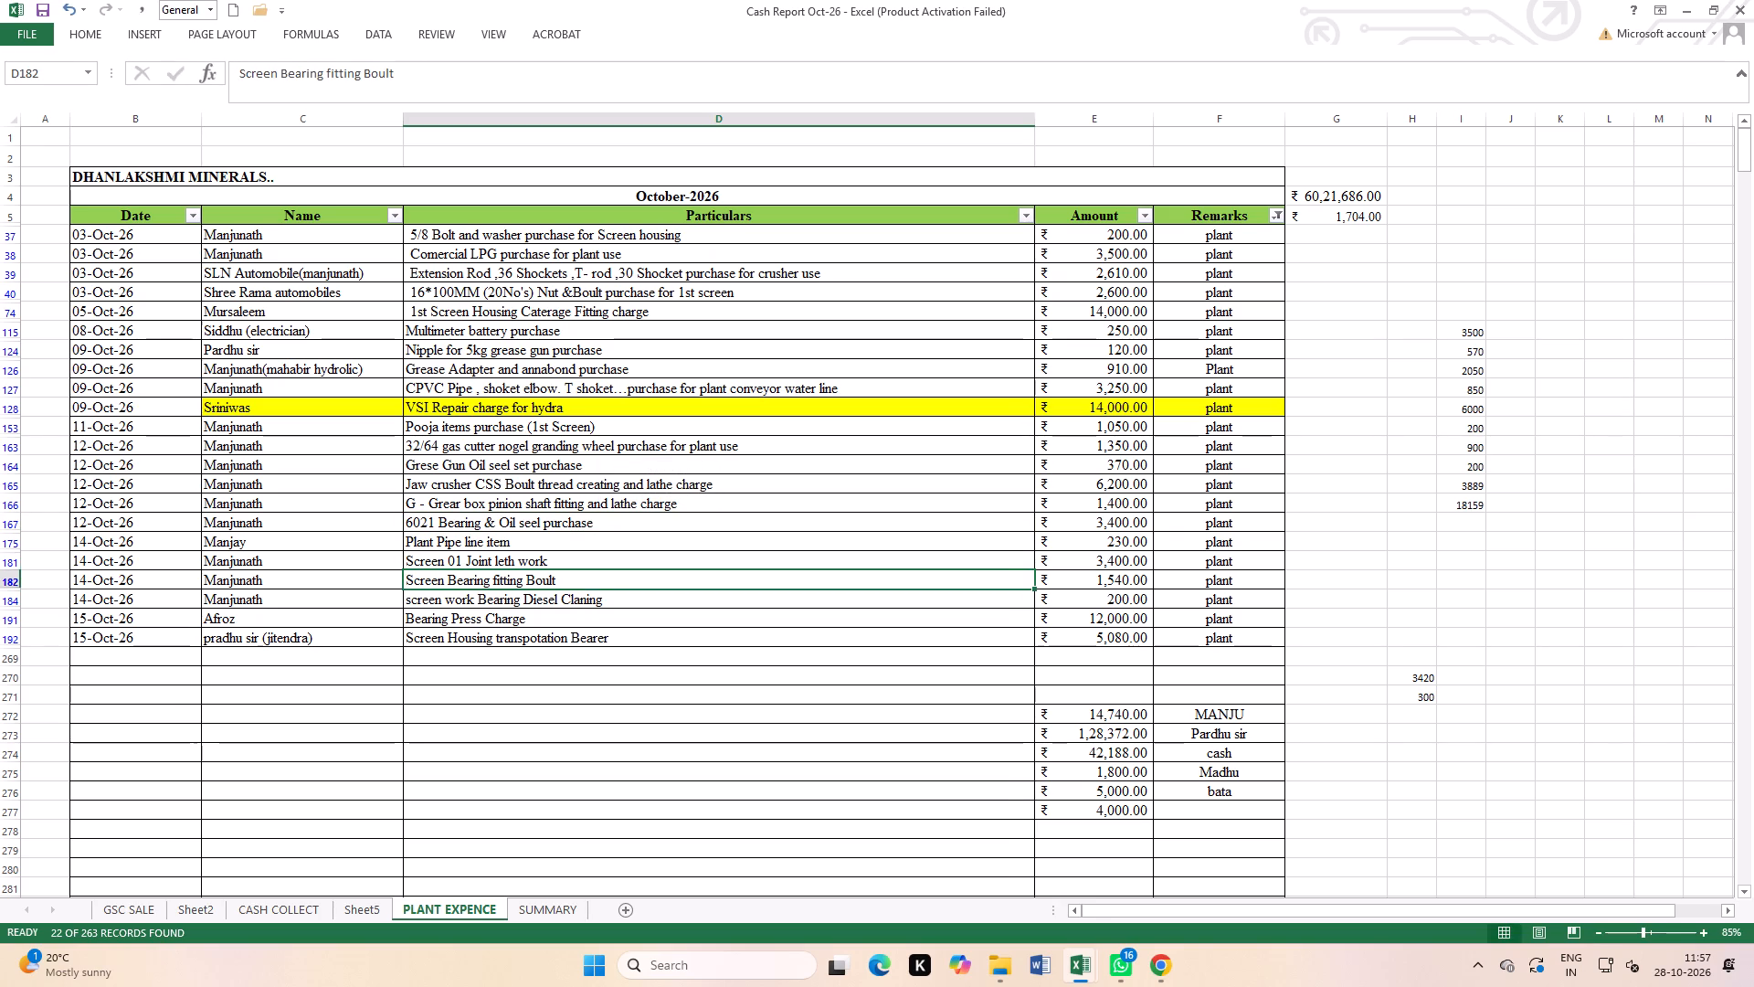
# Replace the plant pipe line particulars in D175 with '1.5" Elbow purchase for plant use'.
pyautogui.click(544, 544)
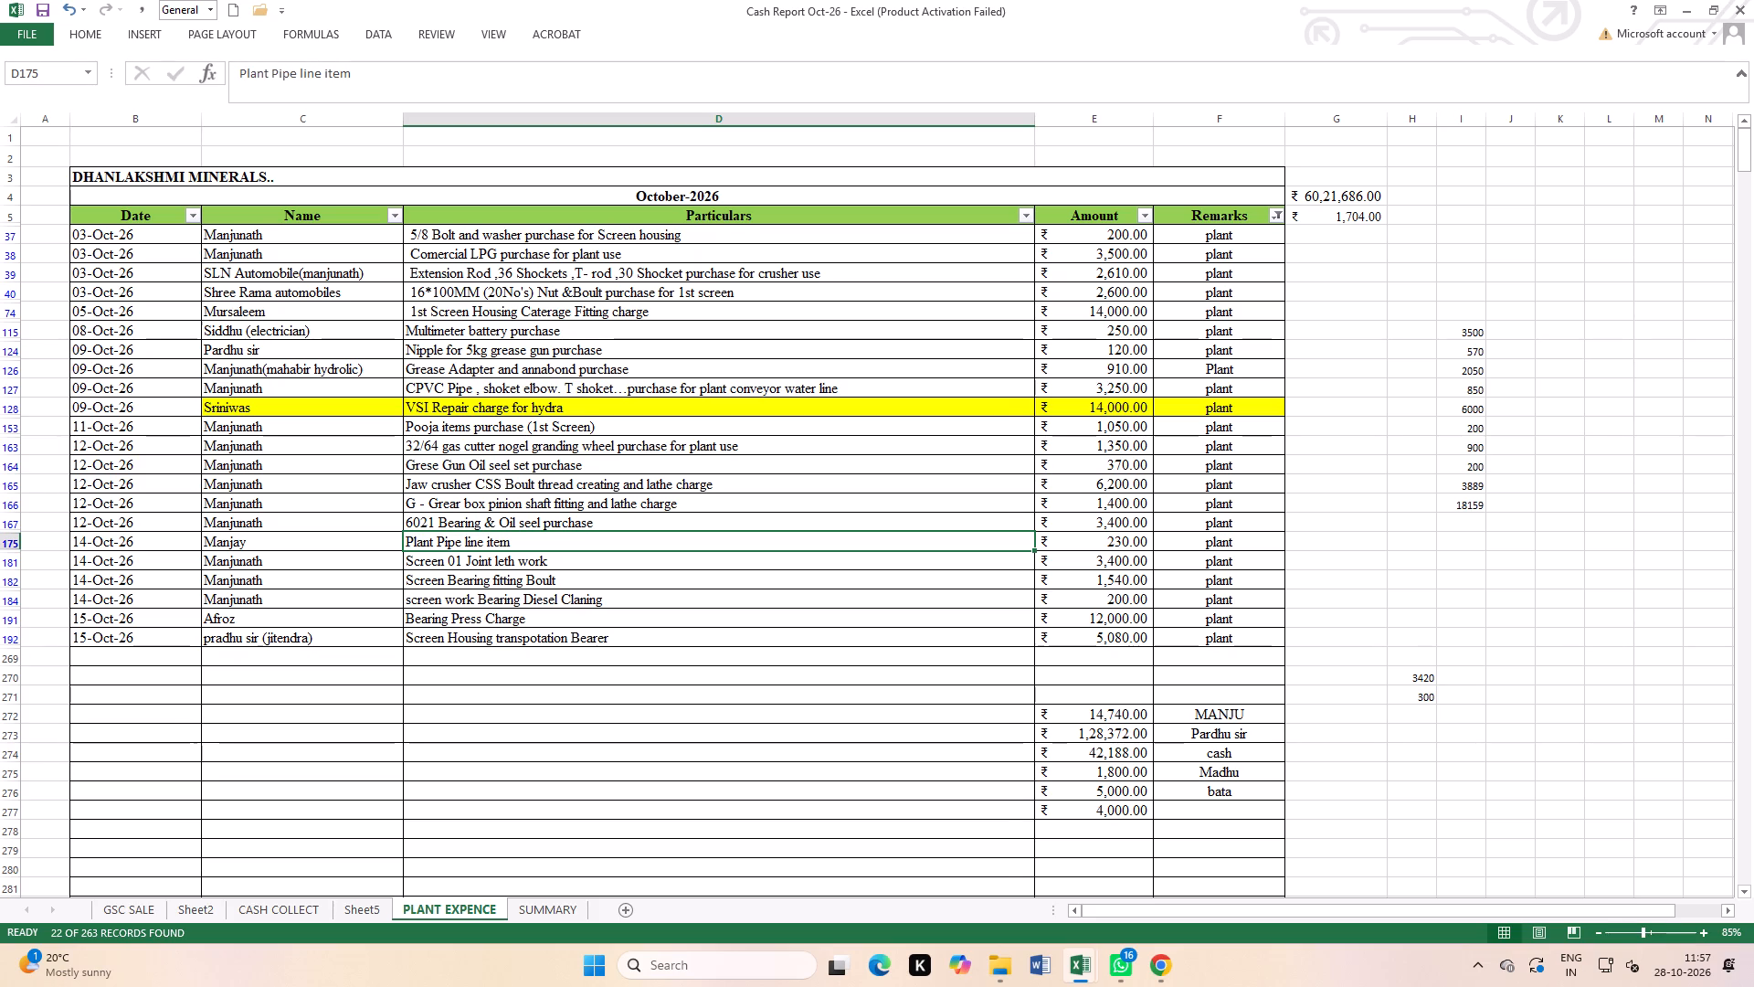
pyautogui.press('1')
pyautogui.write('.5')
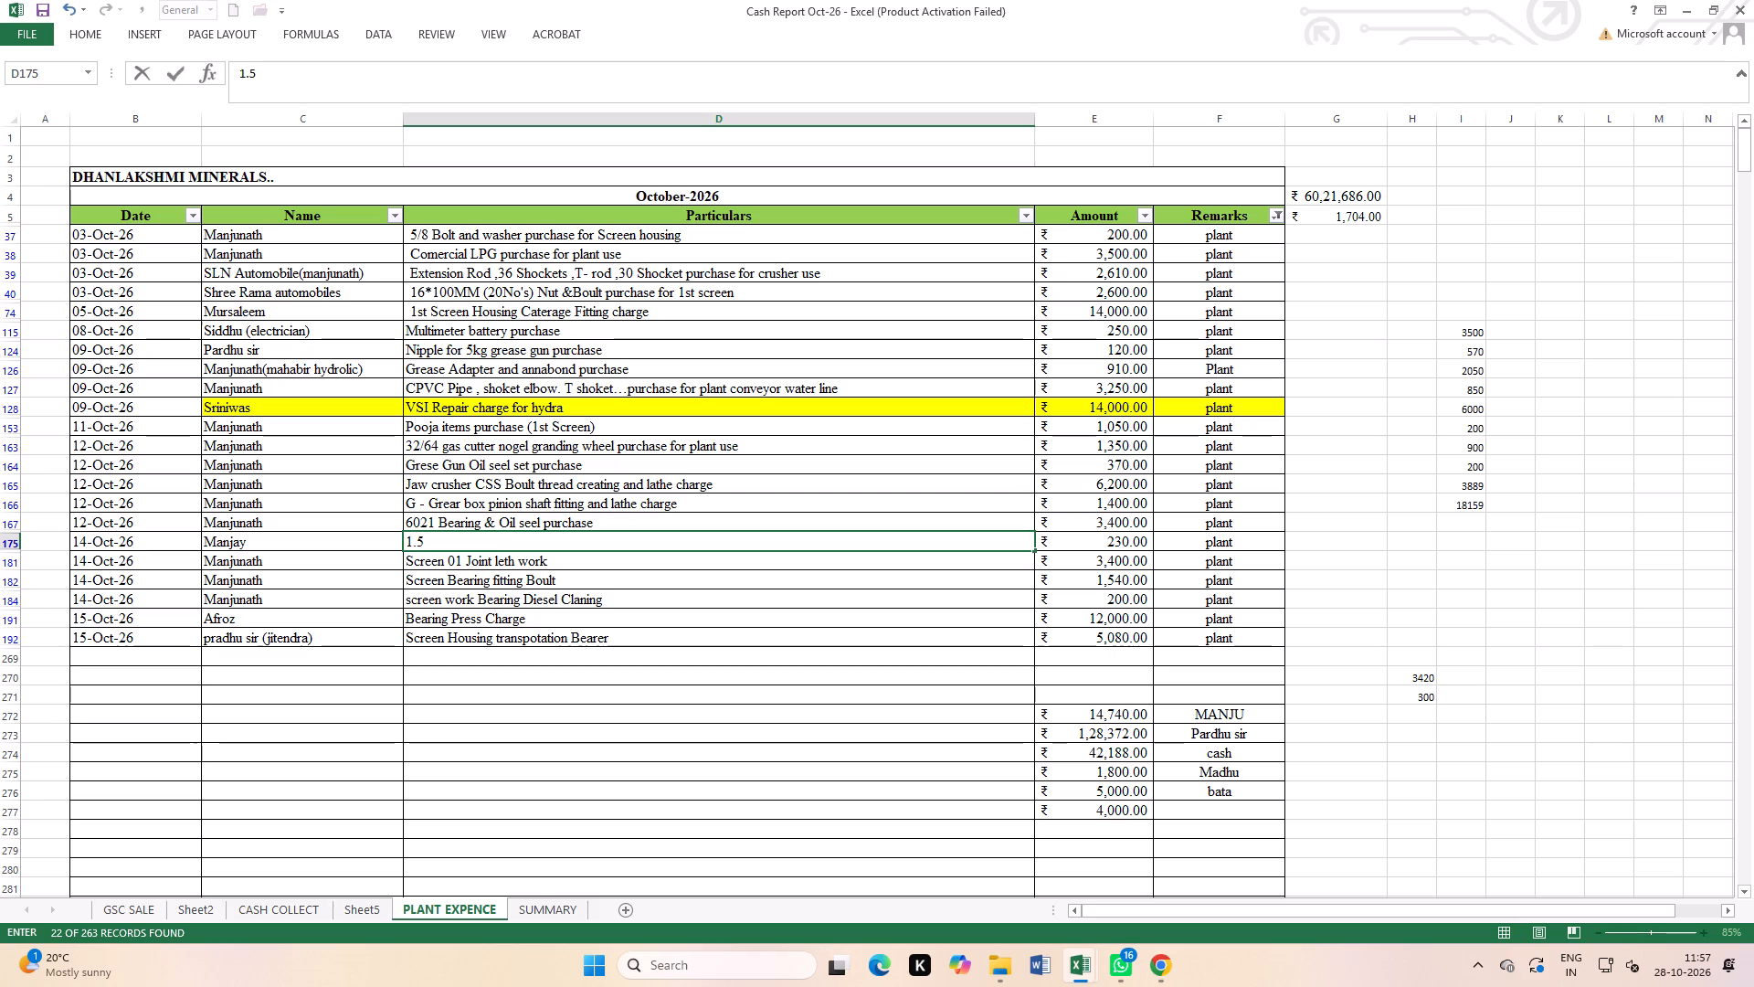
pyautogui.press("'")
pyautogui.press('BackSpace')
pyautogui.write('"')
pyautogui.press('space')
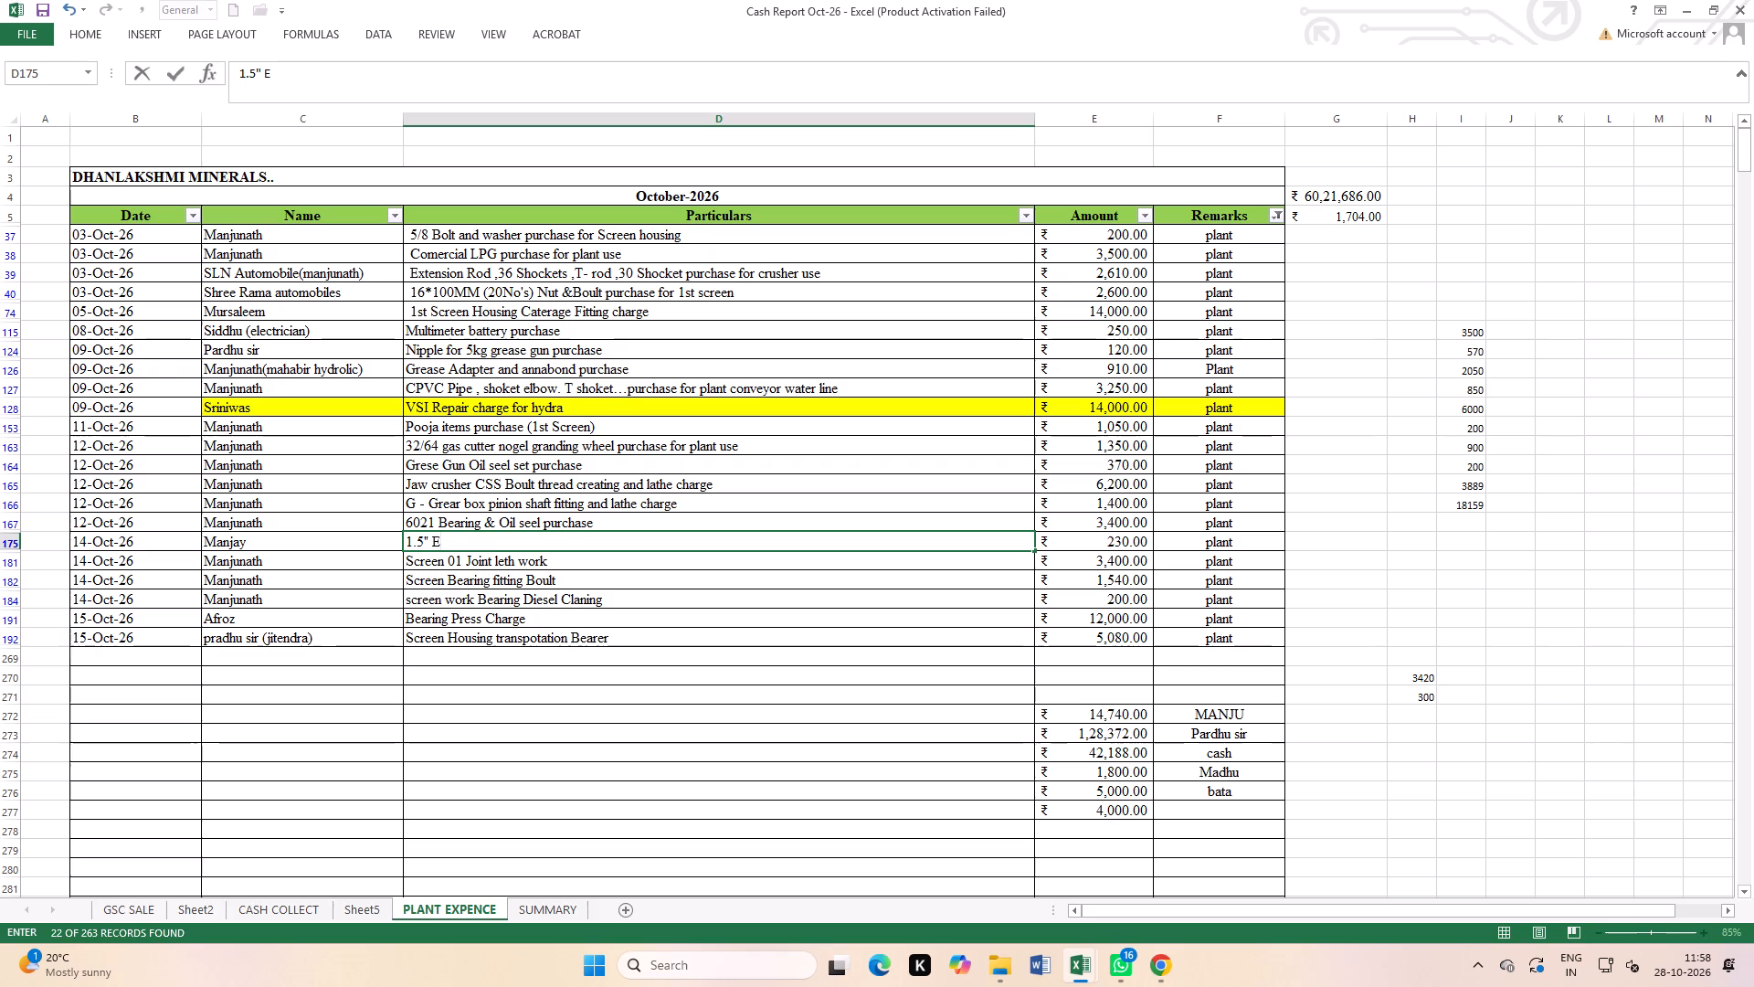
pyautogui.write('lbow')
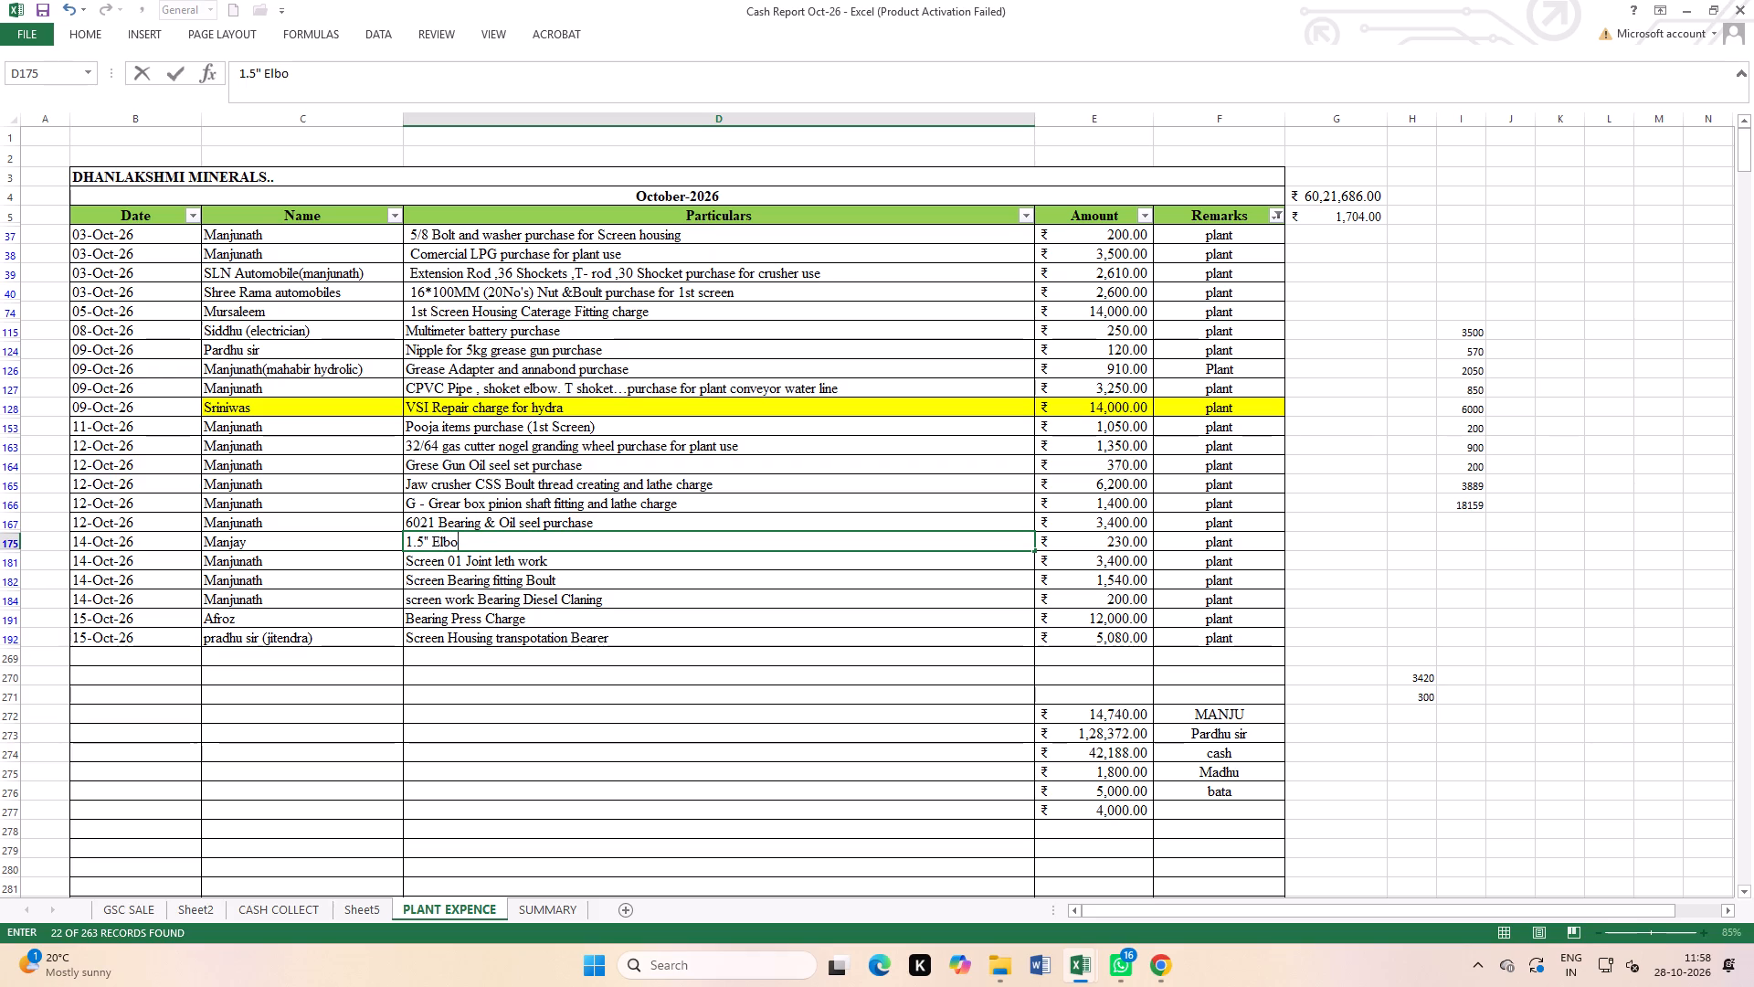
pyautogui.press('space')
pyautogui.write('purchase')
pyautogui.press('space')
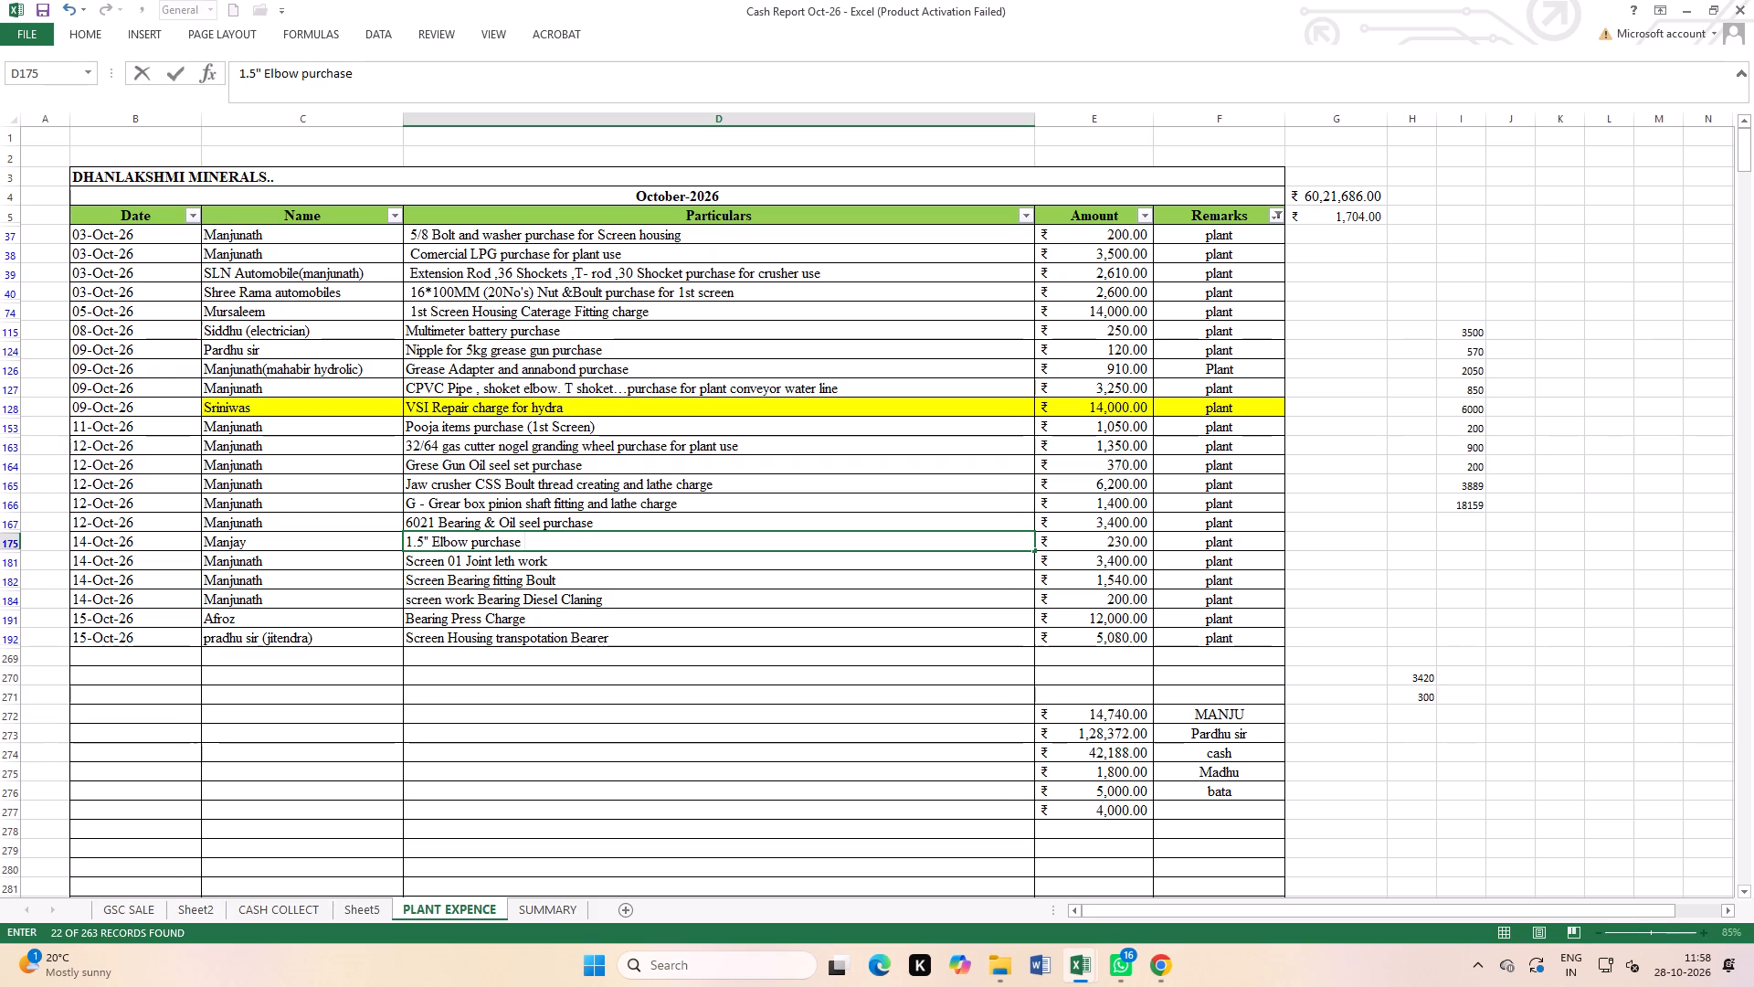
pyautogui.write('for')
pyautogui.press('space')
pyautogui.write('plant use')
pyautogui.press('space')
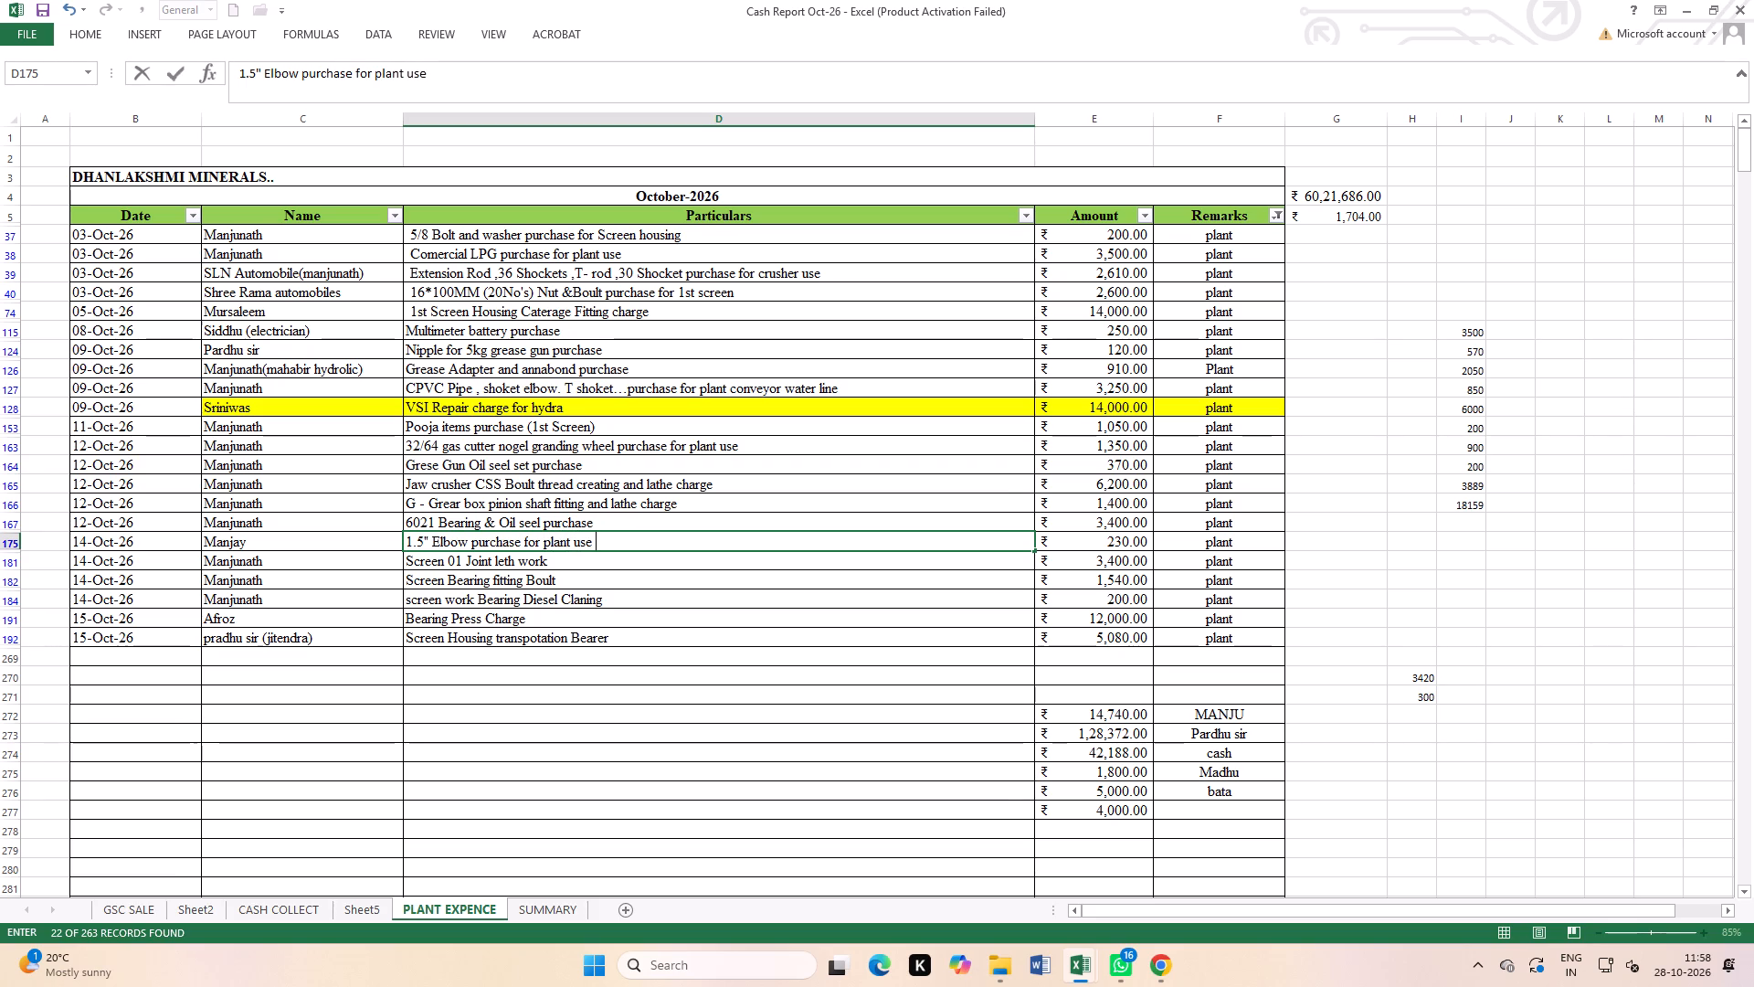
pyautogui.click(556, 591)
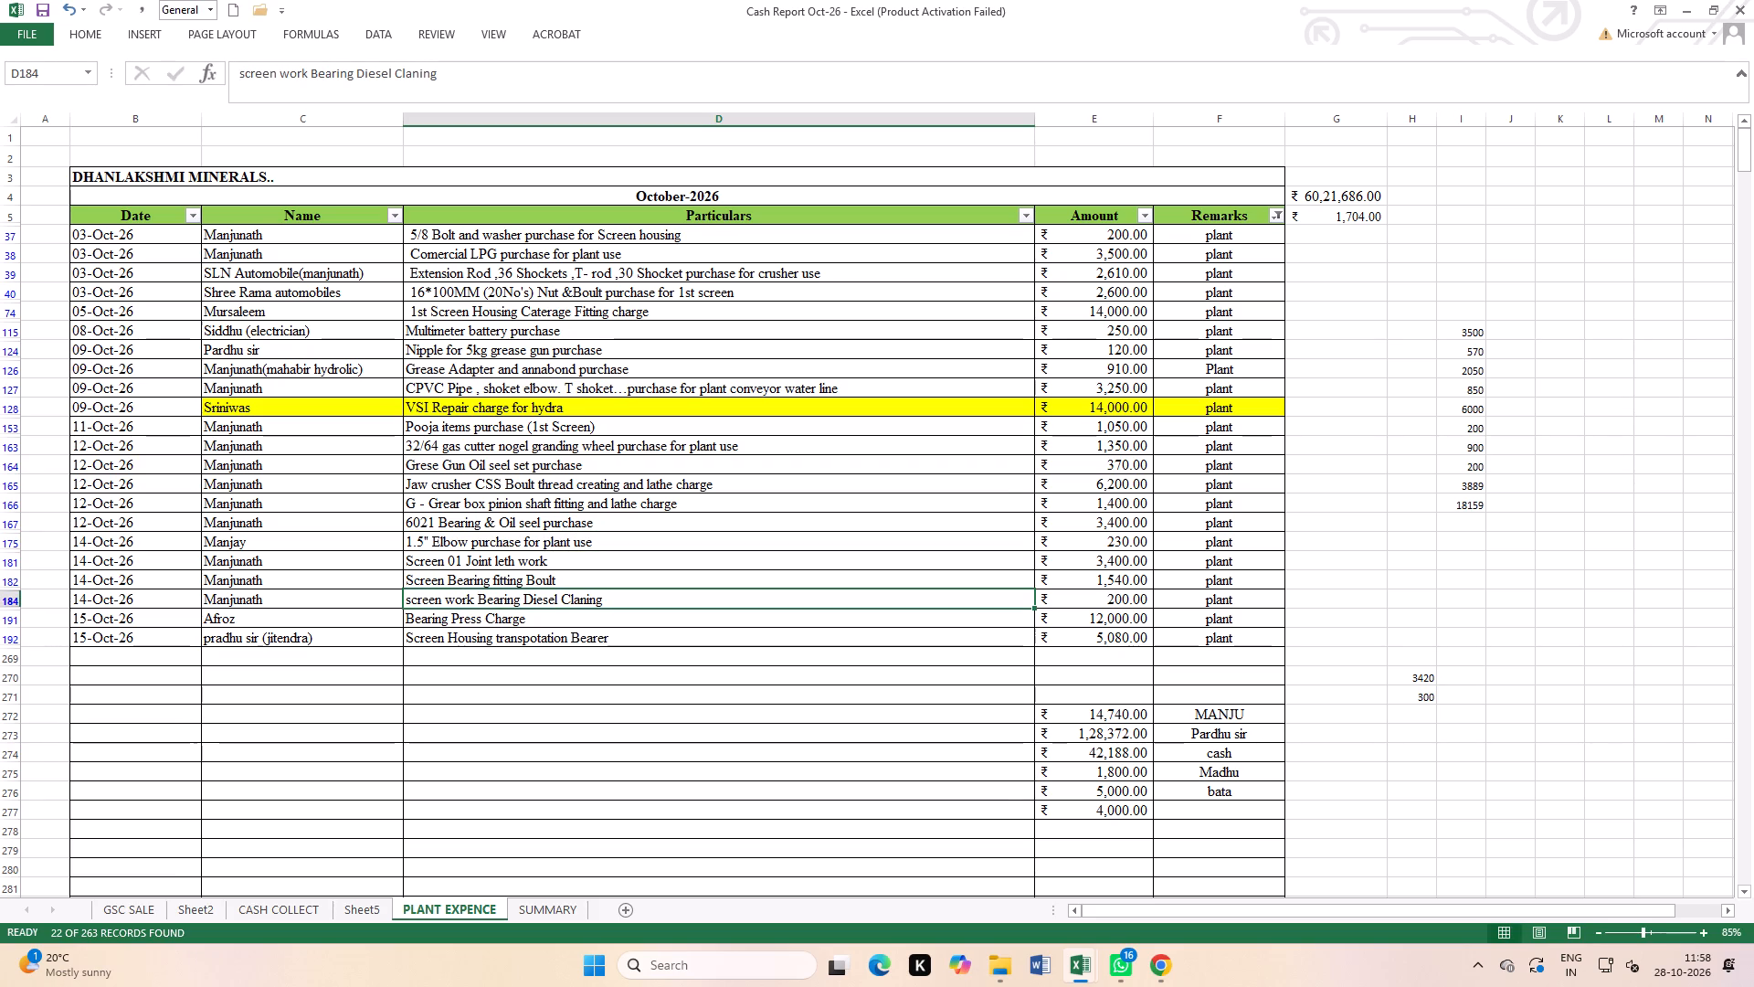
# Replace the screen joint particulars in D181 with "1st Screen joint Rod Welding , fitting and lathe charge".
pyautogui.click(596, 566)
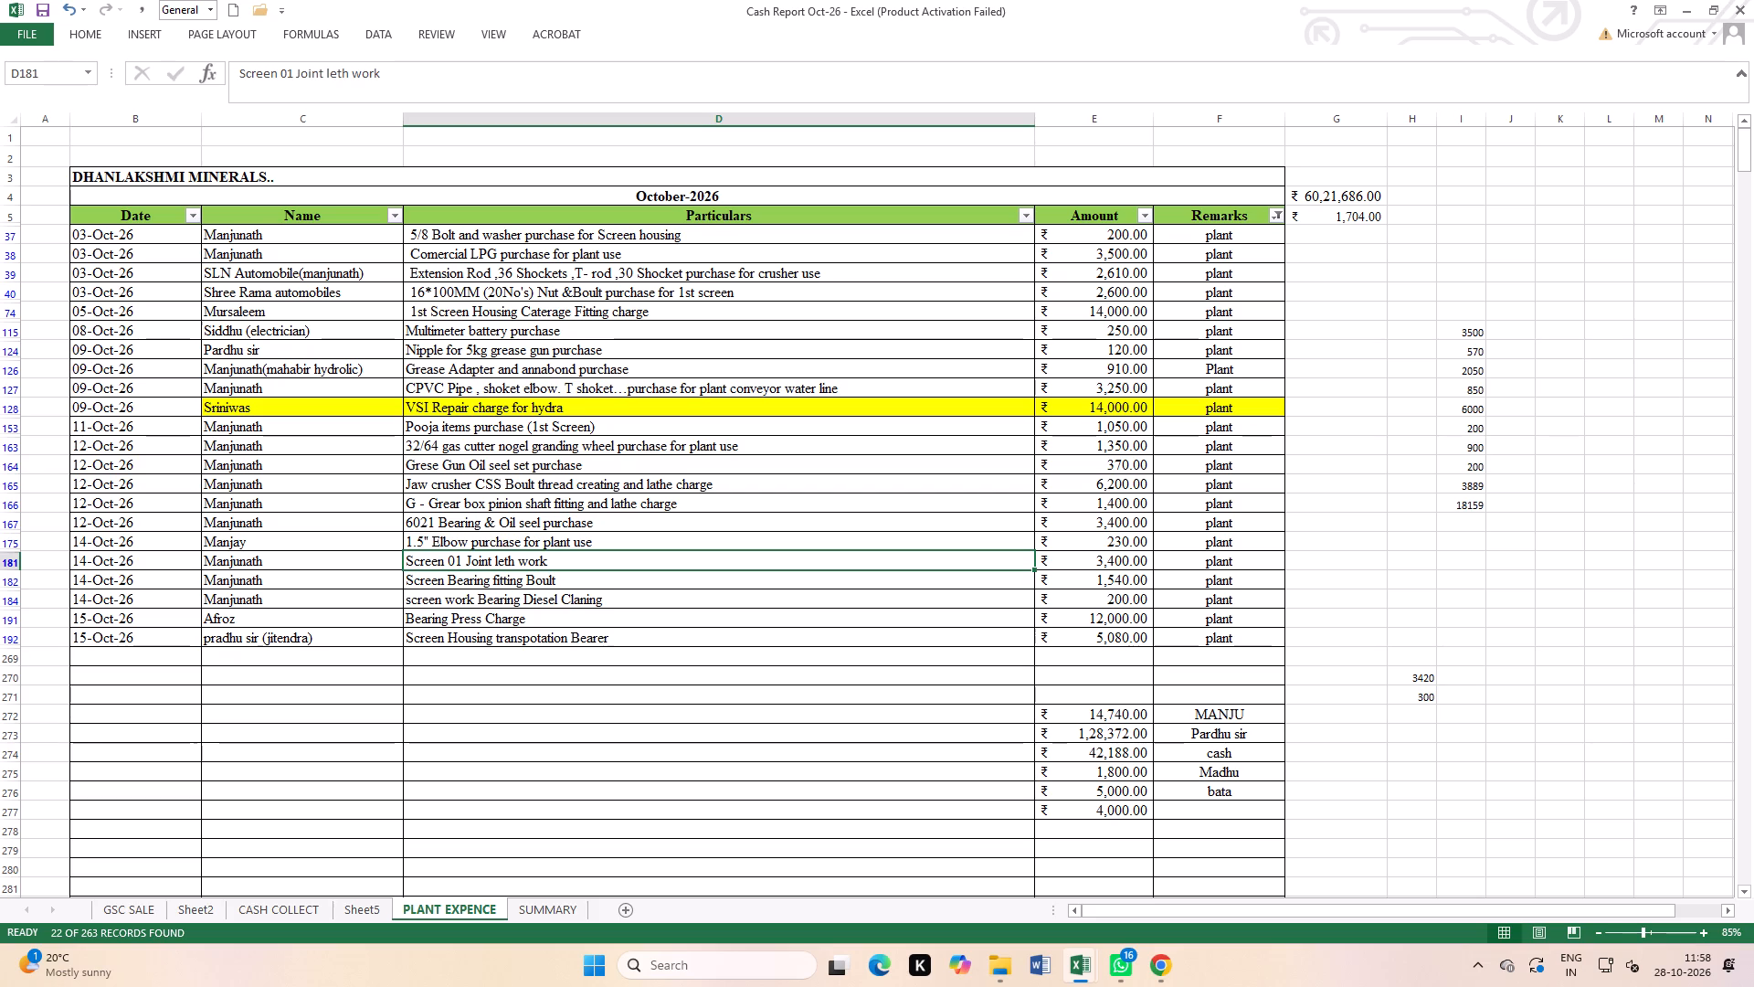
pyautogui.press('BackSpace')
pyautogui.press('BackSpace')
pyautogui.press('BackSpace')
pyautogui.press('BackSpace')
pyautogui.press('BackSpace')
pyautogui.press('BackSpace')
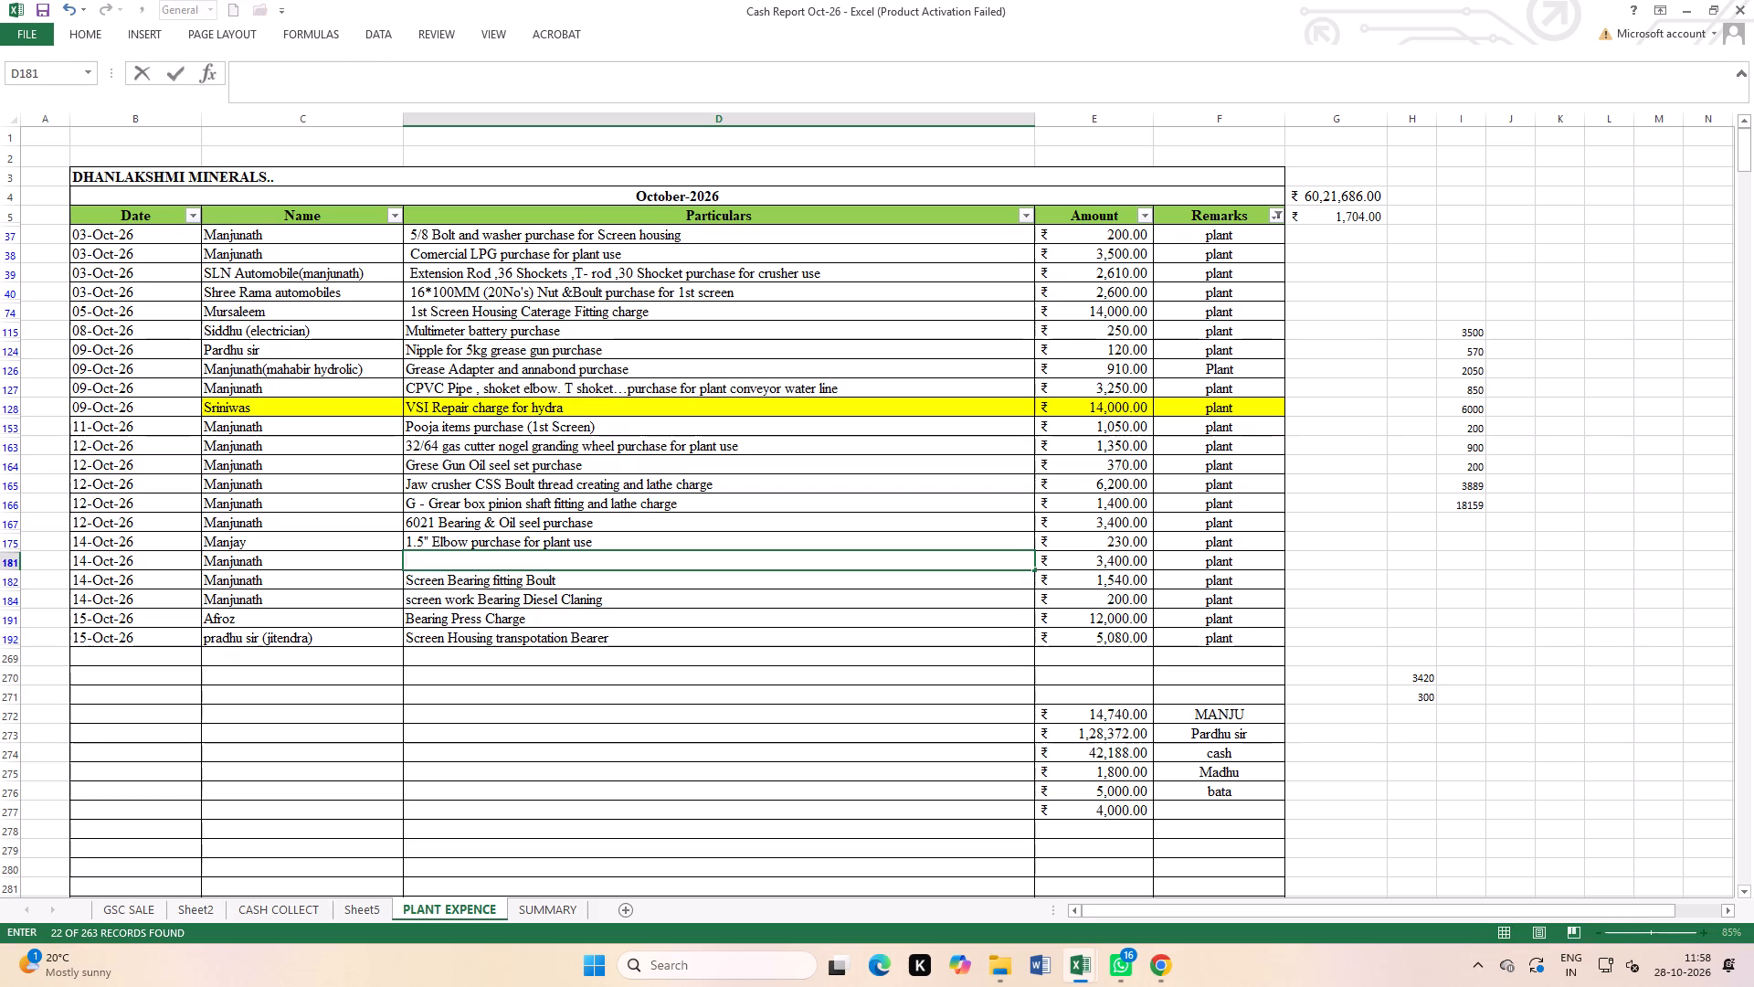
pyautogui.press('1')
pyautogui.write('sht')
pyautogui.press('space')
pyautogui.press('BackSpace')
pyautogui.press('BackSpace')
pyautogui.press('BackSpace')
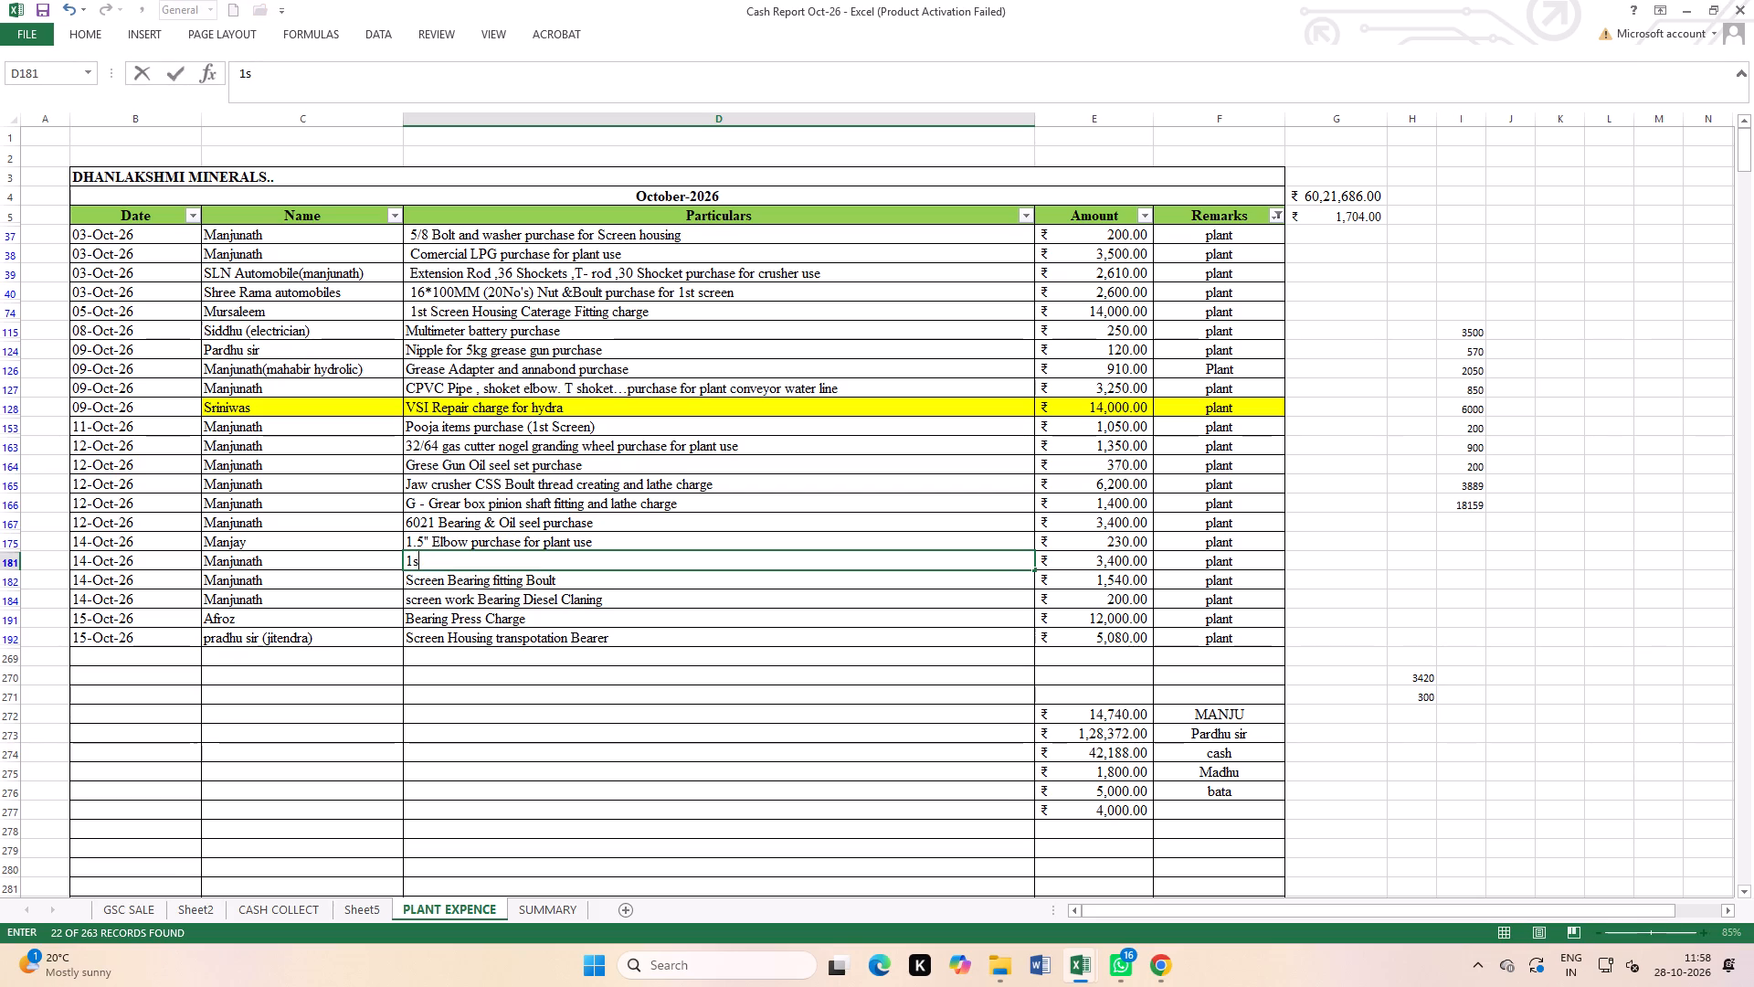
pyautogui.press('t')
pyautogui.press('space')
pyautogui.write('cree')
pyautogui.press('n')
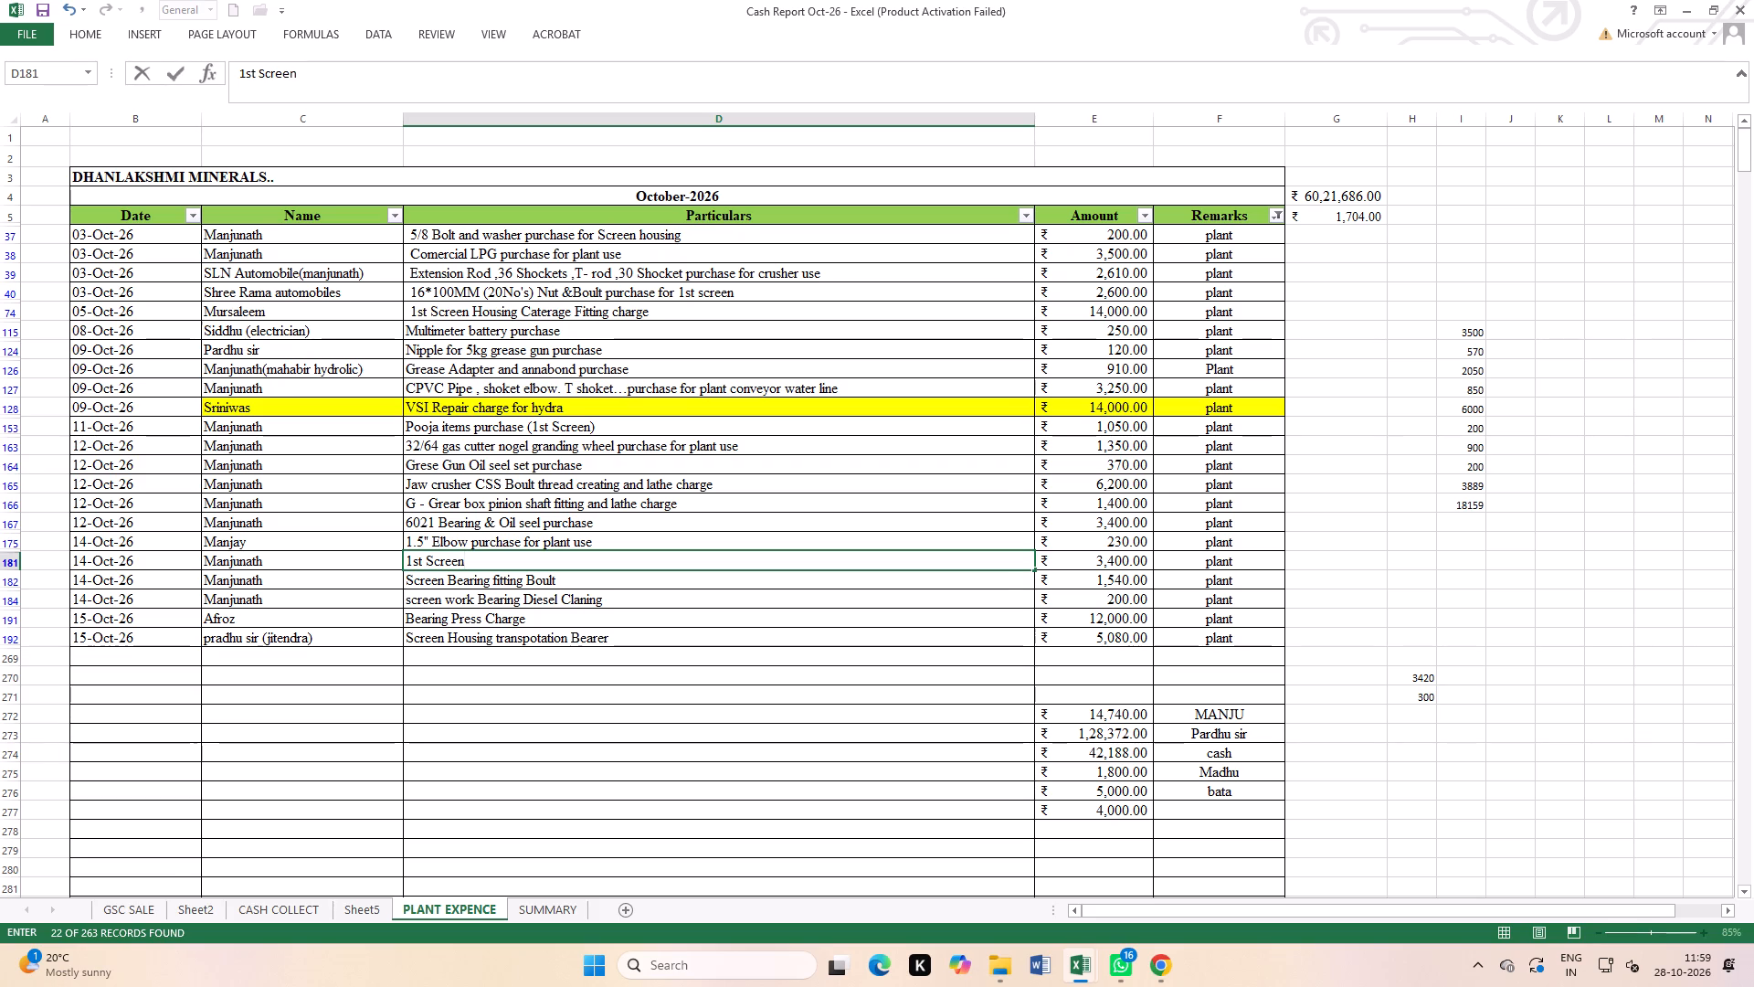
pyautogui.press('space')
pyautogui.press('j')
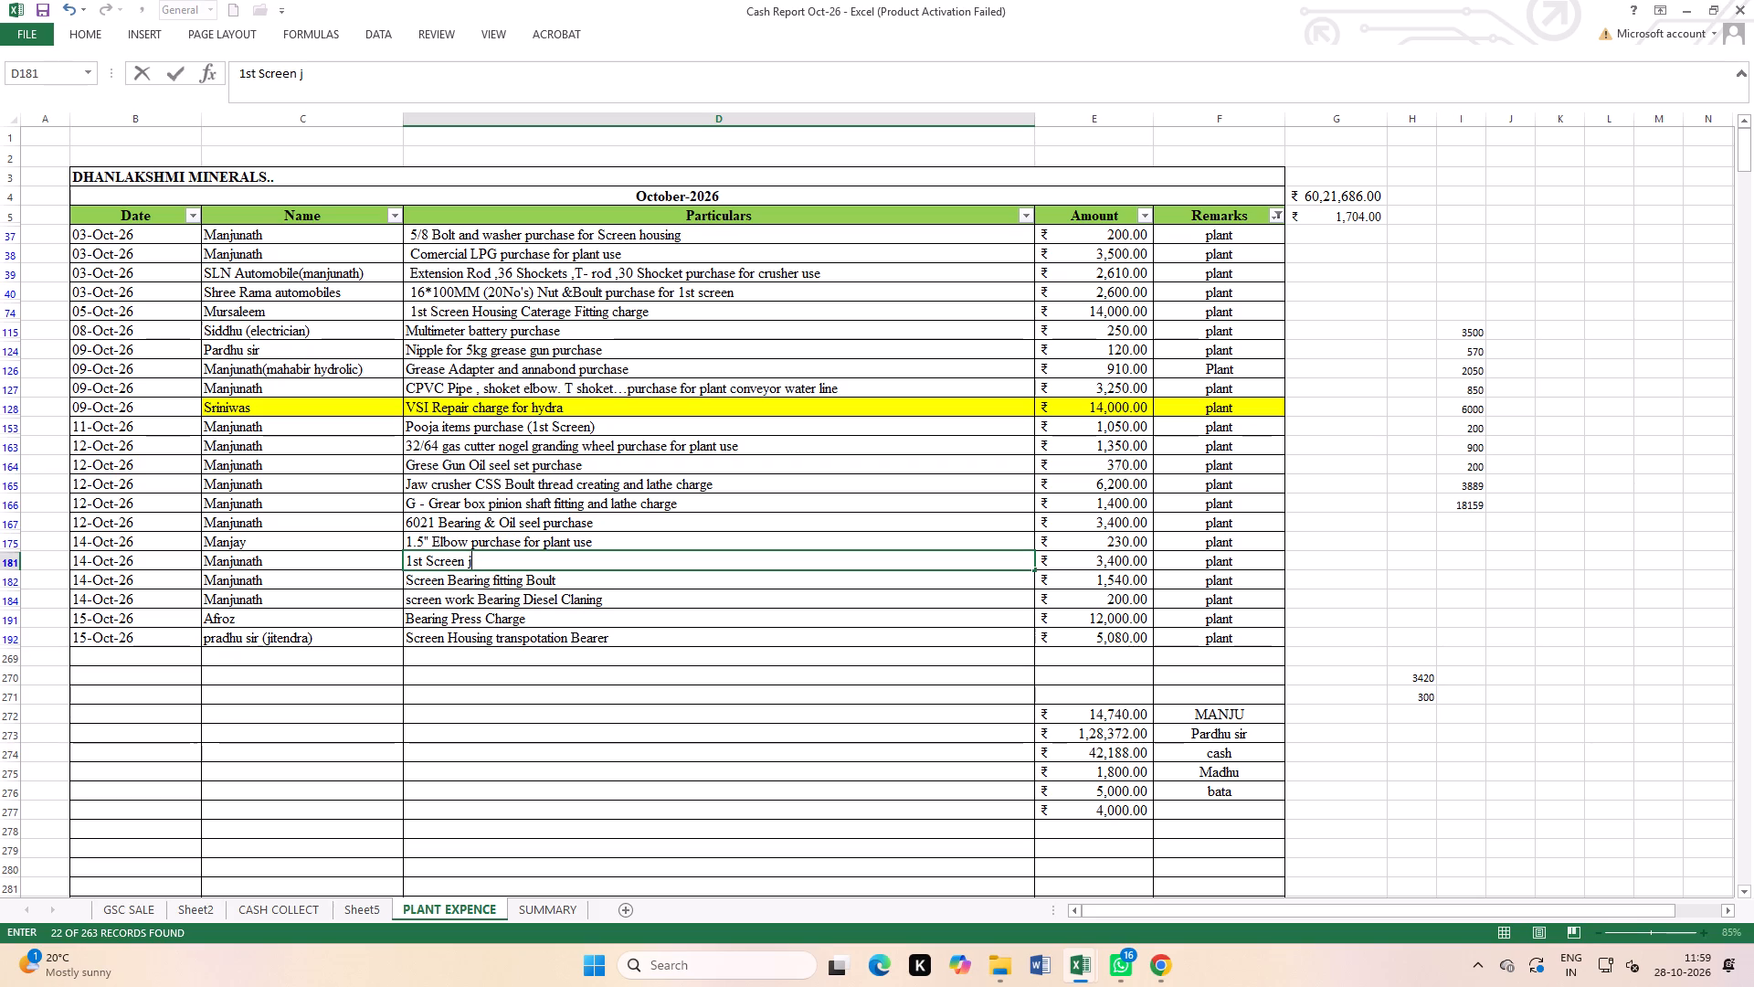
pyautogui.write('oint')
pyautogui.press('space')
pyautogui.press('b')
pyautogui.press('BackSpace')
pyautogui.press('BackSpace')
pyautogui.press('space')
pyautogui.press('r')
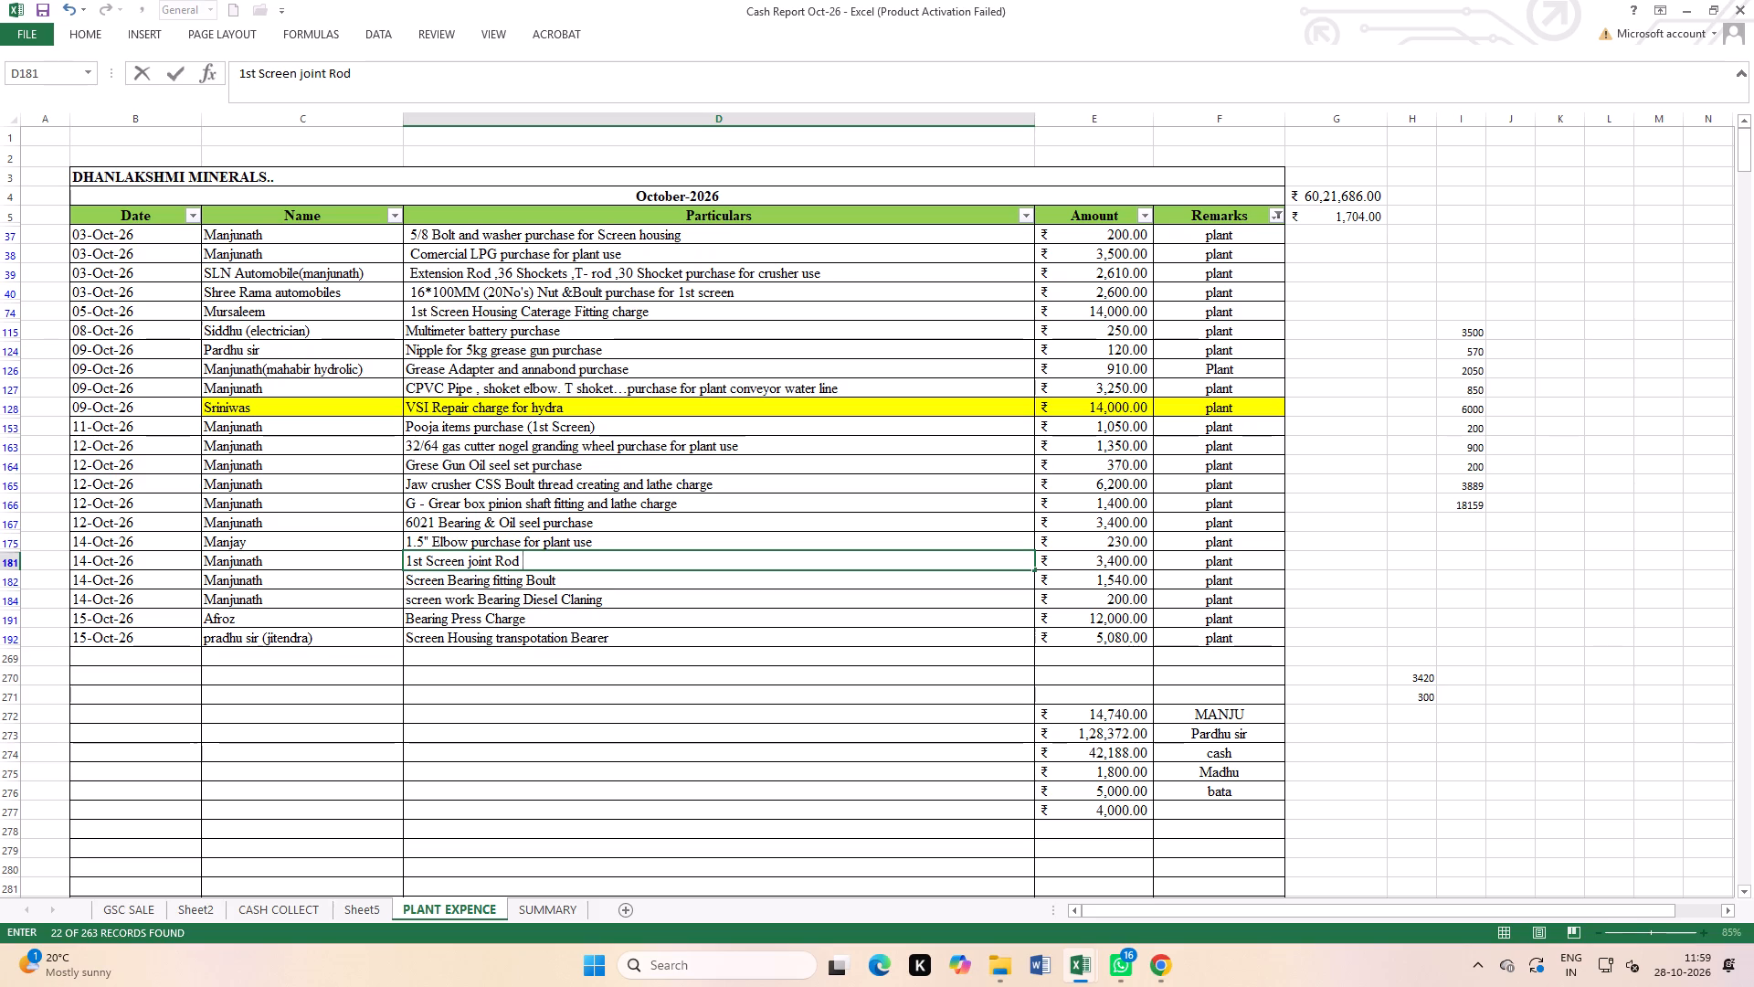
pyautogui.write('elding fitit')
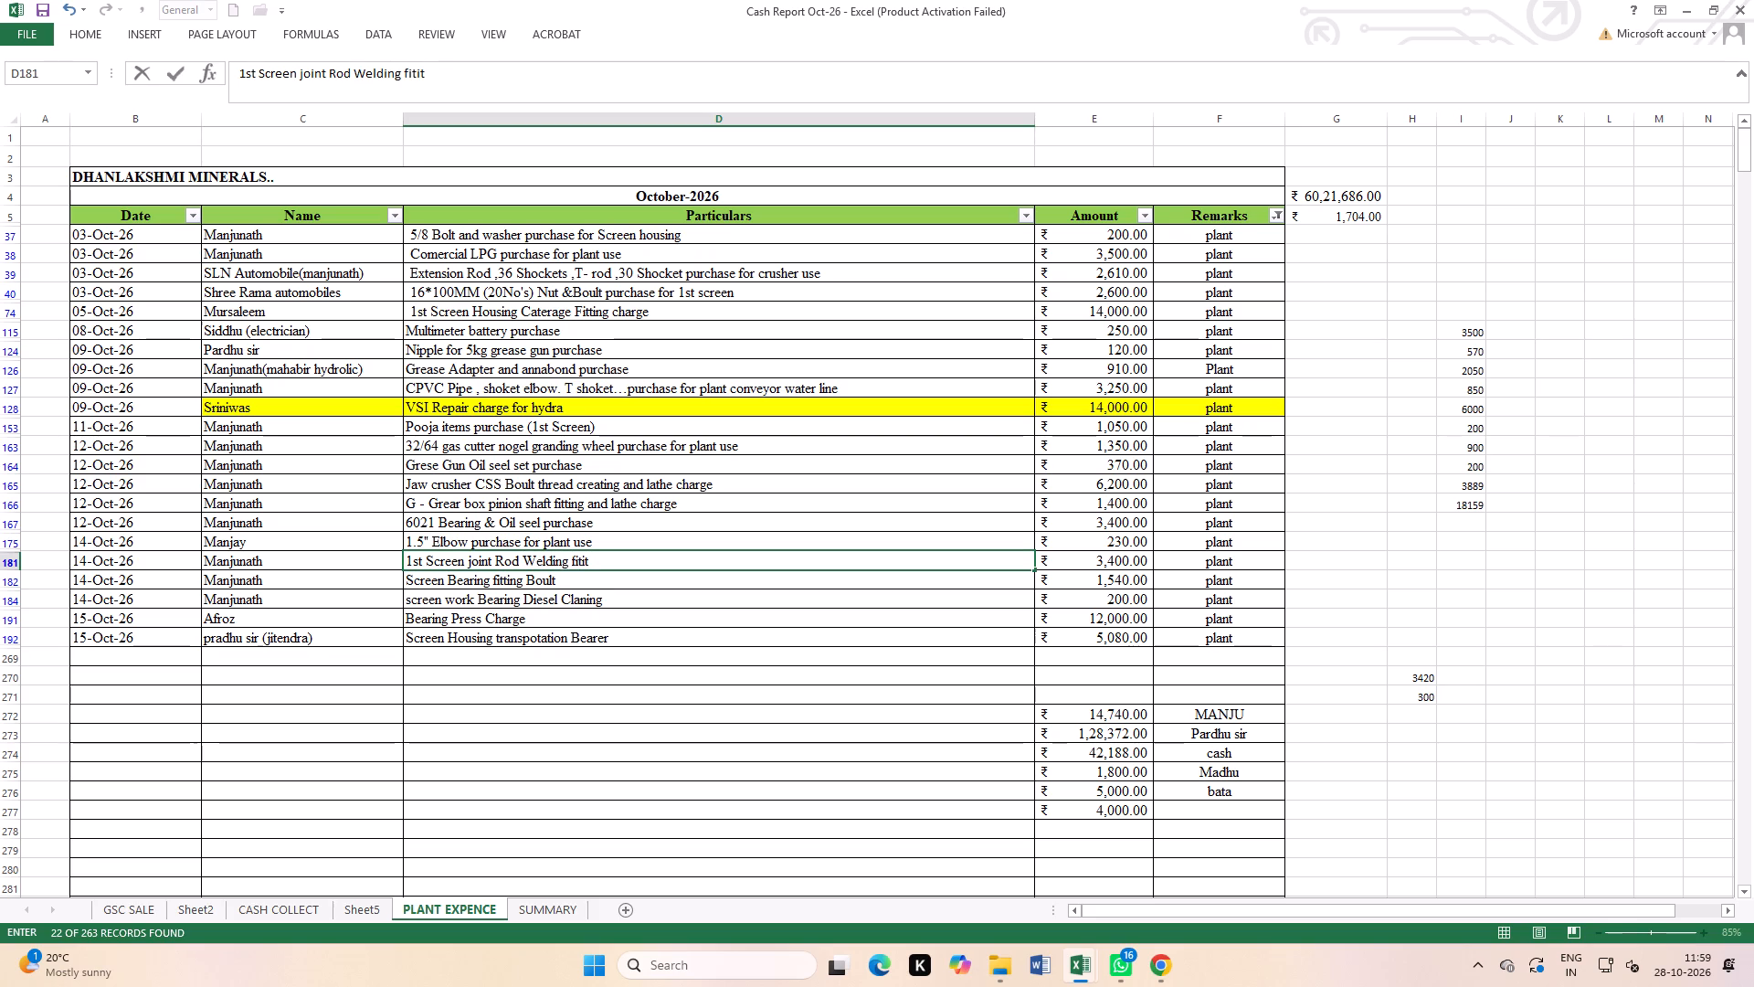
pyautogui.press('BackSpace')
pyautogui.press('BackSpace')
pyautogui.press('BackSpace')
pyautogui.press('BackSpace')
pyautogui.press('BackSpace')
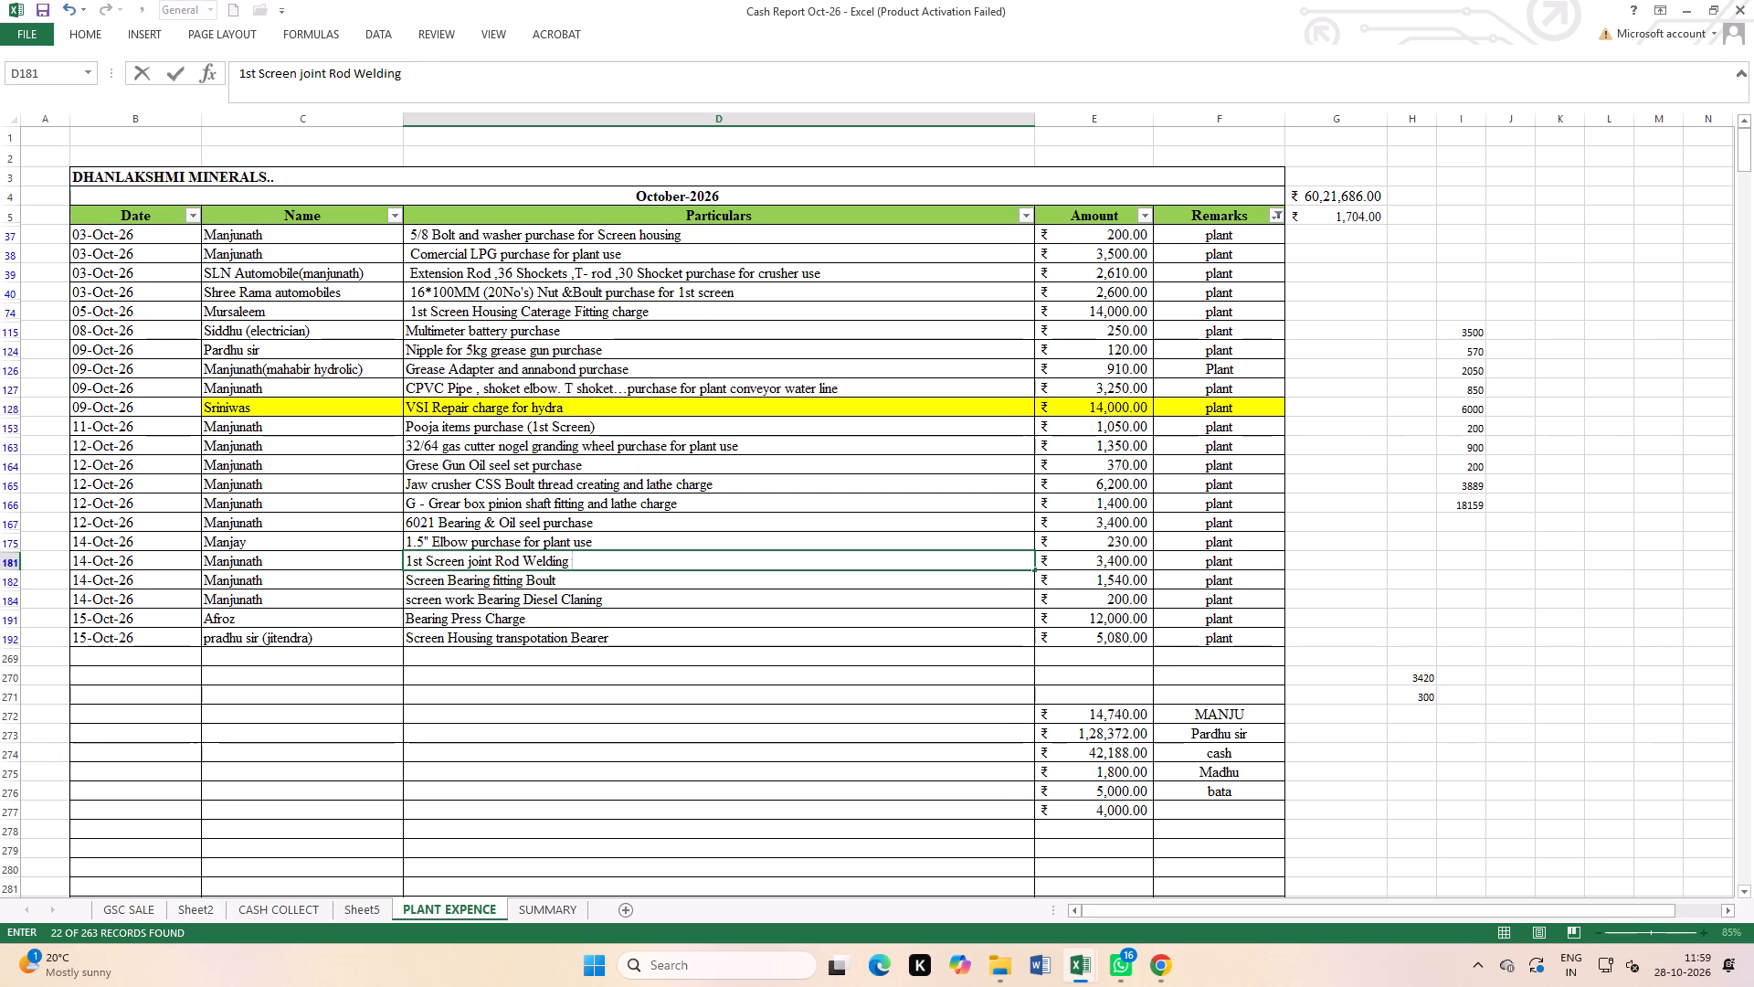
pyautogui.write(',')
pyautogui.press('space')
pyautogui.write('fittin')
pyautogui.write('g and')
pyautogui.press('space')
pyautogui.write('lathe charge')
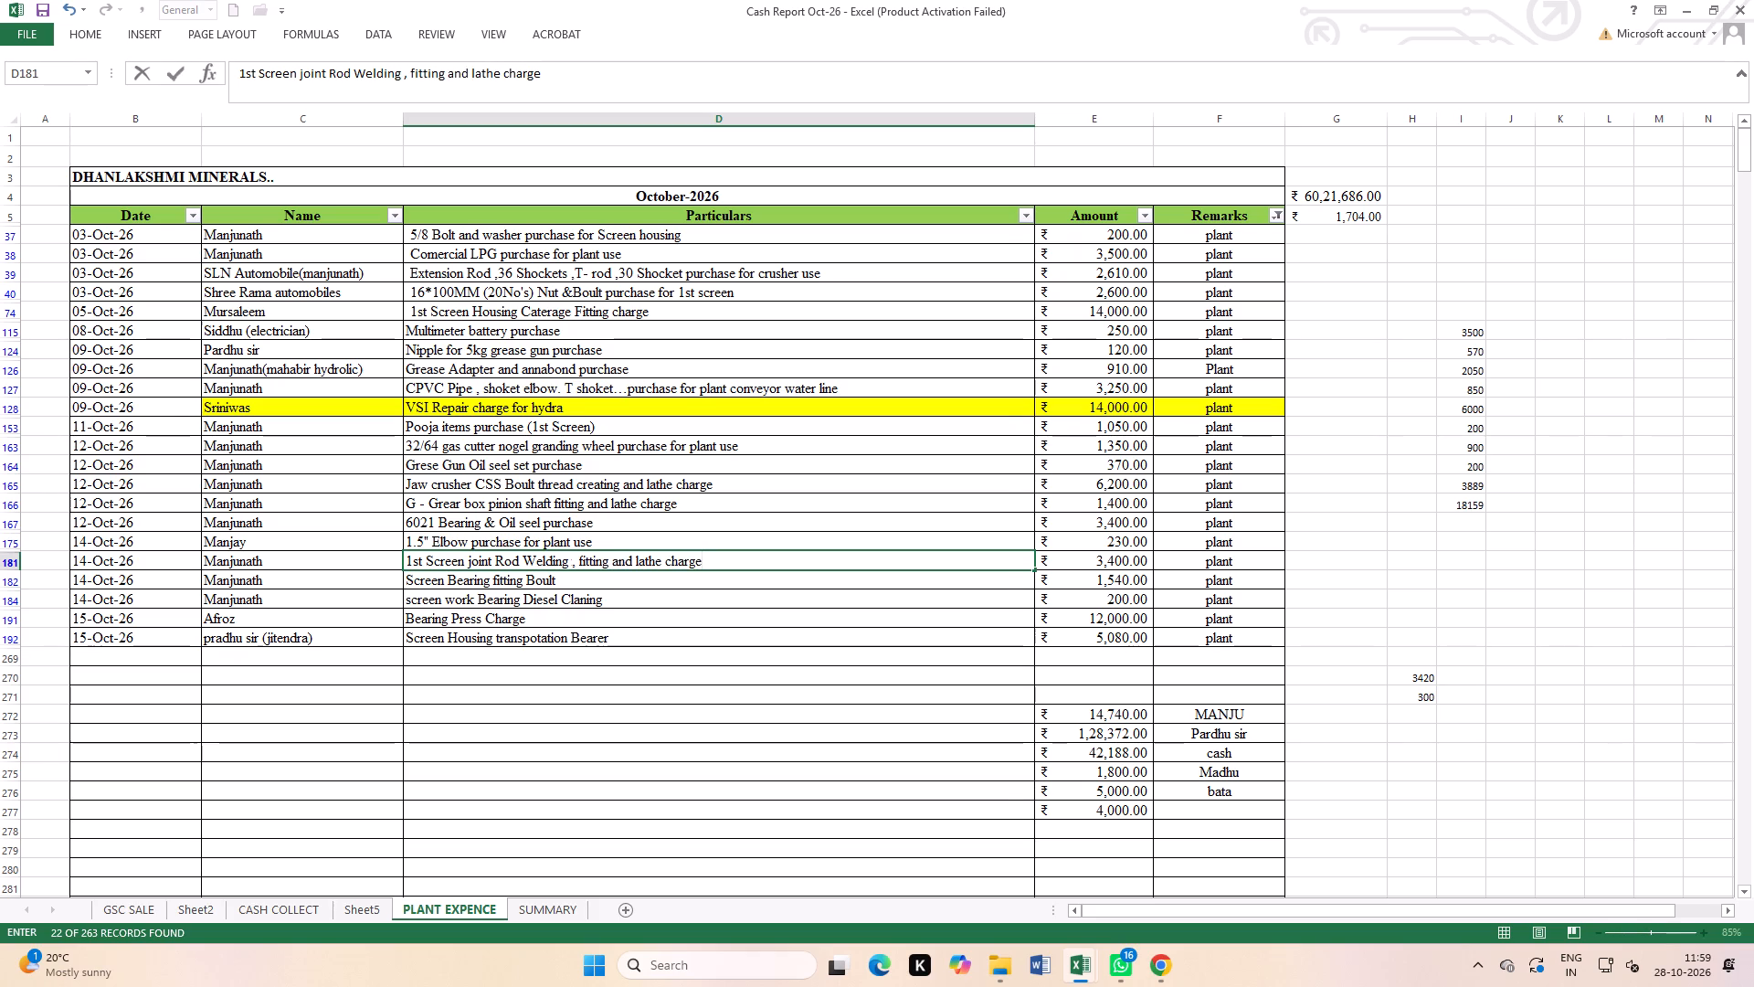
pyautogui.click(610, 595)
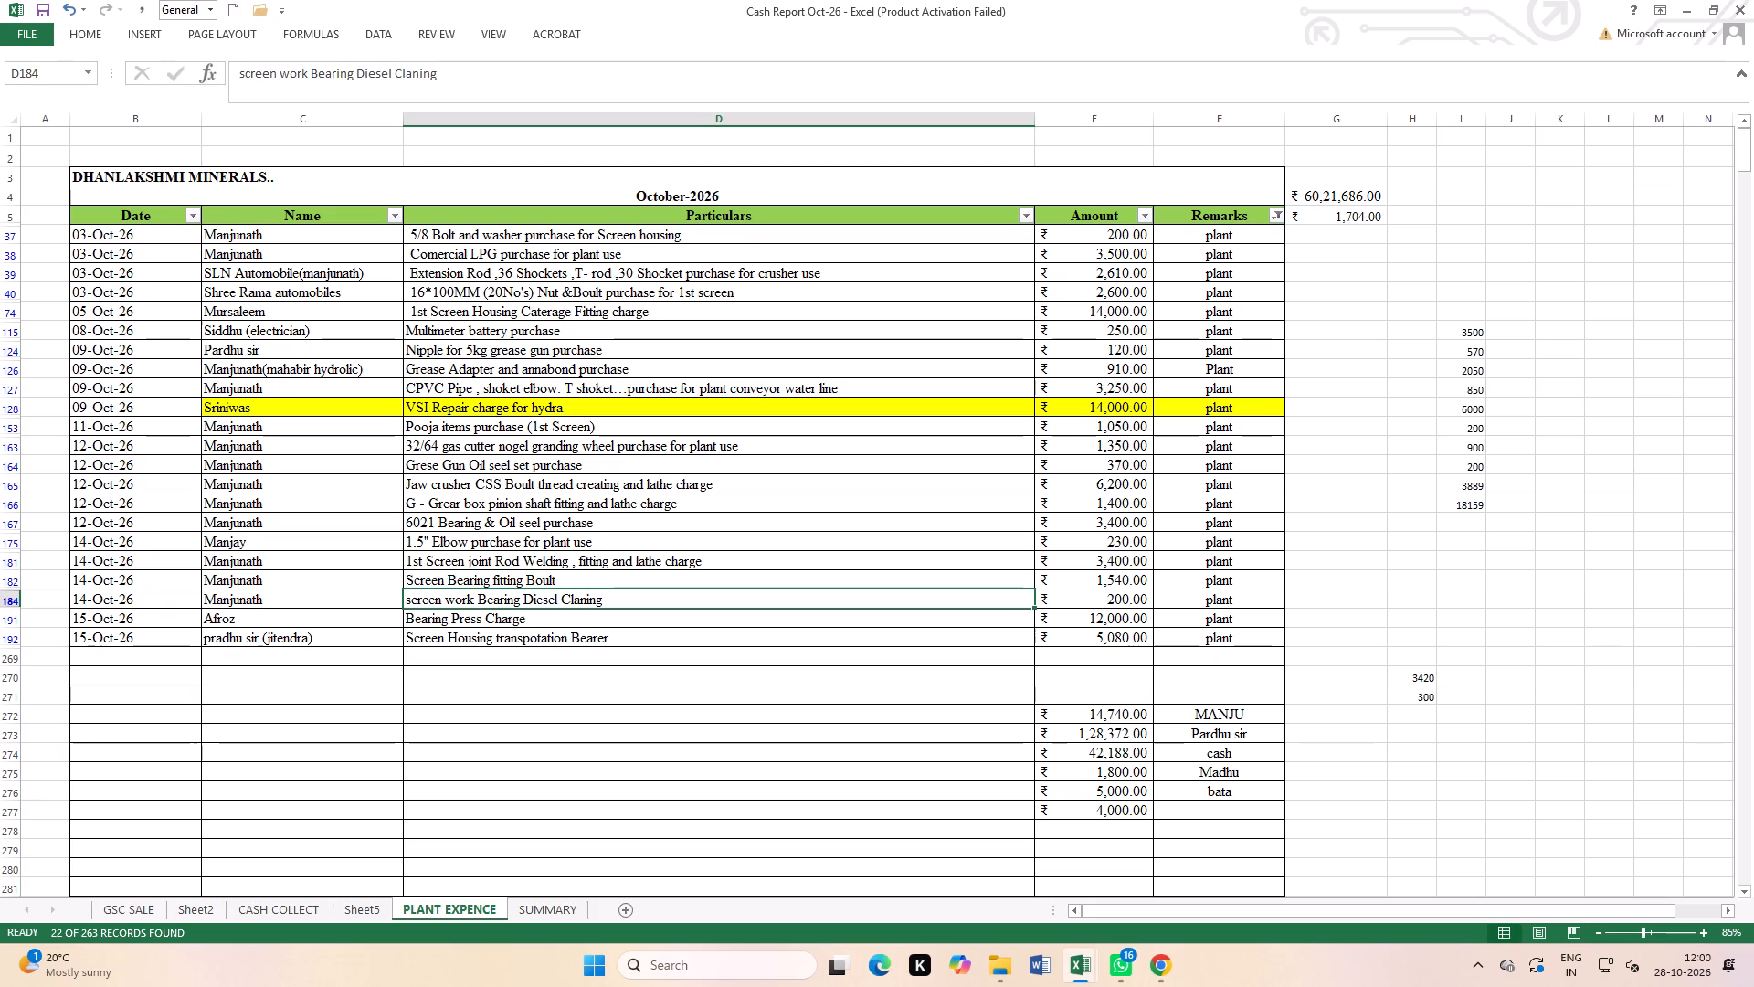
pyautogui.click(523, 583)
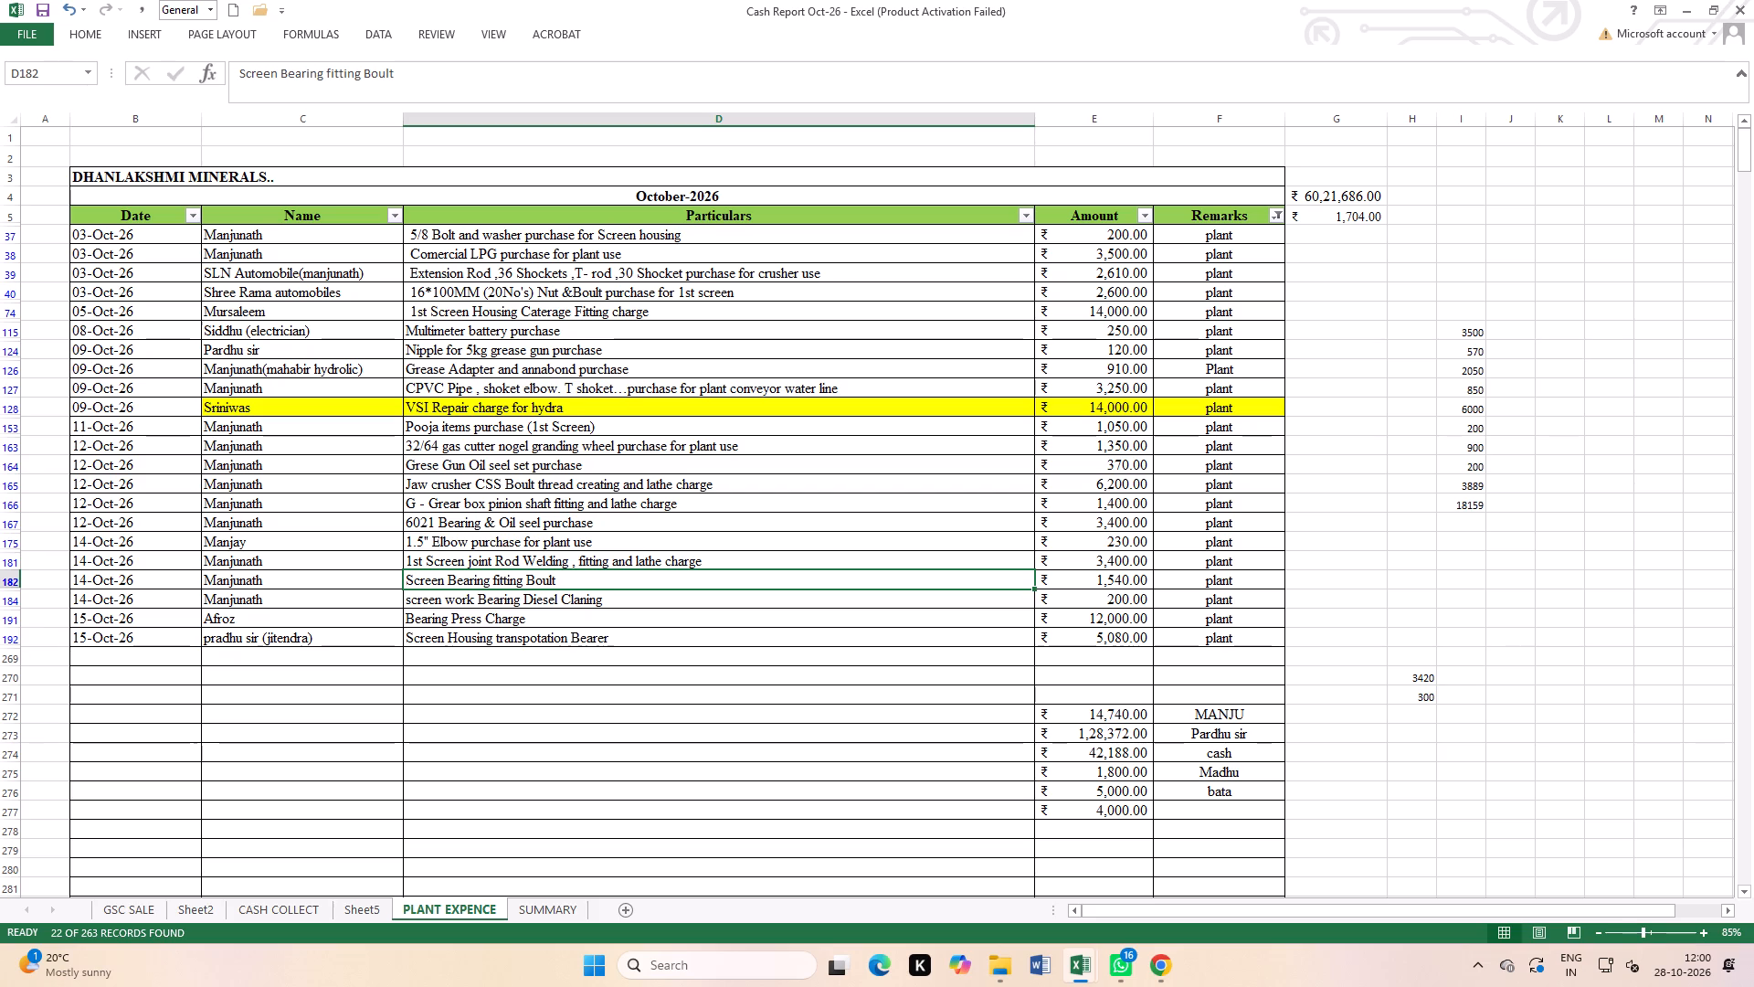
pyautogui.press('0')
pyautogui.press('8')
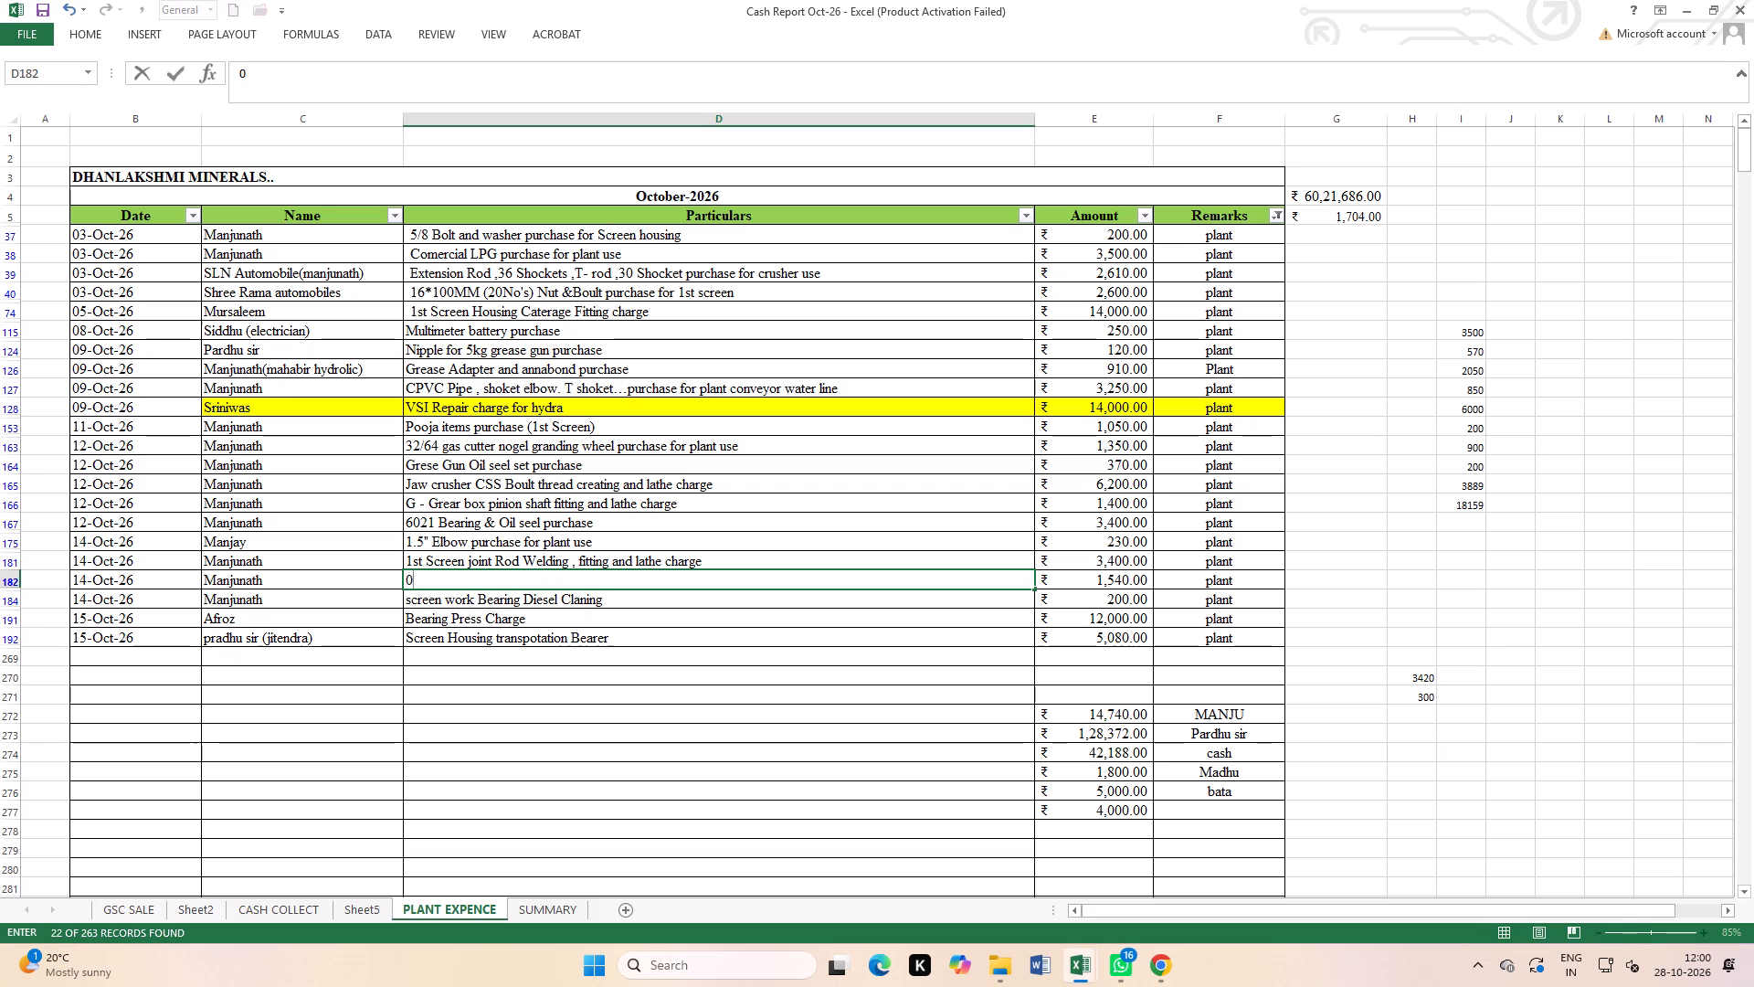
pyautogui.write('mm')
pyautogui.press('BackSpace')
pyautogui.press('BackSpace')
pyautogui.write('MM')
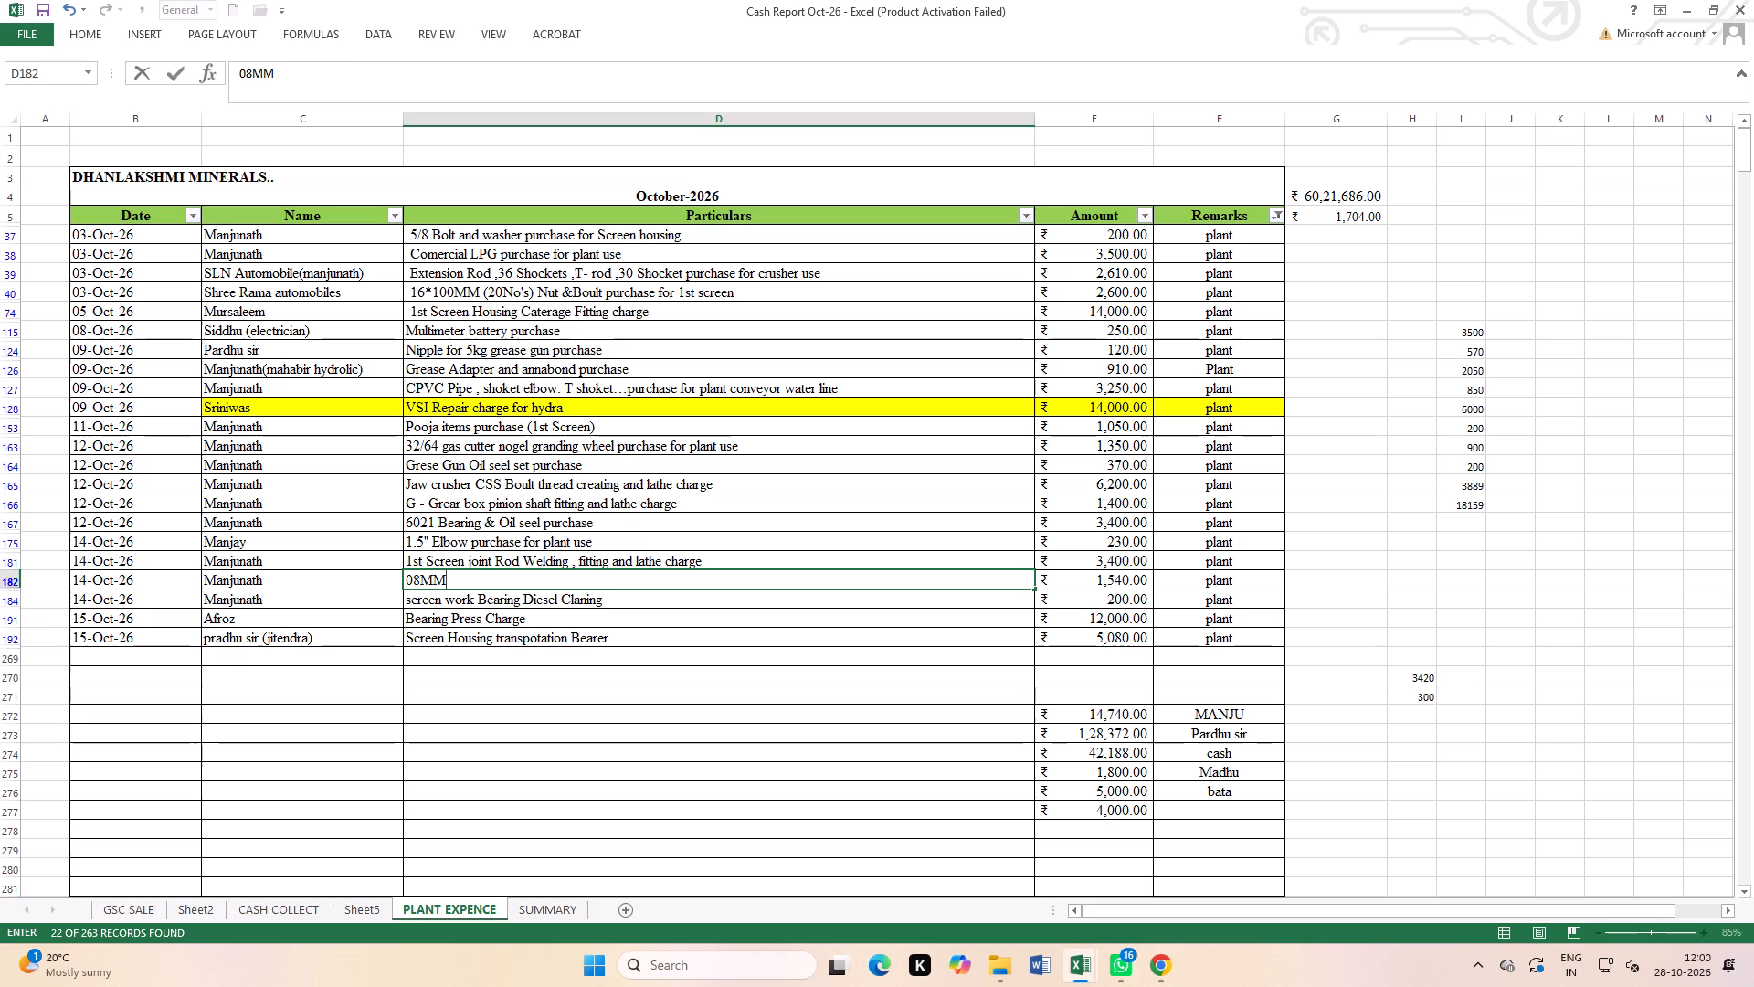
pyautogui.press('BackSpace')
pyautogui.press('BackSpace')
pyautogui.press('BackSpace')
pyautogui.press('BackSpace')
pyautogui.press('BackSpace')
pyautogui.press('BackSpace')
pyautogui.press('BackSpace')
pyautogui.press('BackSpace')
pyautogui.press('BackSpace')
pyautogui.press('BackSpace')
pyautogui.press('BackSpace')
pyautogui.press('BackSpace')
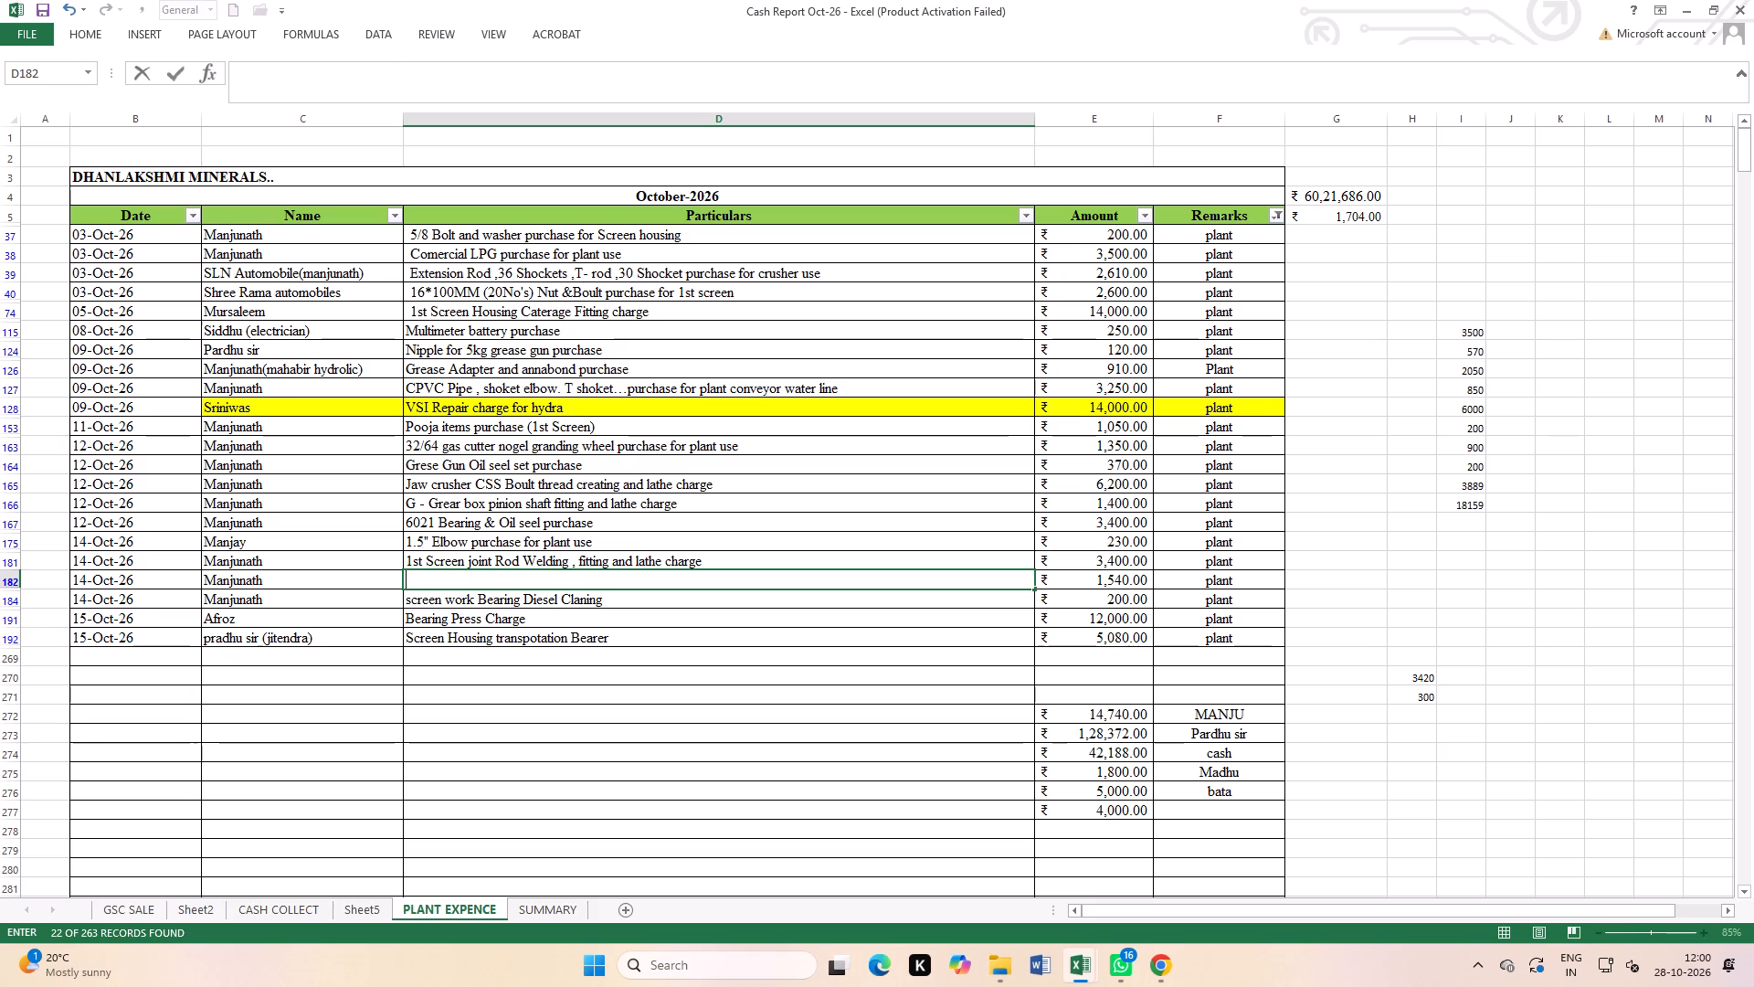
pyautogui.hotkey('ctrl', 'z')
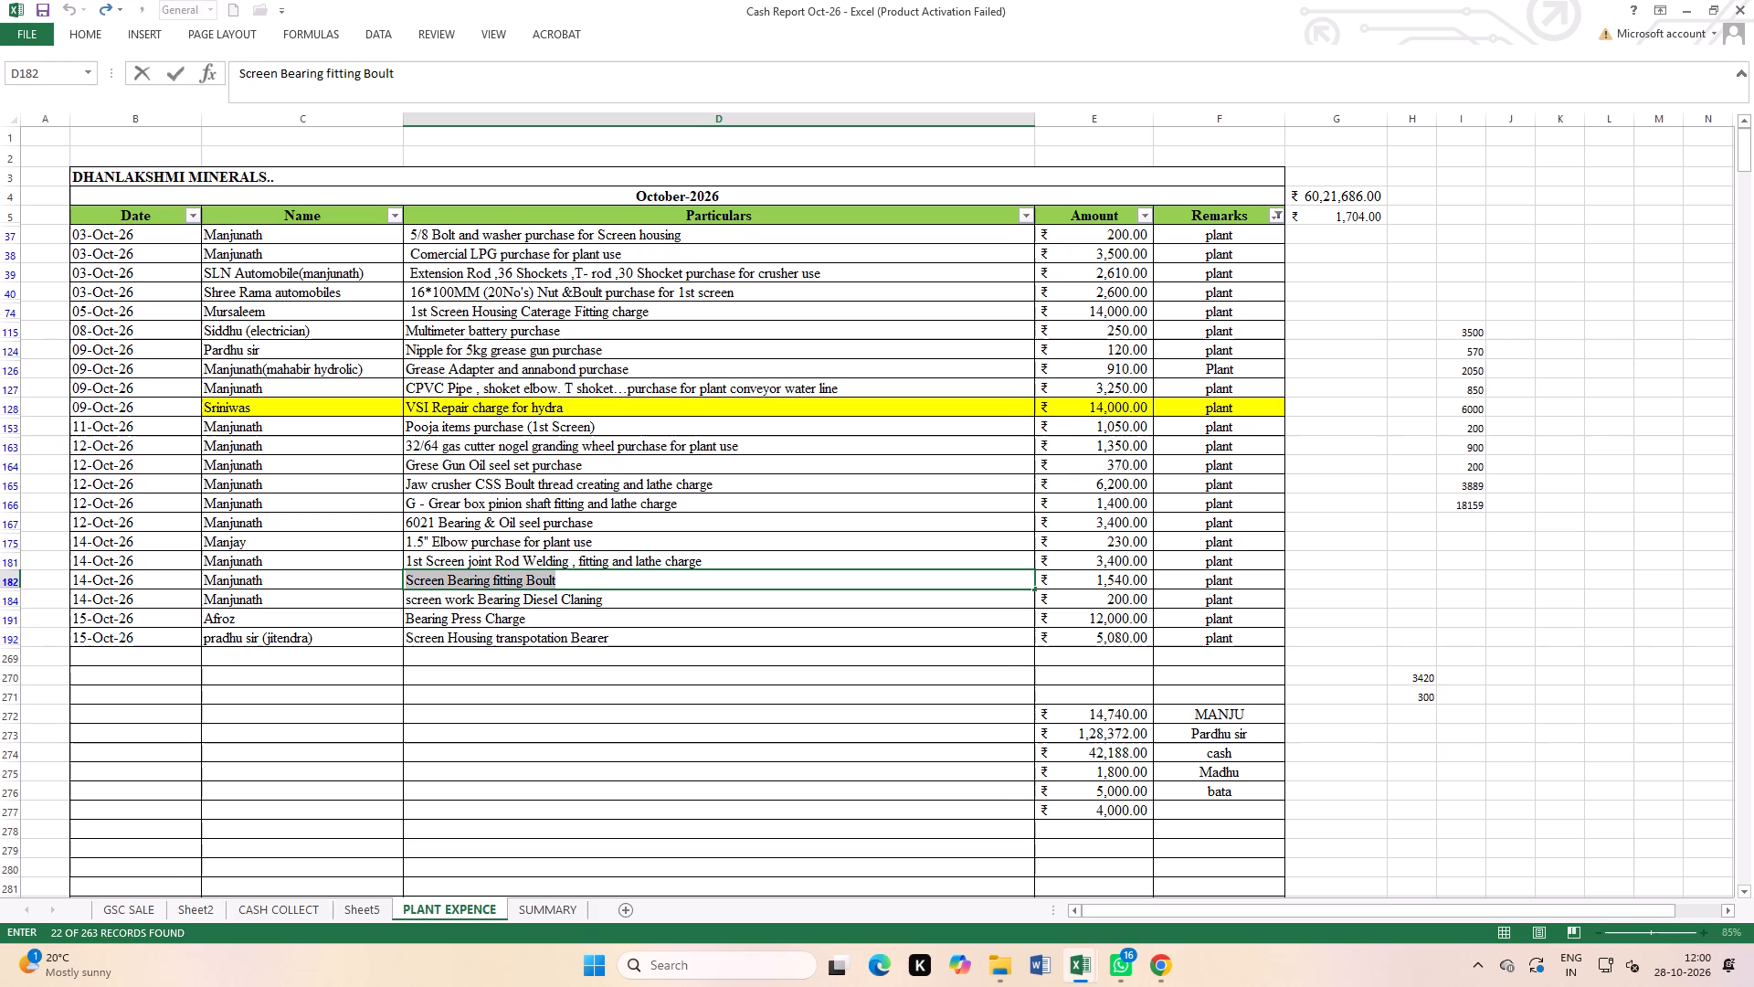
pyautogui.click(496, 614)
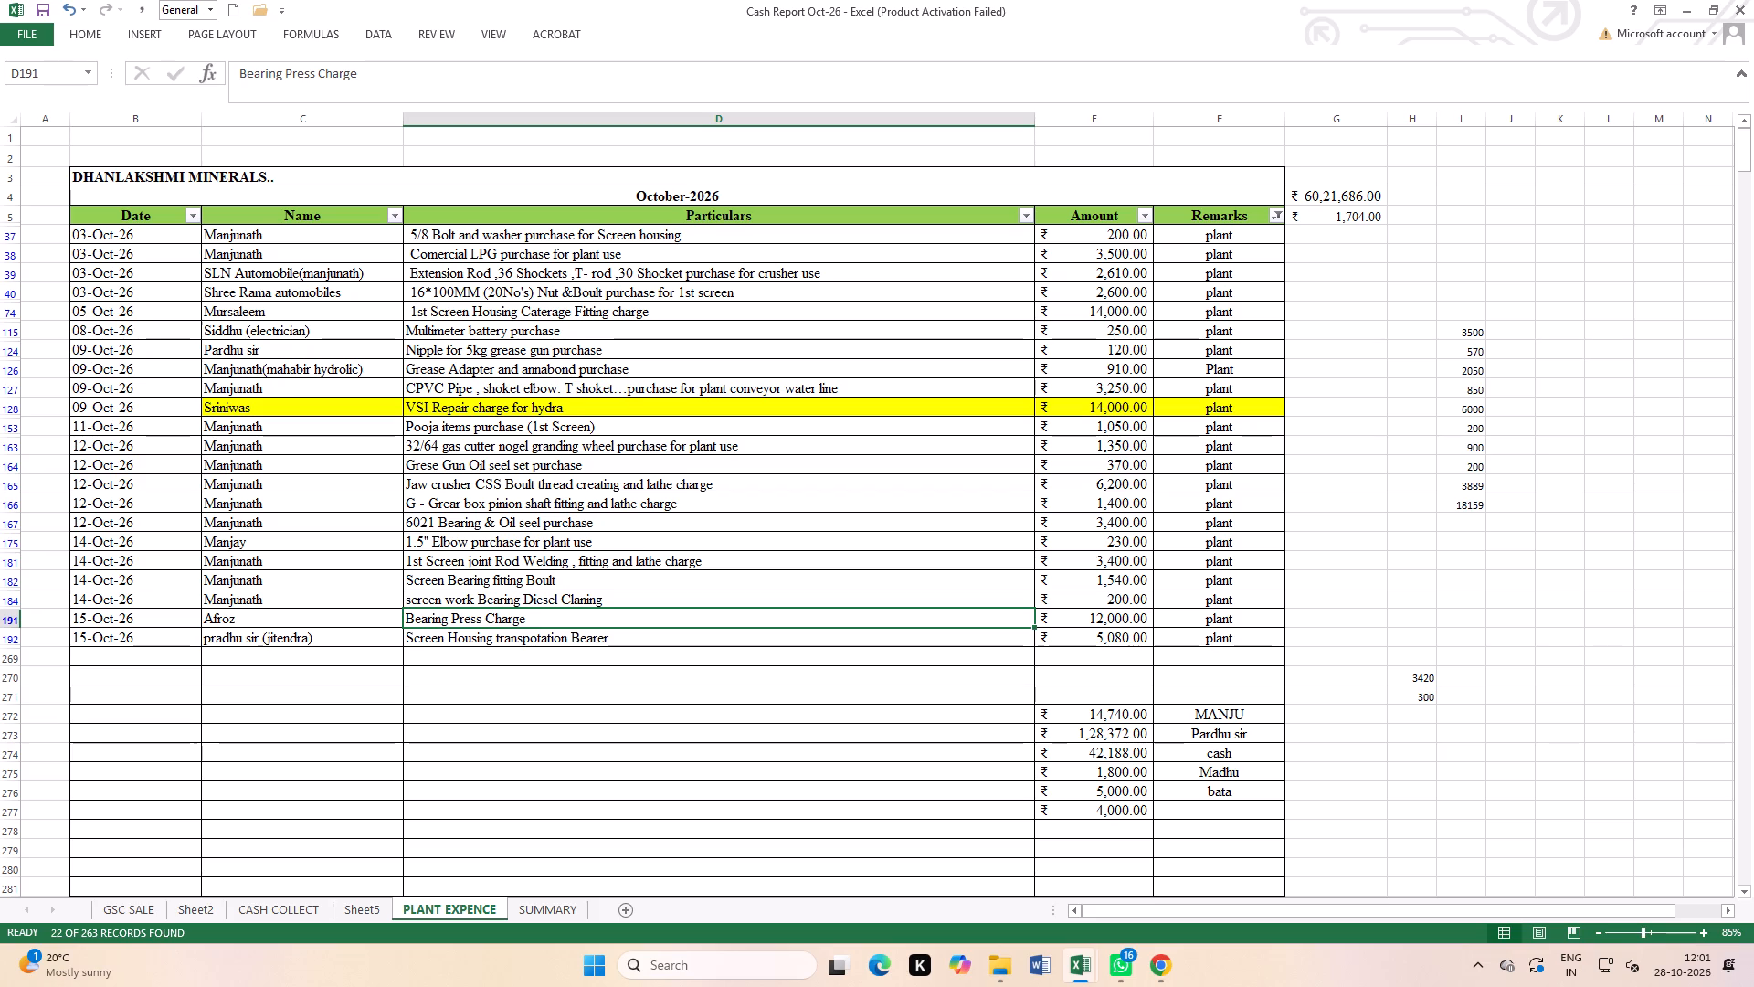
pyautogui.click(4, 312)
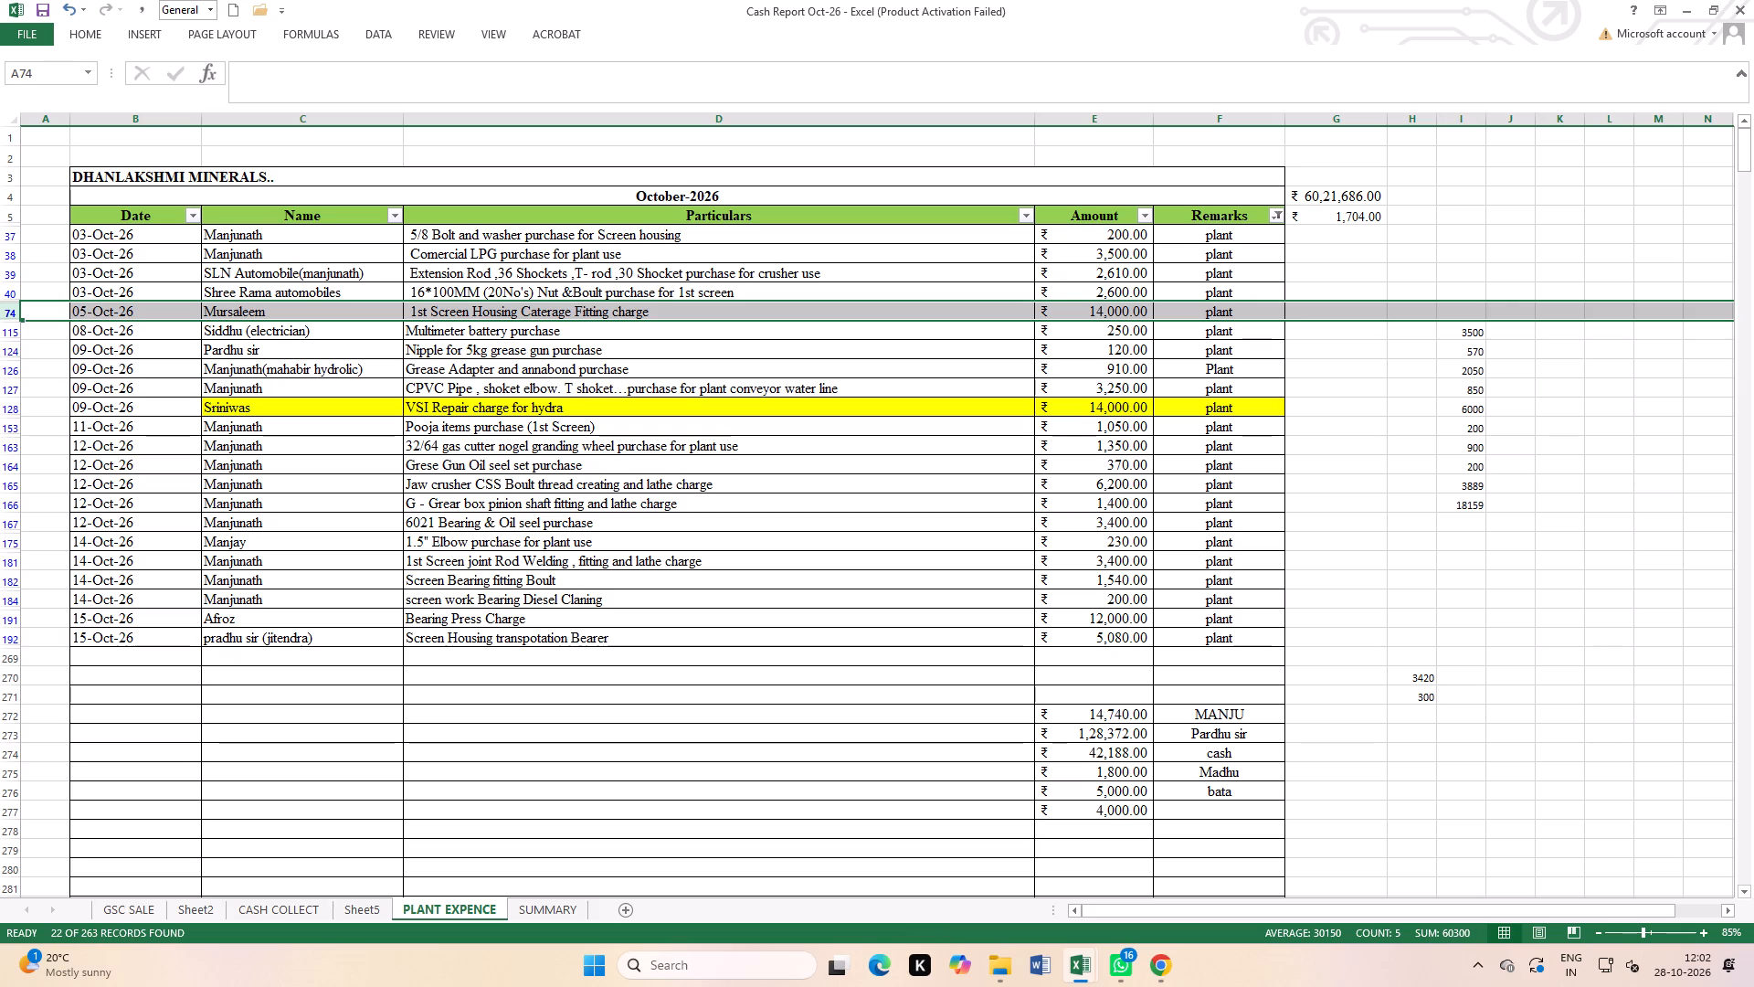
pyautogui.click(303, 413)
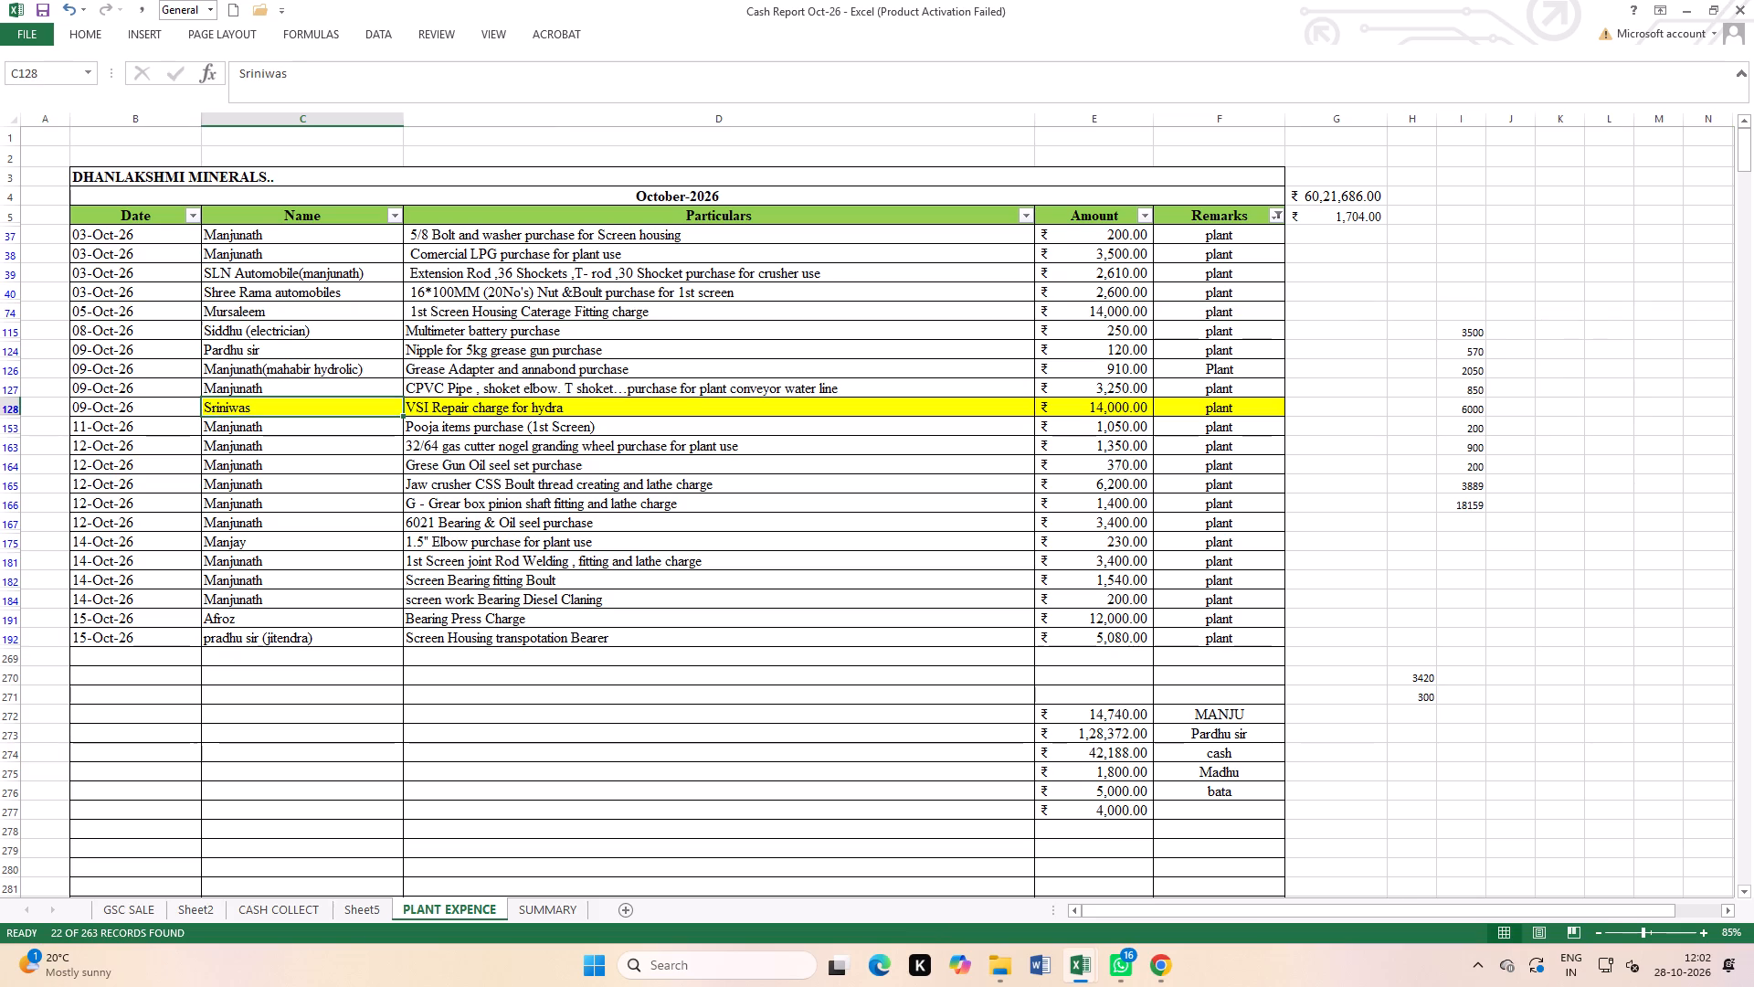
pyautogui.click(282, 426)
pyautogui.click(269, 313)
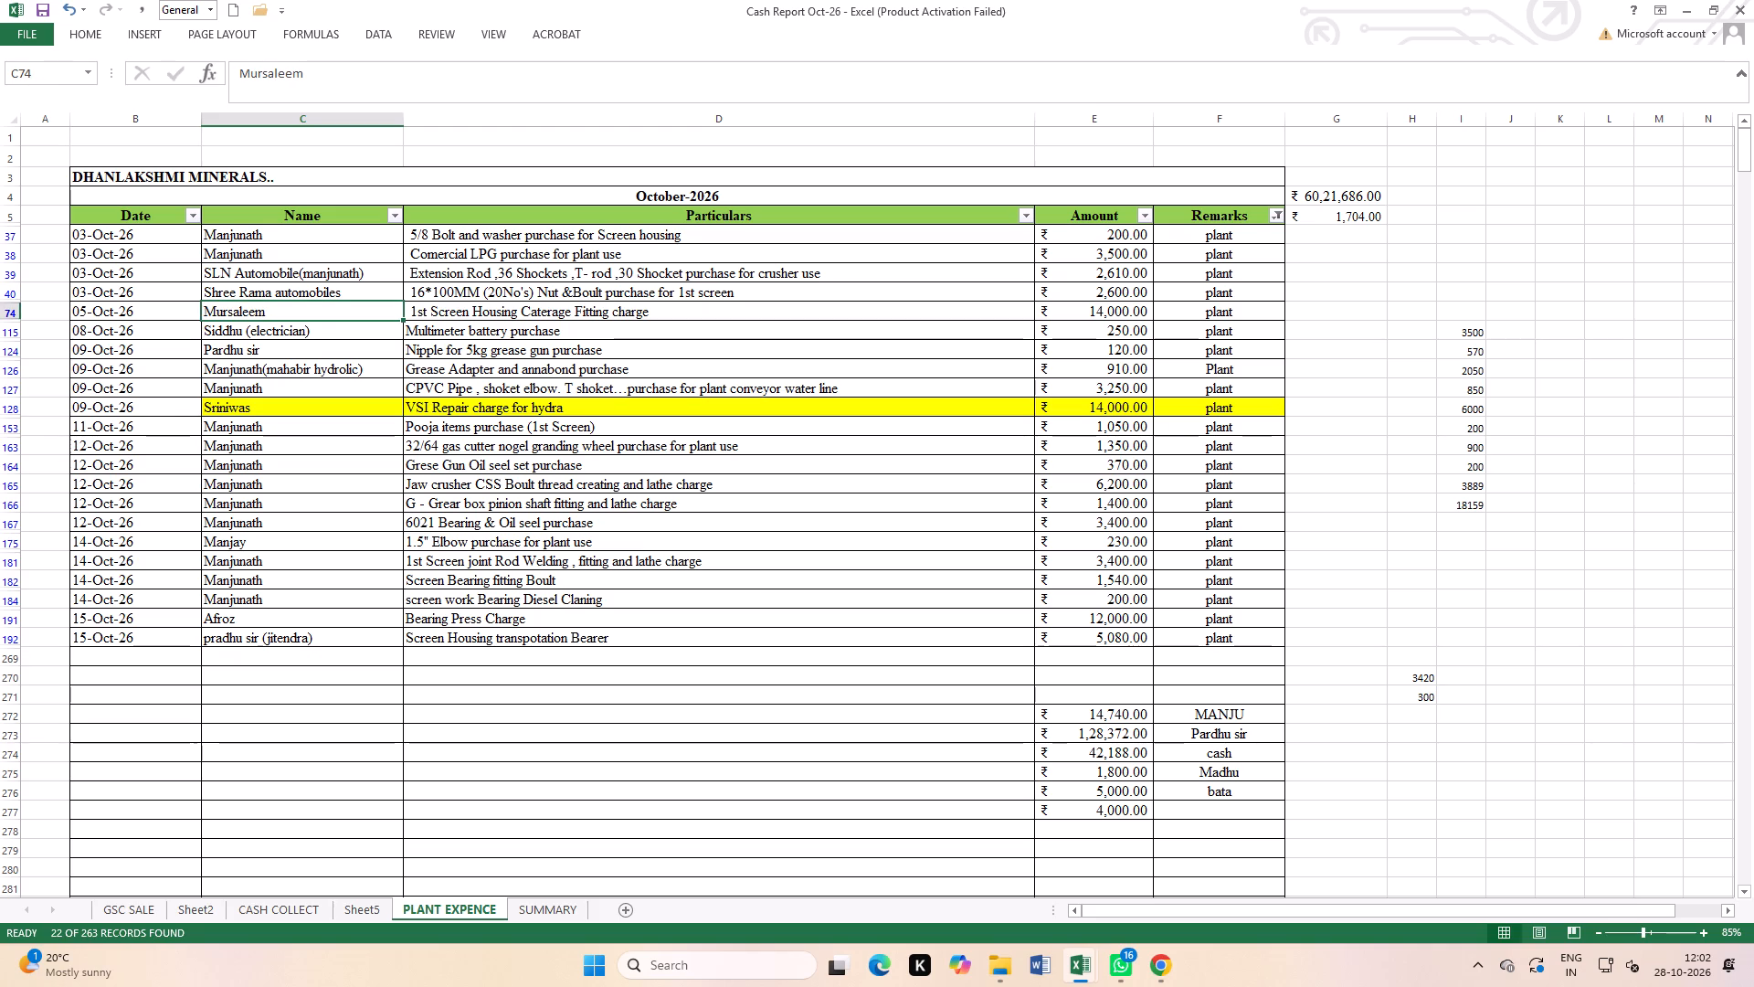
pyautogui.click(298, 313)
# Change the bearing press particulars in D191 to "1st Screen Bearing Press on lathe Charge".
pyautogui.click(523, 618)
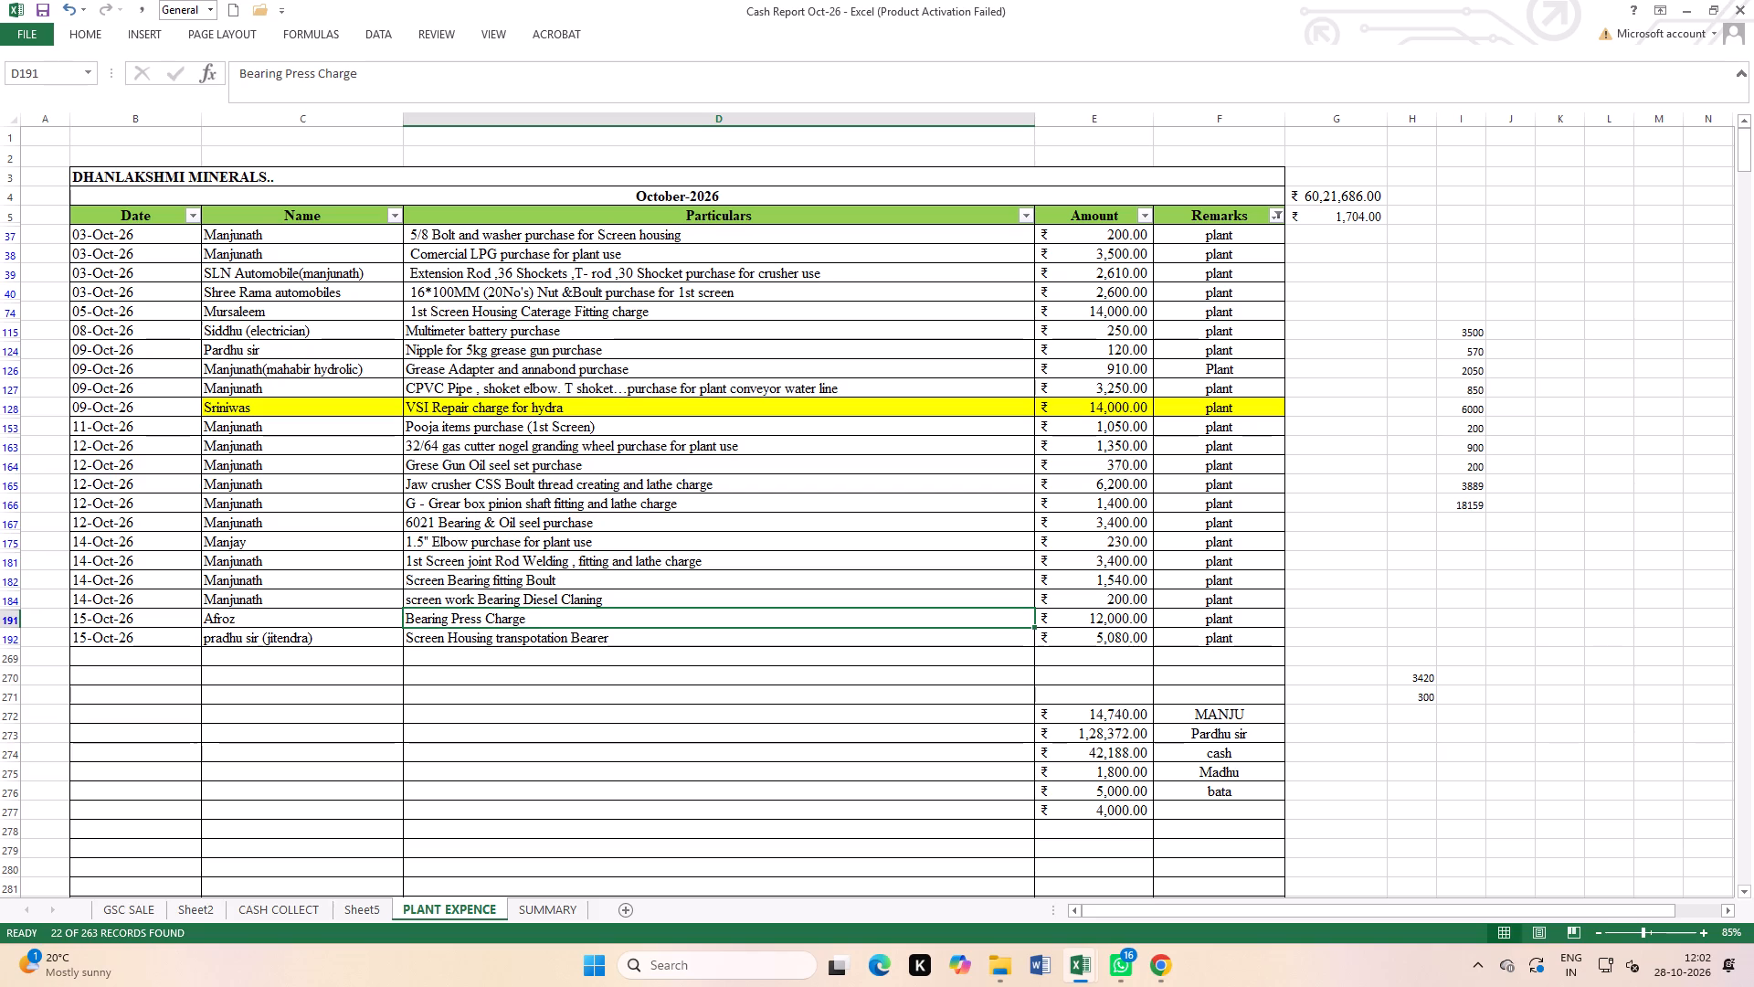
pyautogui.doubleClick(409, 618)
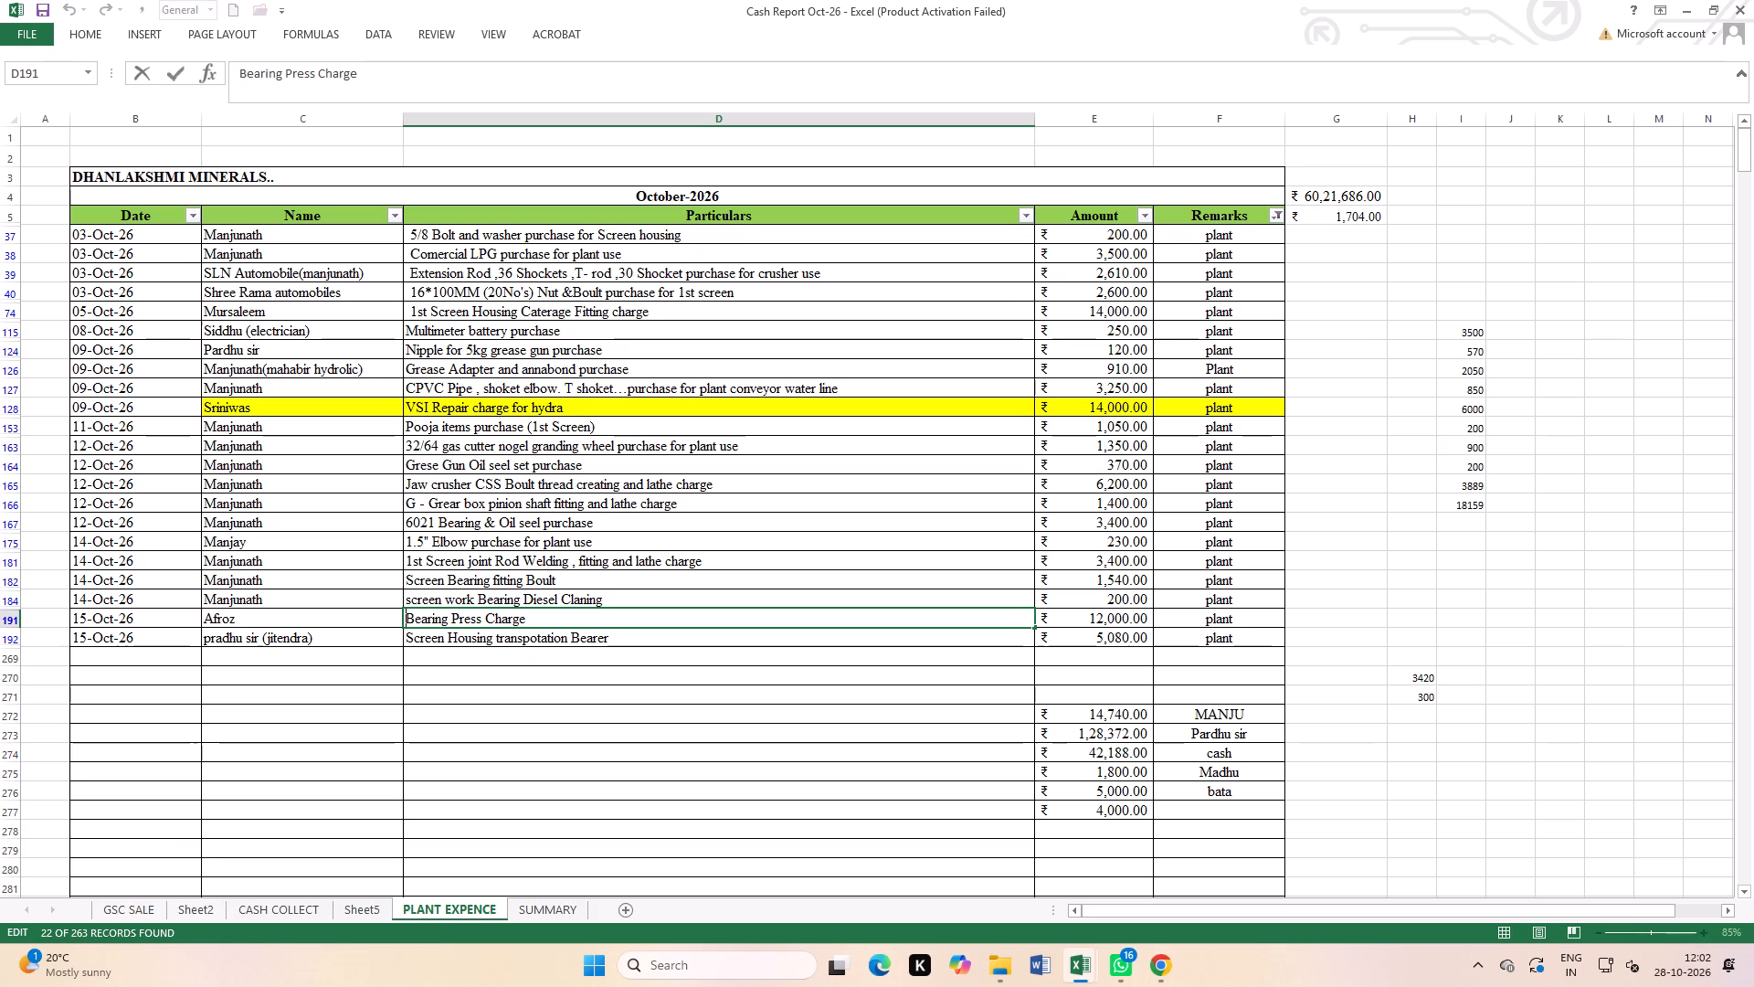
pyautogui.press('1')
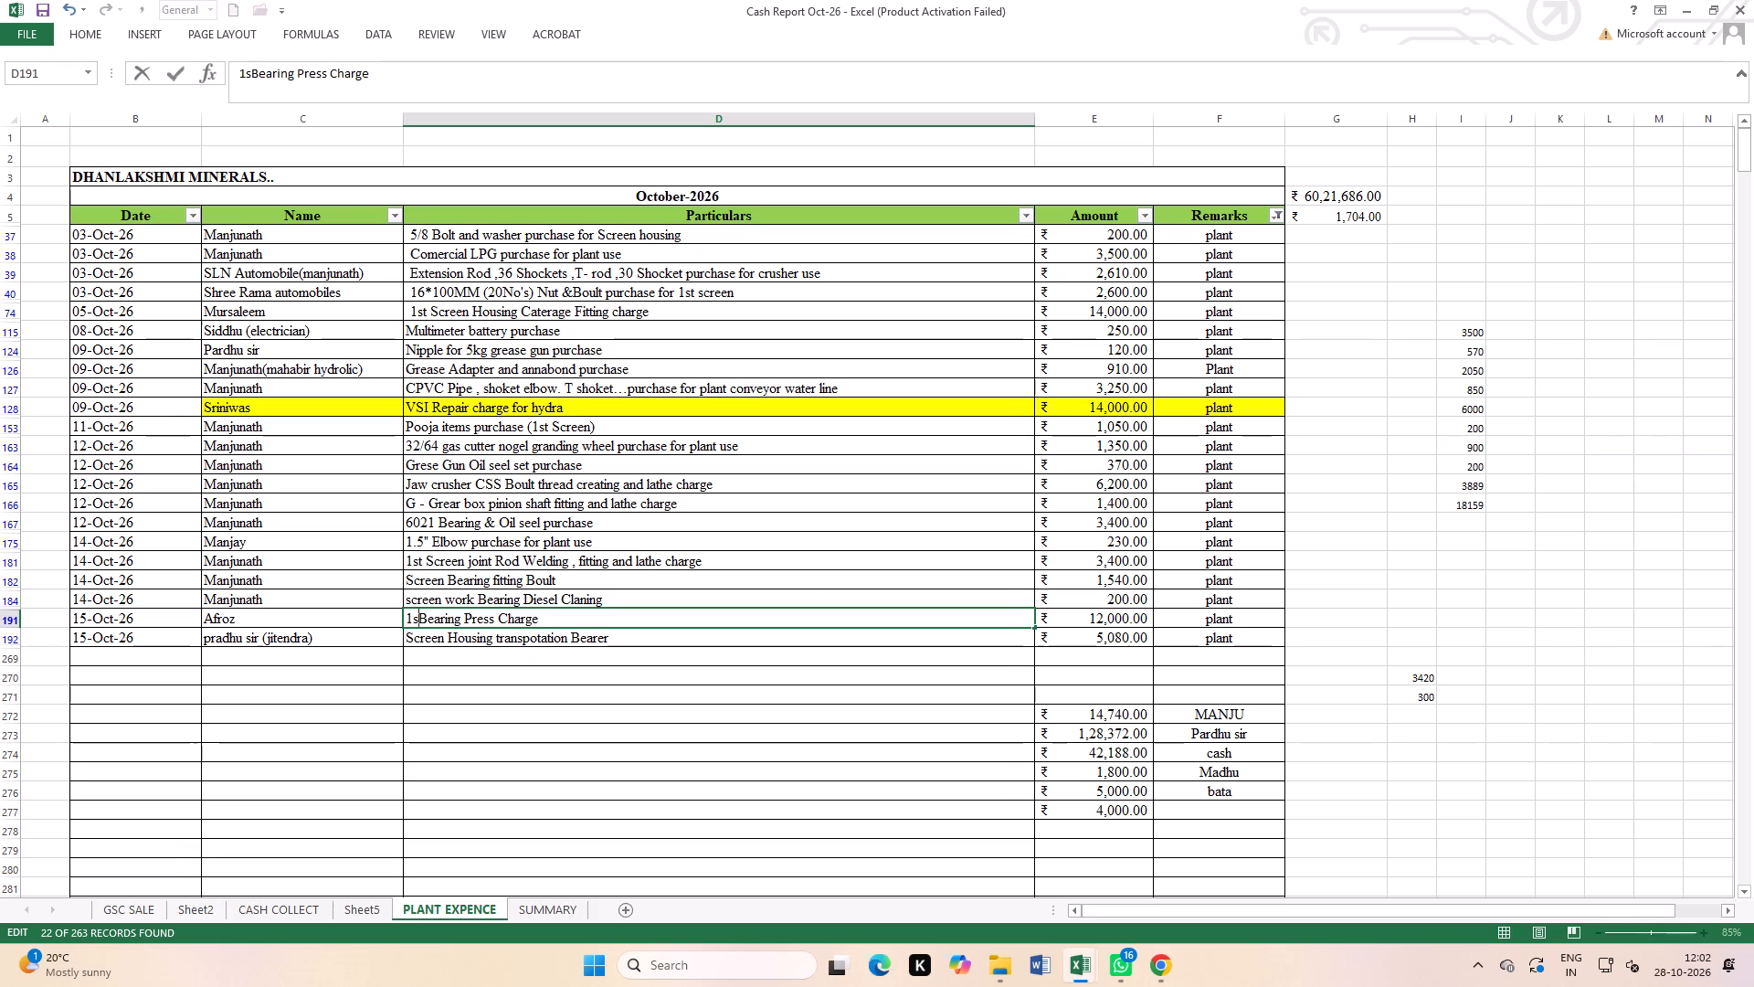
pyautogui.press('space')
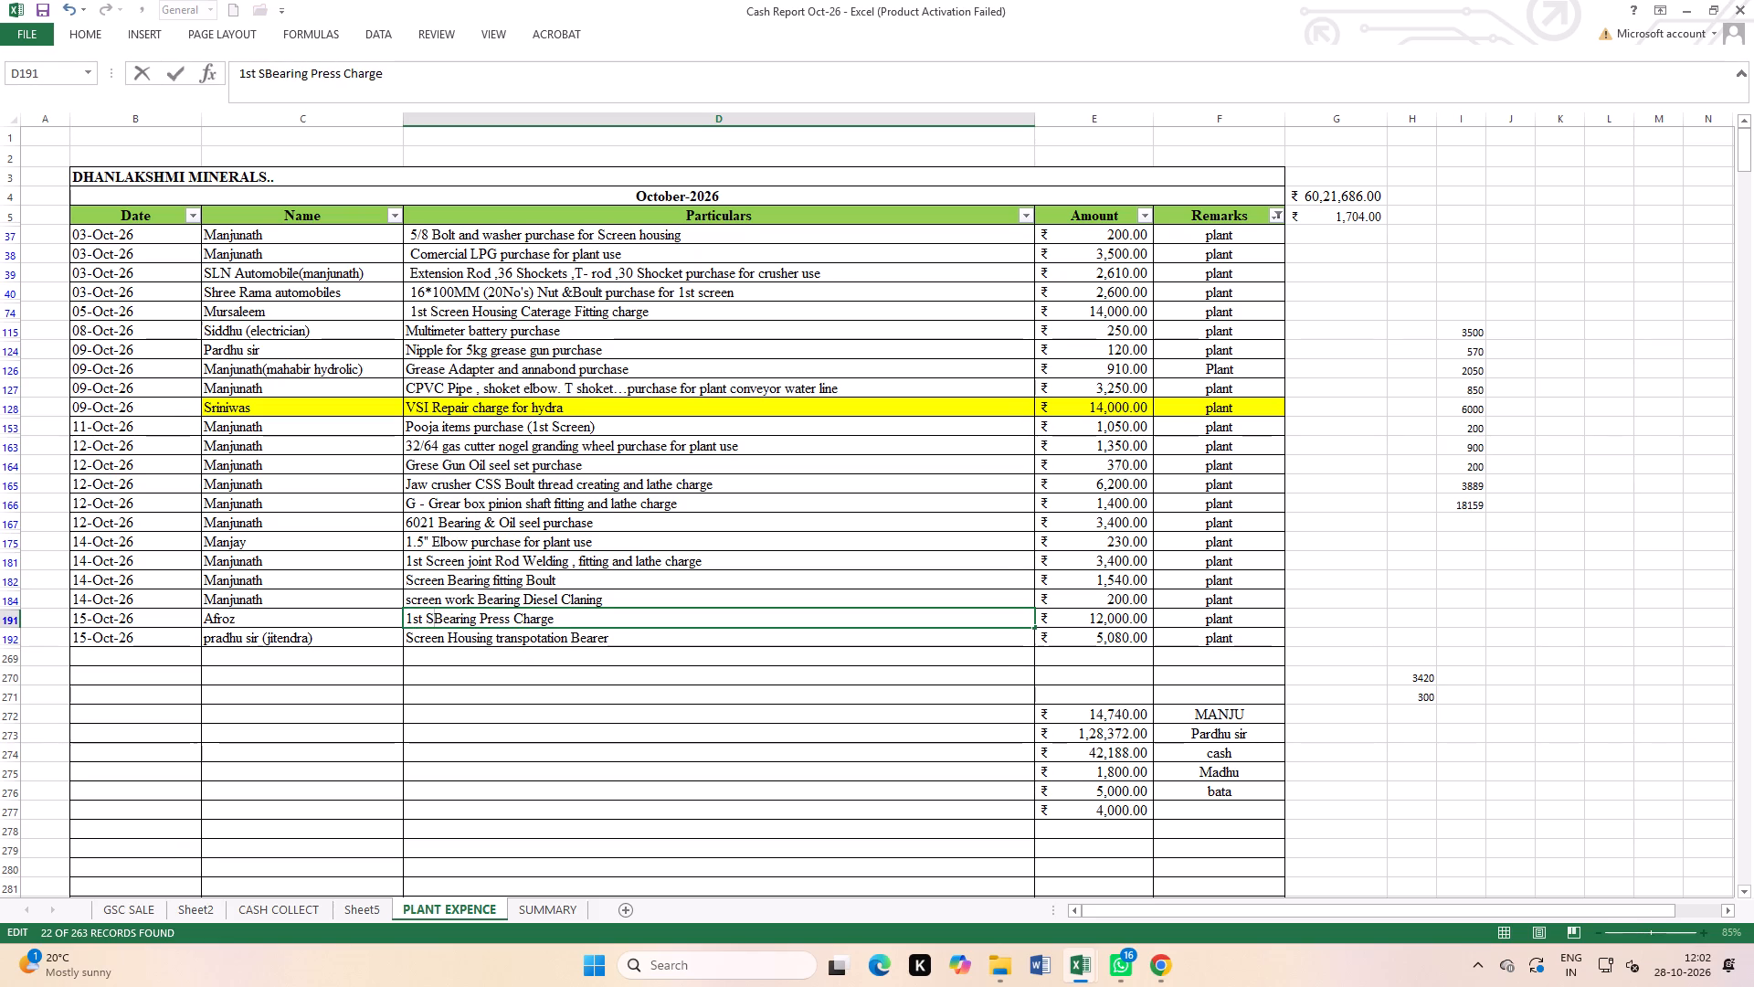
pyautogui.write('creen')
pyautogui.press('space')
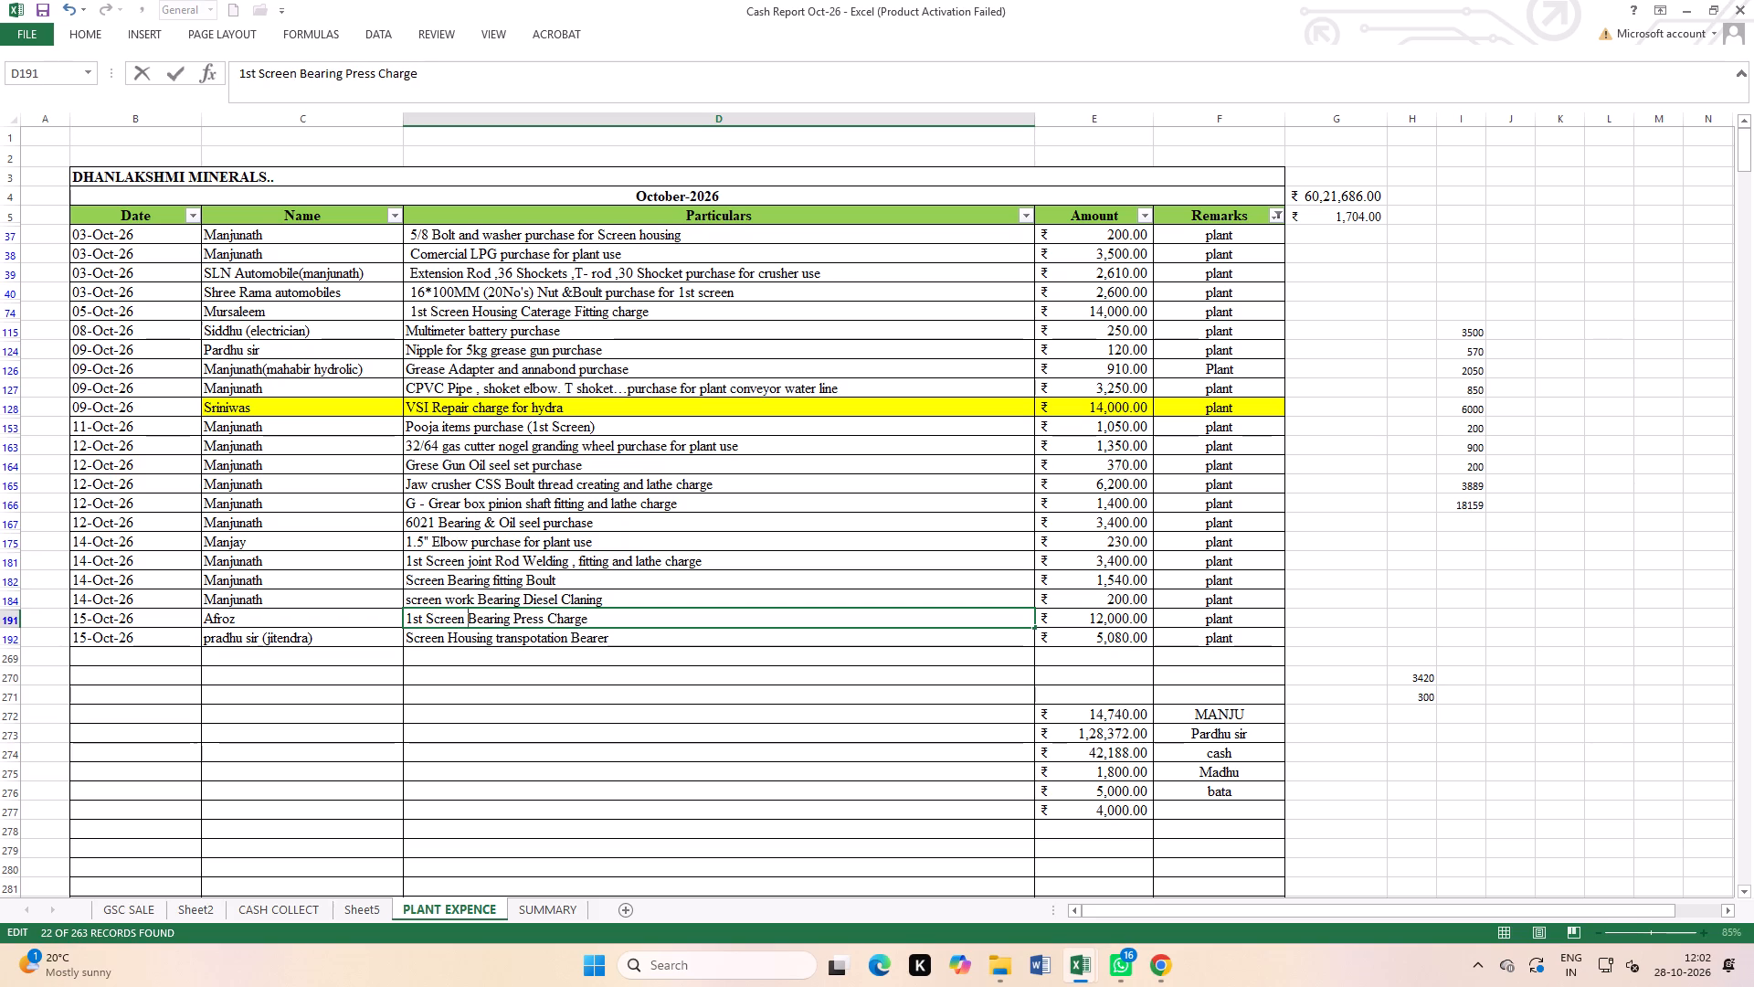
pyautogui.click(515, 620)
pyautogui.press('Right')
pyautogui.press('Right')
pyautogui.press('Right')
pyautogui.press('Right')
pyautogui.press('Right')
pyautogui.press('o')
pyautogui.press('BackSpace')
pyautogui.press('space')
pyautogui.write('on')
pyautogui.press('space')
pyautogui.write('lathe')
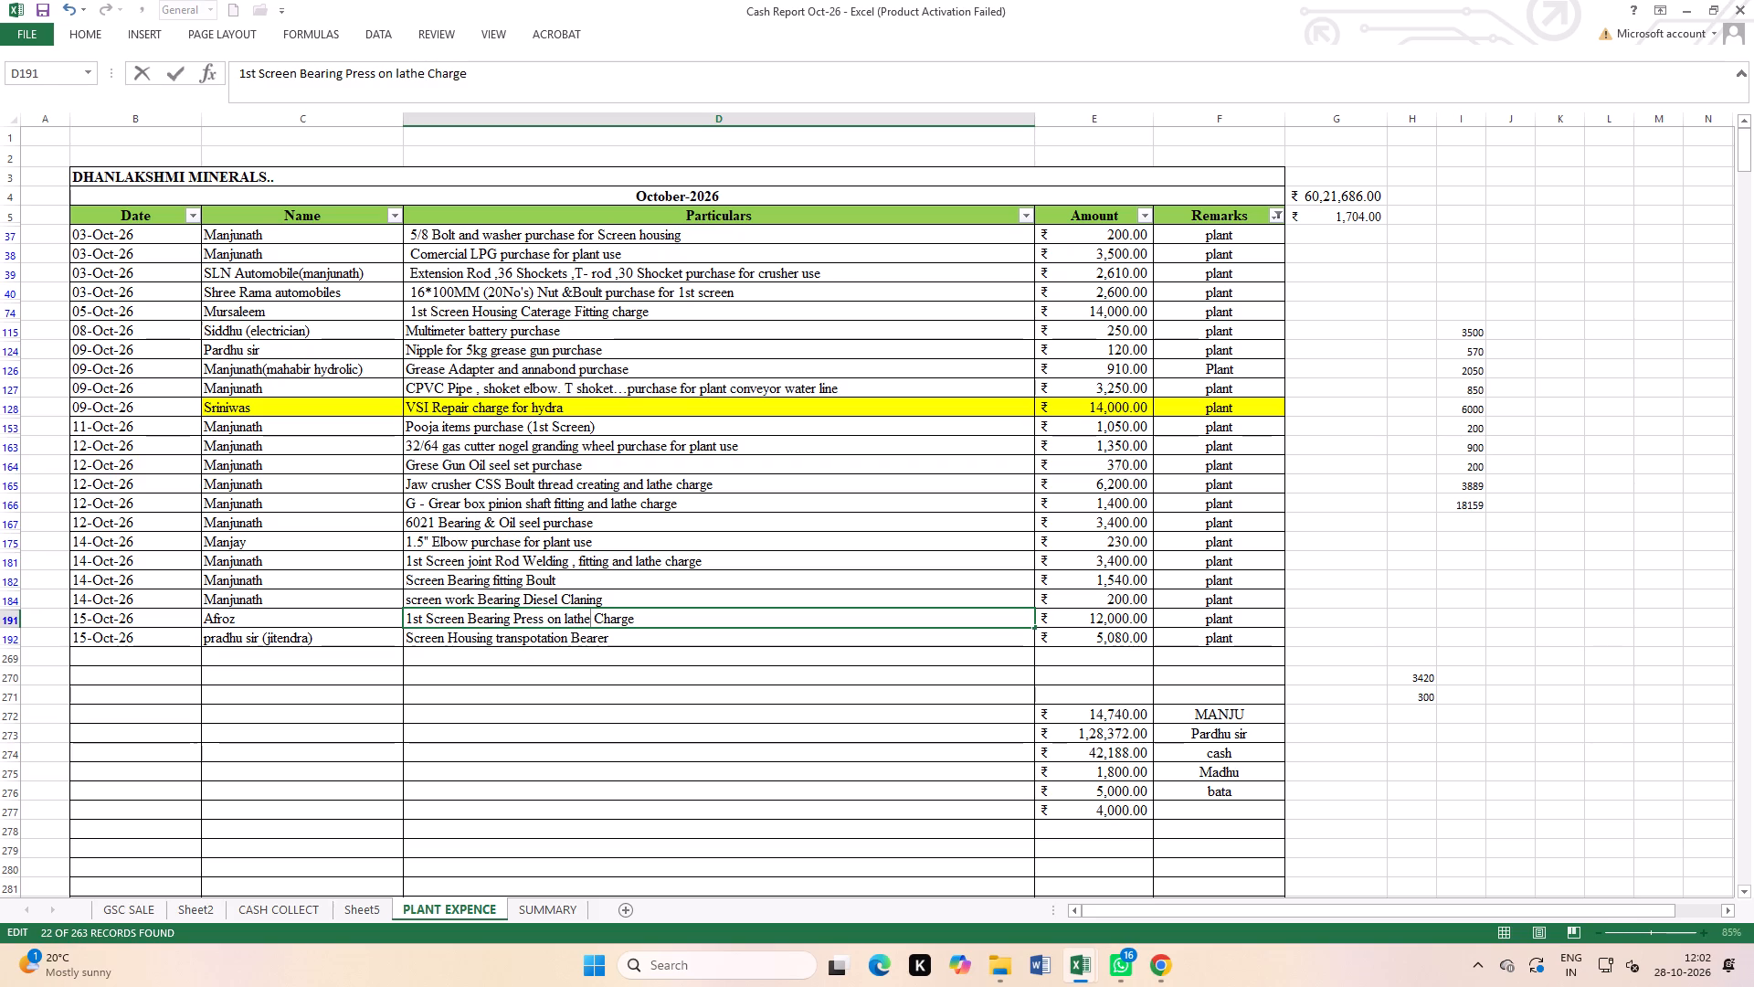
pyautogui.click(804, 757)
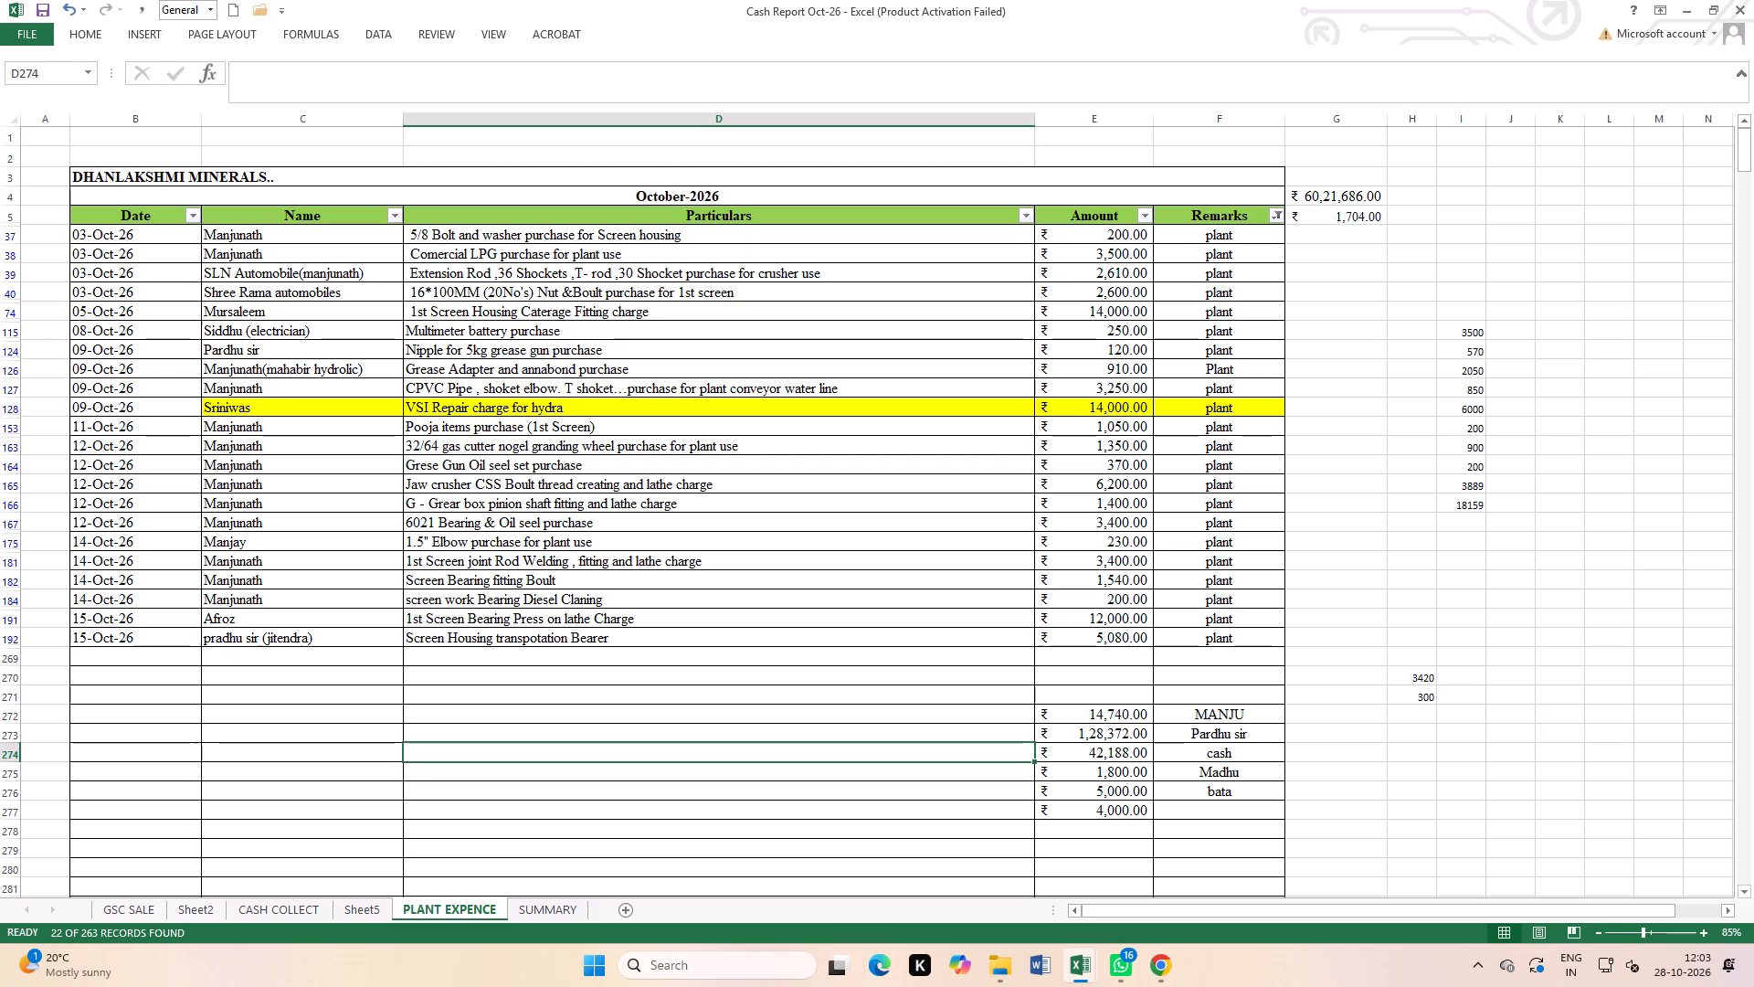
# Change the remark for the screen housing transportation entry in F192 to "transport".
pyautogui.click(1236, 642)
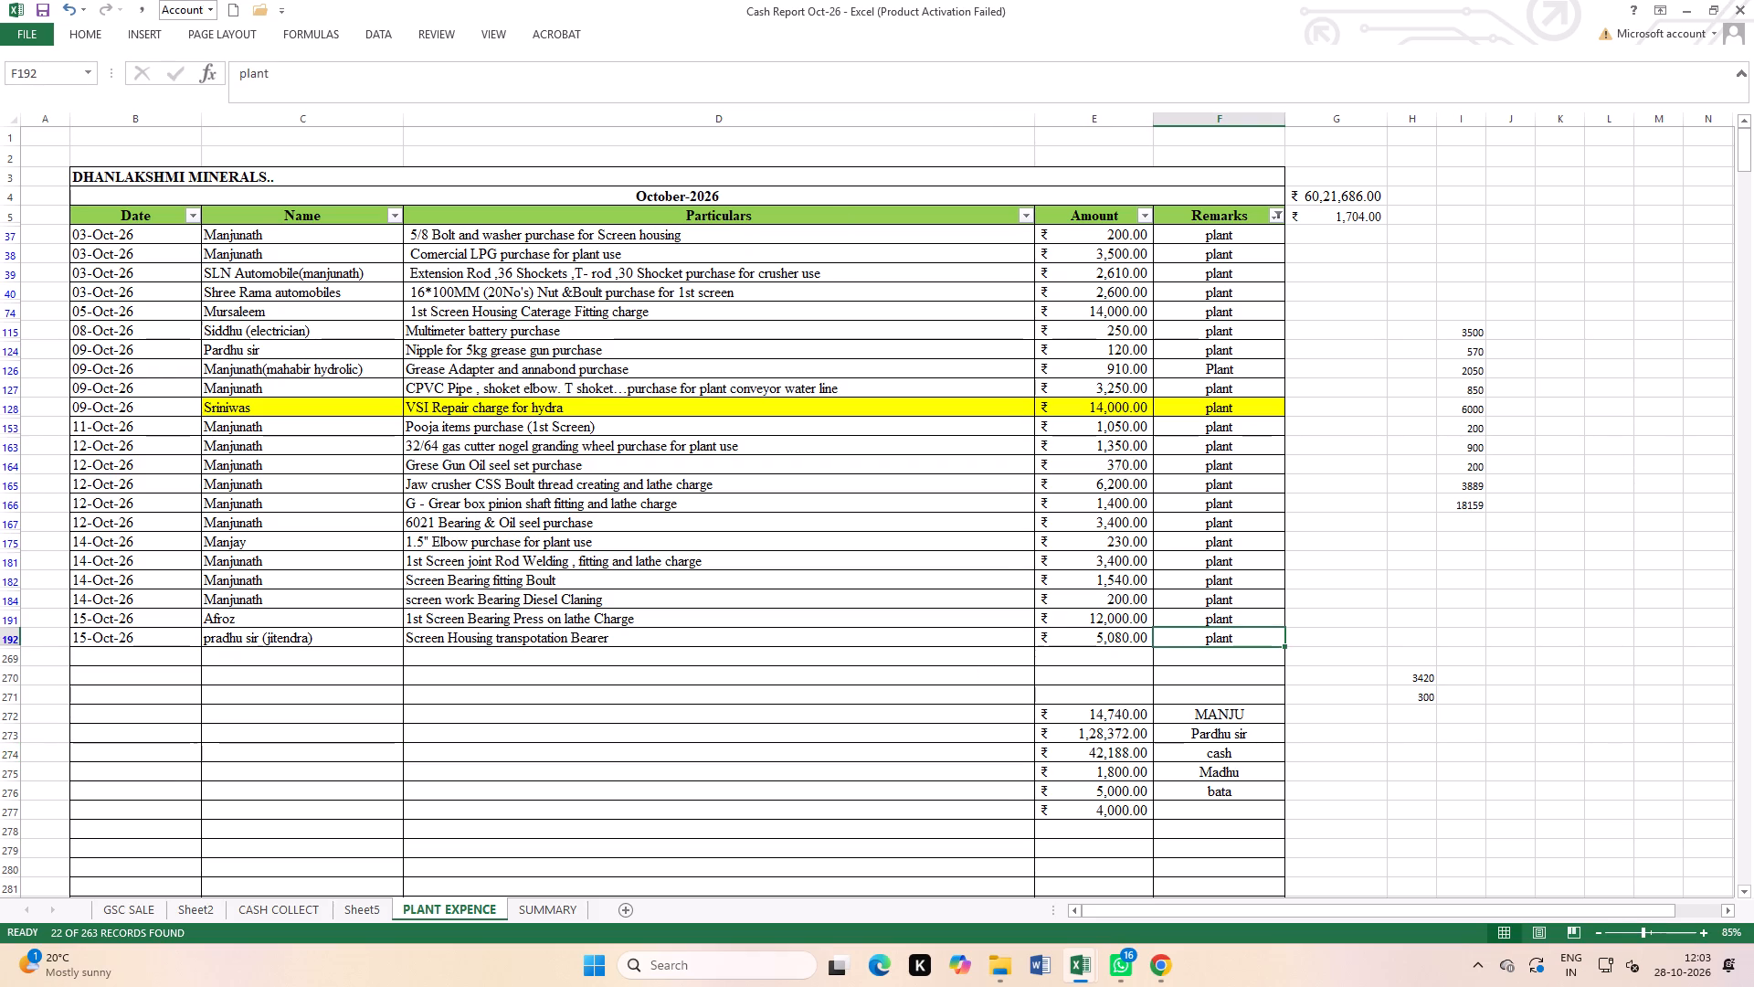
pyautogui.write('tr')
pyautogui.write('ans')
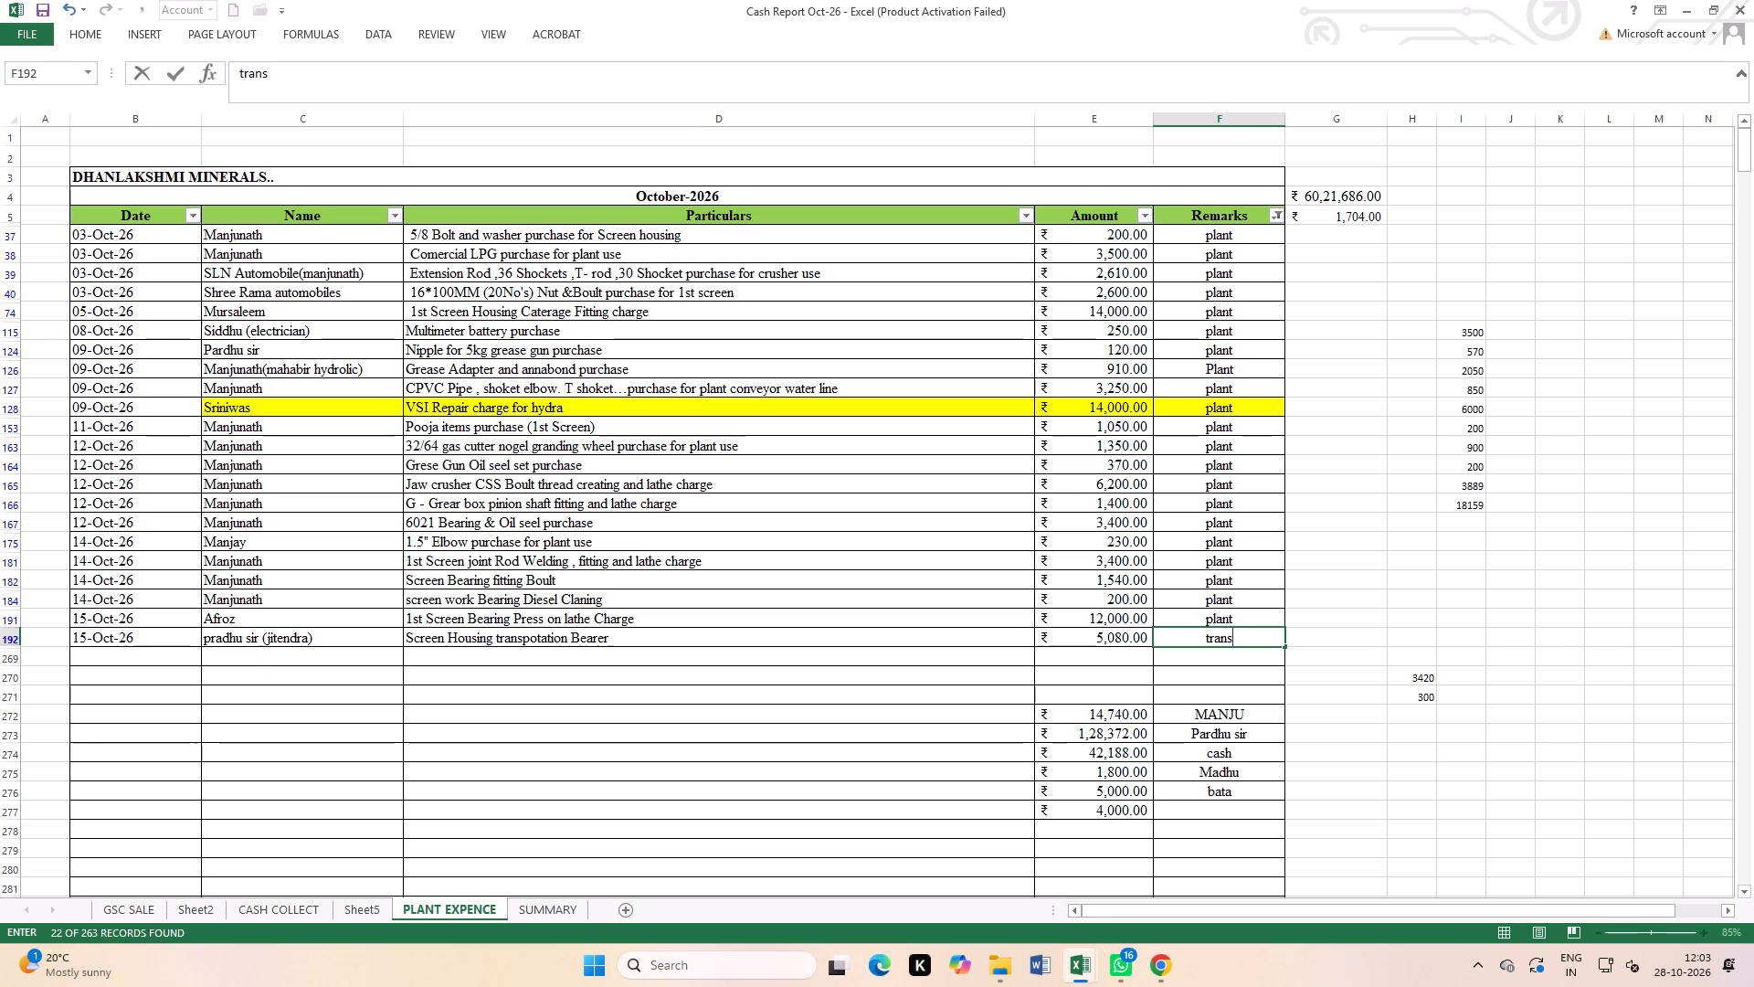
pyautogui.write('po')
pyautogui.write('rt')
pyautogui.click(1042, 698)
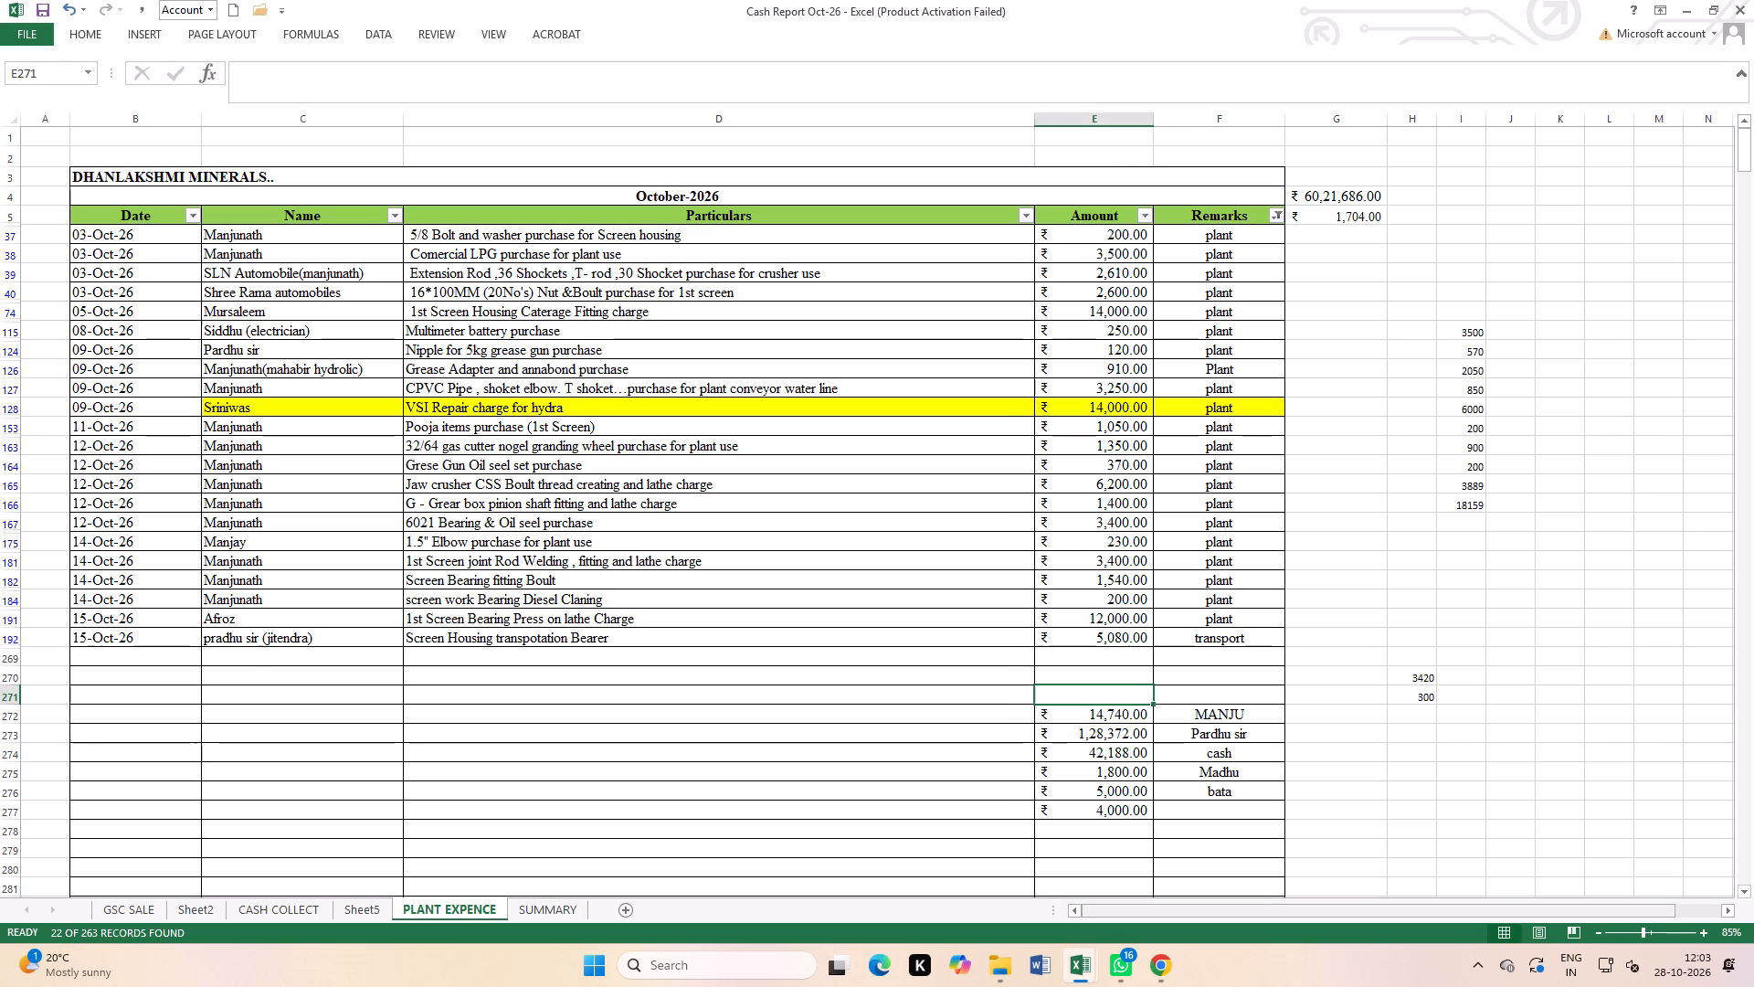
# Replace "Bearer" with "VRL" in the D192 particulars so they read "Screen Housing transpotation VRL".
pyautogui.doubleClick(623, 647)
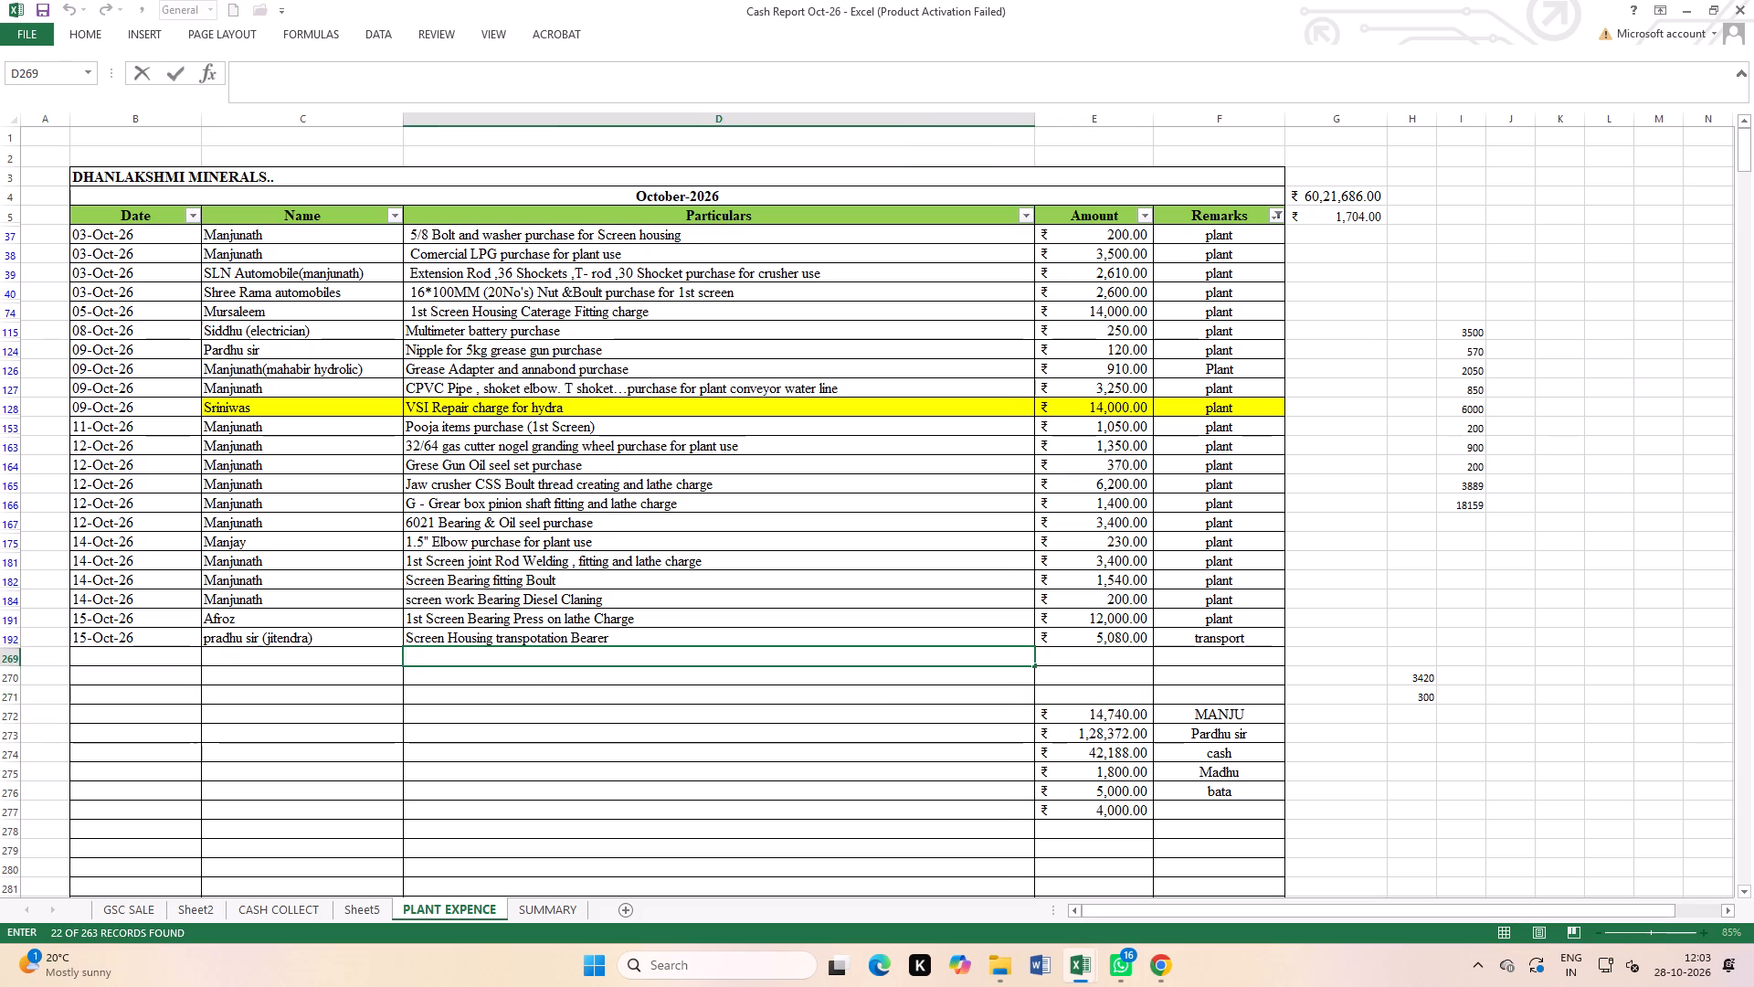
pyautogui.doubleClick(621, 634)
pyautogui.press('BackSpace')
pyautogui.press('BackSpace')
pyautogui.press('BackSpace')
pyautogui.press('BackSpace')
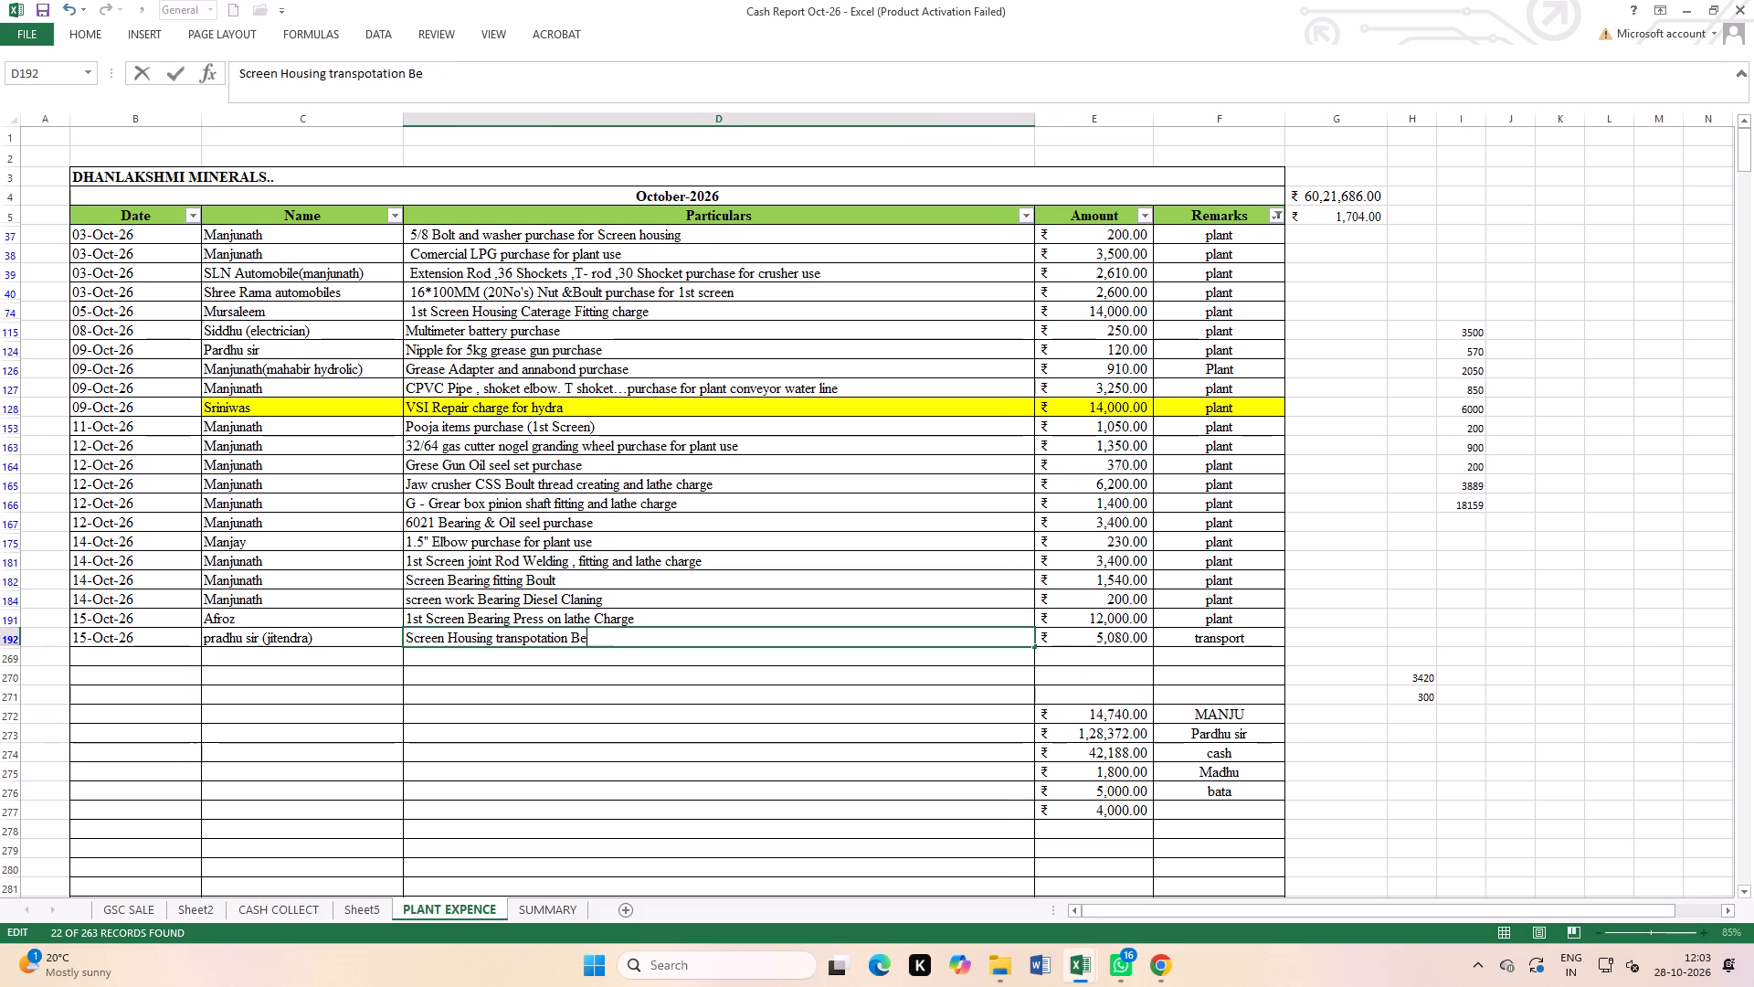
pyautogui.press('BackSpace')
pyautogui.press('BackSpace')
pyautogui.write('VRL')
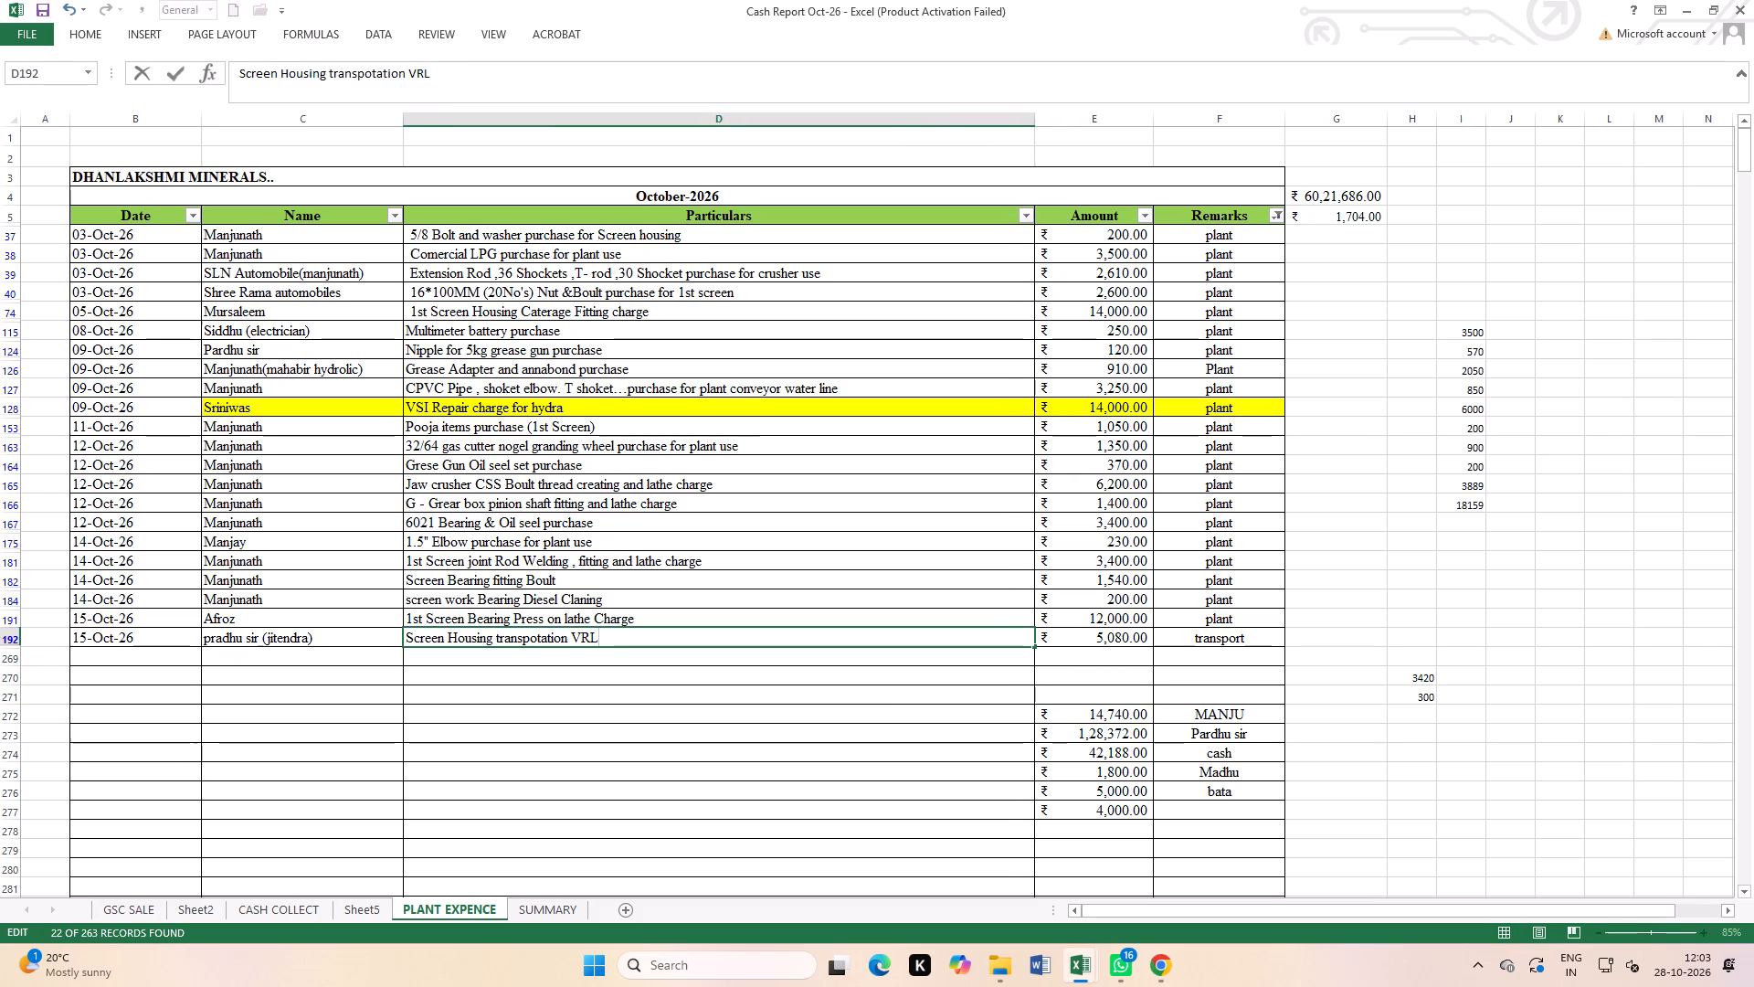
pyautogui.click(765, 742)
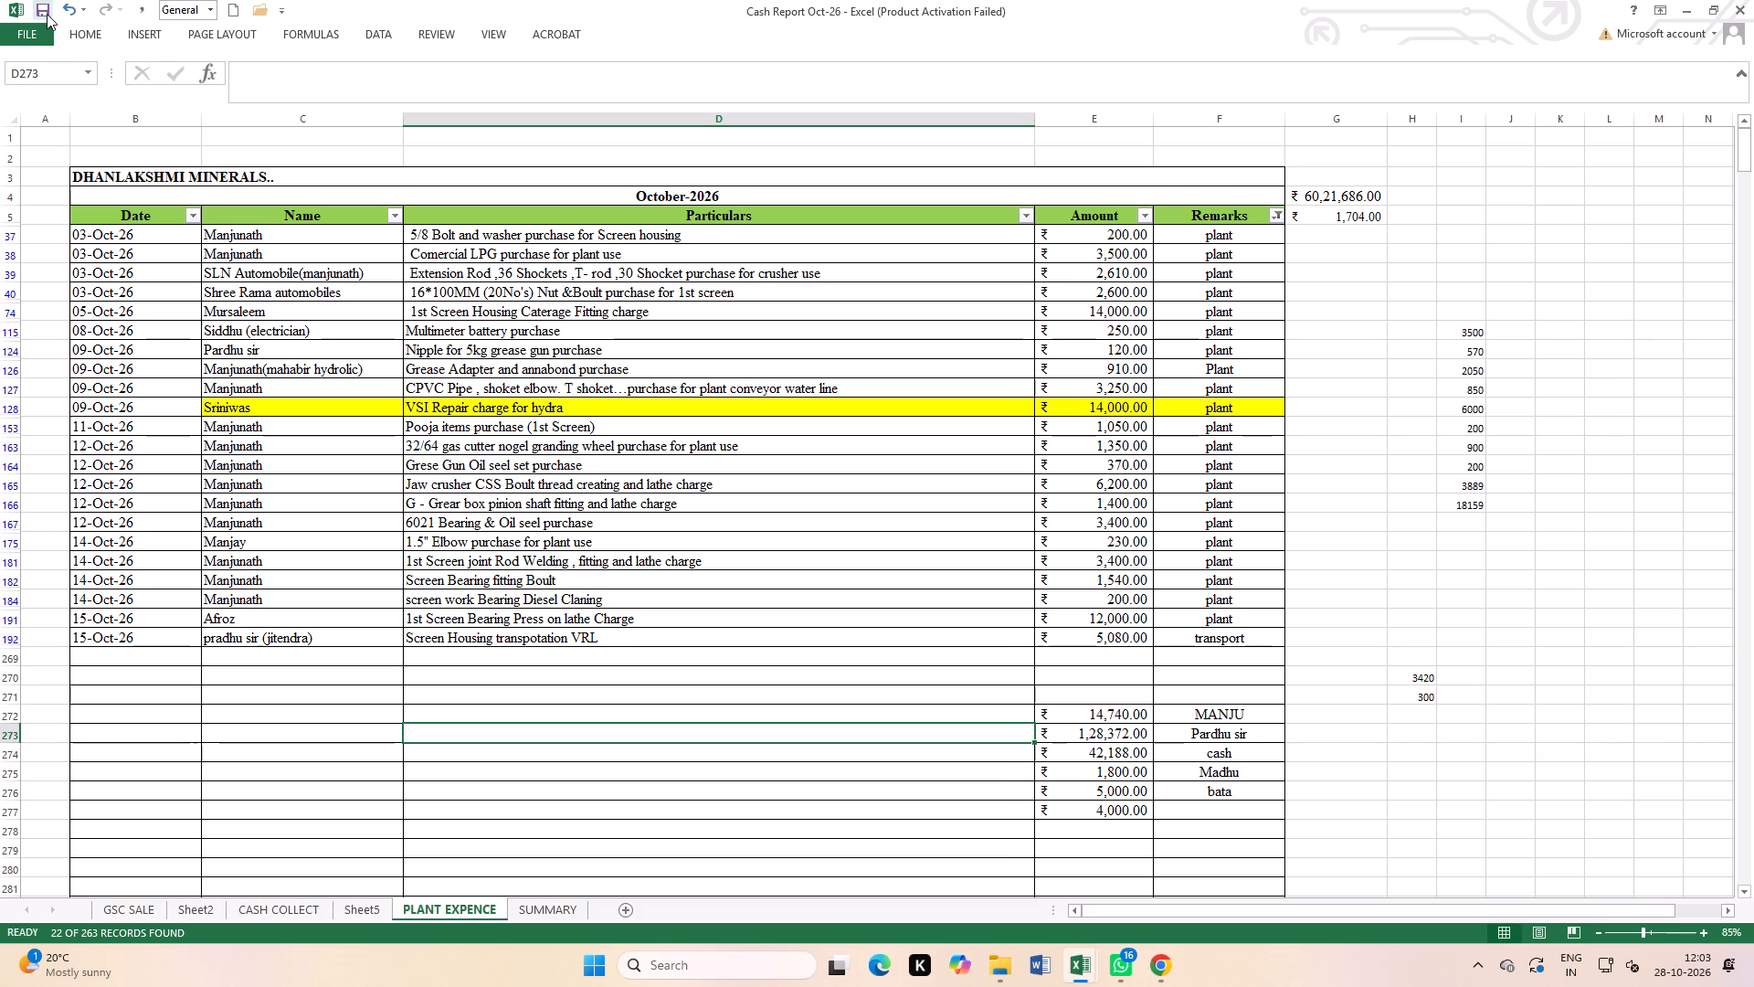
# Save the cash report workbook.
pyautogui.click(47, 14)
# Filter the Remarks column to show only the porter, transport and transport porter entries.
pyautogui.click(1273, 221)
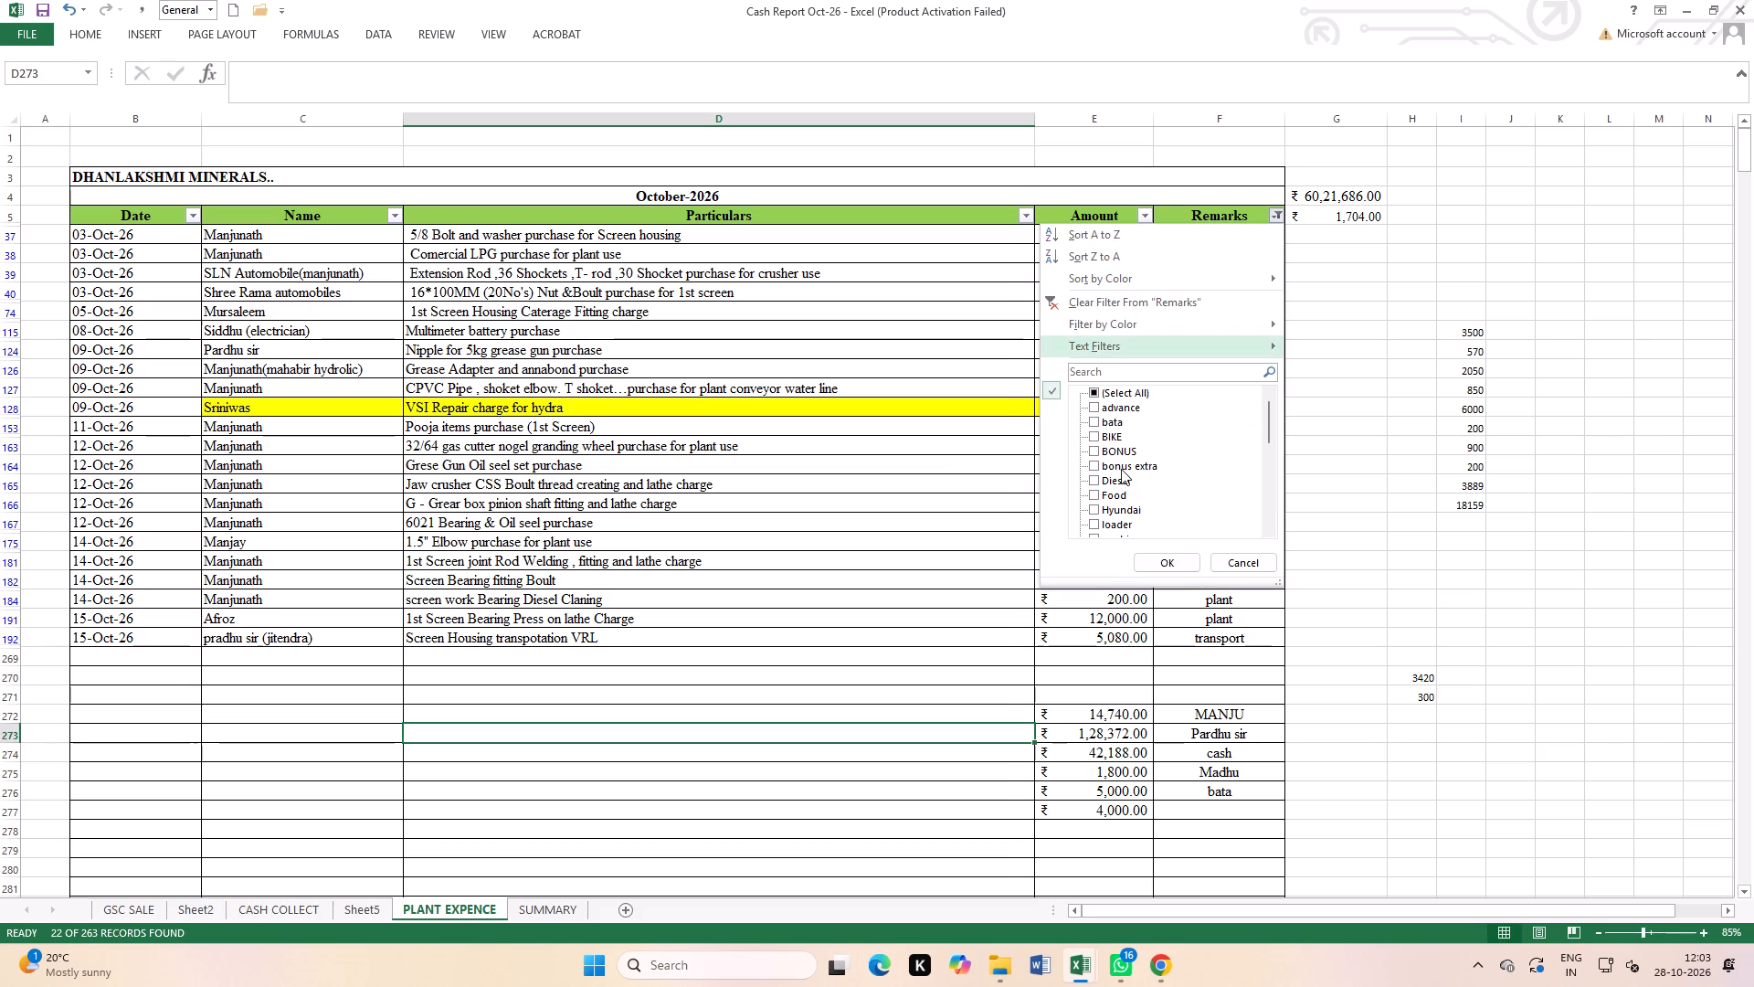
pyautogui.click(1127, 385)
pyautogui.click(1126, 391)
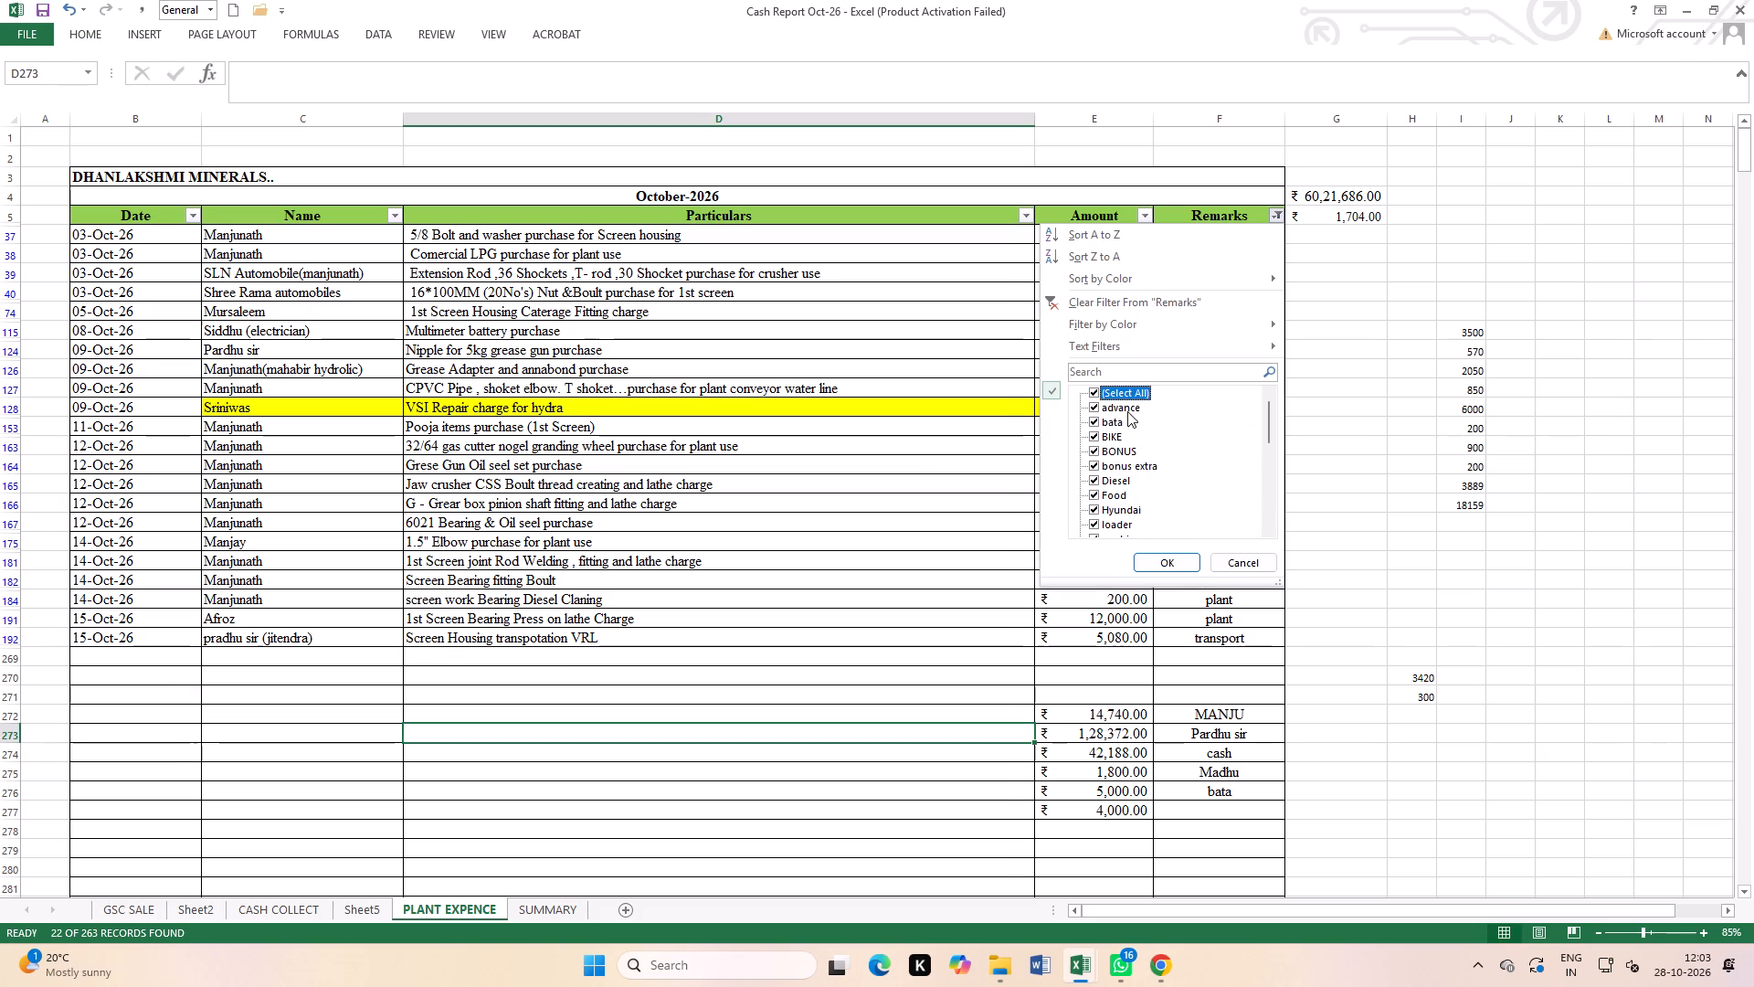
pyautogui.click(1127, 398)
pyautogui.scroll(-16, 1128, 466)
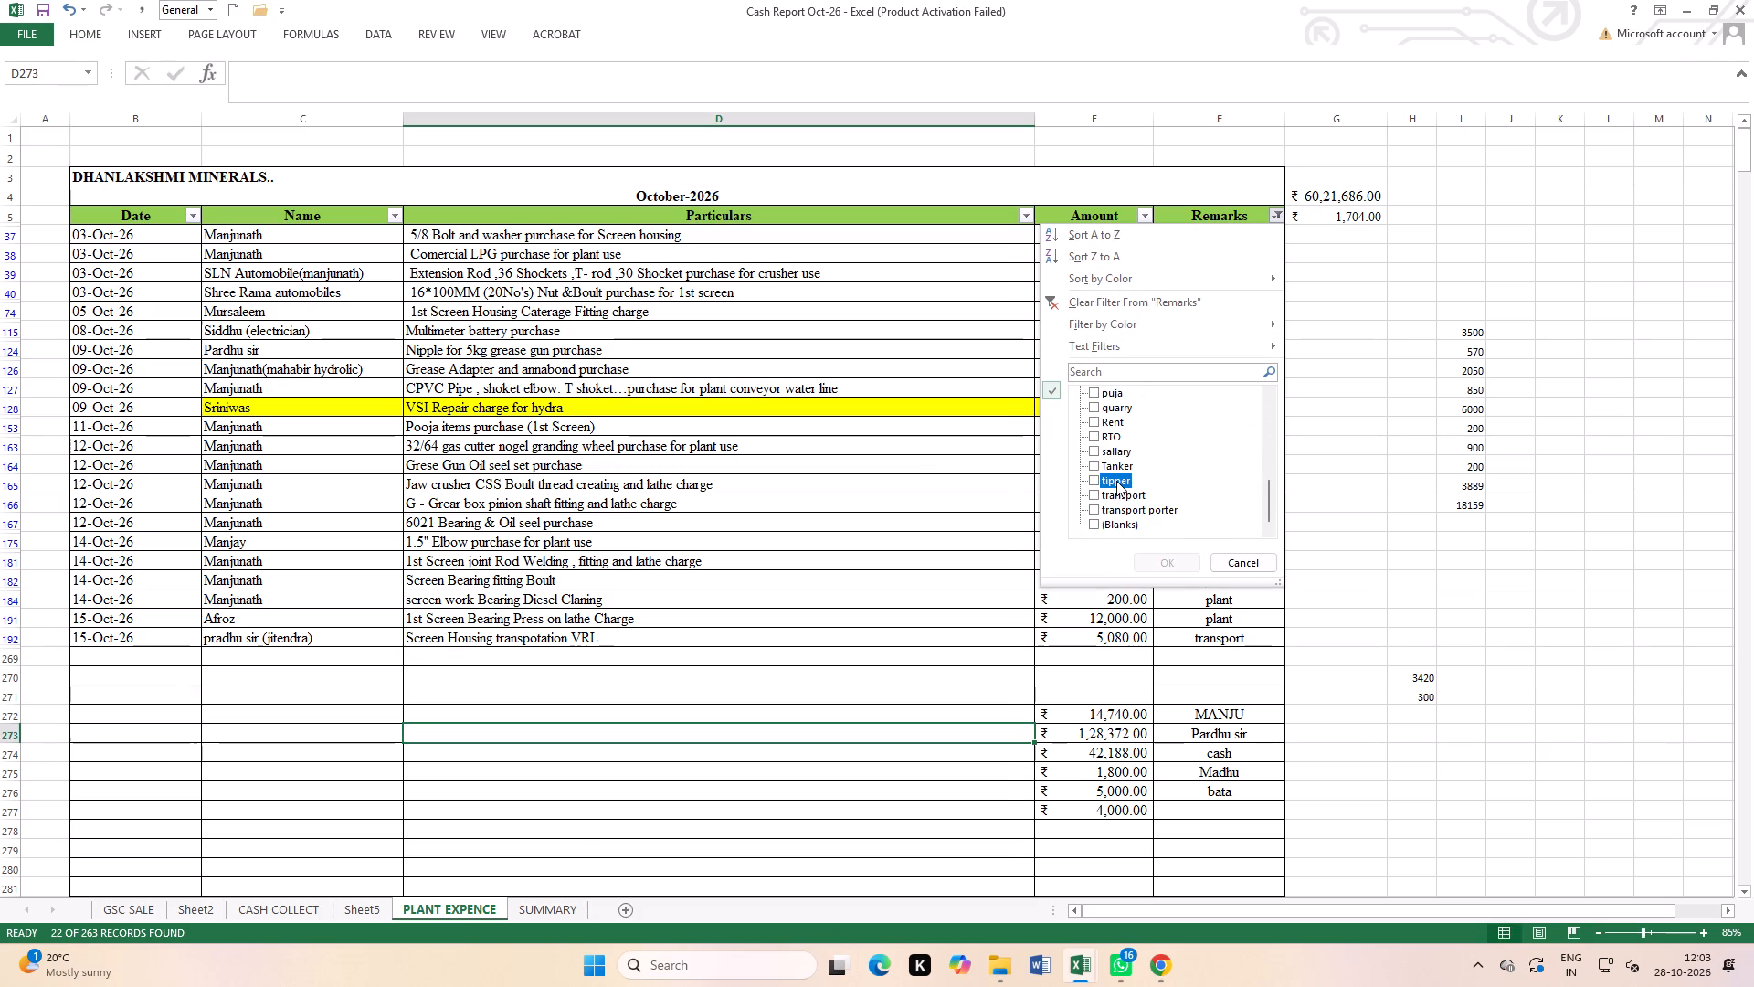
pyautogui.click(1116, 481)
pyautogui.click(1119, 483)
pyautogui.click(1130, 499)
pyautogui.click(1131, 513)
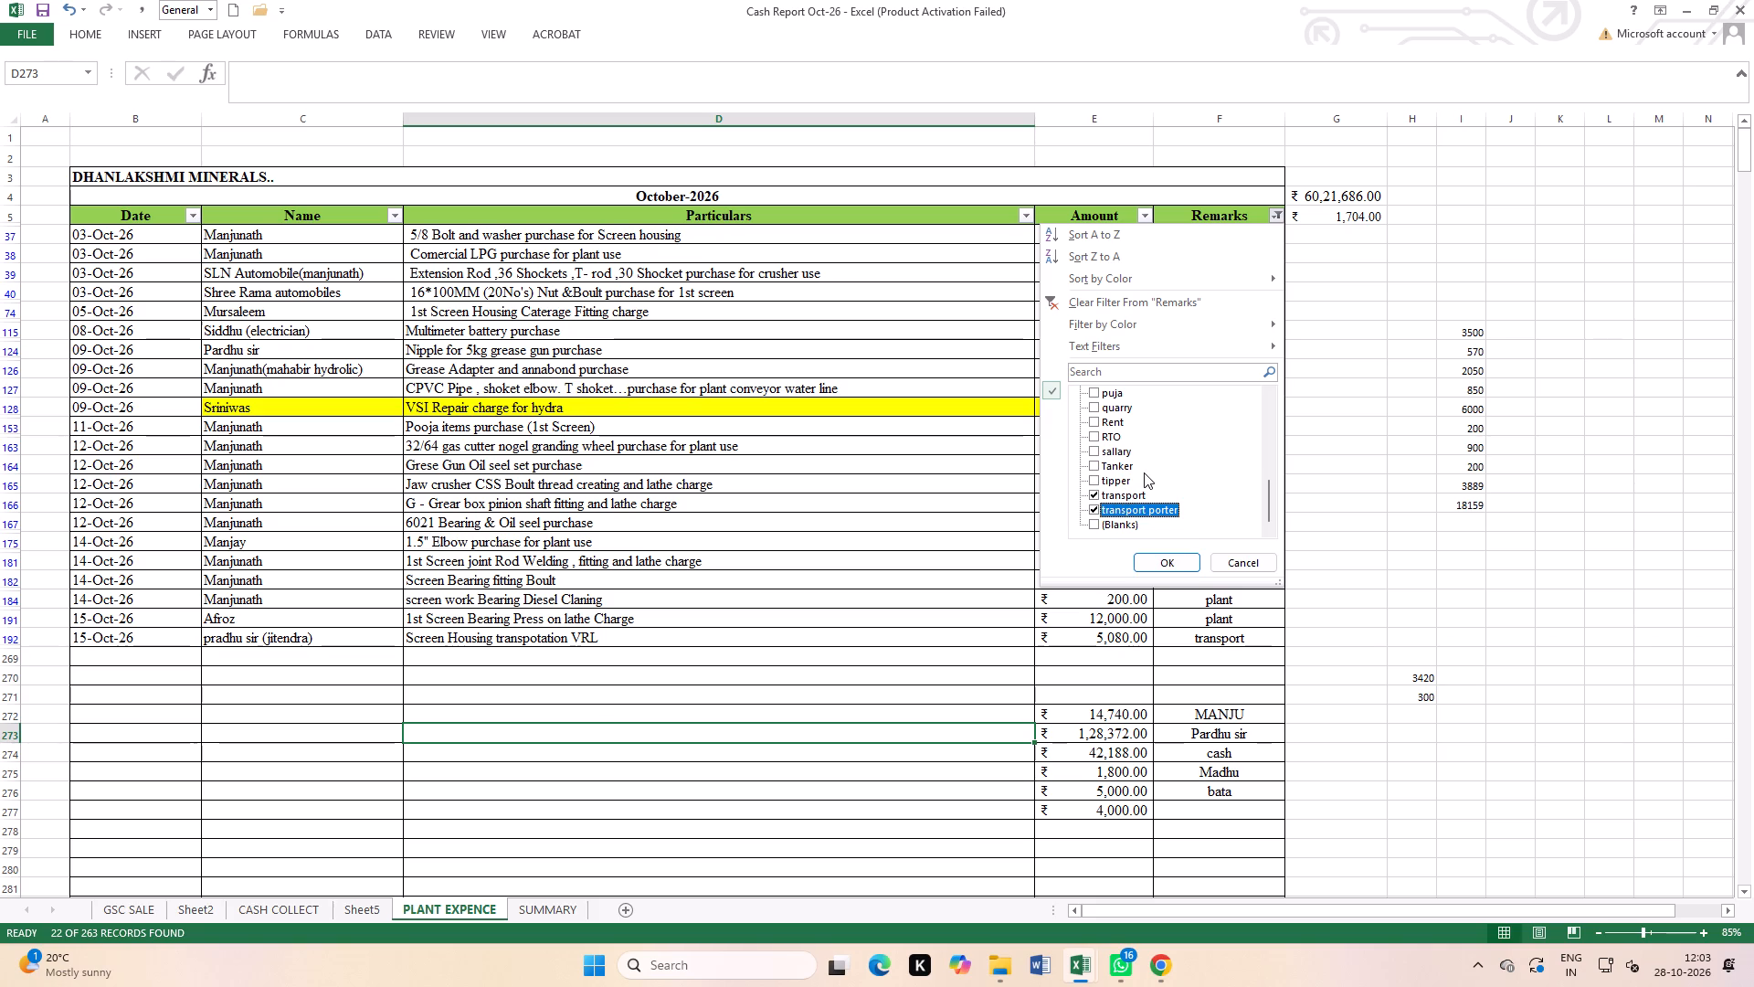
pyautogui.scroll(1, 1129, 475)
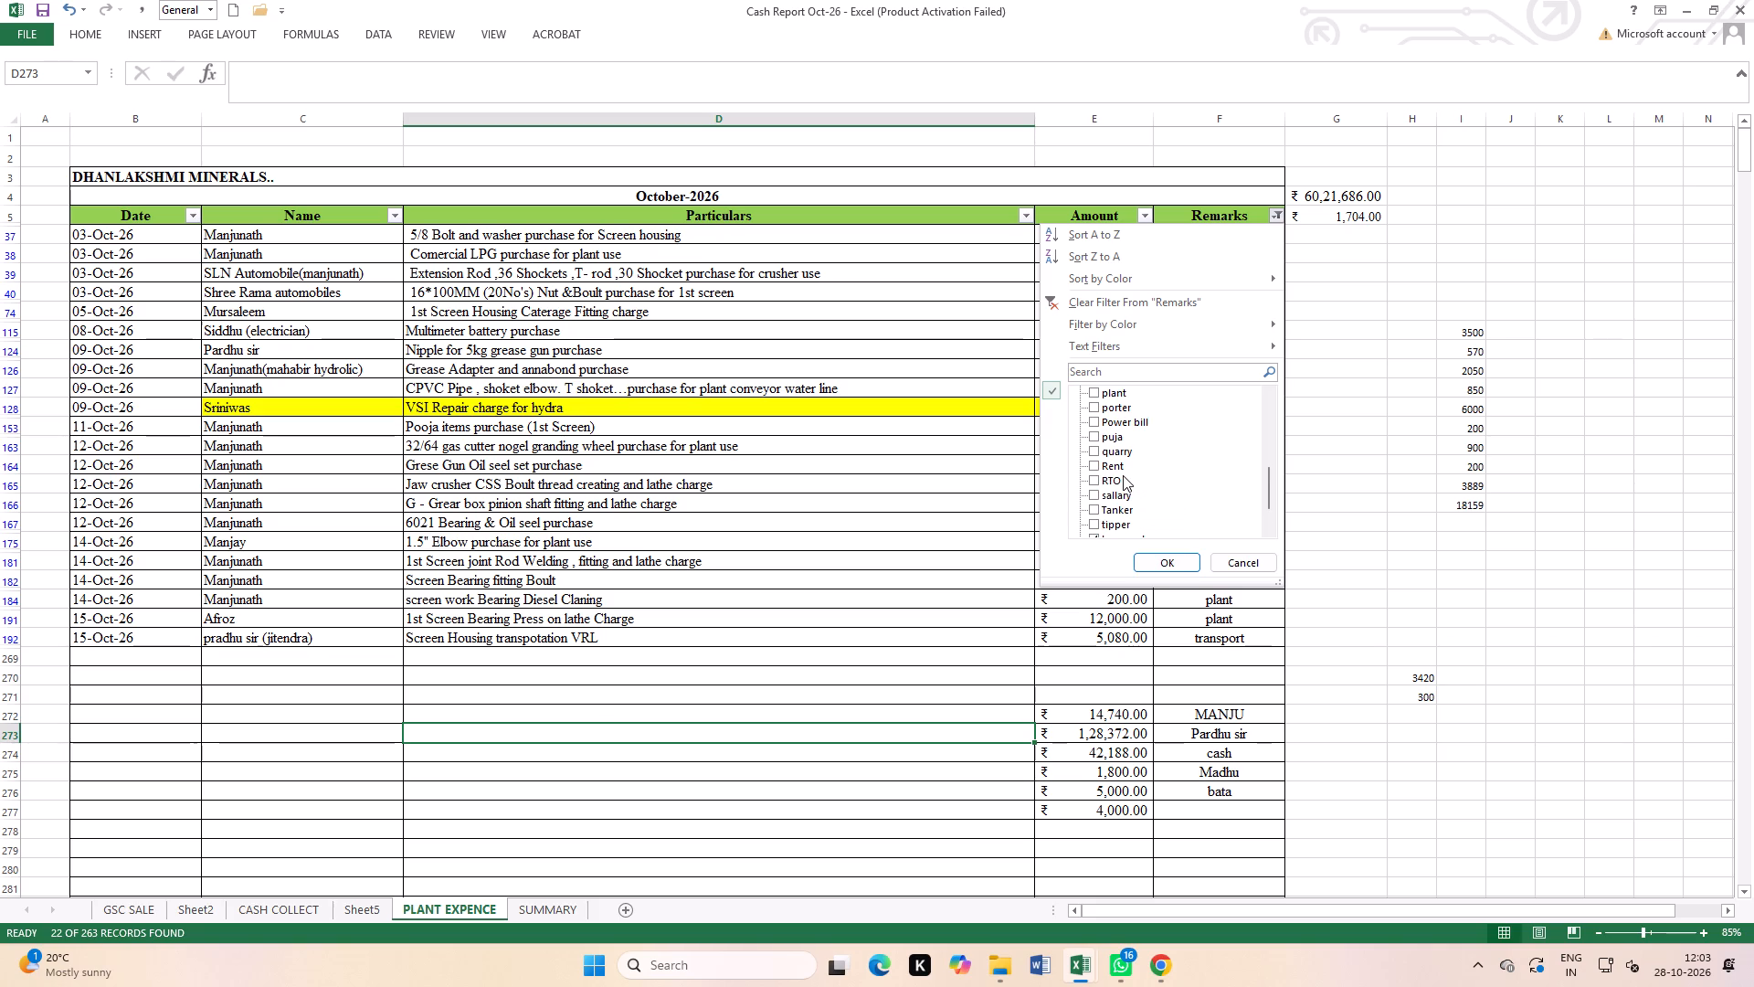
pyautogui.scroll(1, 1123, 474)
pyautogui.click(1112, 450)
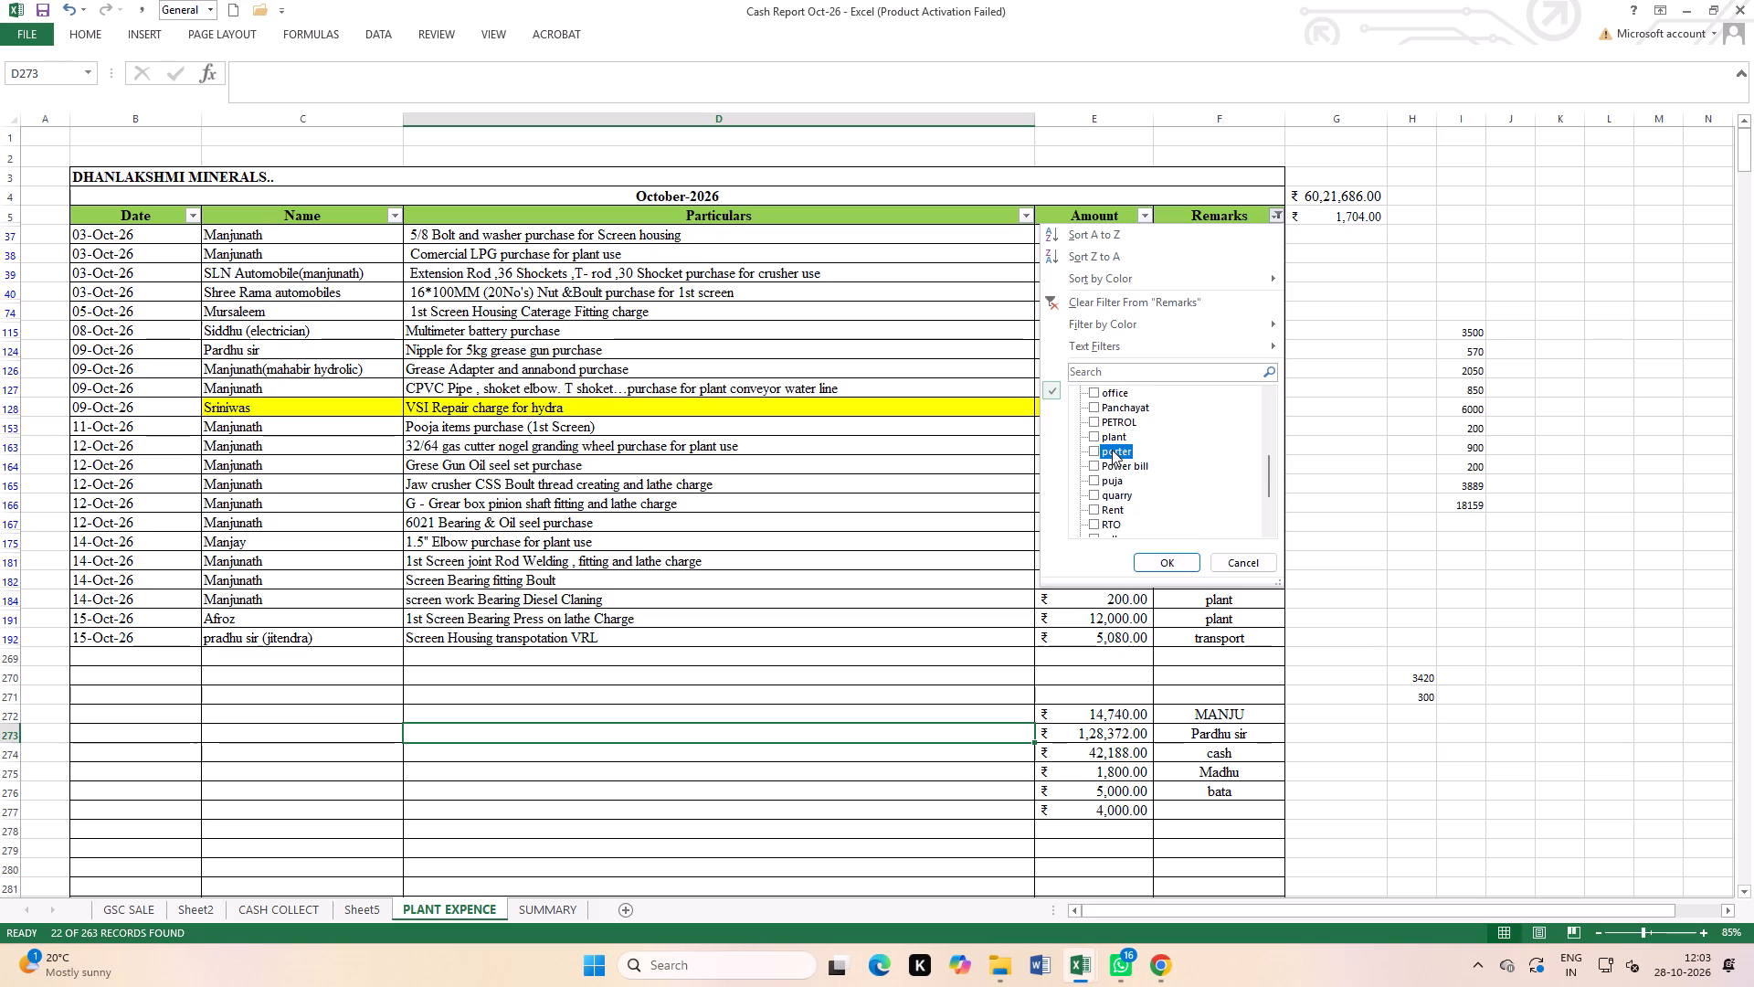
pyautogui.click(1159, 556)
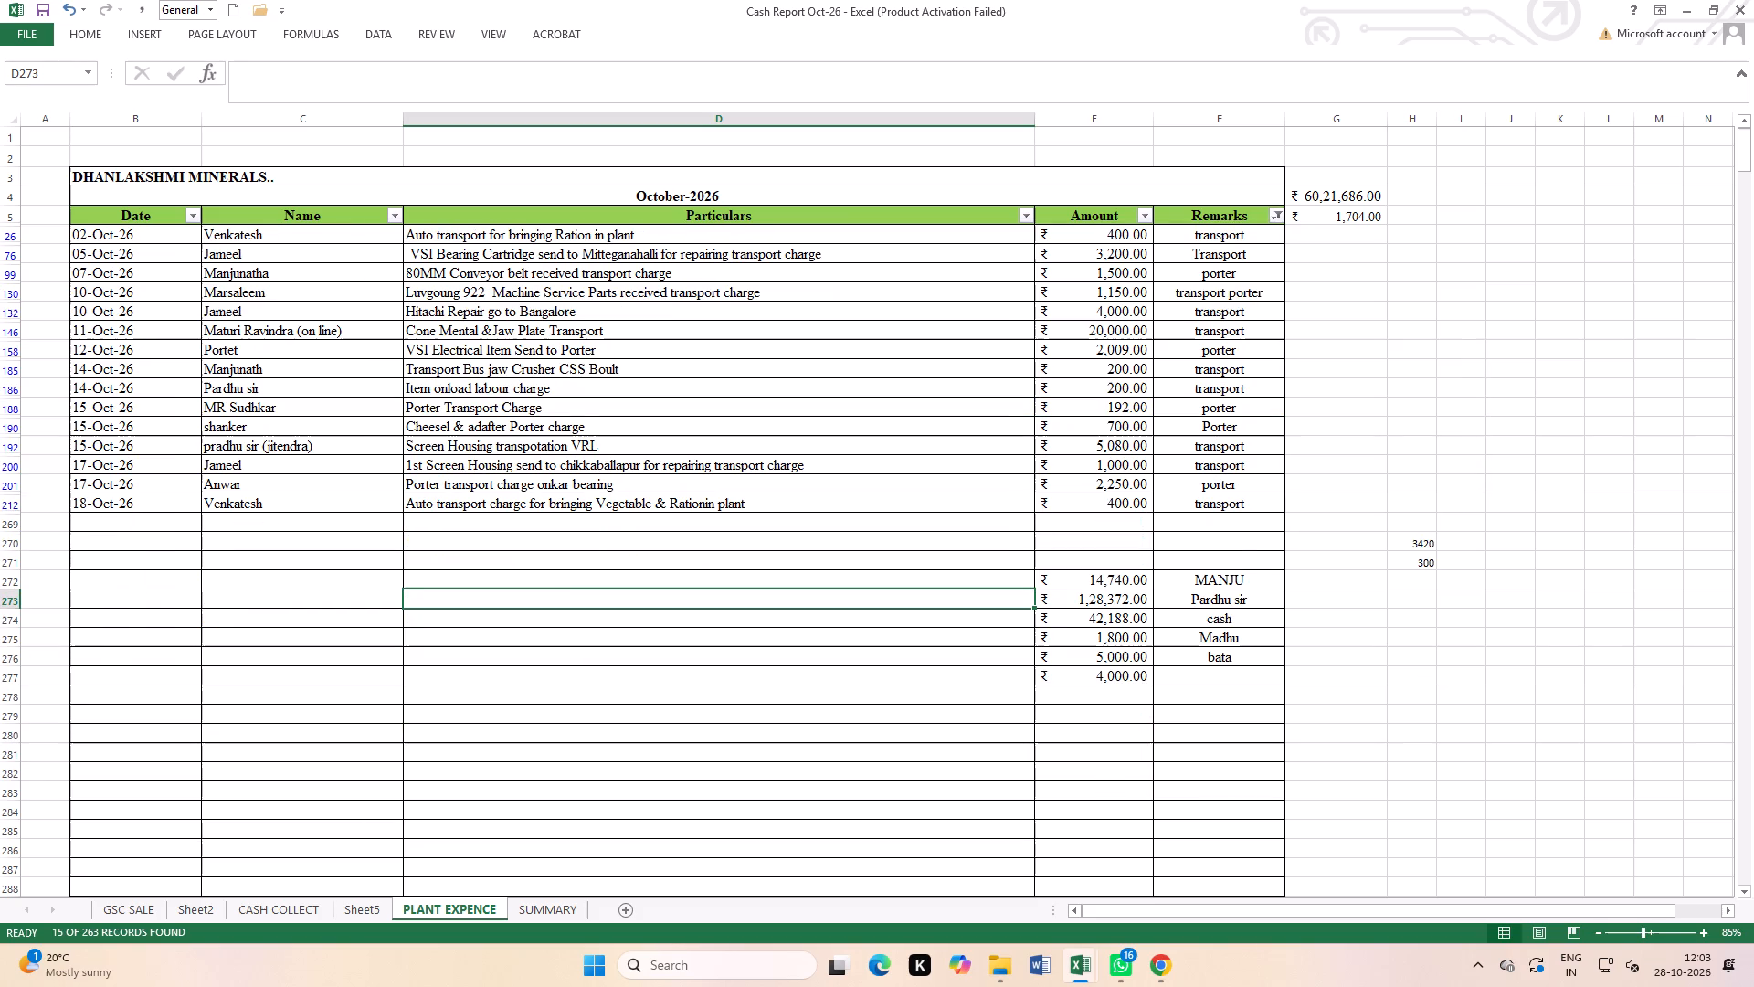
# Correct the conveyor belt size in the D99 particulars to 800MM.
pyautogui.scroll(1, 613, 323)
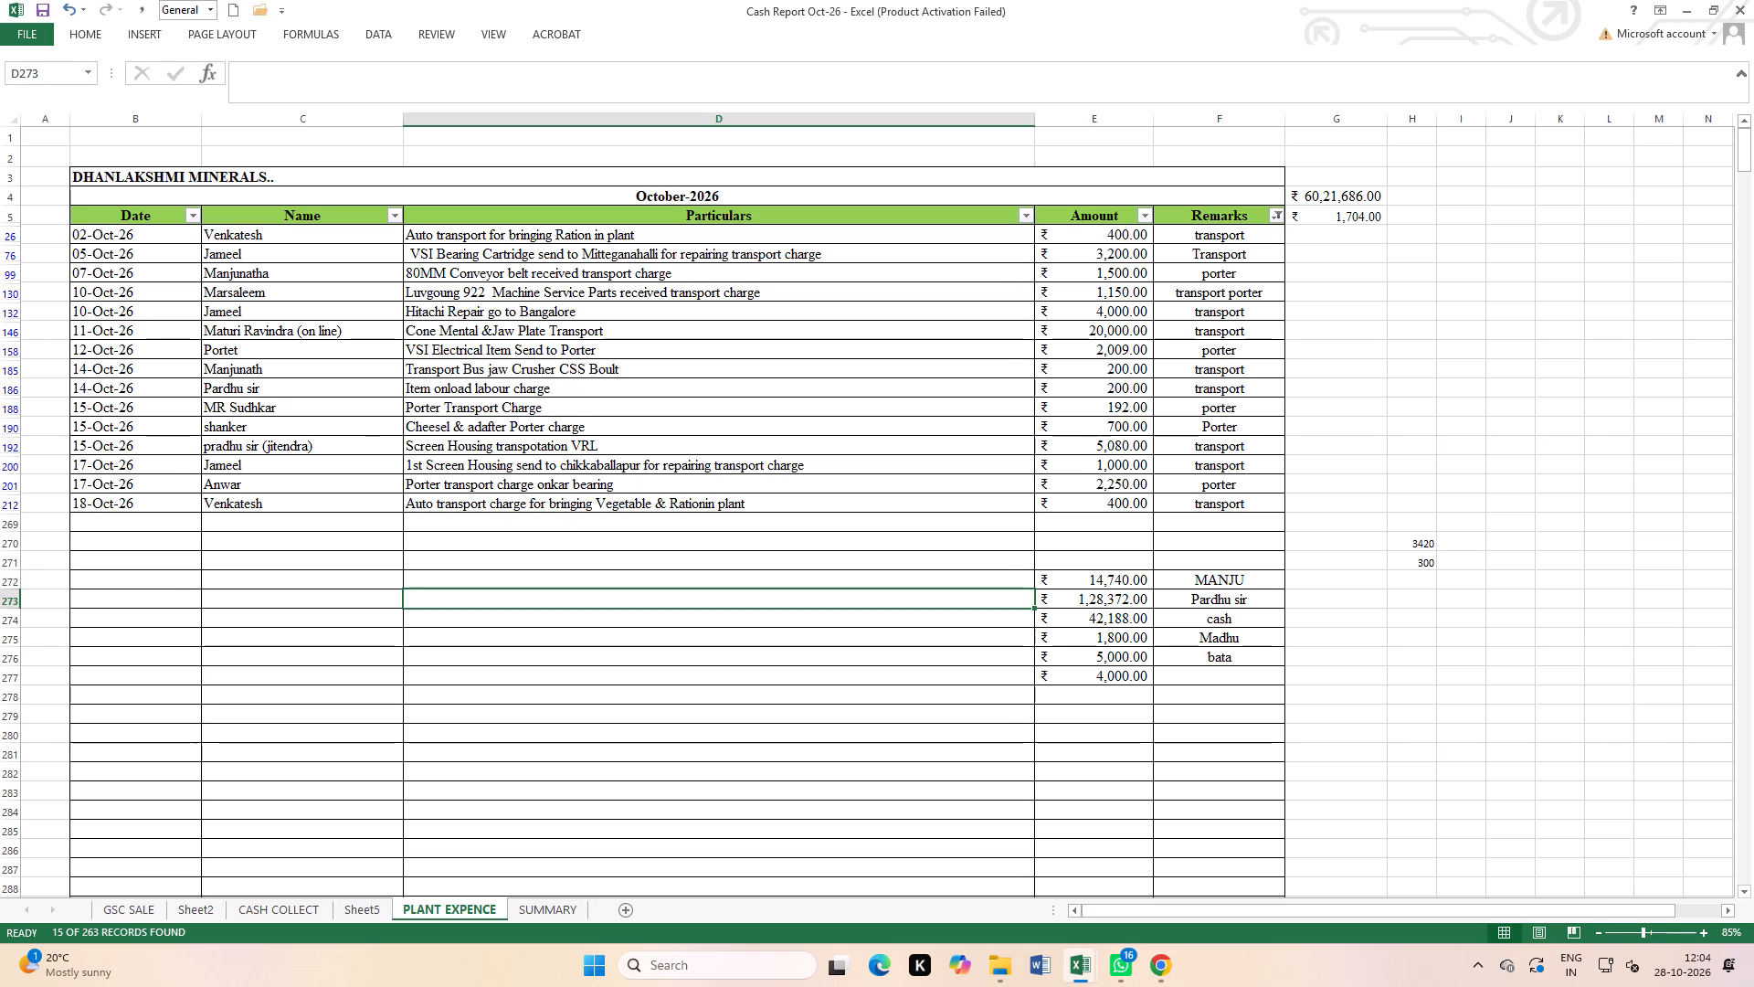
pyautogui.doubleClick(420, 271)
pyautogui.press('0')
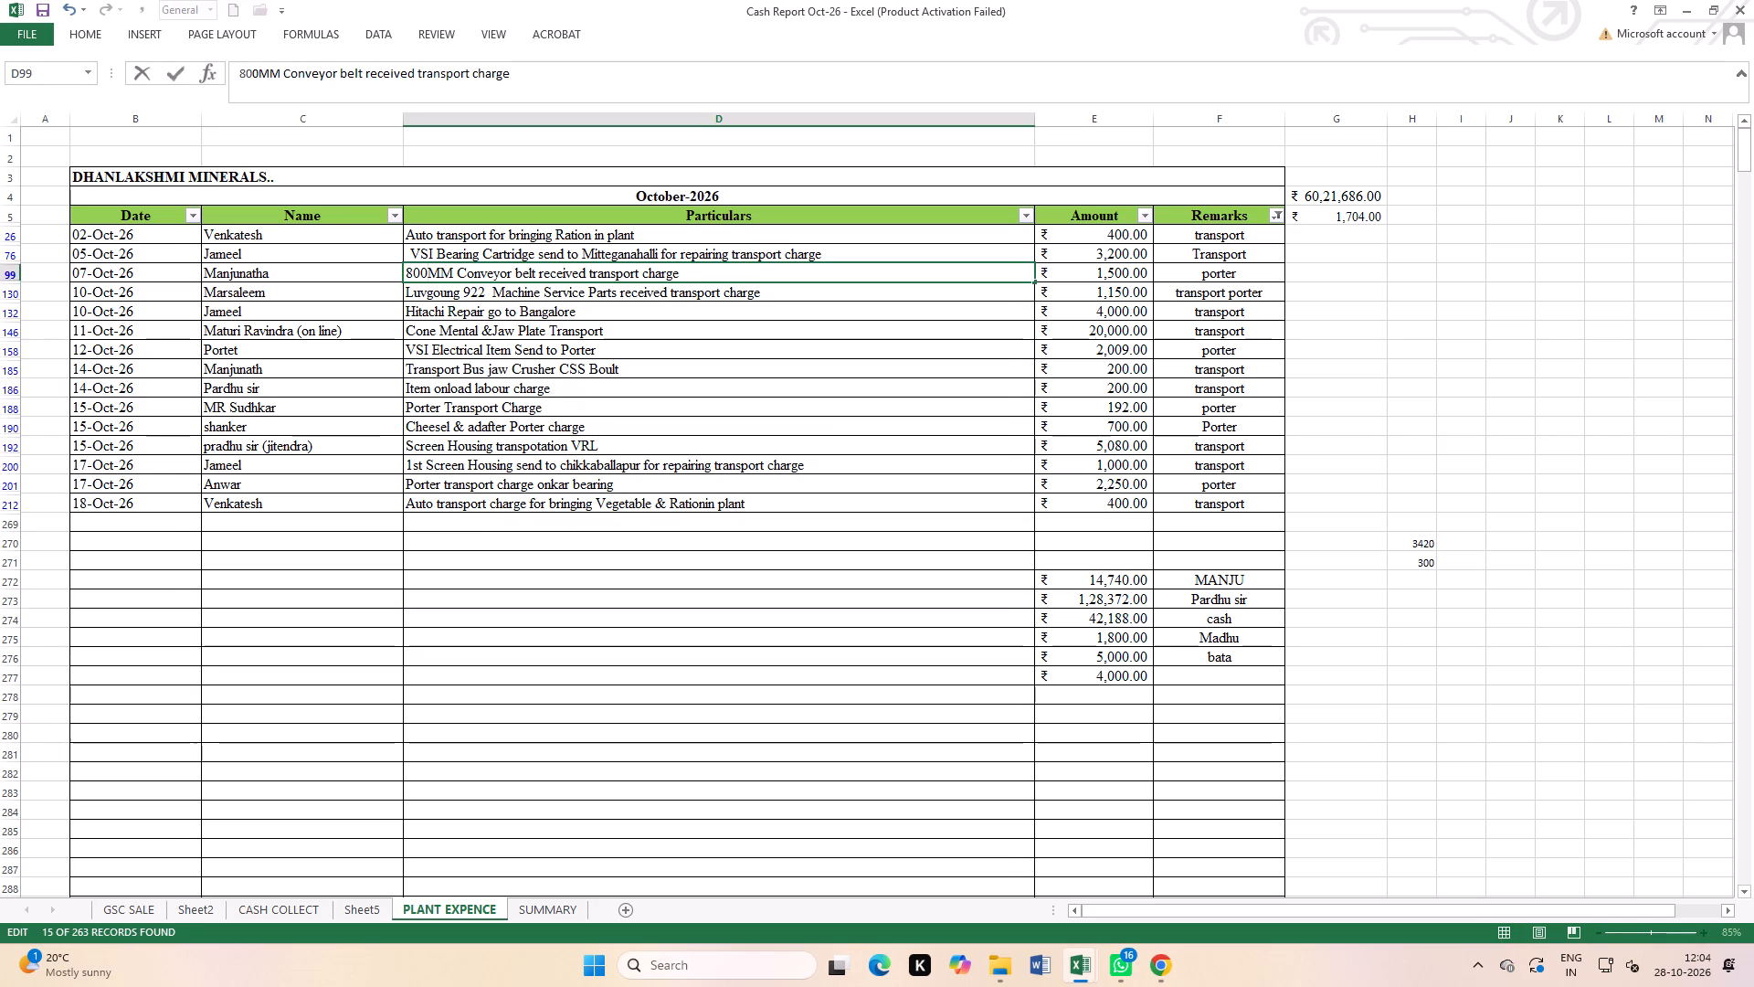
pyautogui.click(452, 315)
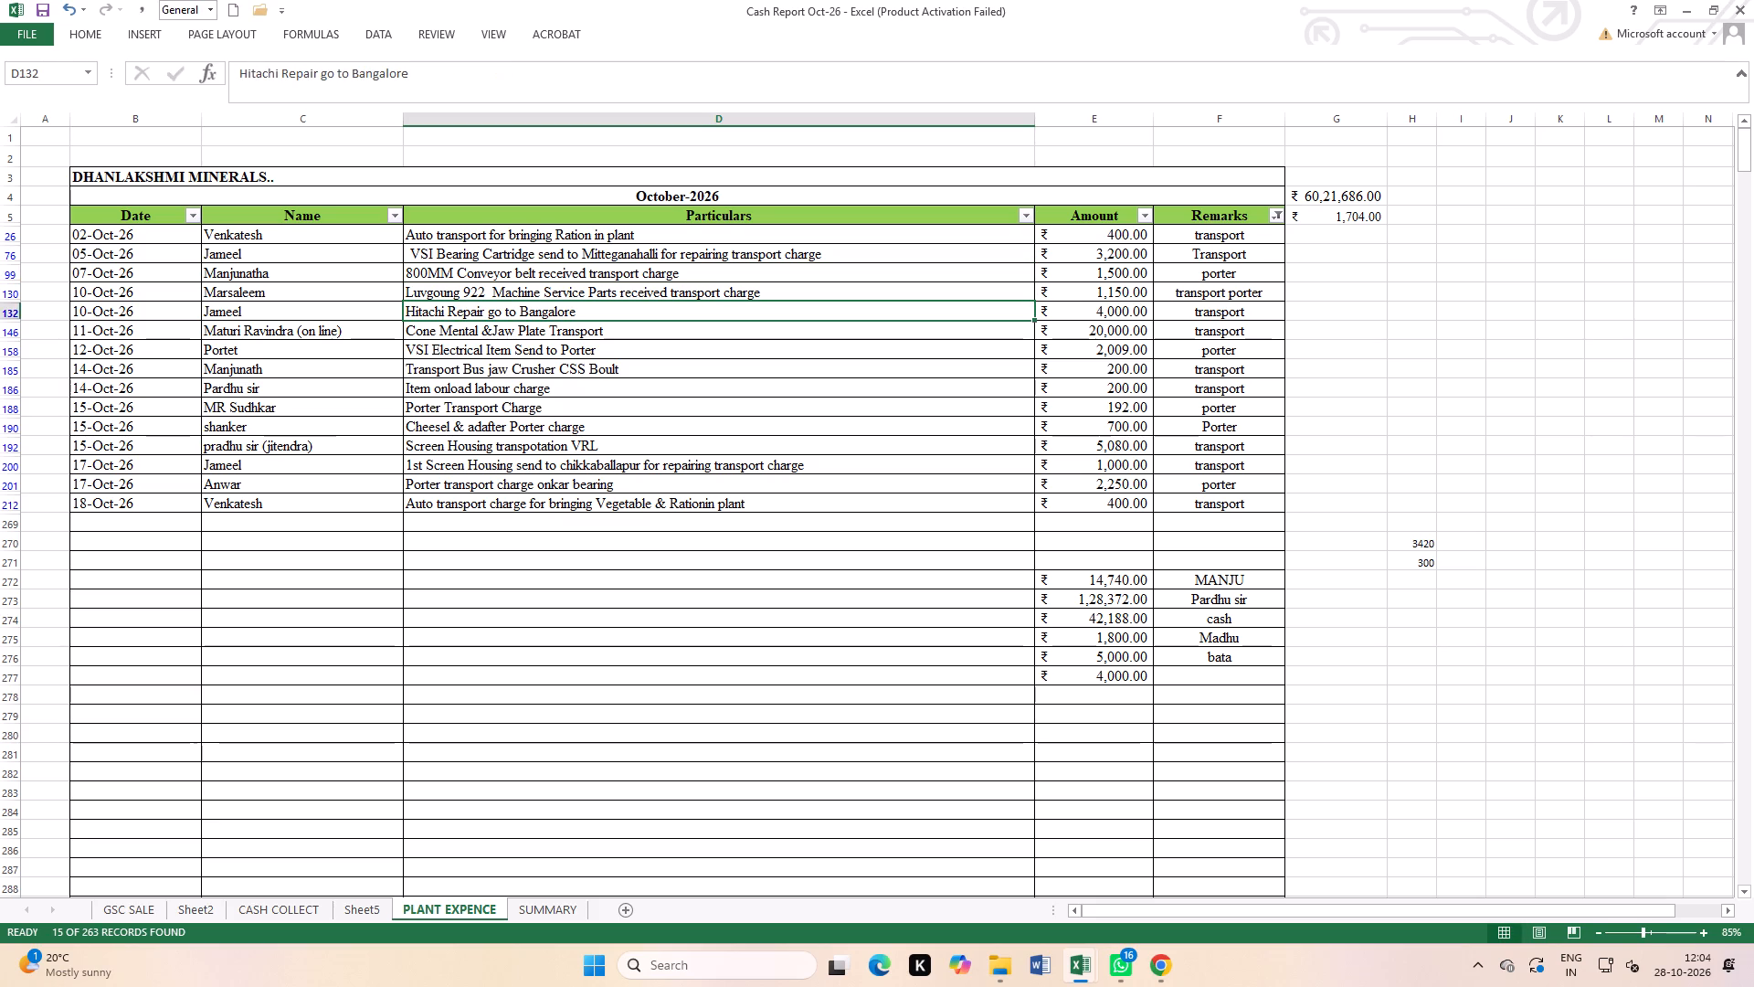
# Extend the VSI electrical item particulars in D158 to "VSI Electrical Item Send to Bengalore Porter charge".
pyautogui.click(487, 334)
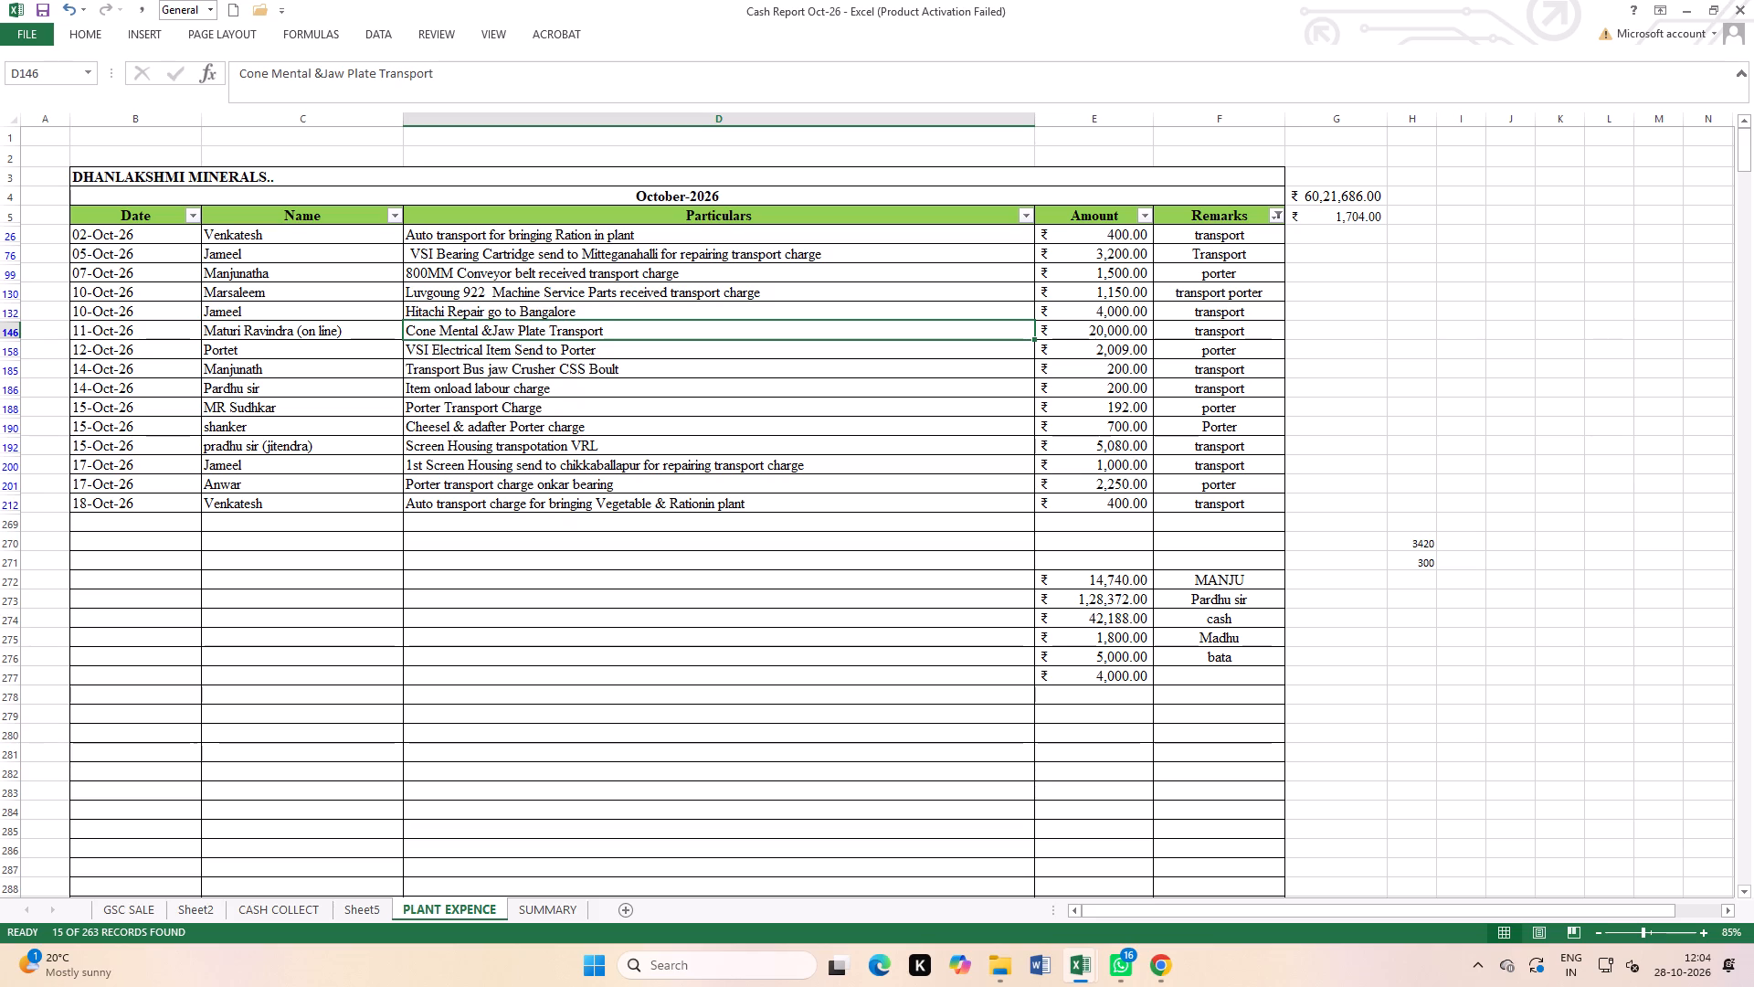
pyautogui.doubleClick(555, 348)
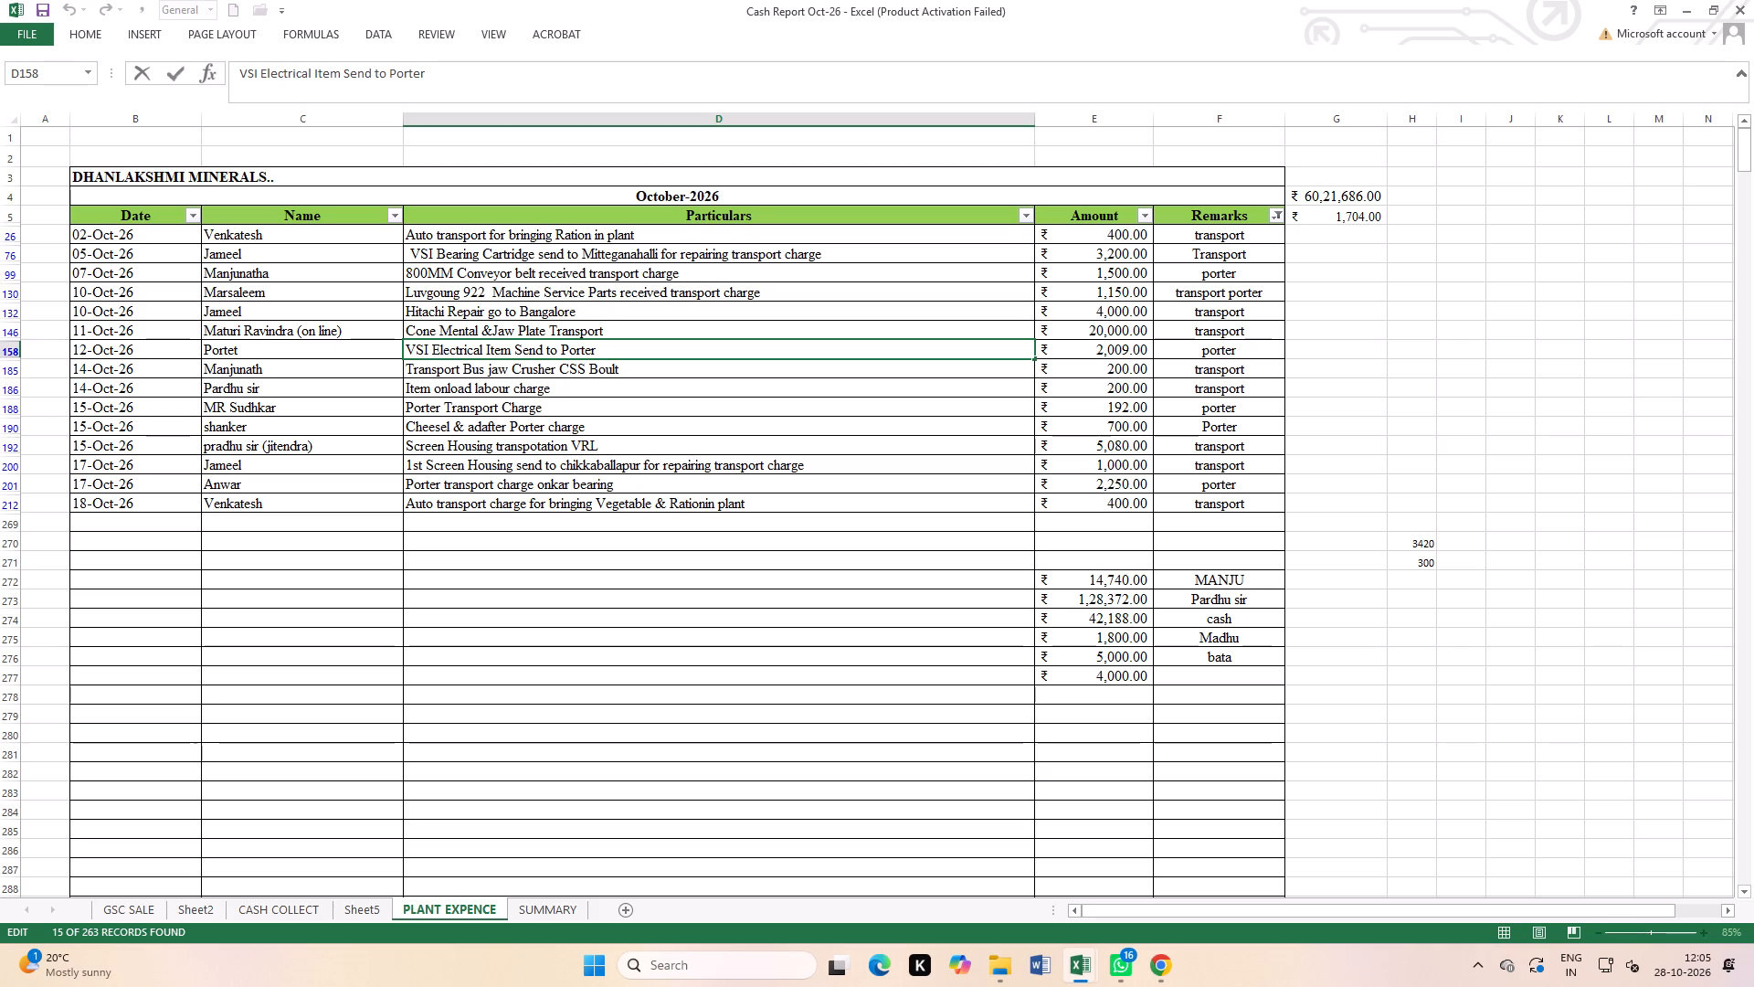
pyautogui.press('space')
pyautogui.write('engalo')
pyautogui.write('re')
pyautogui.press('space')
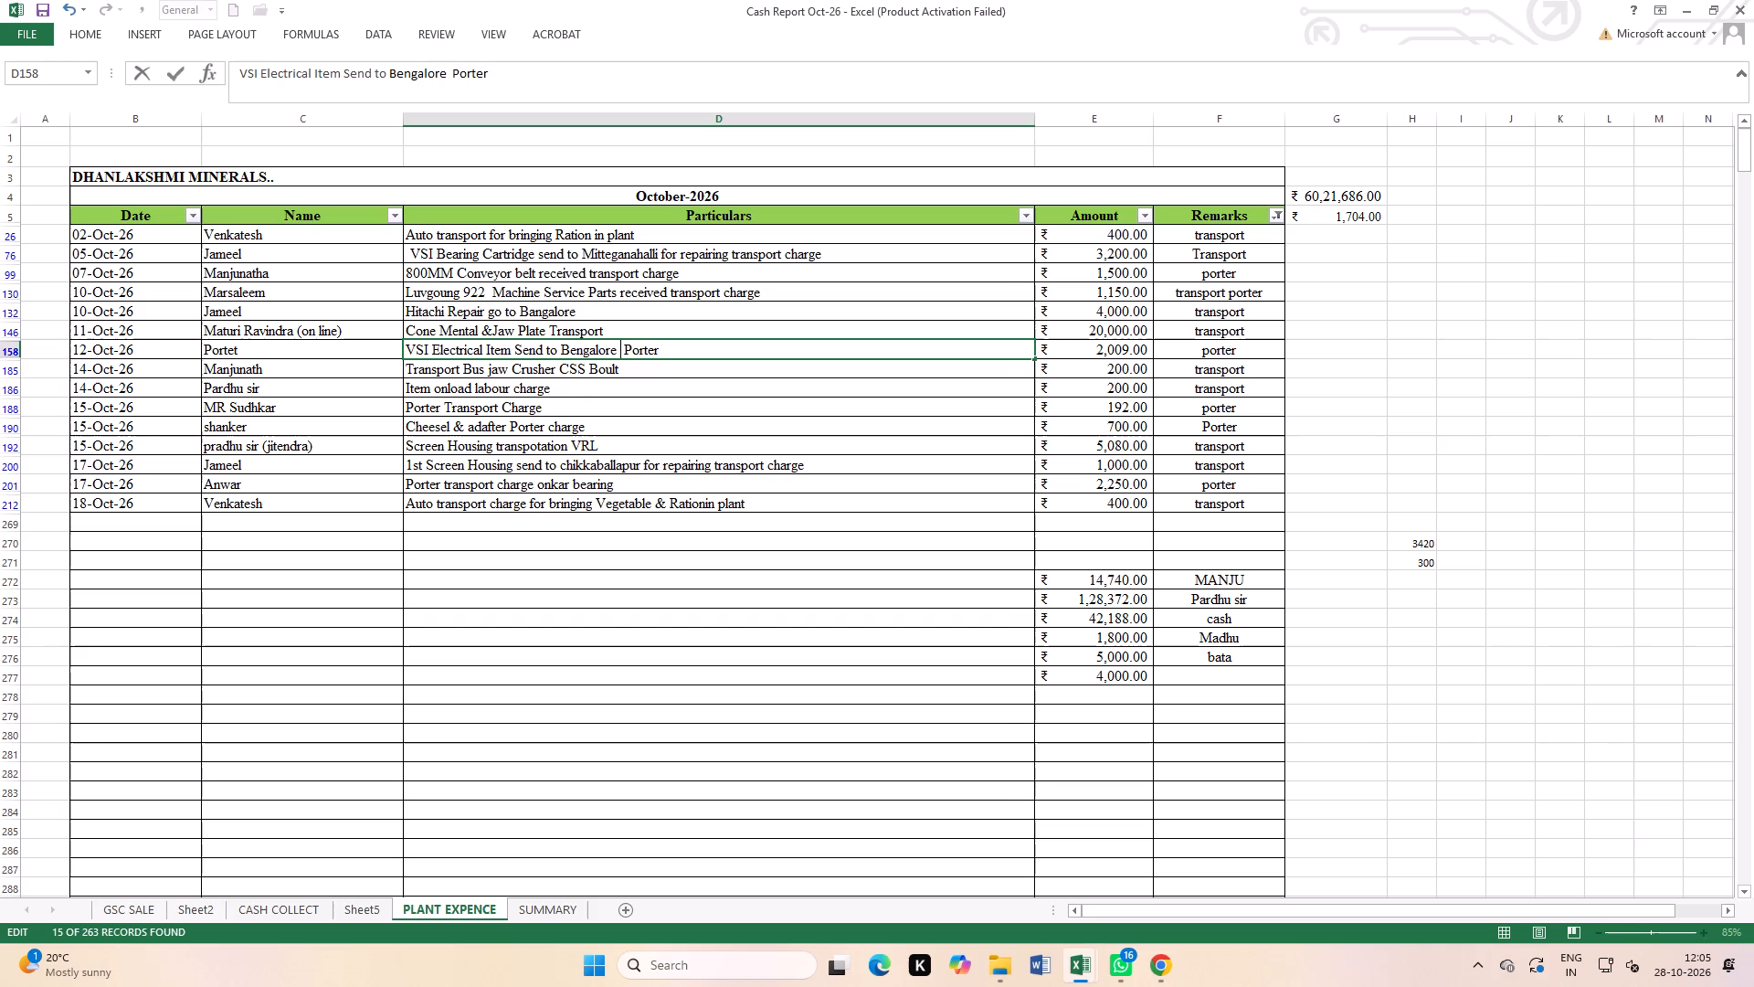
pyautogui.click(680, 356)
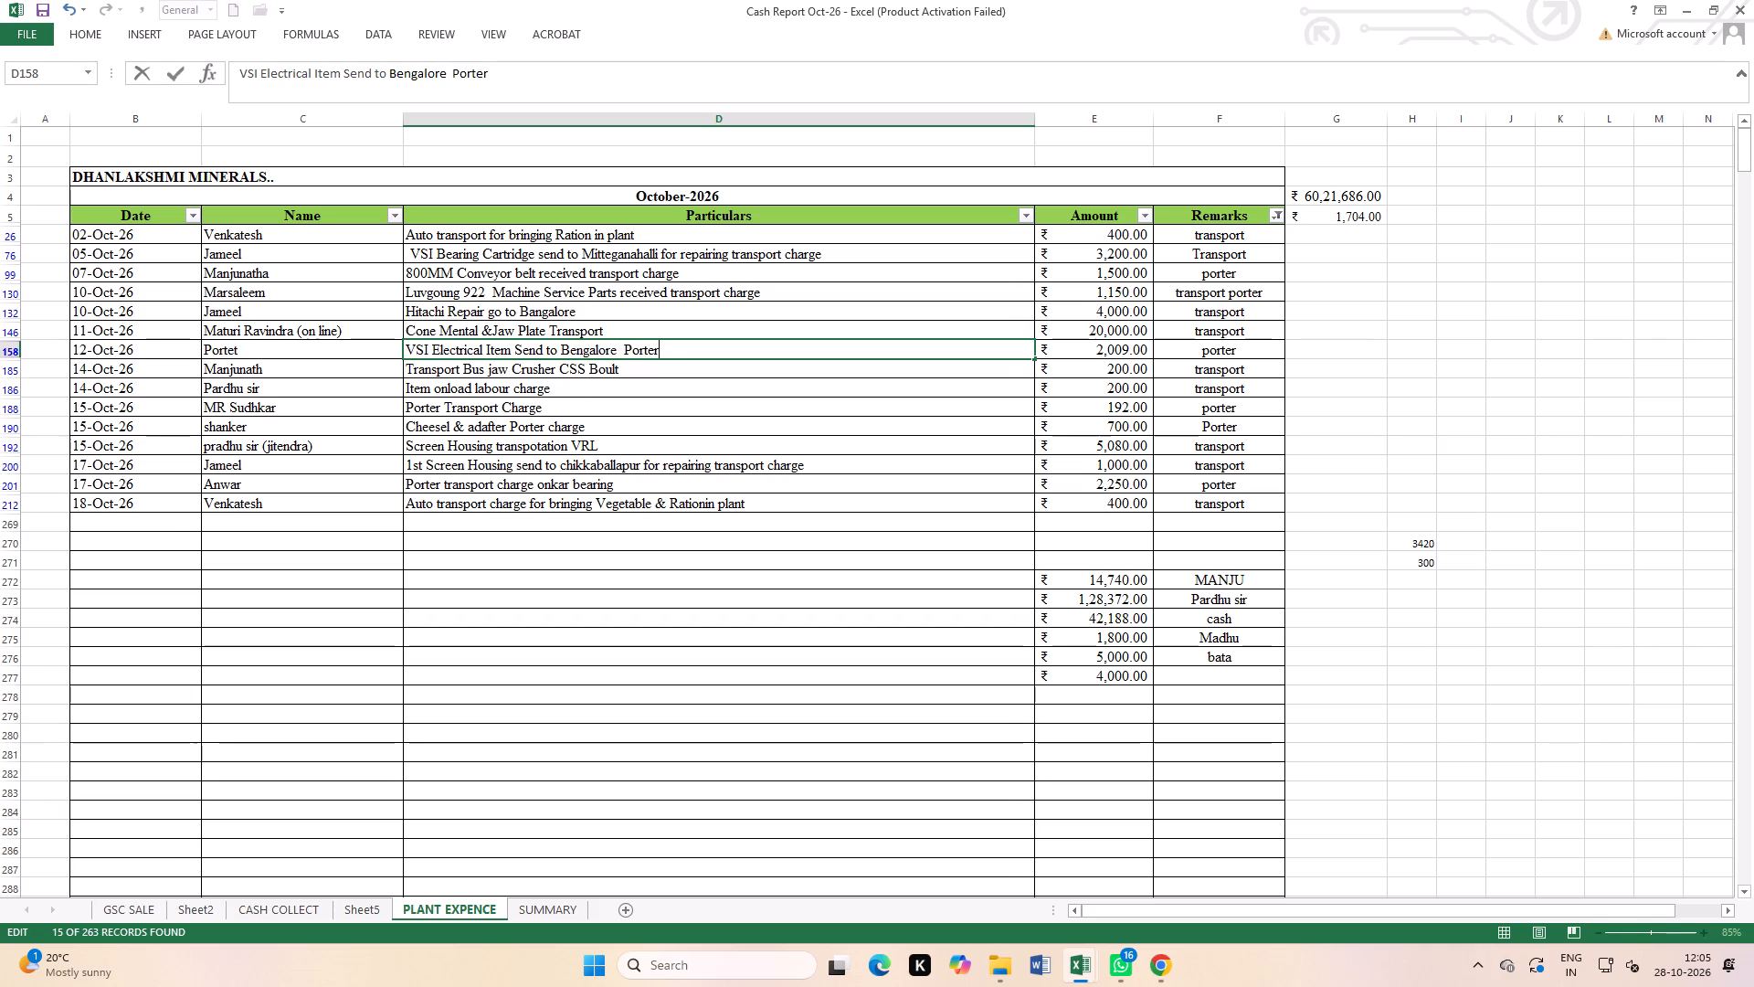
pyautogui.press('space')
pyautogui.write('charge')
pyautogui.click(696, 392)
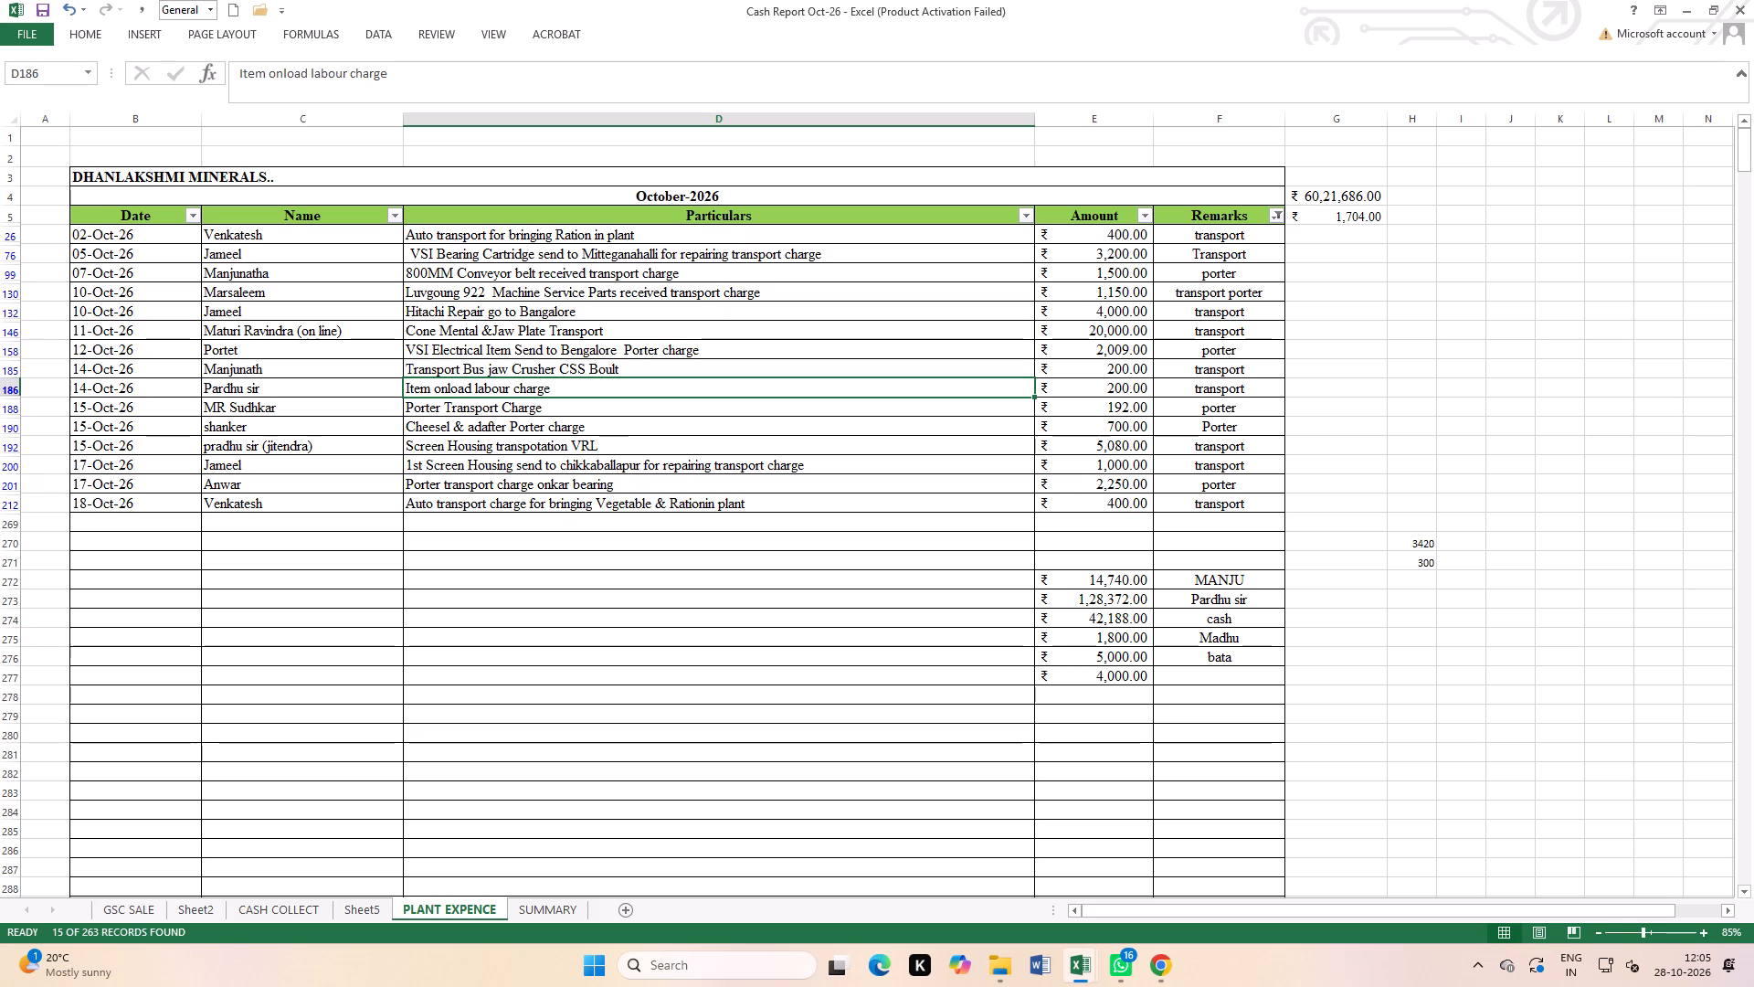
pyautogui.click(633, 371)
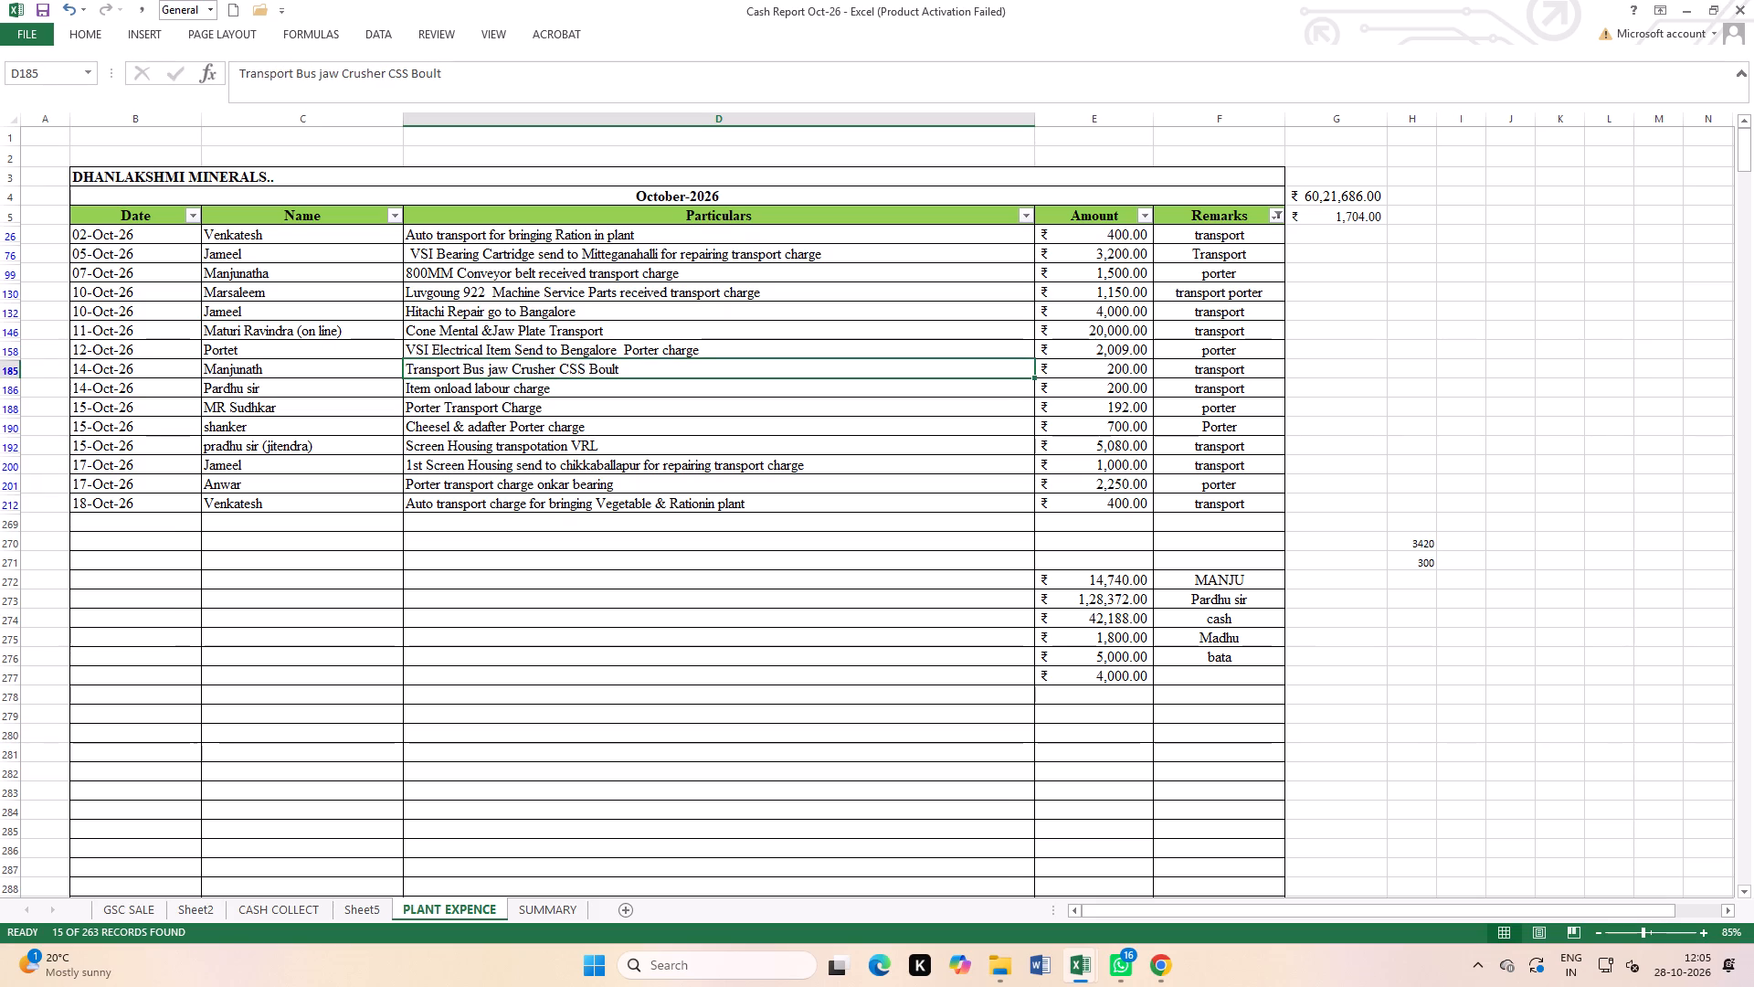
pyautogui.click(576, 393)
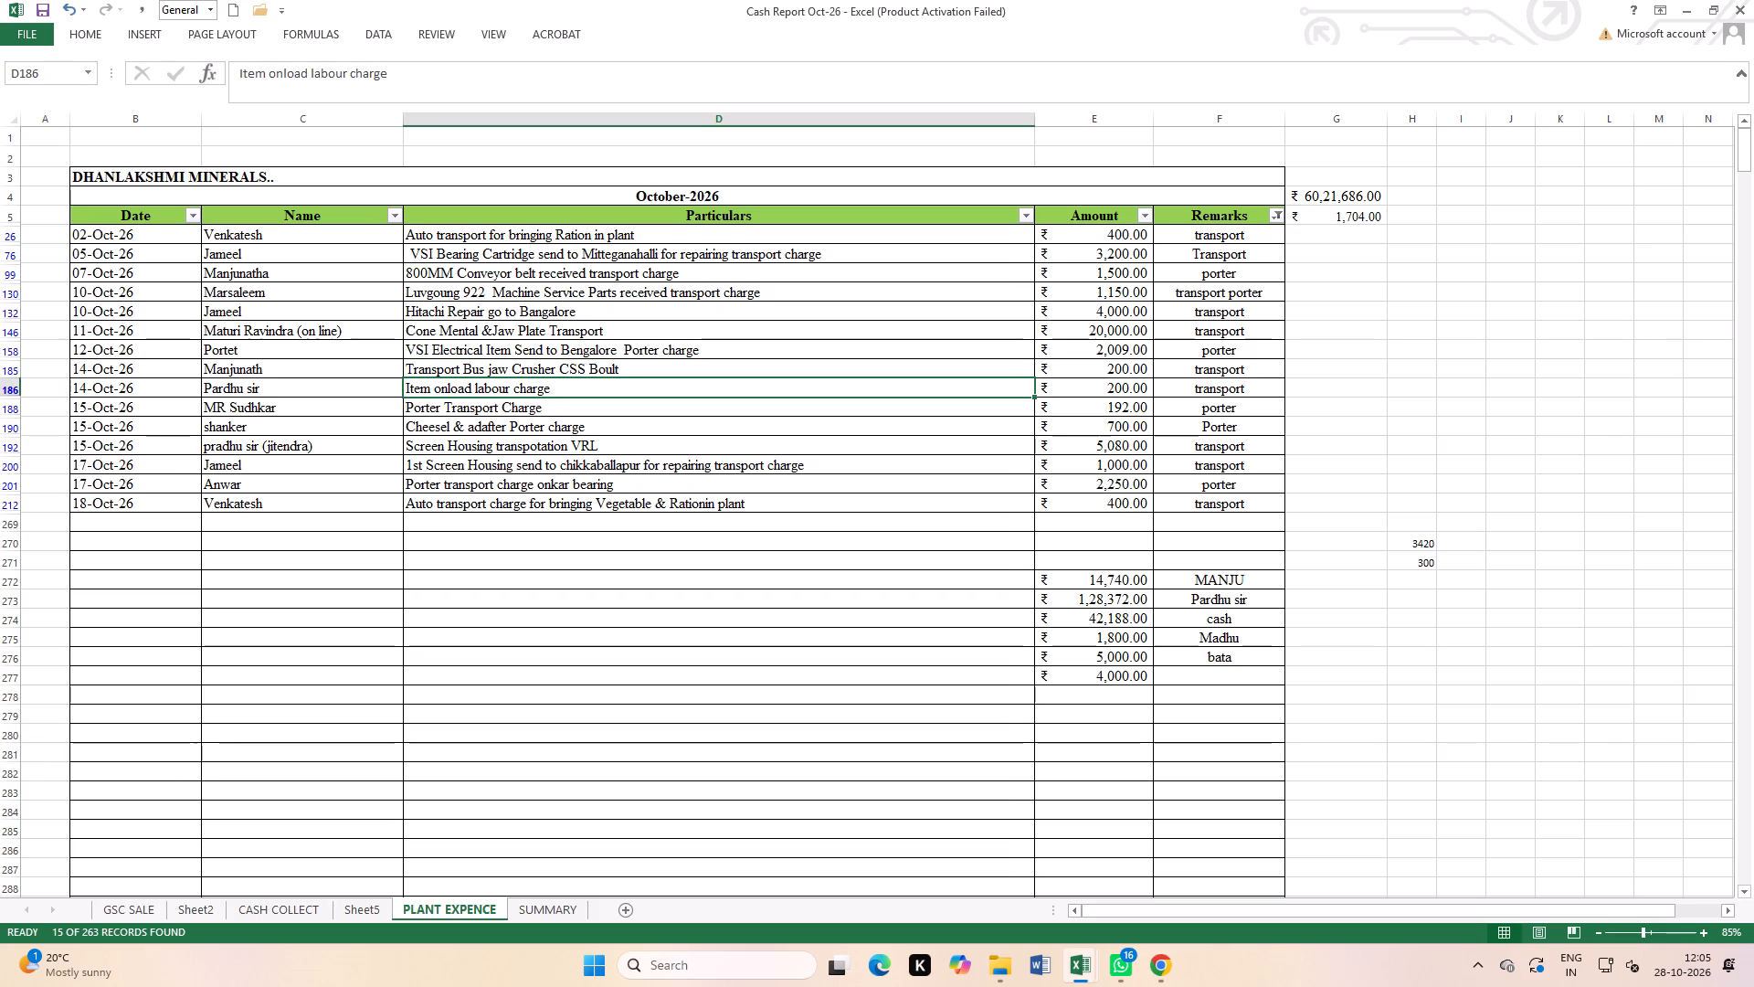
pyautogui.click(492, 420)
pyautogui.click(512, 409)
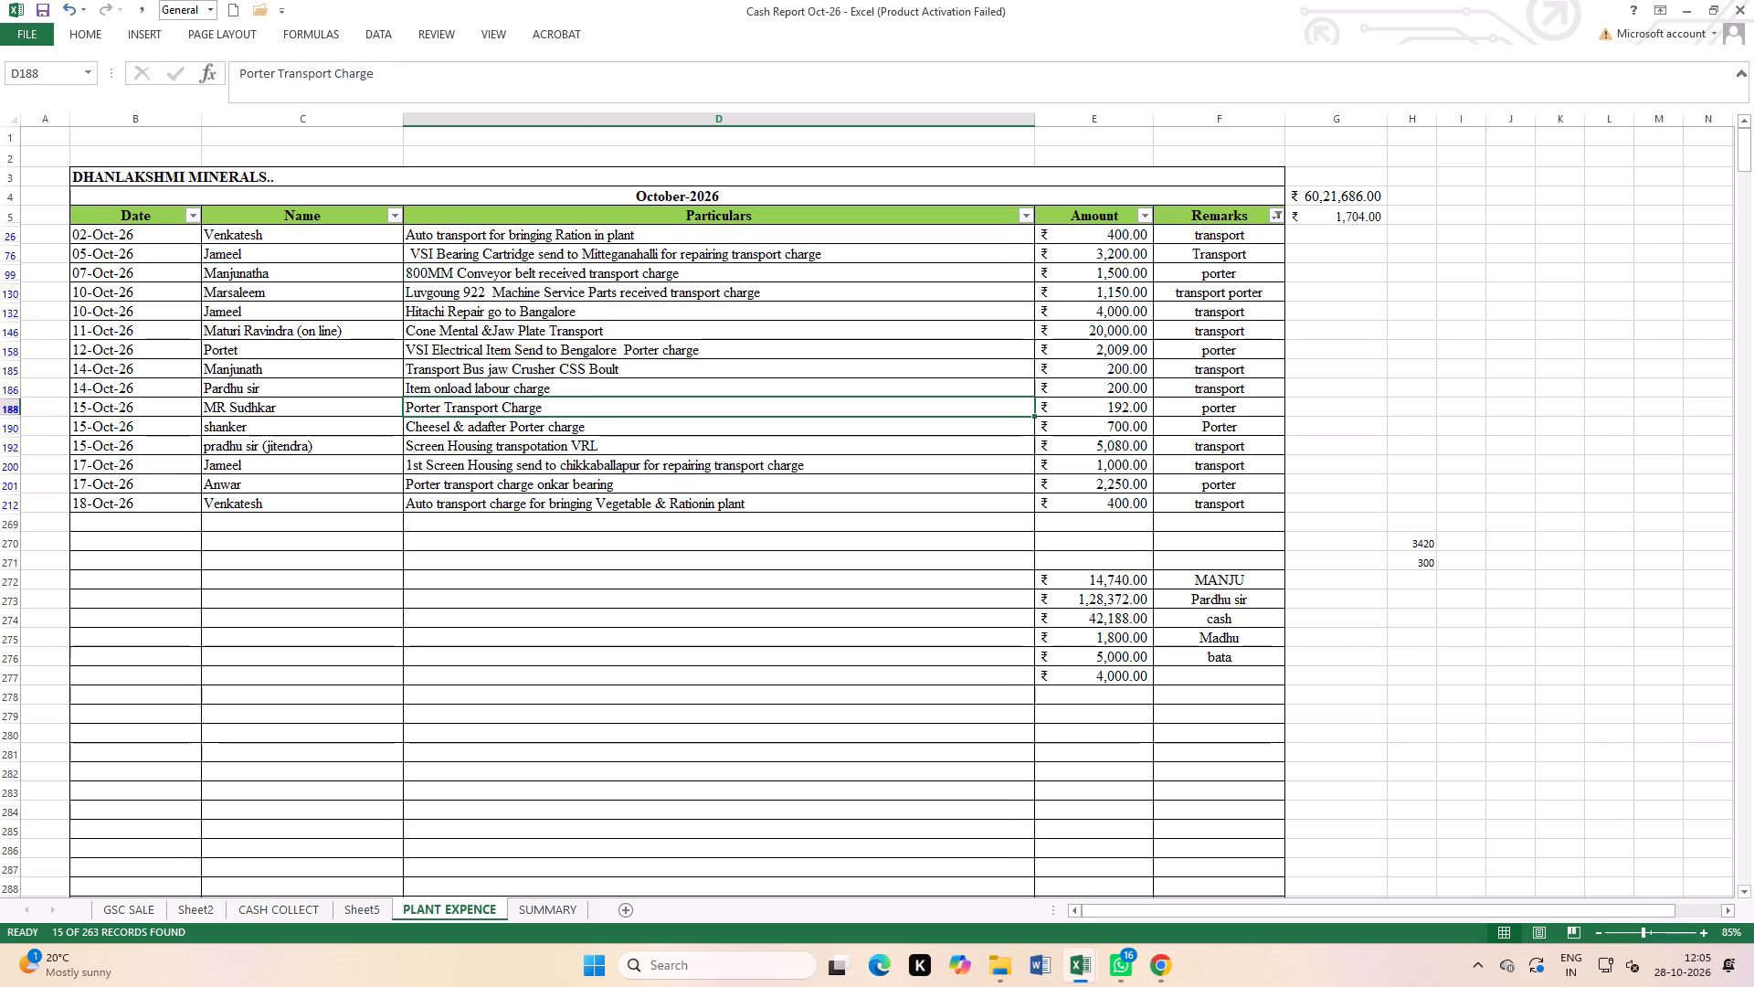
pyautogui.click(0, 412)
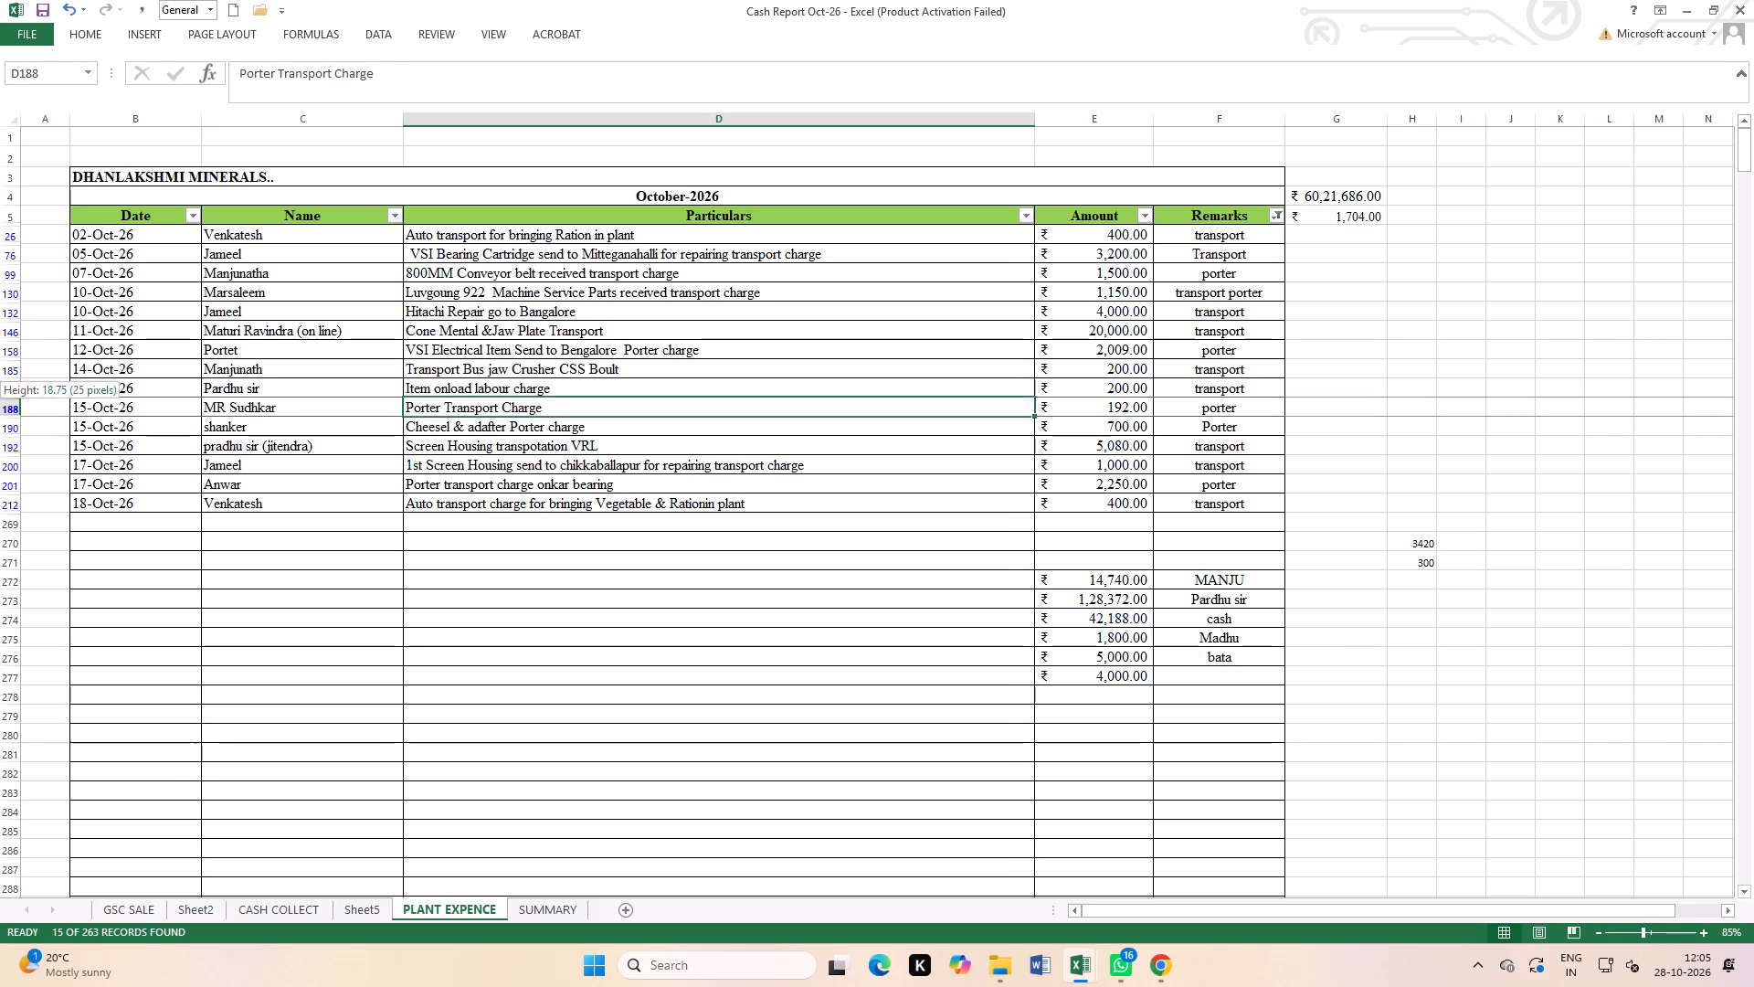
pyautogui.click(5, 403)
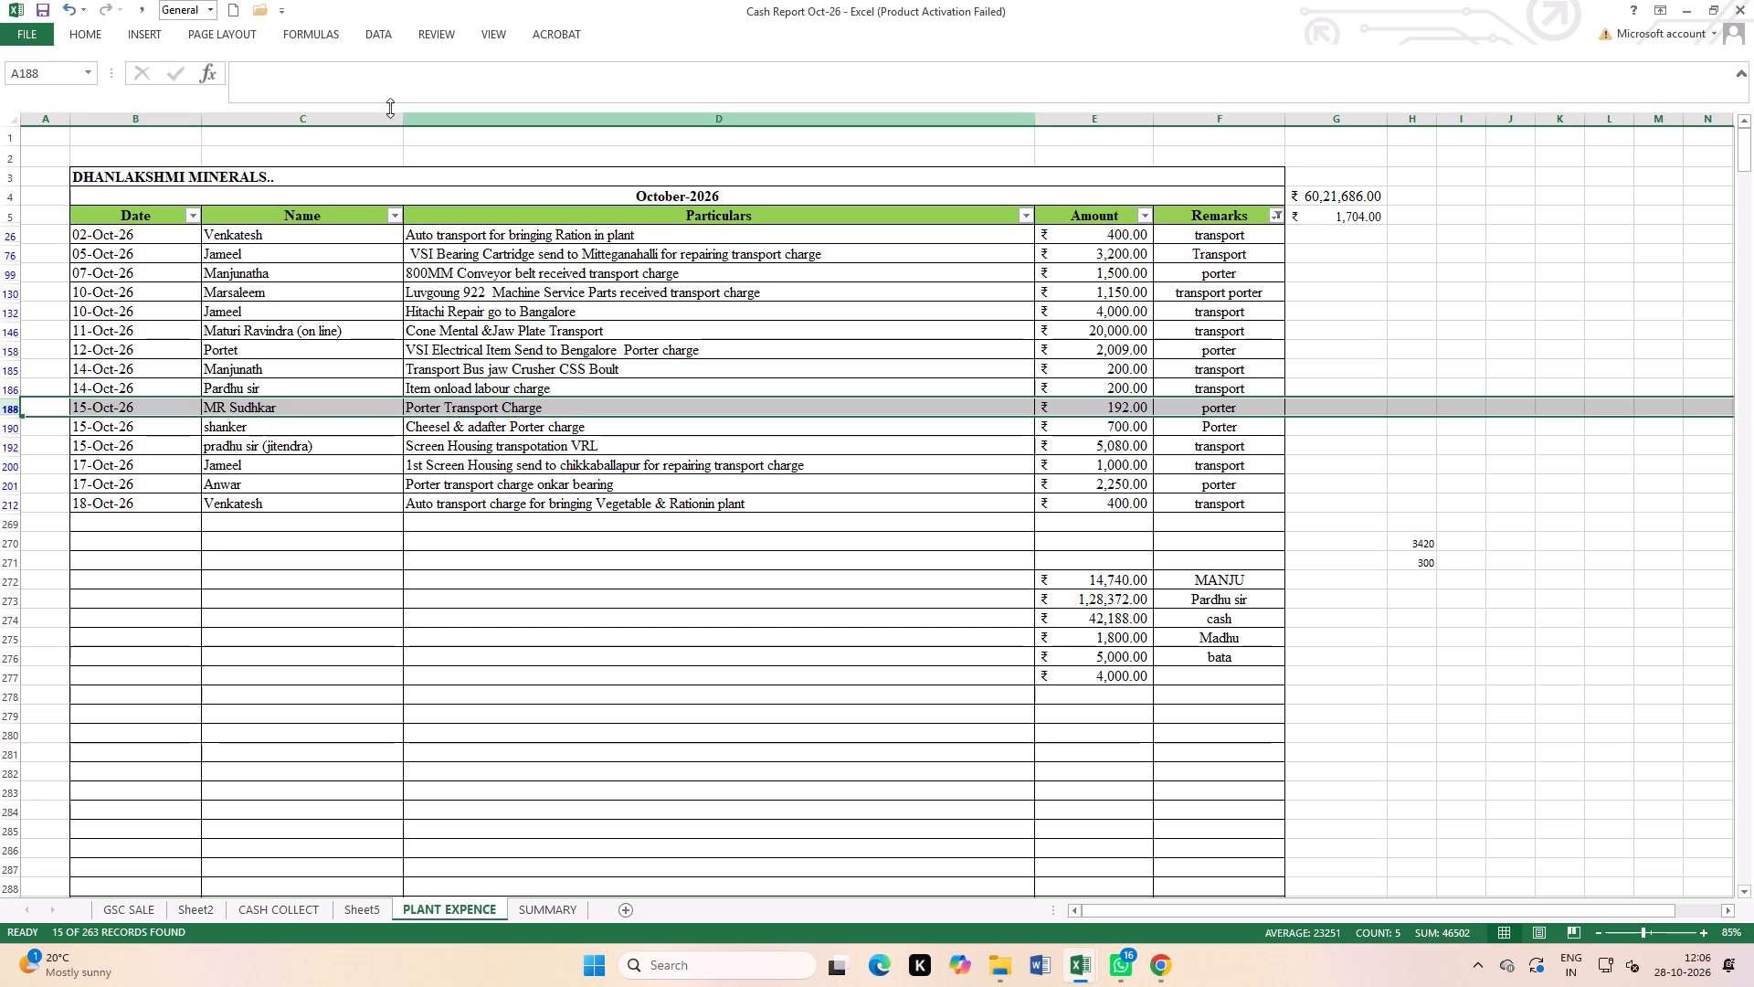
# Remove the filter from the PLANT EXPENCE table so all entries are listed.
pyautogui.click(374, 23)
pyautogui.click(379, 31)
pyautogui.click(487, 78)
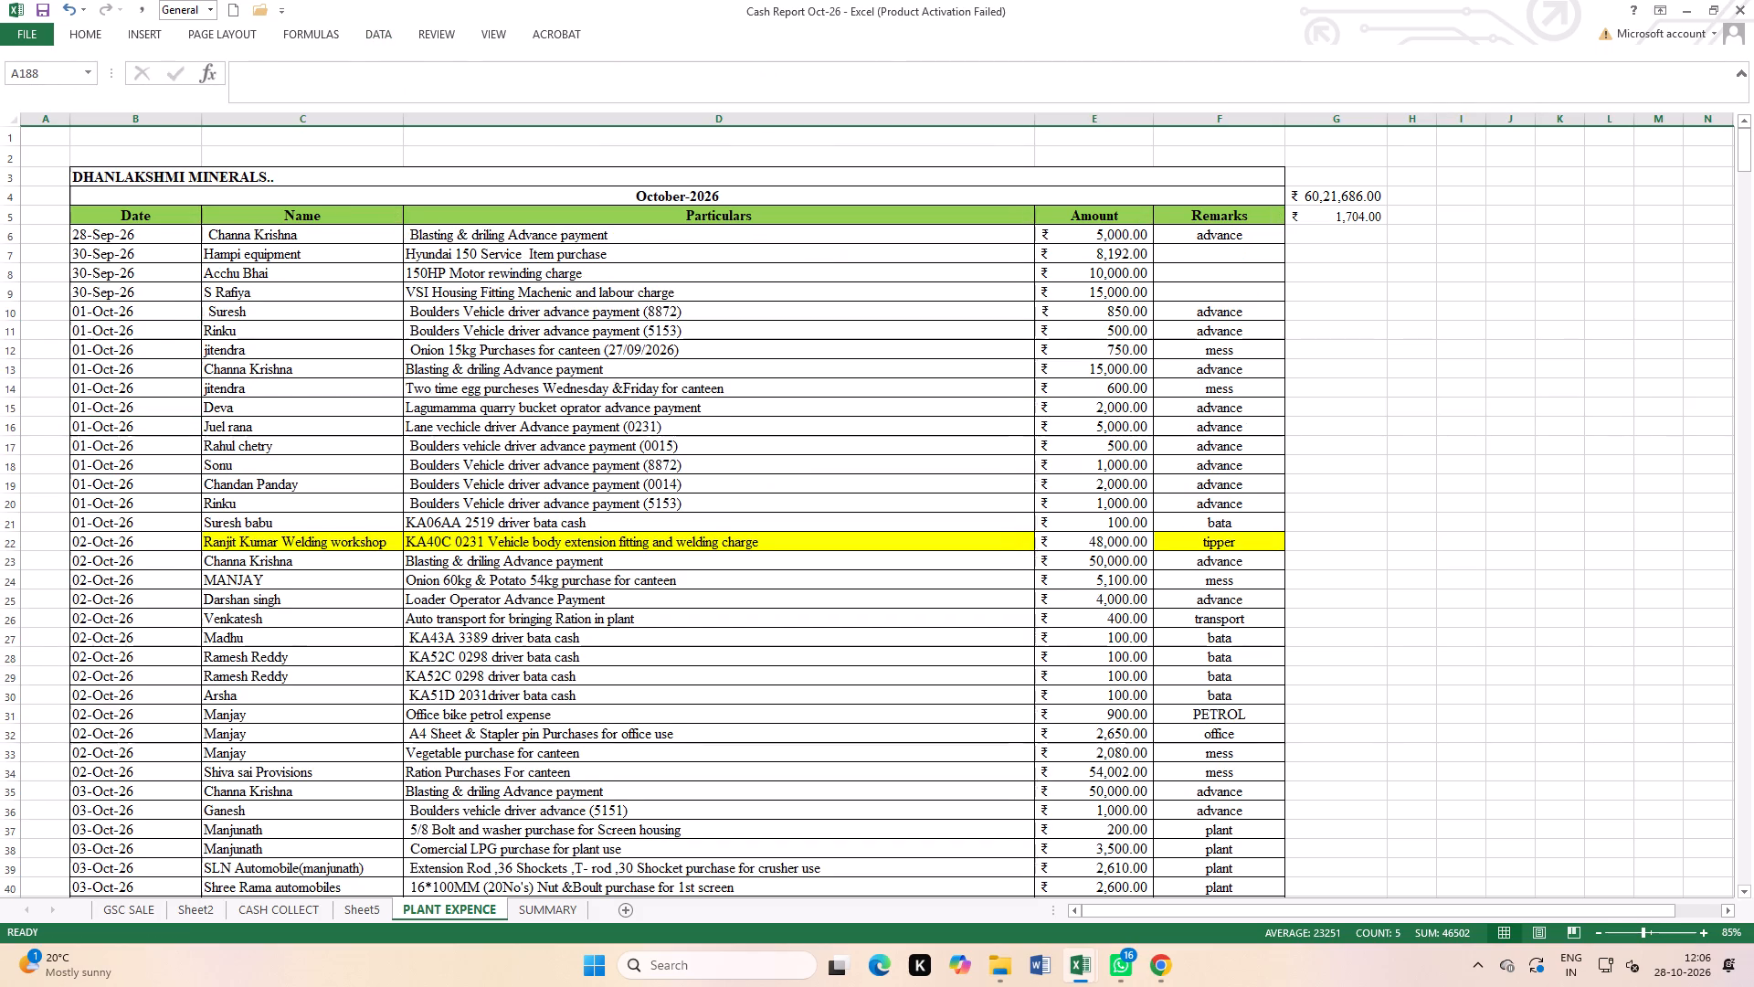
# Turn filtering back on for the header row, from Date to Remarks.
pyautogui.moveTo(86, 218); pyautogui.dragTo(1234, 205)
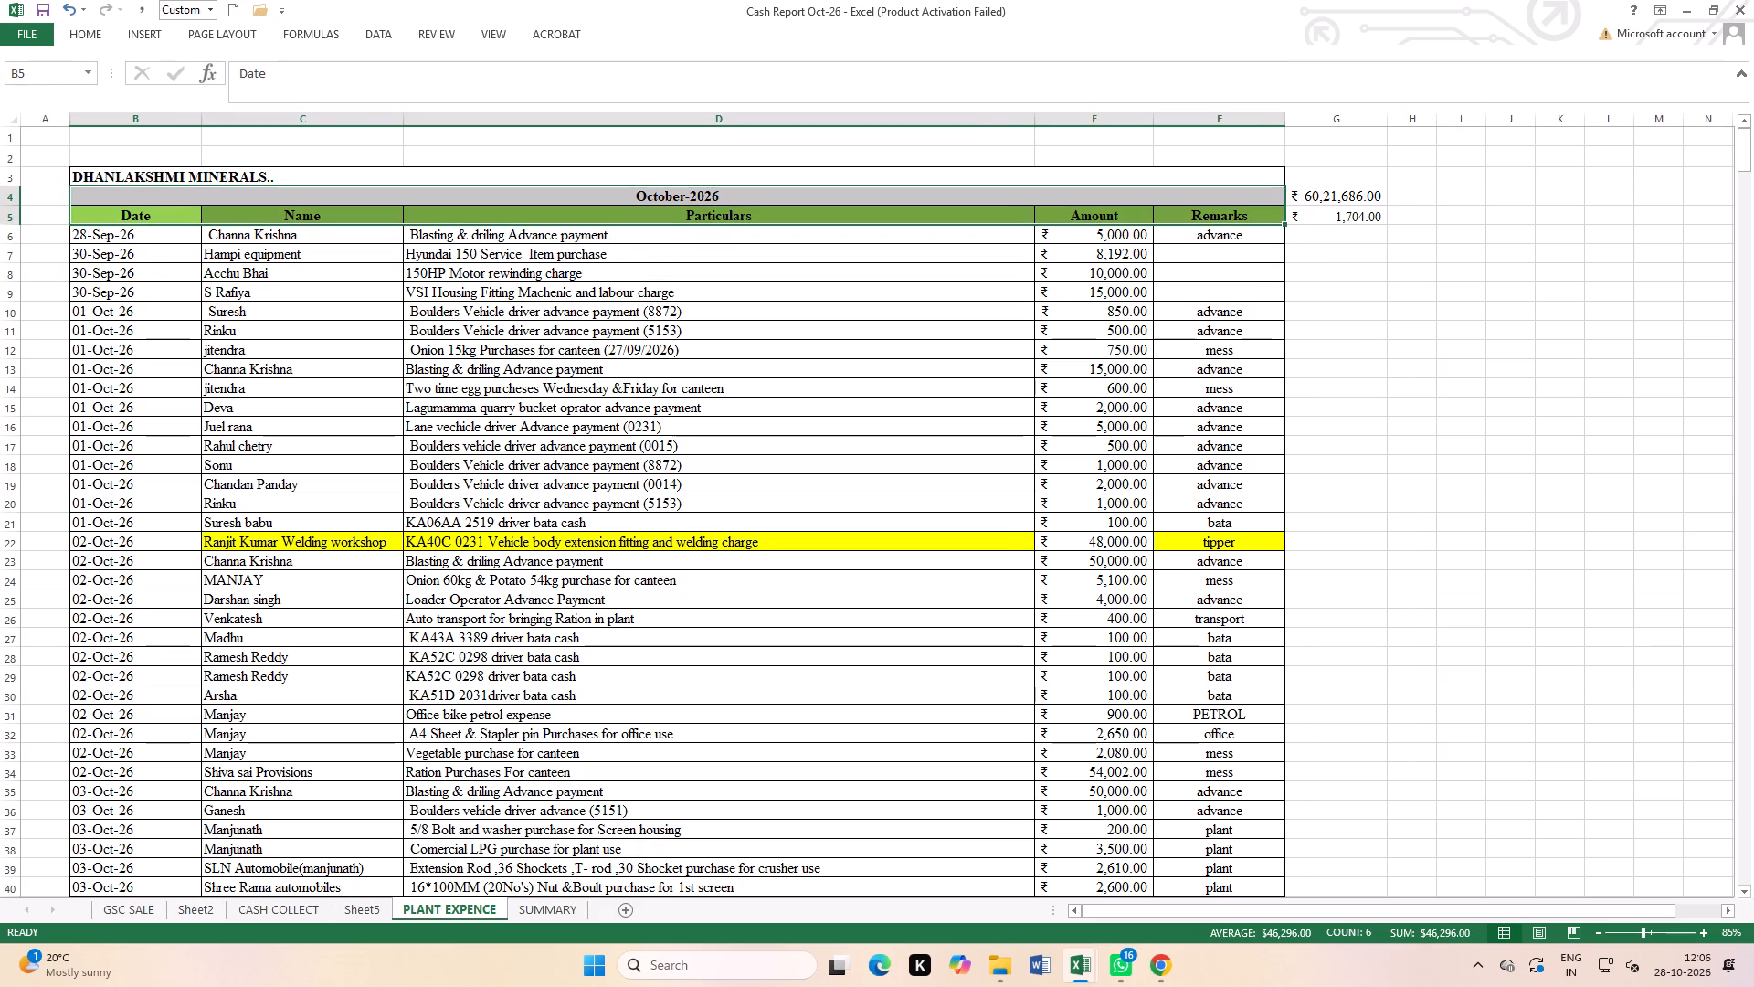
pyautogui.click(443, 340)
pyautogui.moveTo(130, 219); pyautogui.dragTo(155, 218)
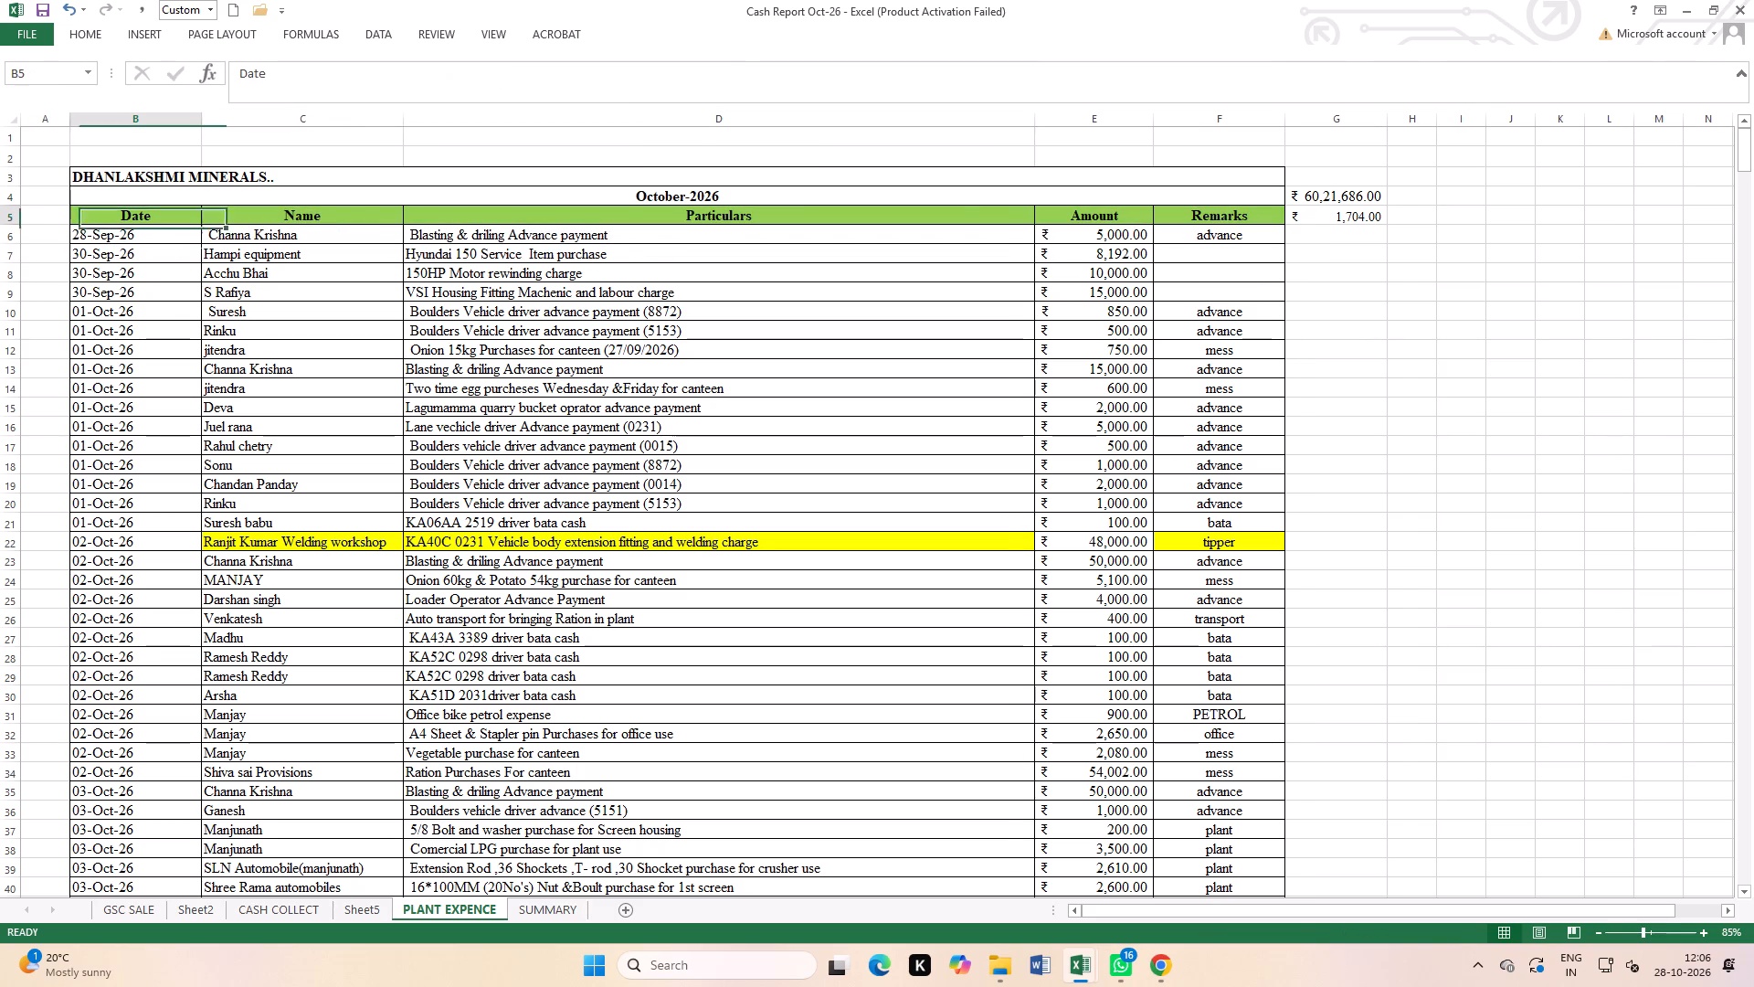
pyautogui.moveTo(155, 218); pyautogui.dragTo(1206, 220)
pyautogui.click(373, 28)
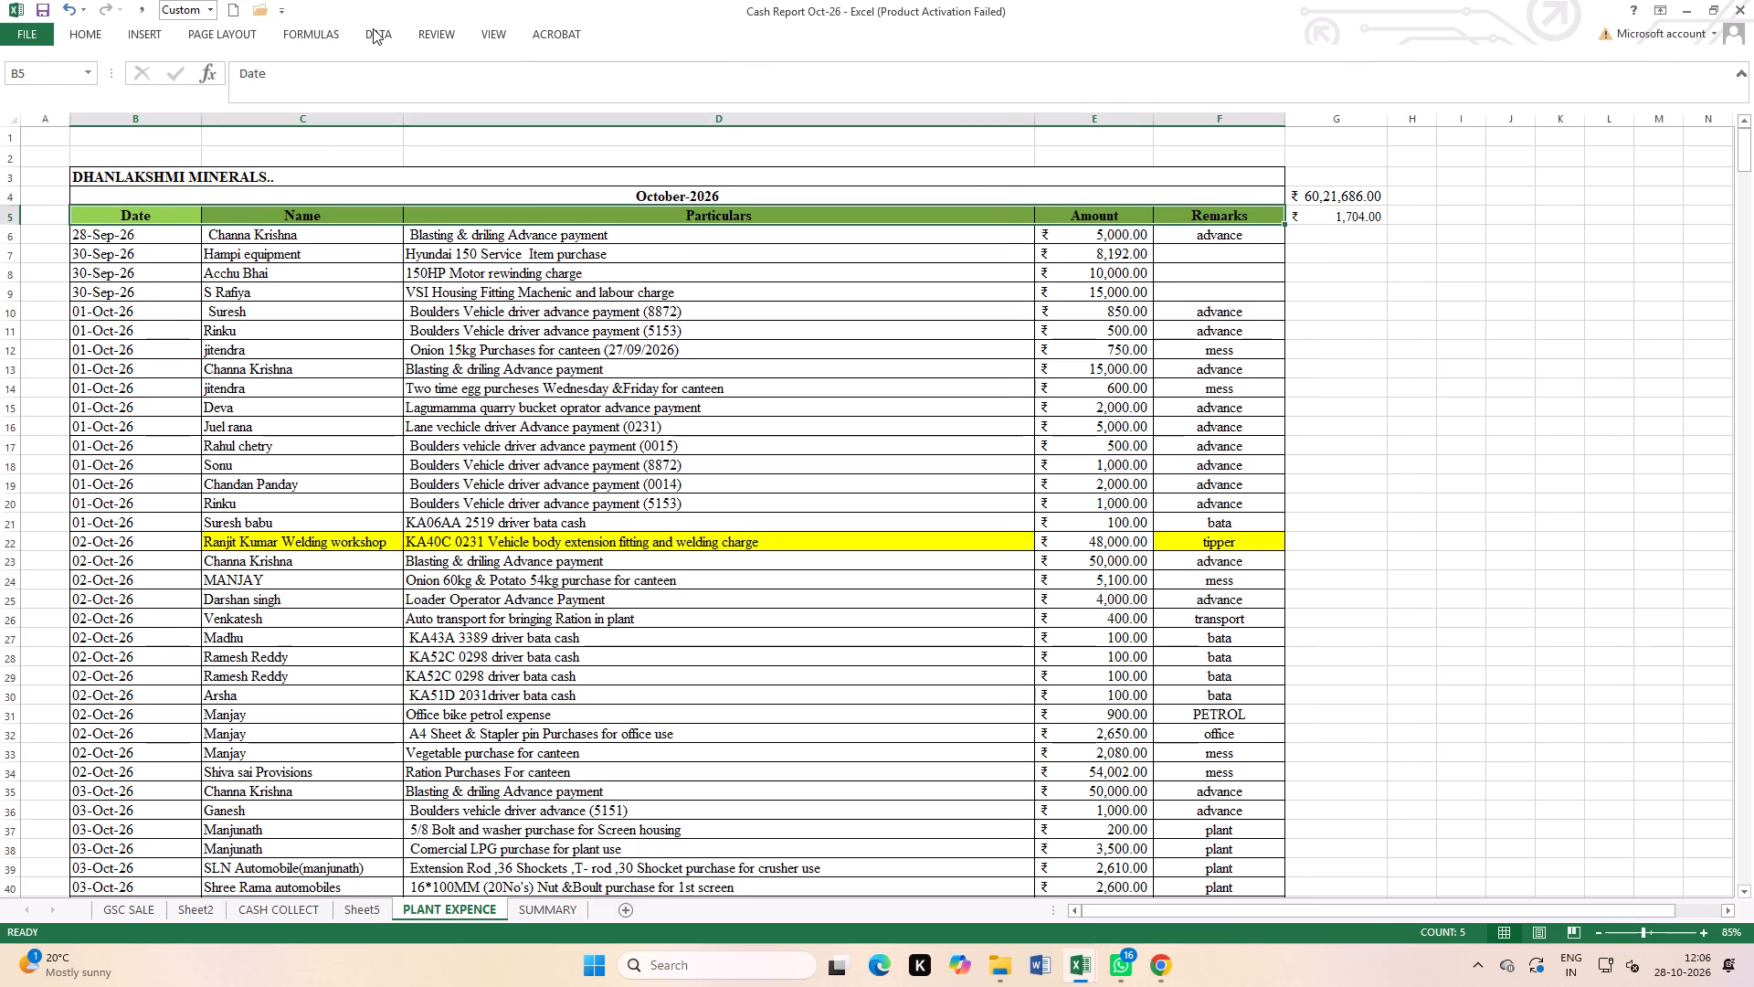
pyautogui.click(491, 69)
pyautogui.click(1044, 445)
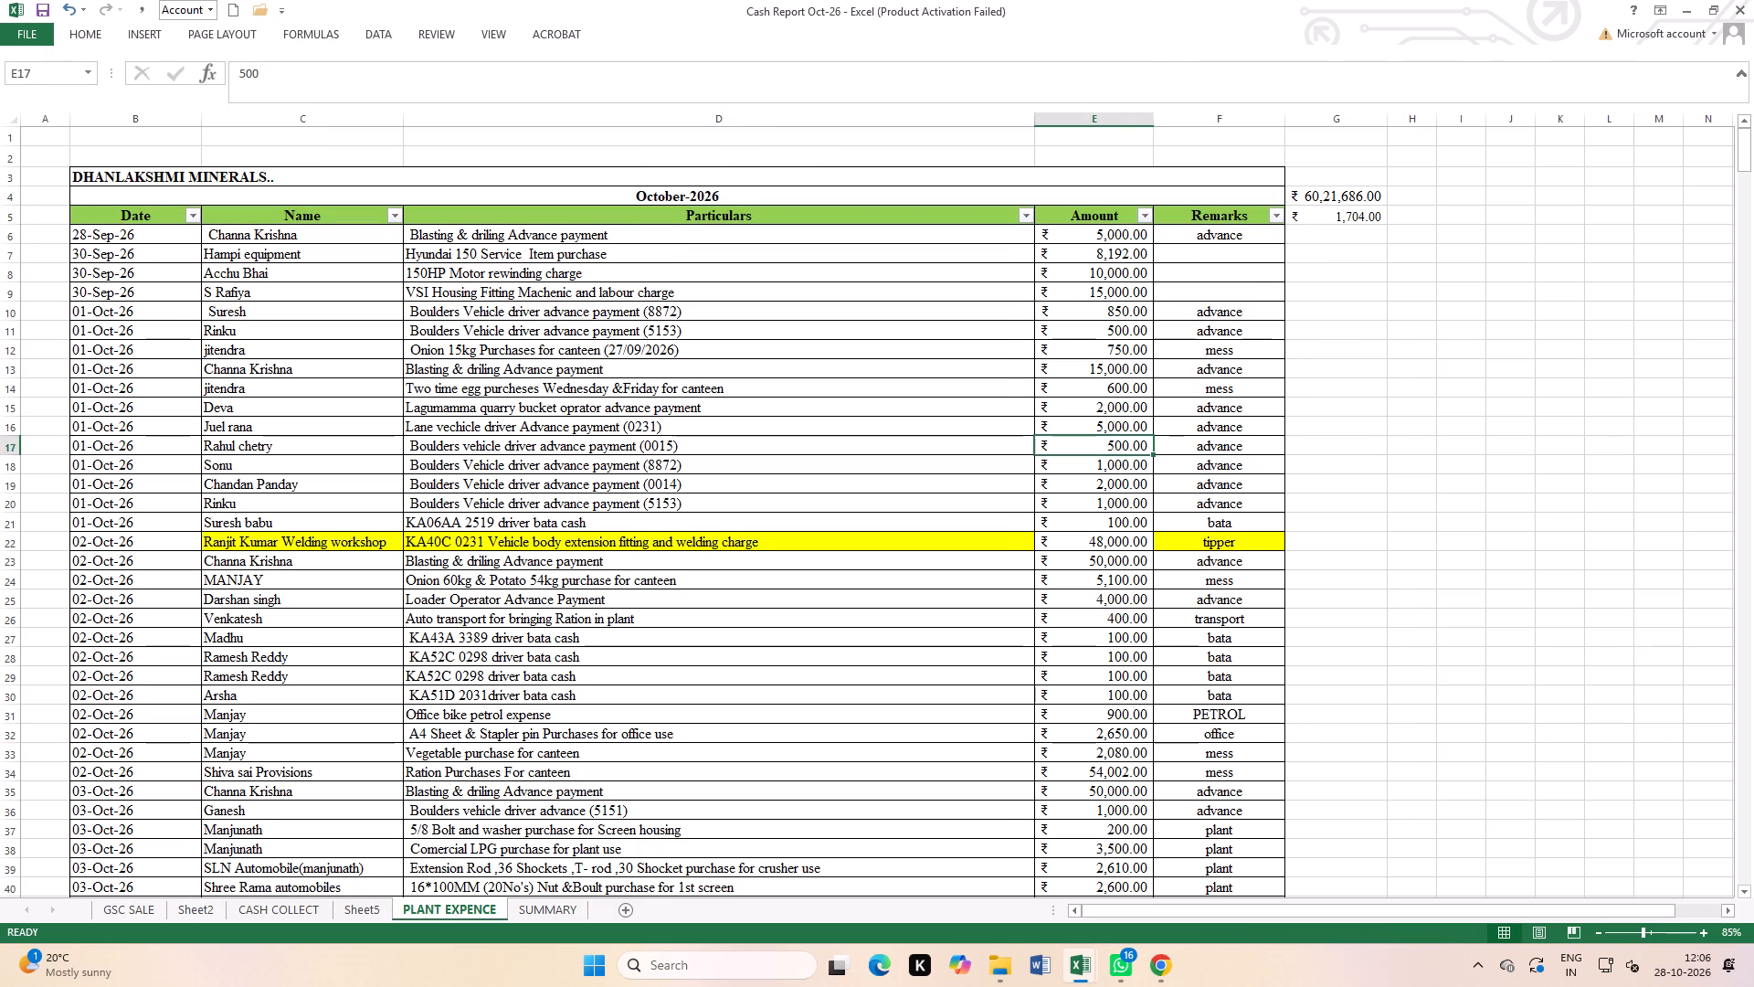
# Filter the Remarks column to show only the plant entries.
pyautogui.click(1280, 224)
pyautogui.click(1278, 211)
pyautogui.click(1131, 393)
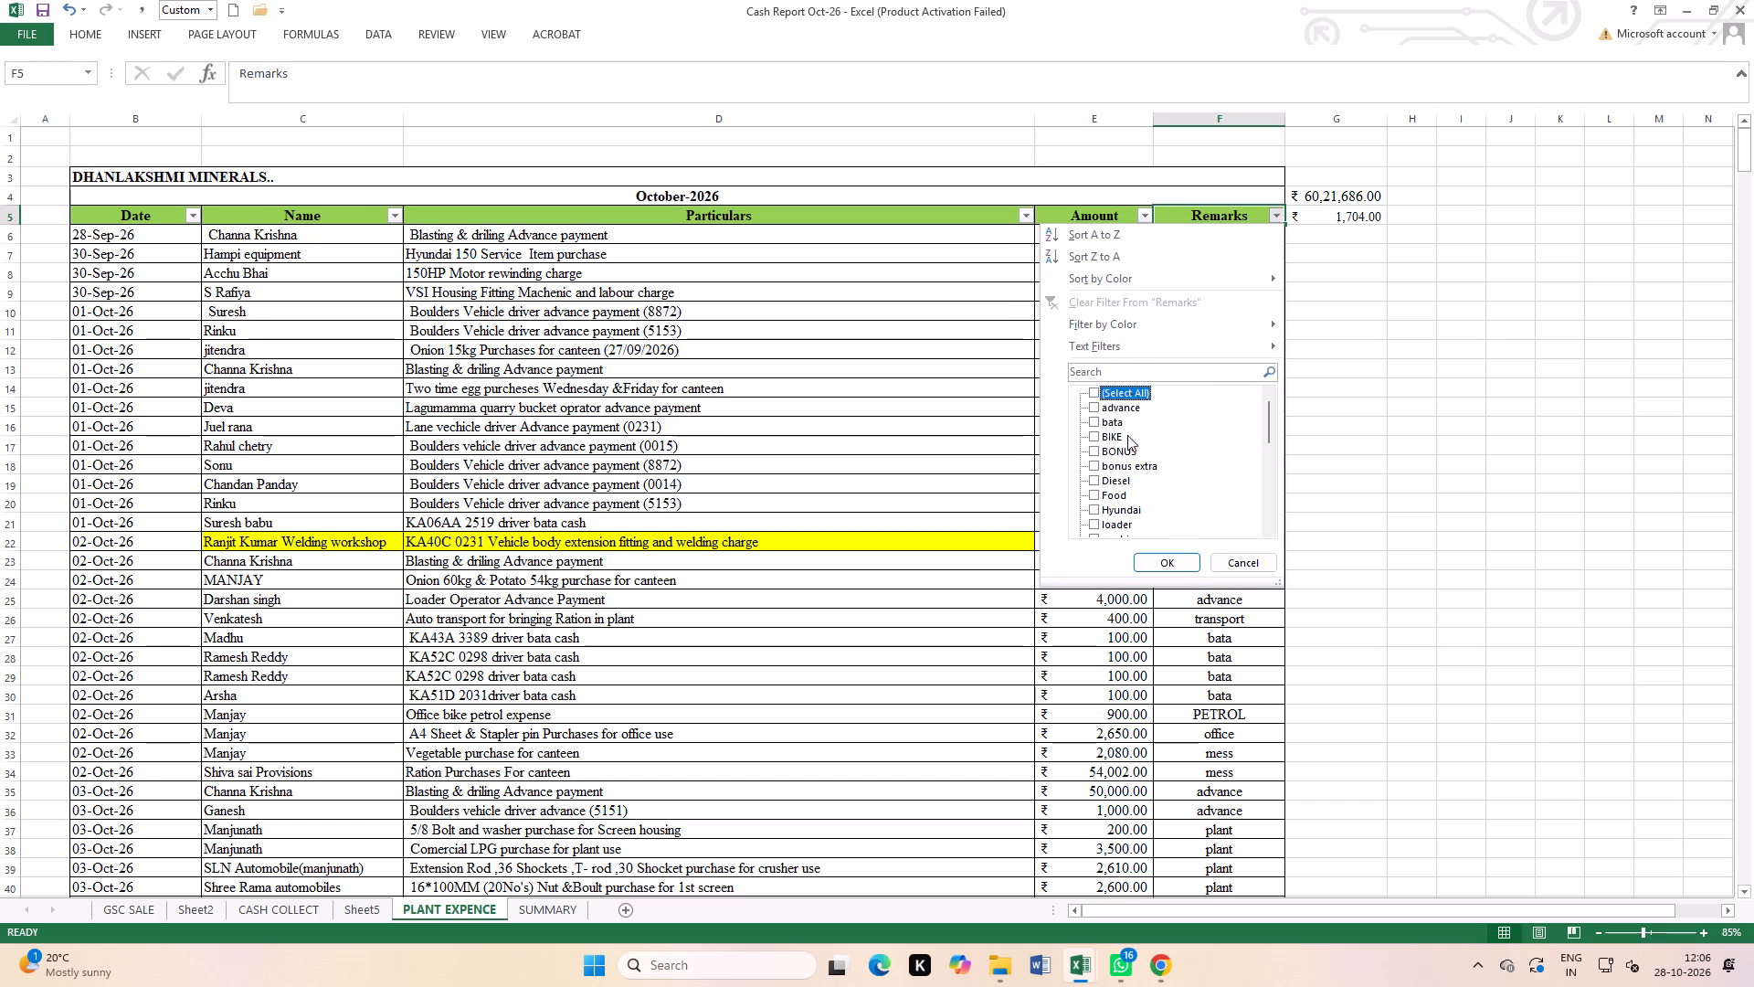
pyautogui.scroll(-13, 1126, 449)
pyautogui.scroll(2, 1112, 483)
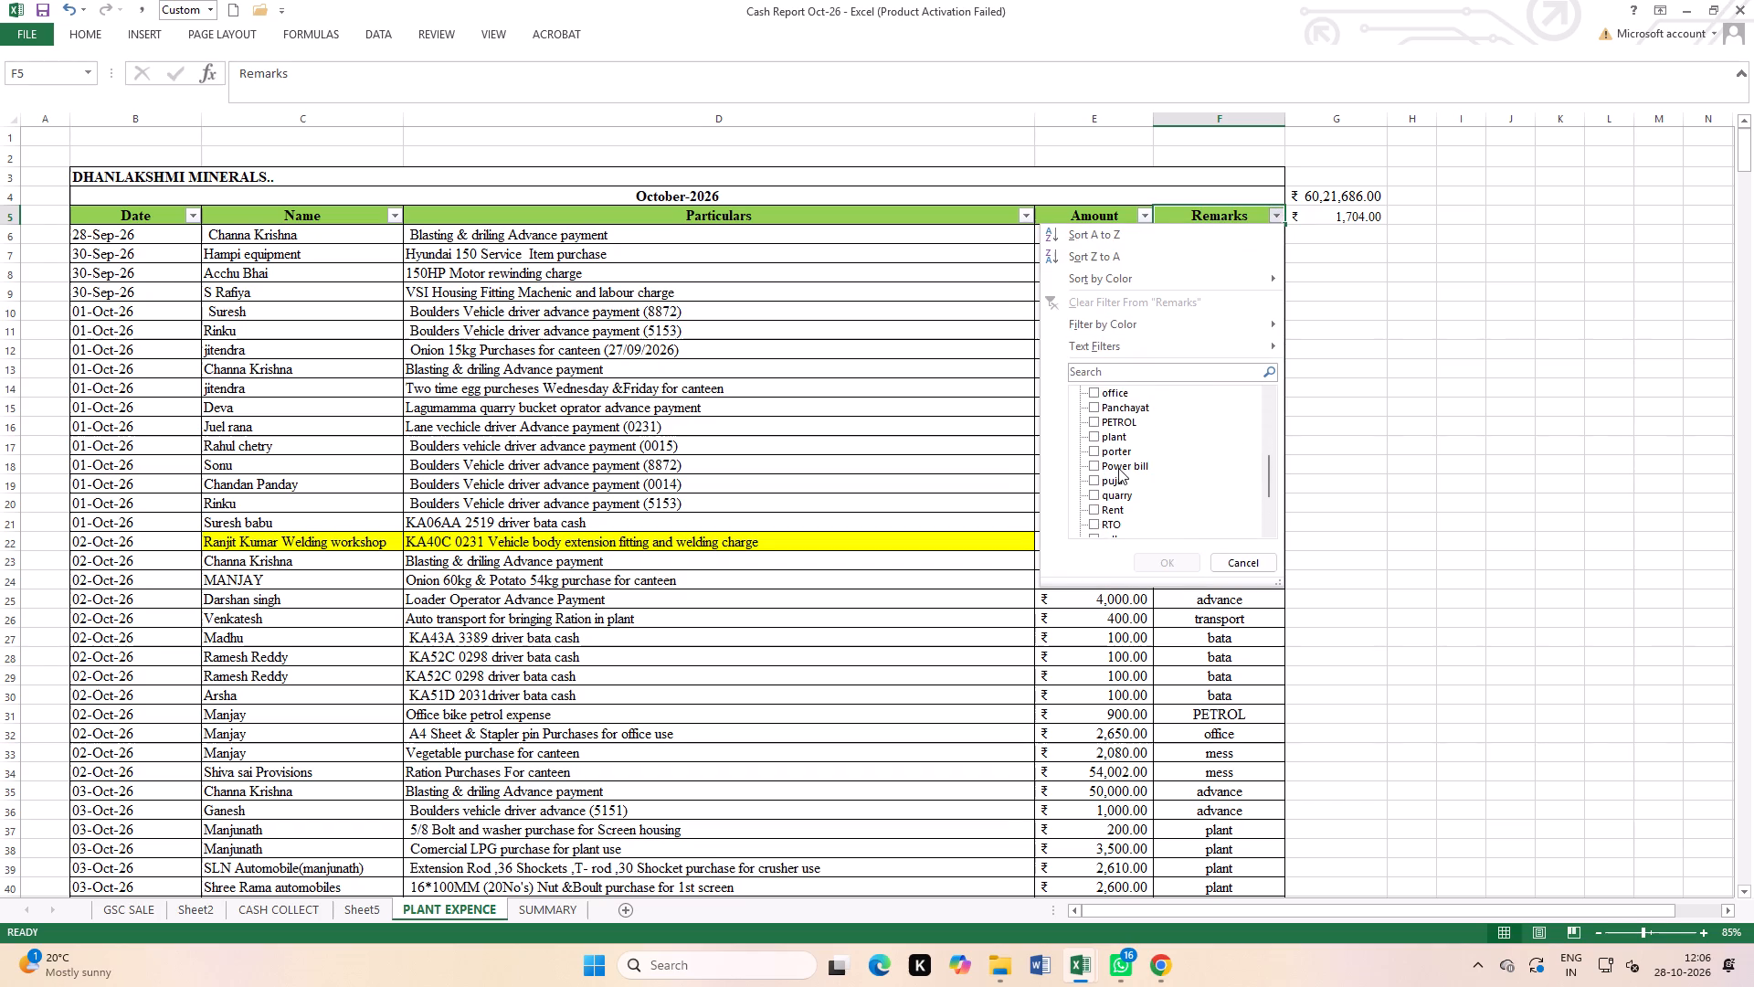
pyautogui.click(1114, 439)
pyautogui.click(1165, 559)
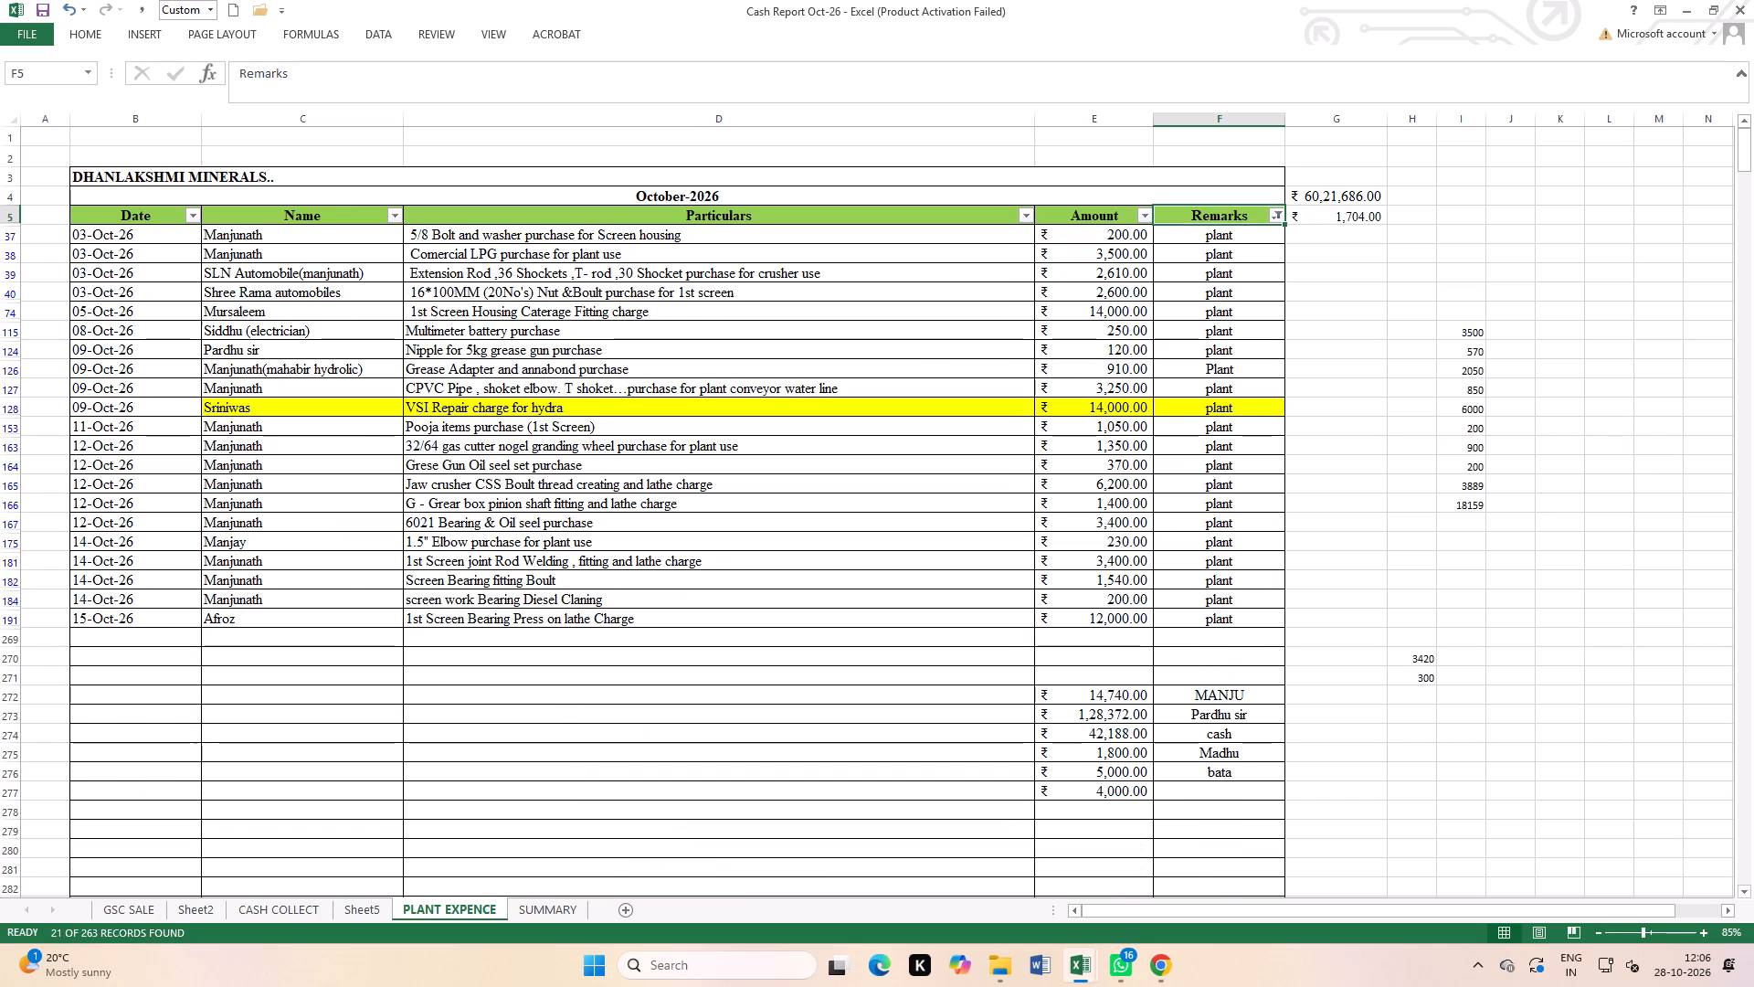
# Correct the D74 particulars to "VSI Housing Caterage Fitting charge", replacing the 1st Screen wording.
pyautogui.doubleClick(472, 313)
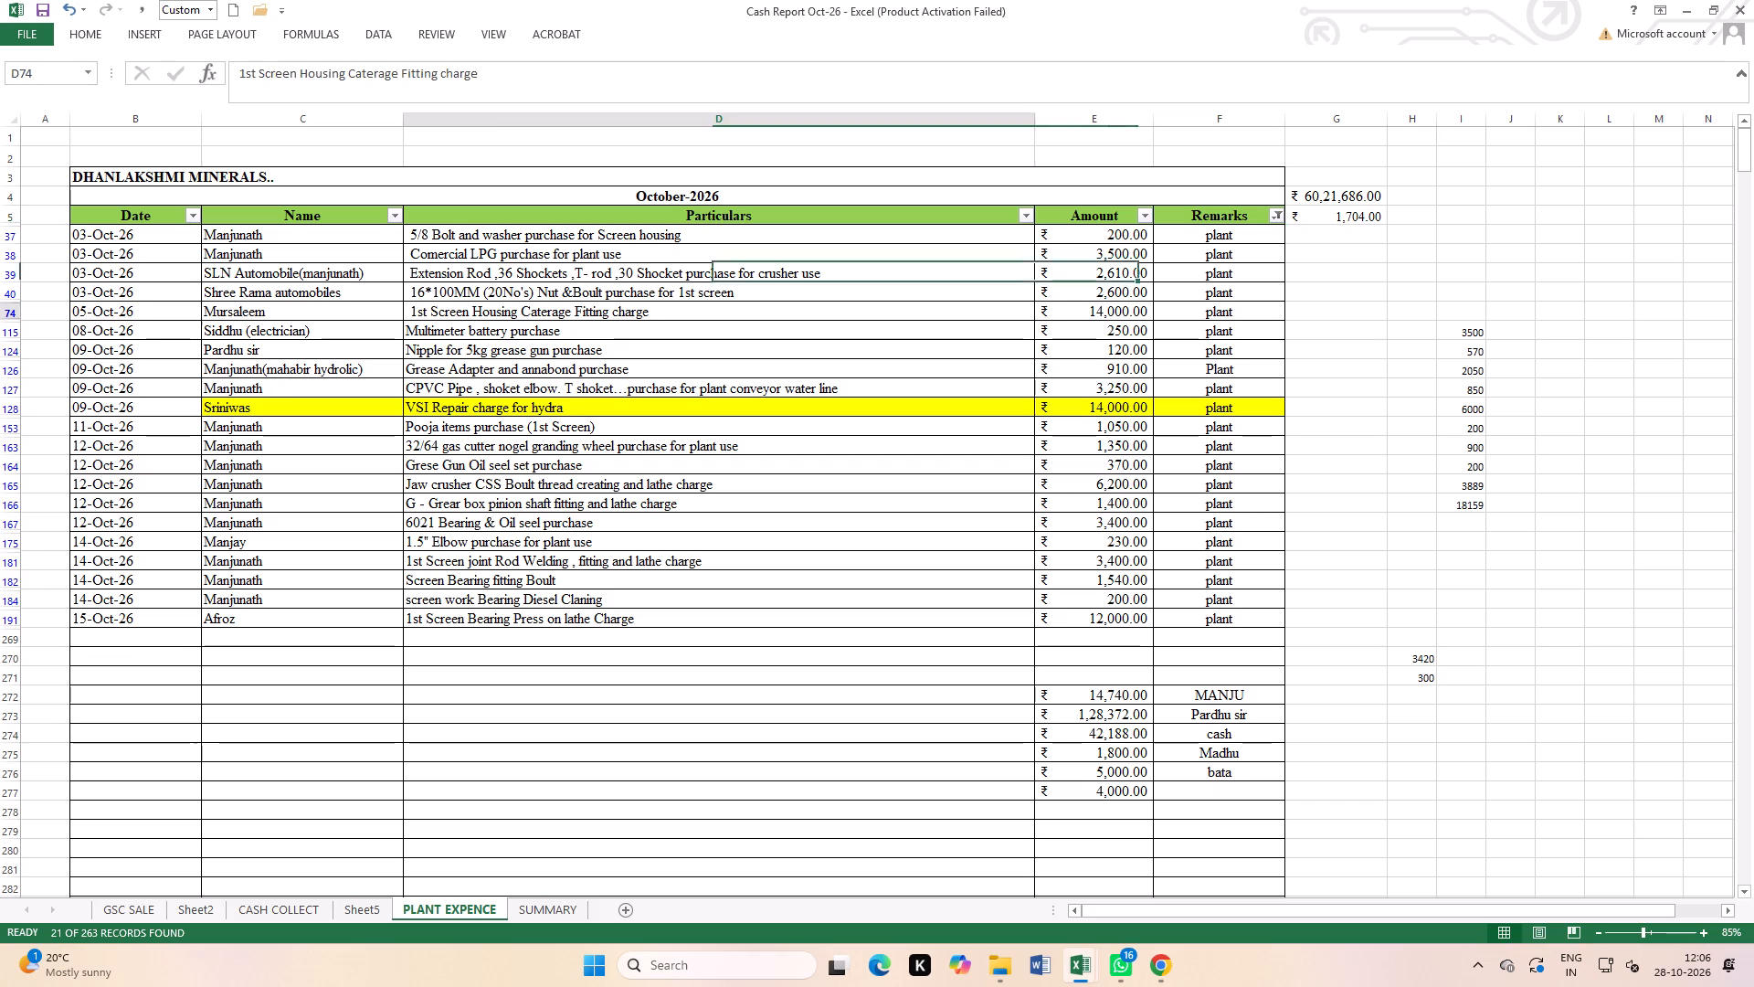
pyautogui.press('BackSpace')
pyautogui.press('BackSpace')
pyautogui.press('BackSpace')
pyautogui.press('BackSpace')
pyautogui.press('BackSpace')
pyautogui.press('BackSpace')
pyautogui.press('BackSpace')
pyautogui.press('BackSpace')
pyautogui.press('BackSpace')
pyautogui.press('BackSpace')
pyautogui.press('BackSpace')
pyautogui.press('BackSpace')
pyautogui.press('BackSpace')
pyautogui.press('BackSpace')
pyautogui.press('BackSpace')
pyautogui.press('BackSpace')
pyautogui.press('BackSpace')
pyautogui.press('BackSpace')
pyautogui.press('BackSpace')
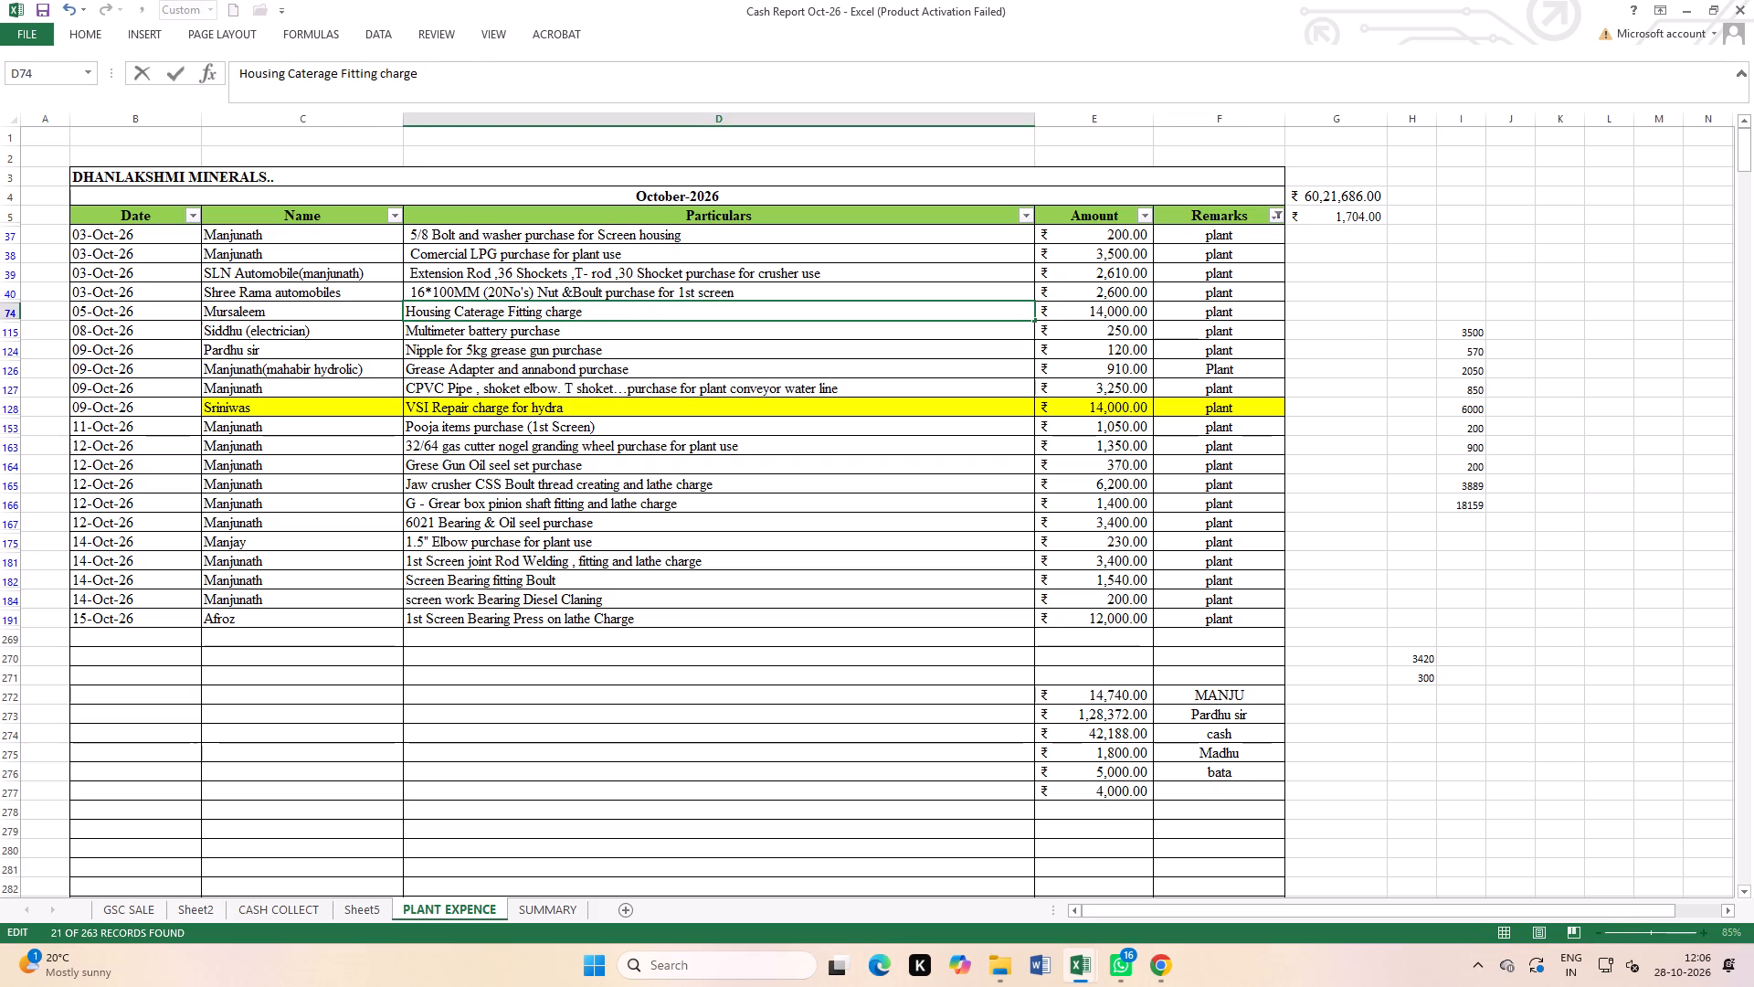
pyautogui.write('VSI')
pyautogui.press('space')
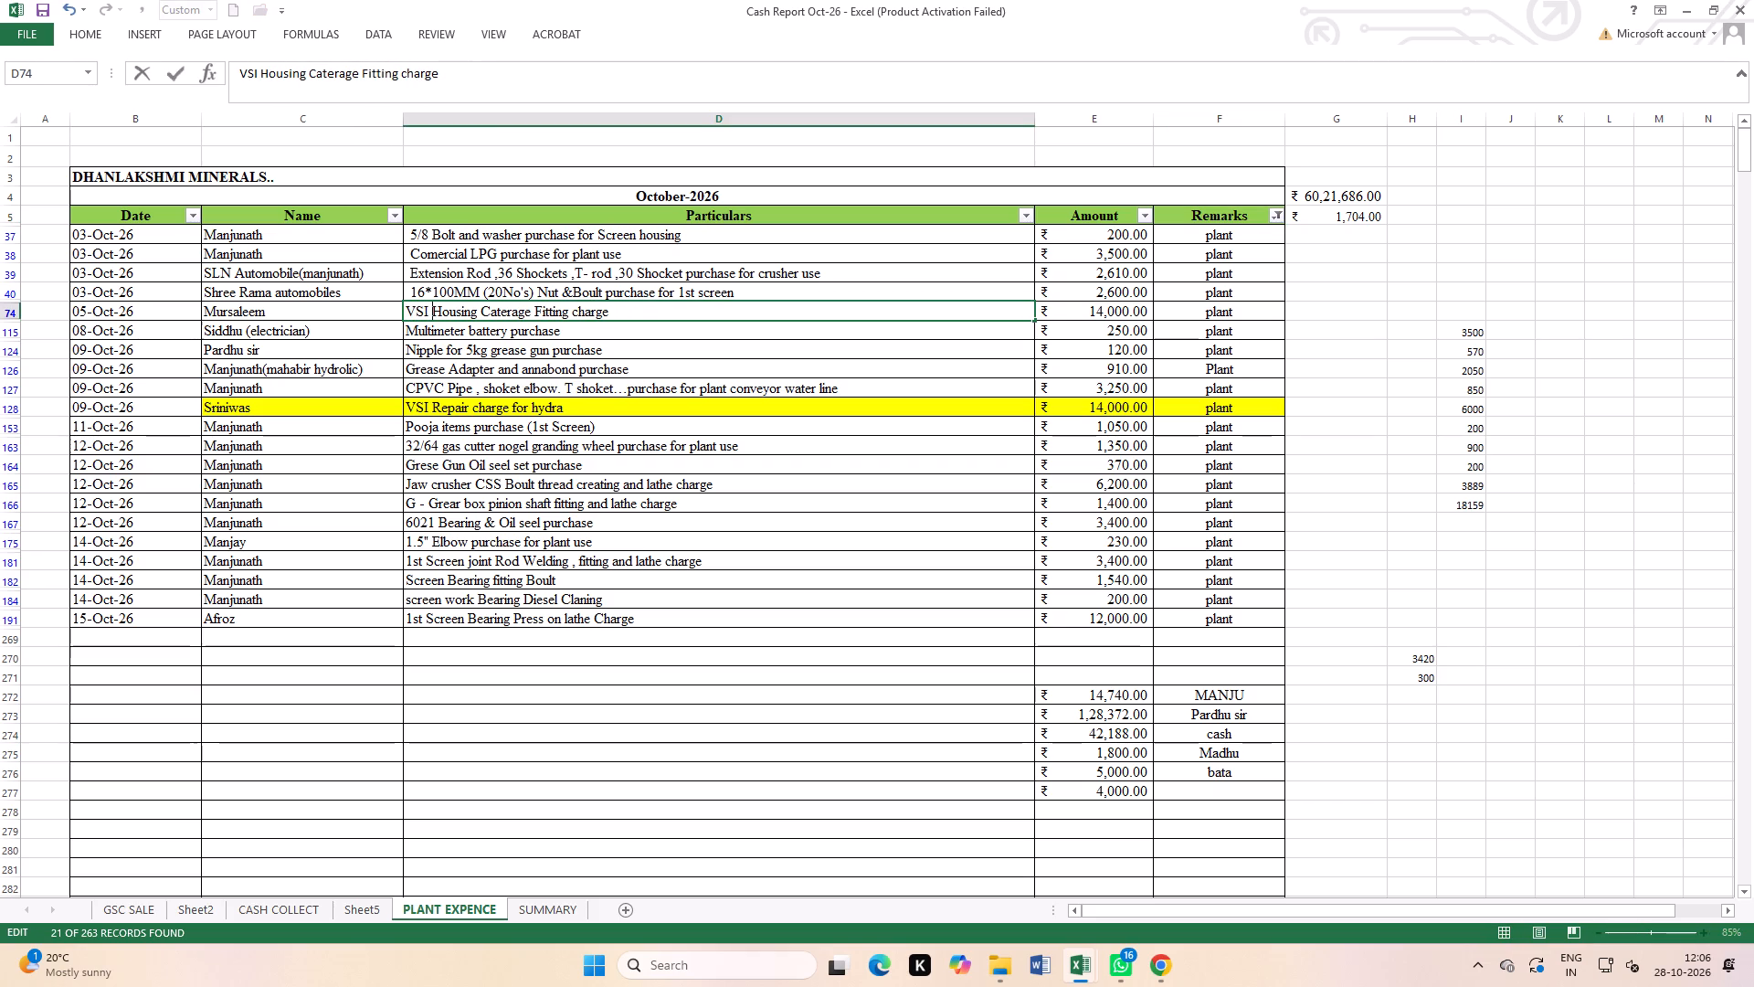
pyautogui.click(553, 517)
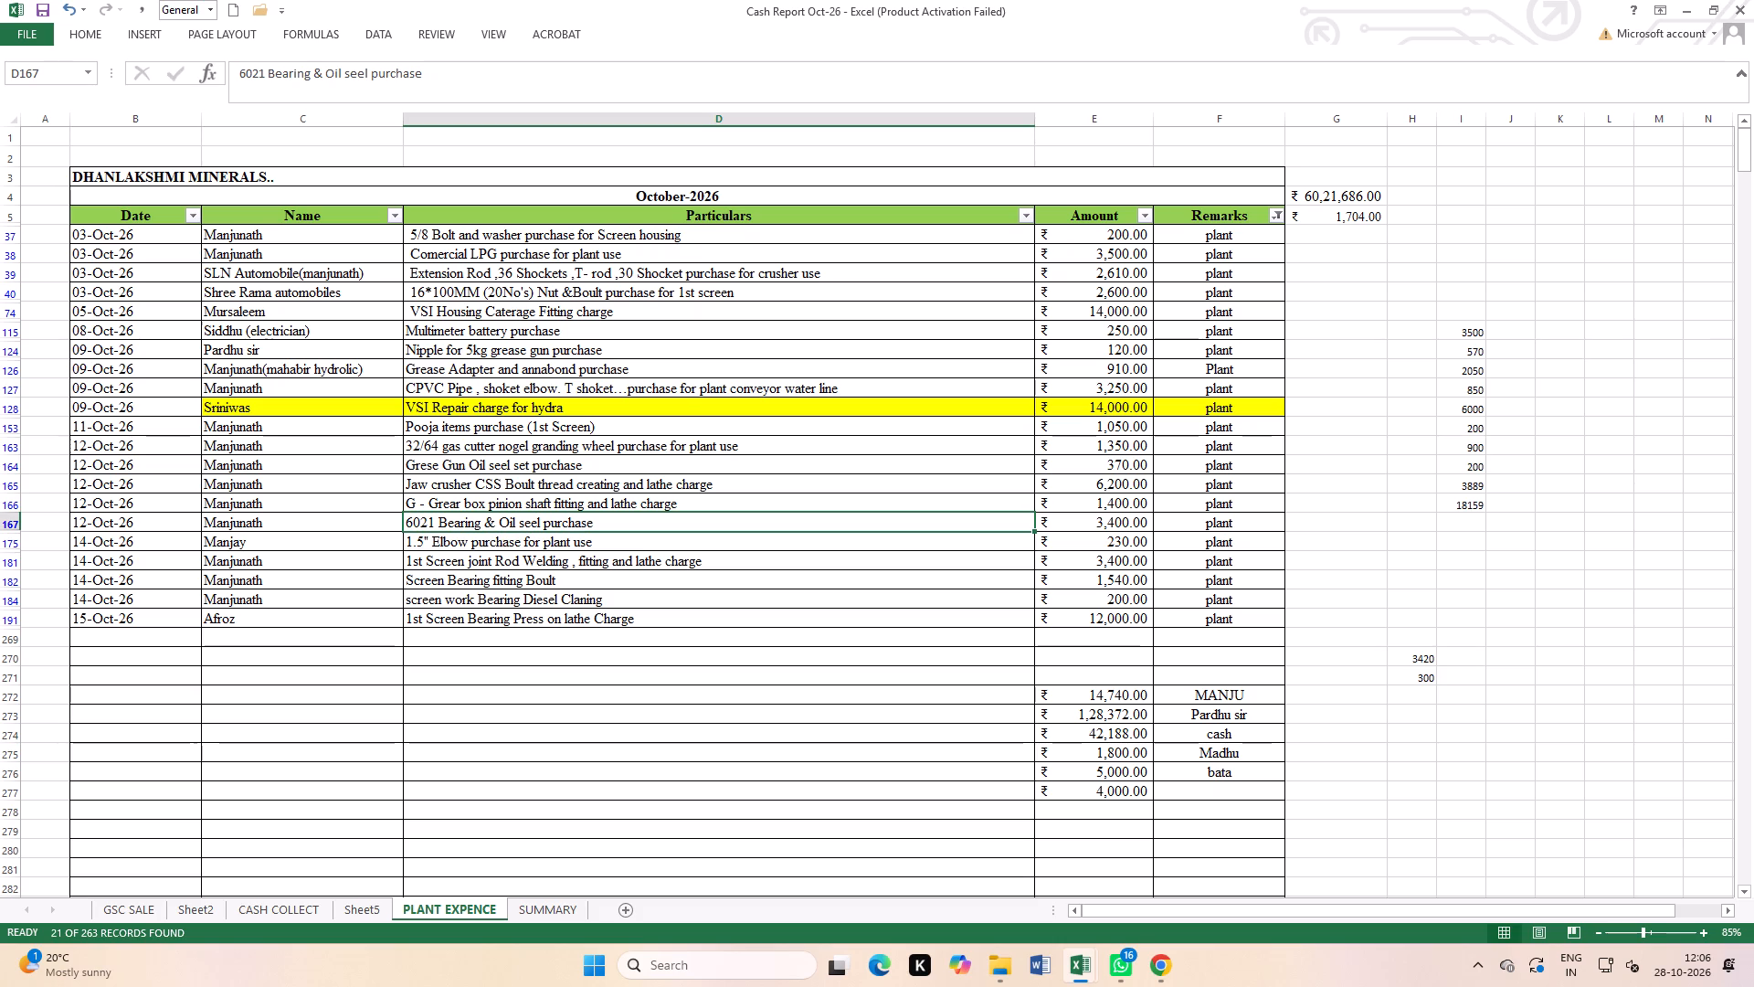
# Remove the filter from the PLANT EXPENCE table to list every entry again.
pyautogui.scroll(1, 1133, 385)
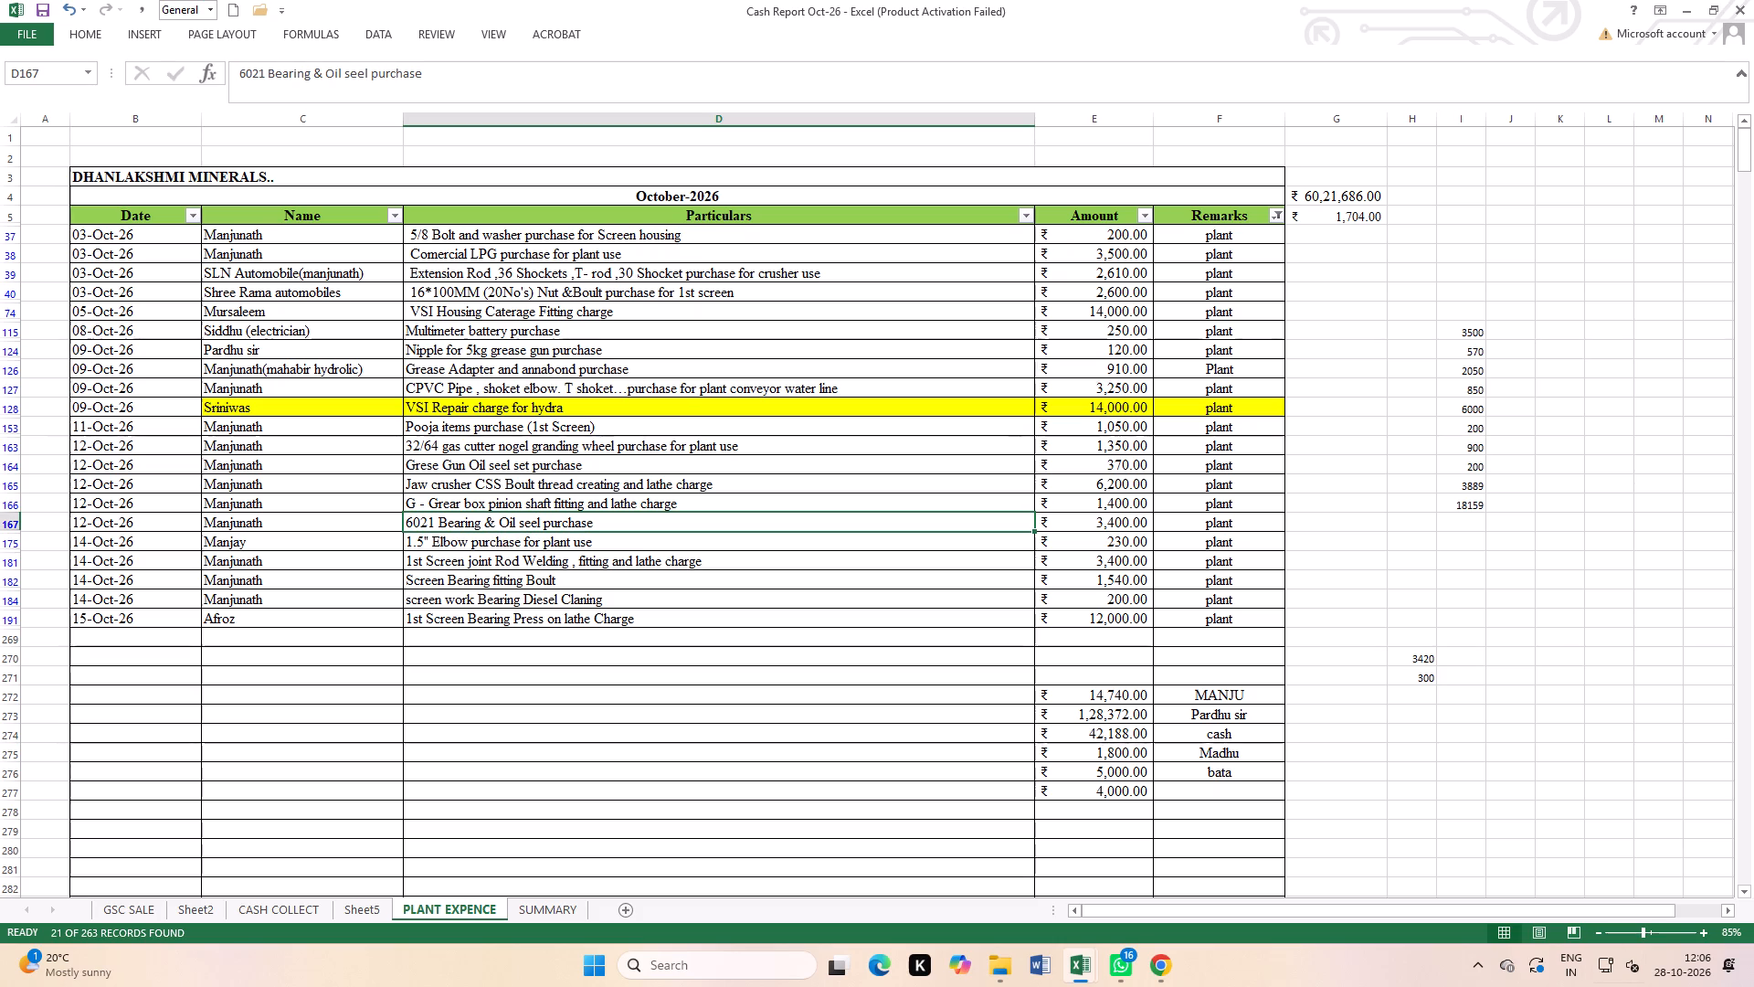
pyautogui.click(384, 33)
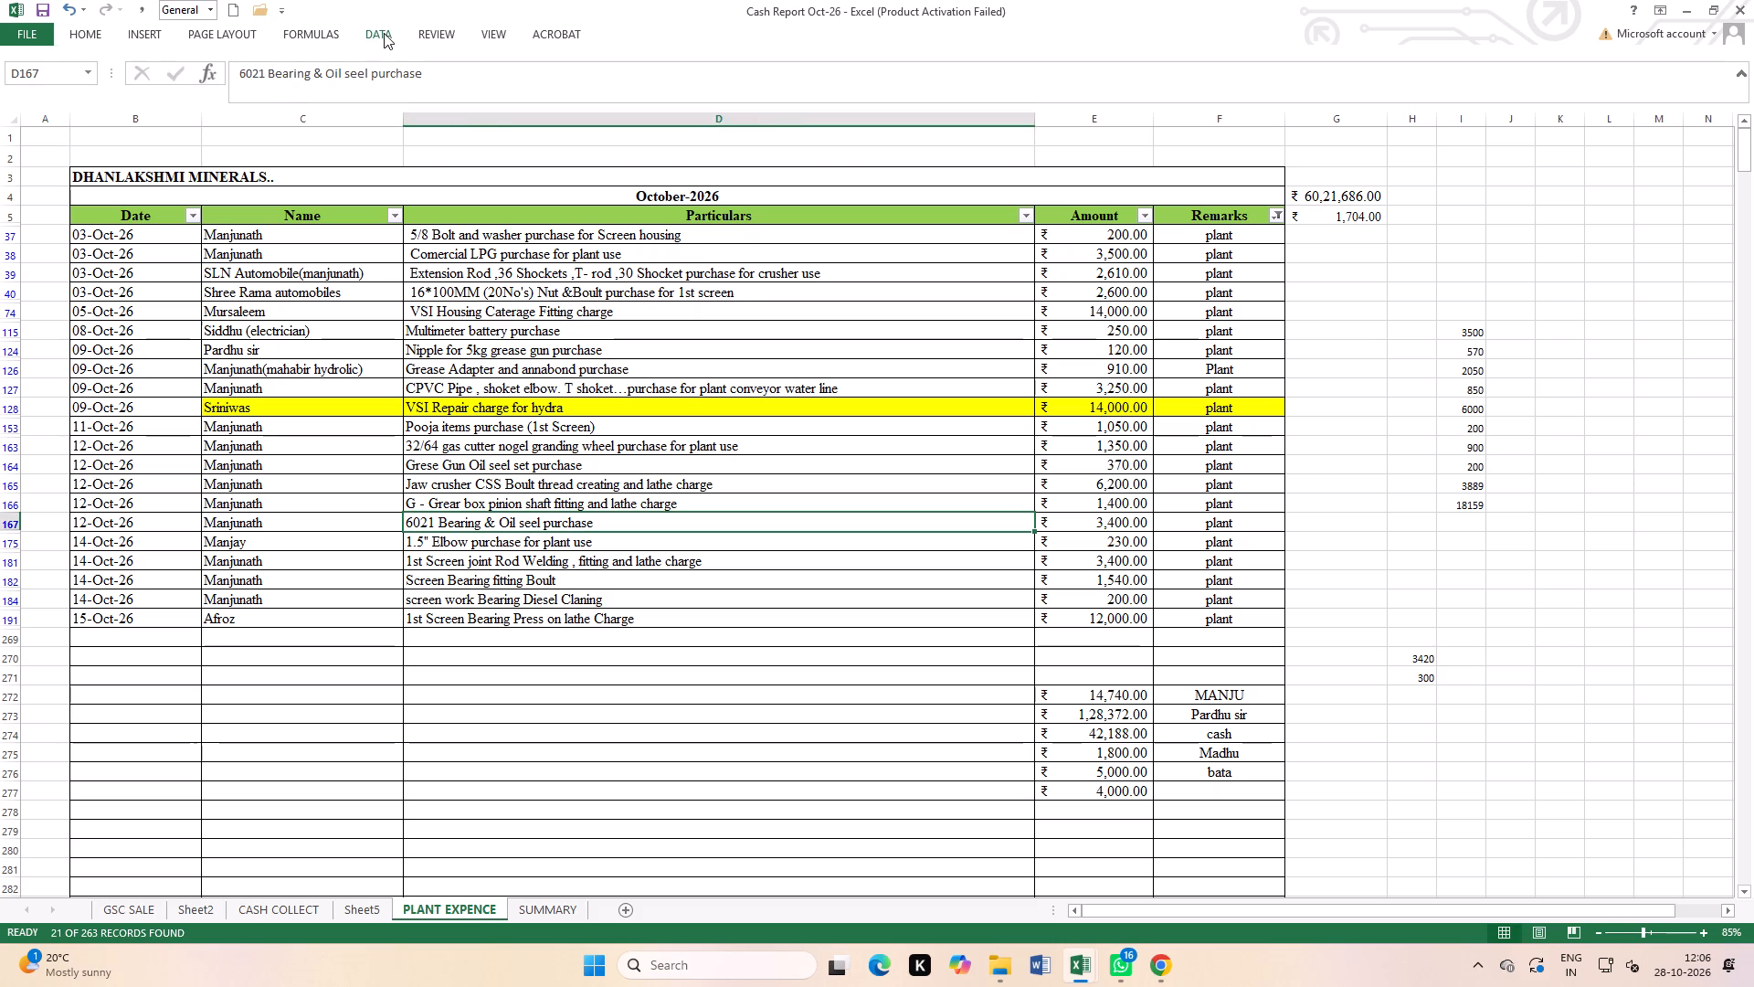
pyautogui.click(482, 89)
pyautogui.click(956, 416)
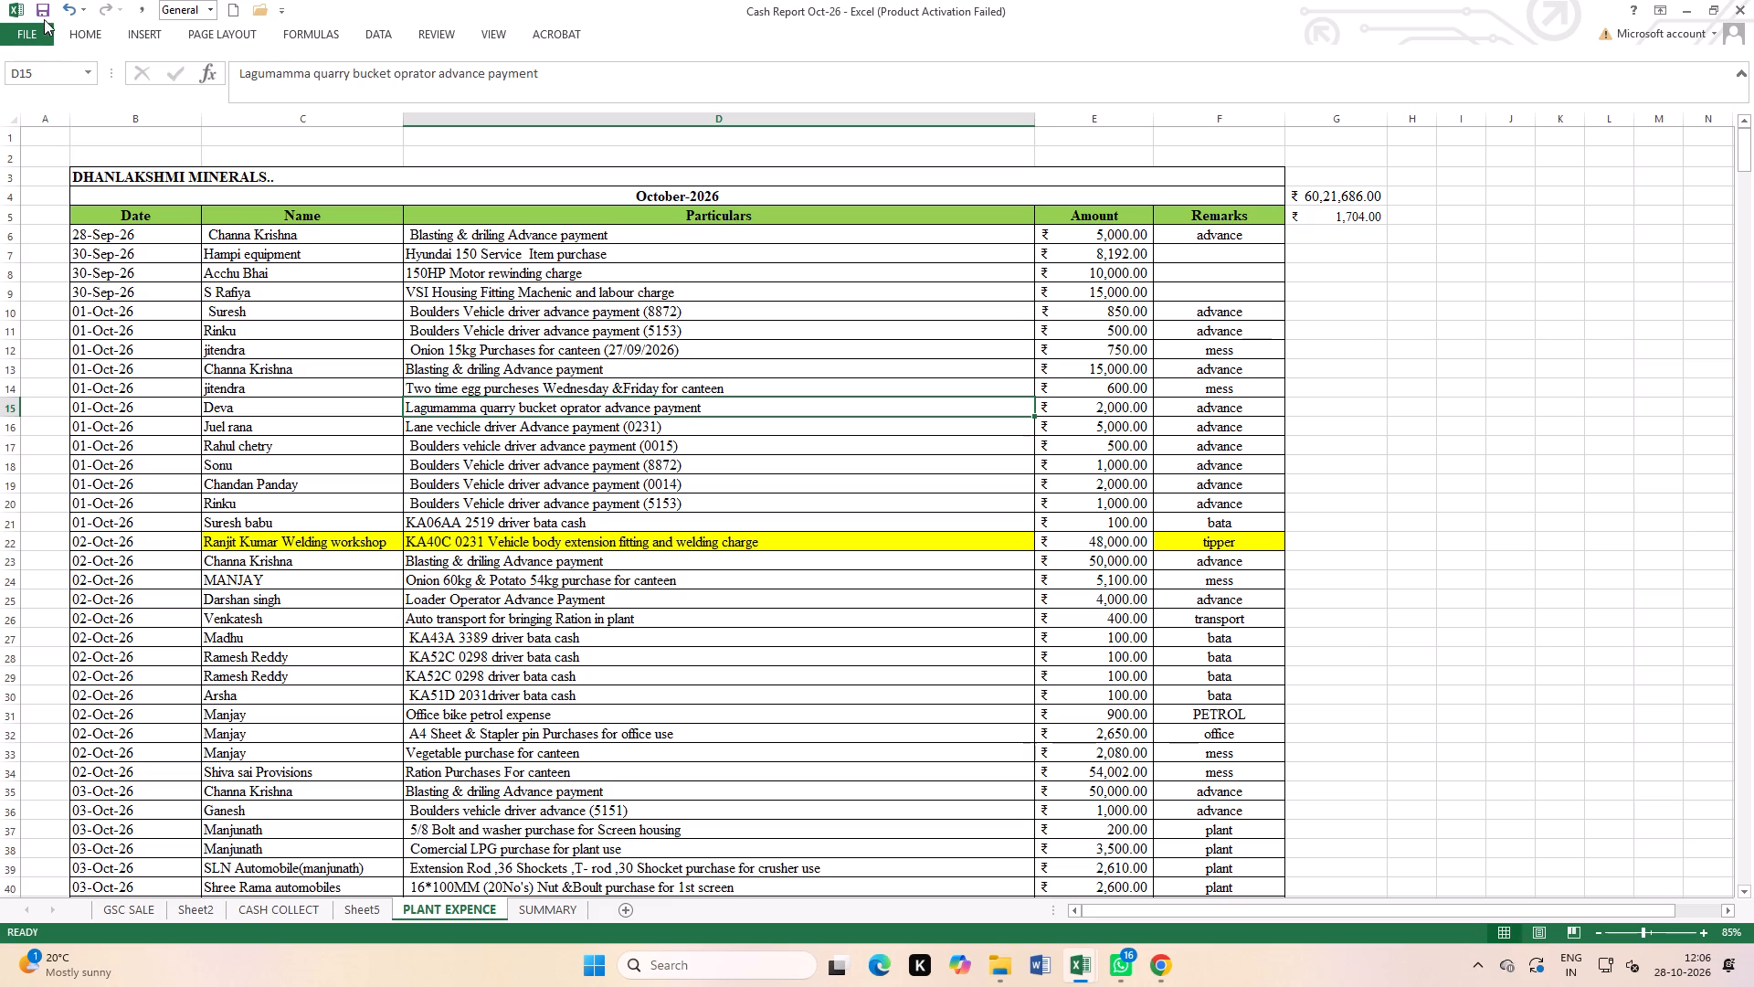
# Save the cash report workbook.
pyautogui.tripleClick(41, 4)
pyautogui.doubleClick(41, 4)
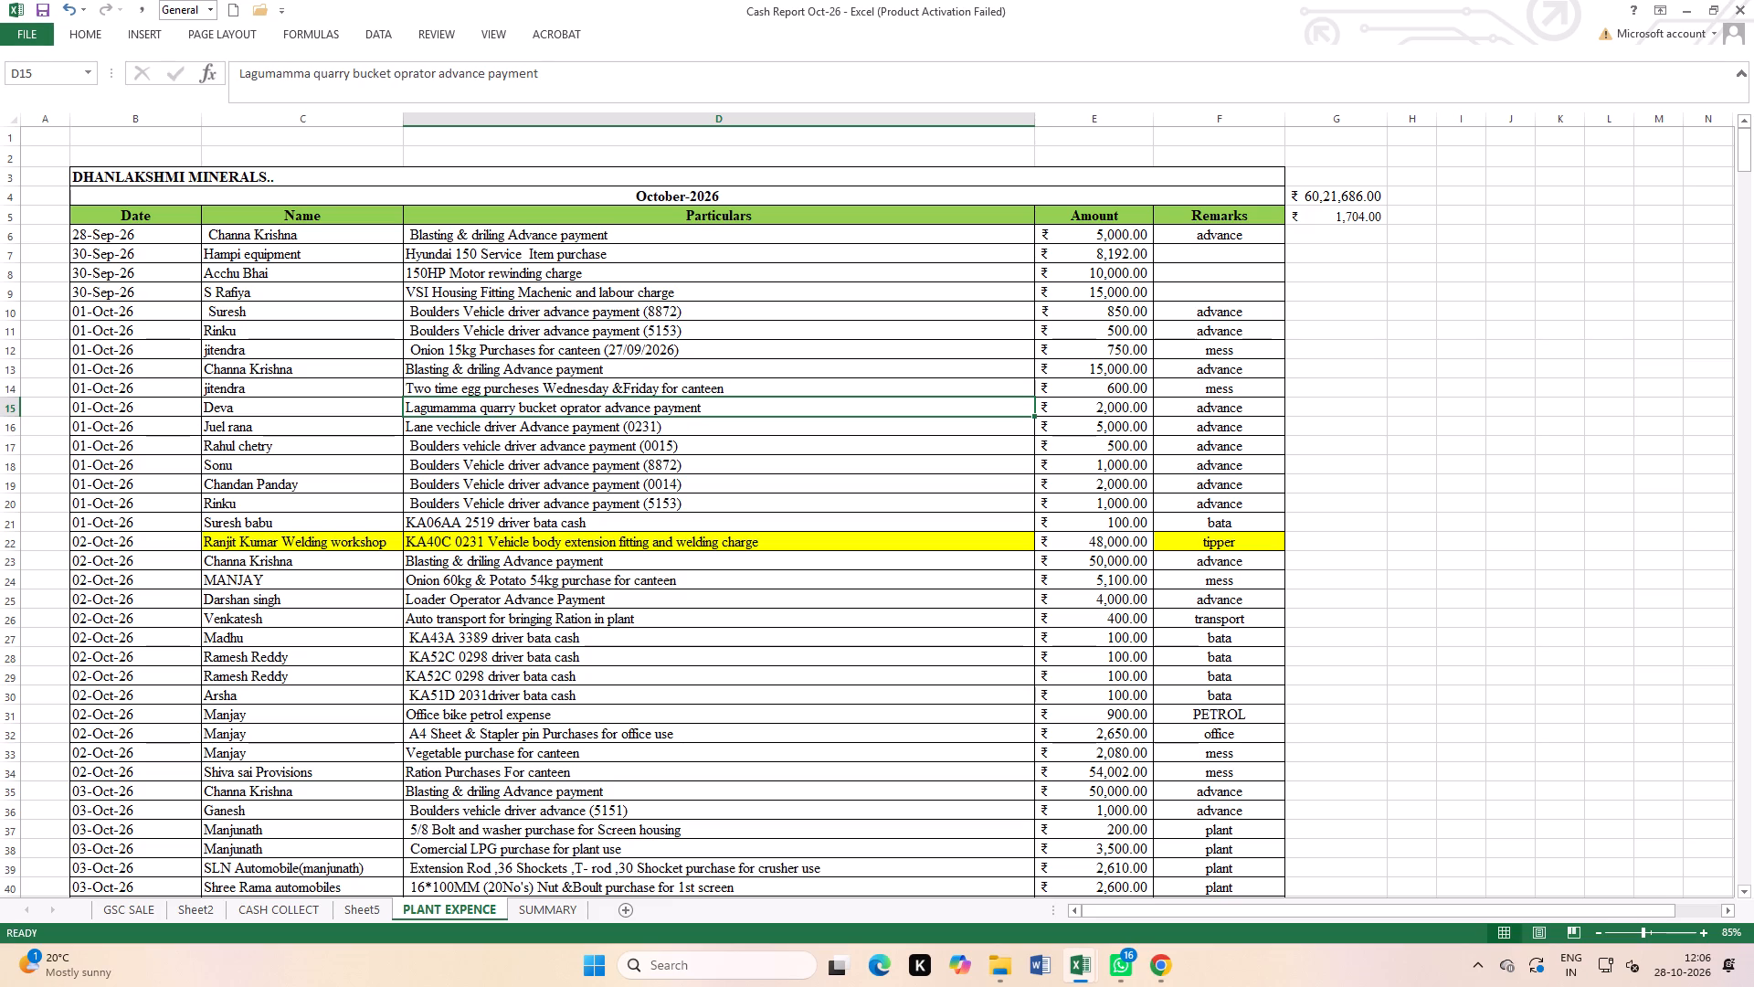
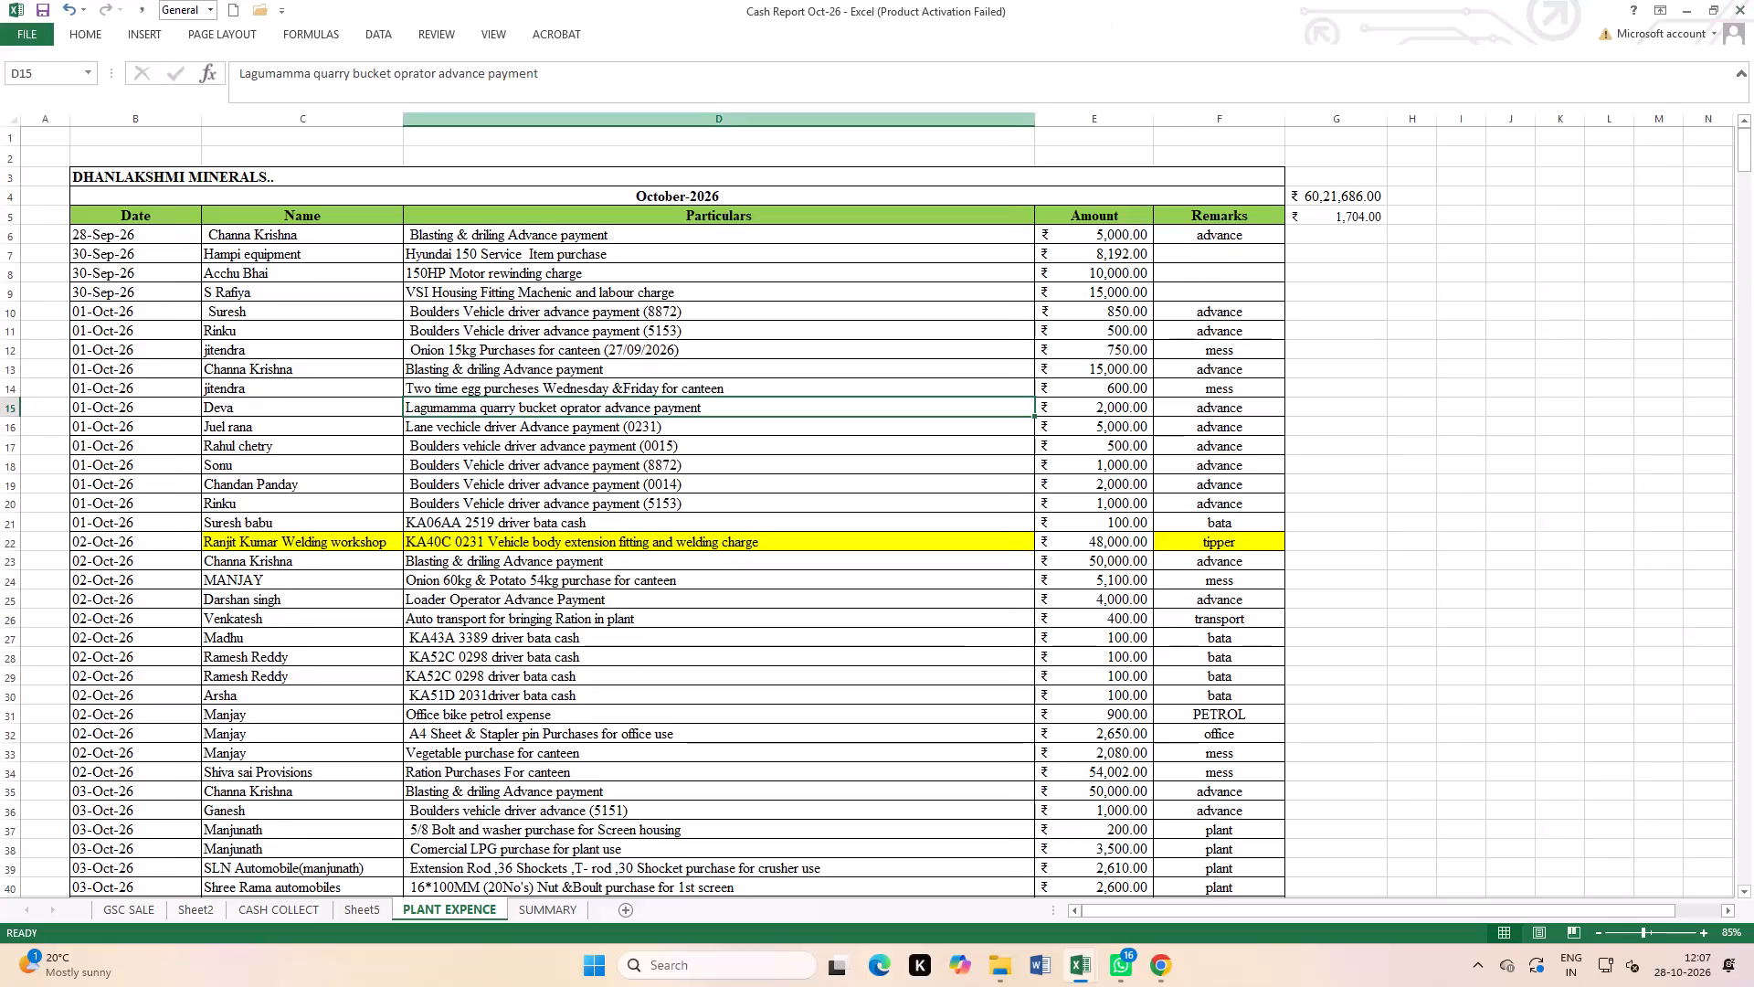
# Save the October cash report workbook again.
pyautogui.tripleClick(43, 6)
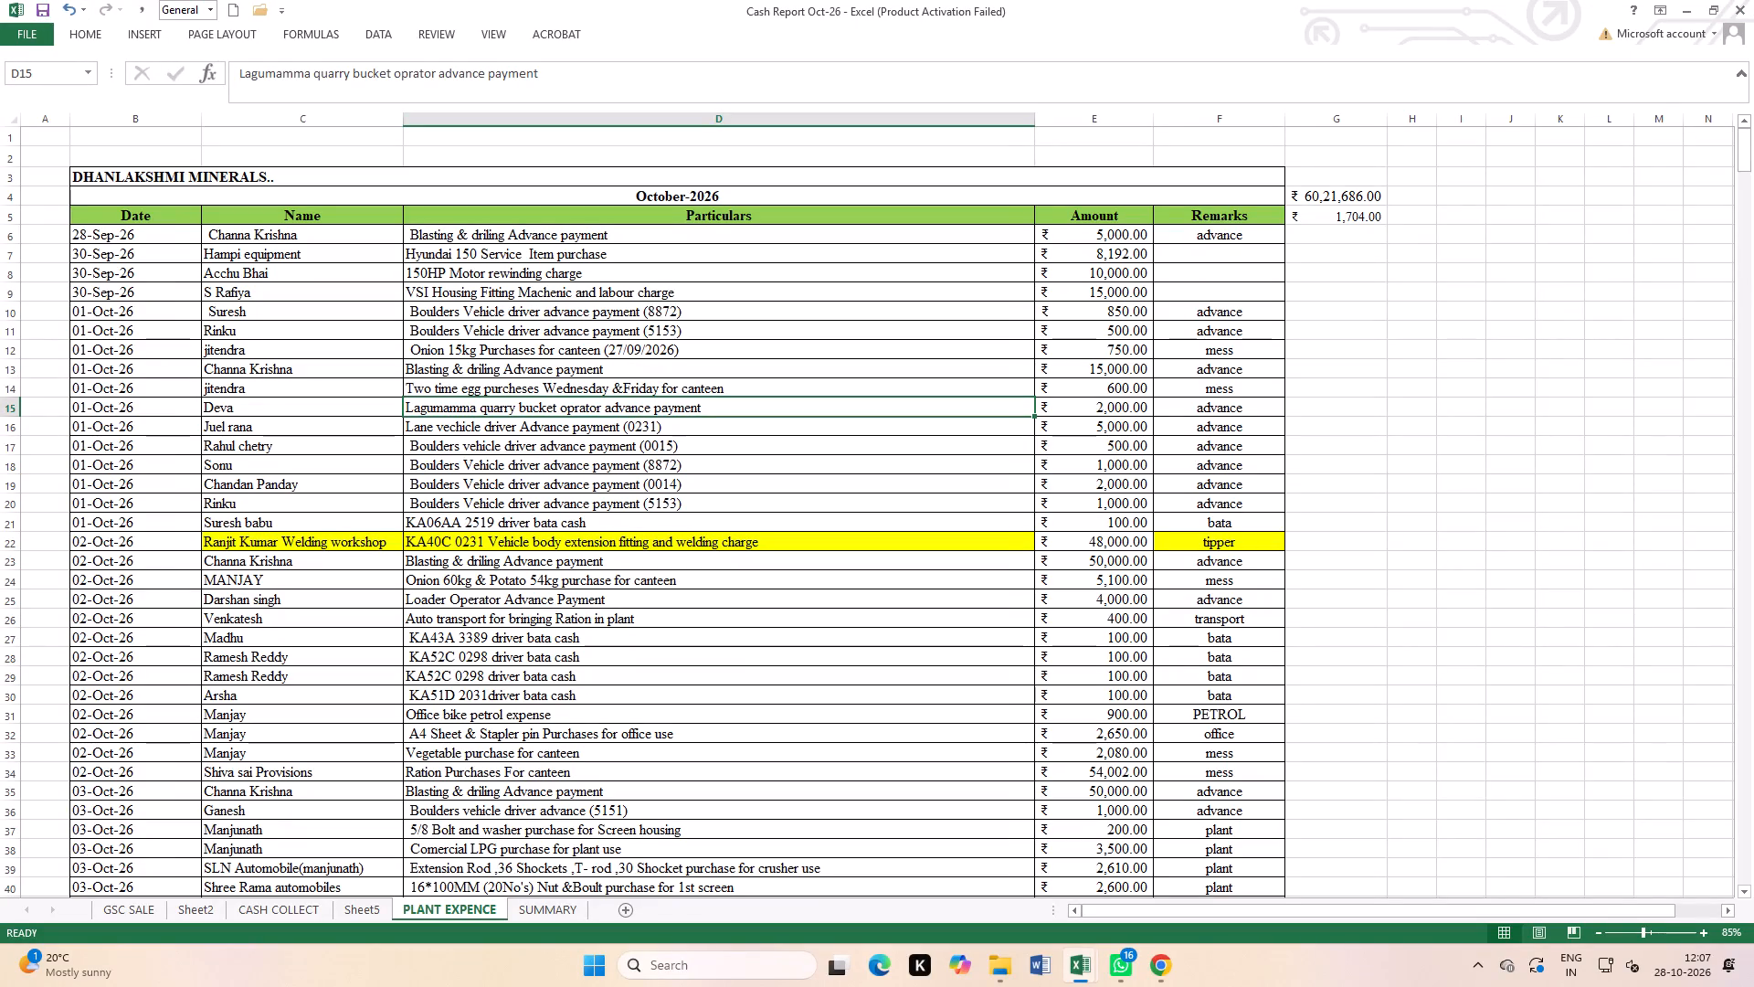
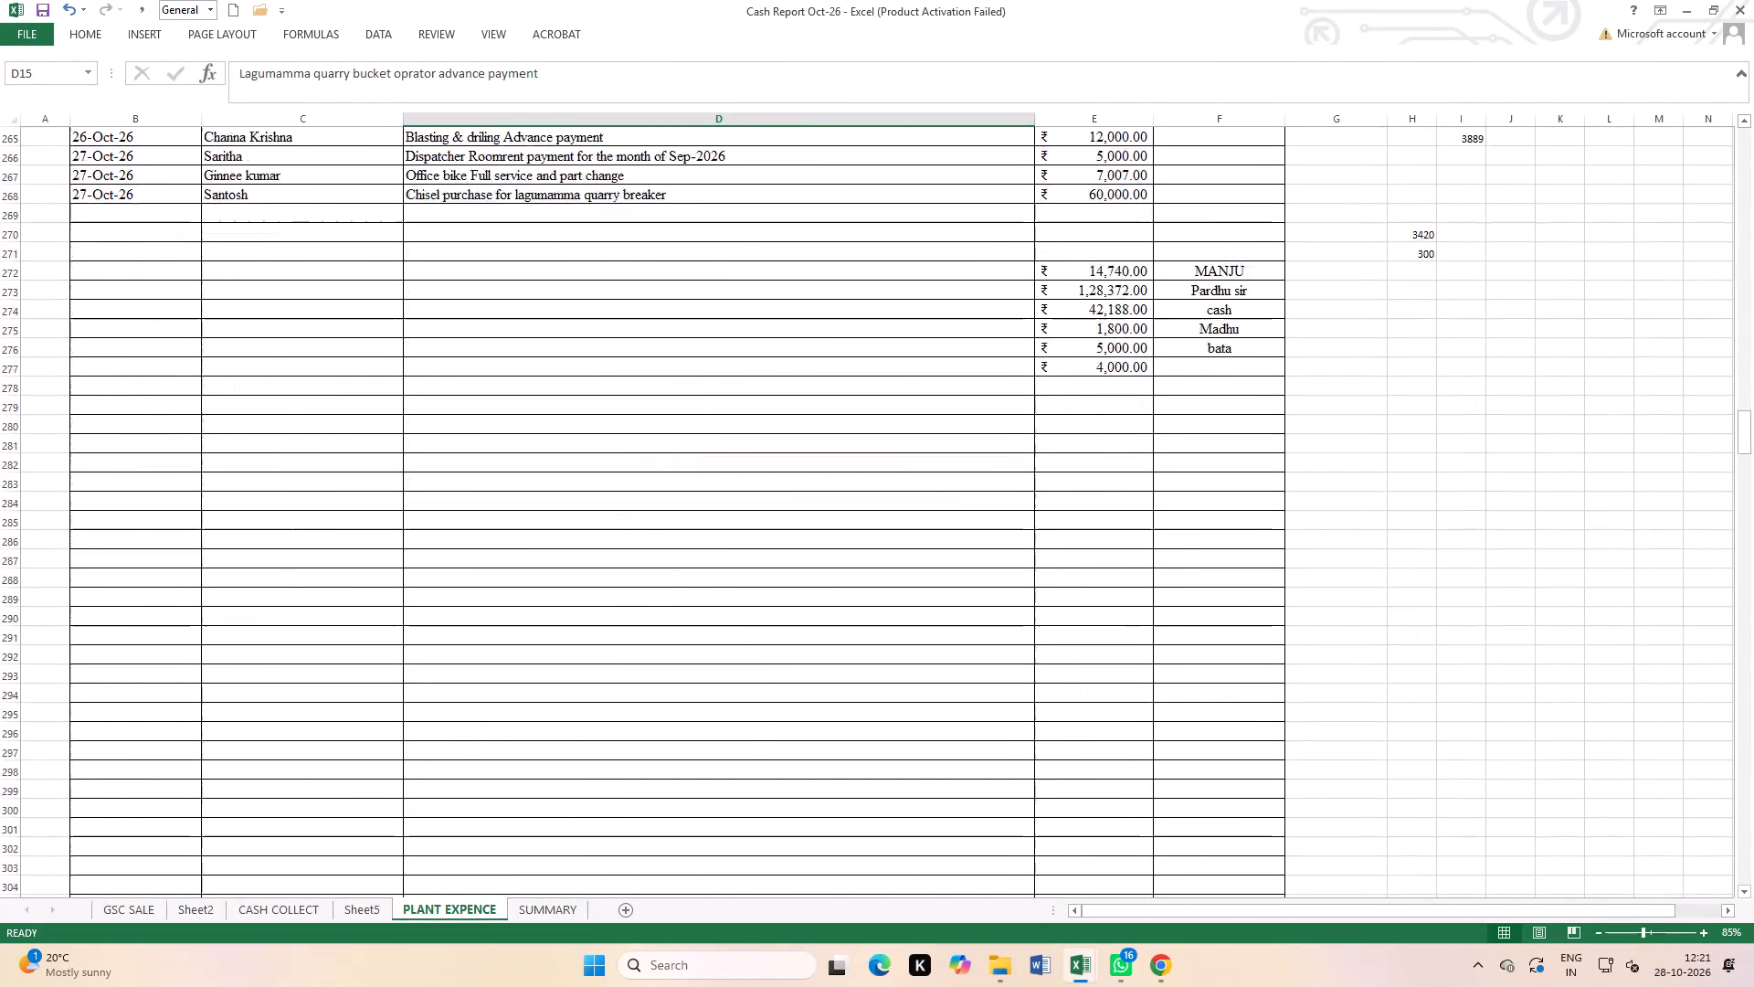
# Fill the blank description of the highlighted 23-Oct-26 entry with "New Screen housin send to chikkaballapur for fitting purpose transport charge (up&down)".
pyautogui.scroll(4, 305, 738)
pyautogui.scroll(3, 490, 589)
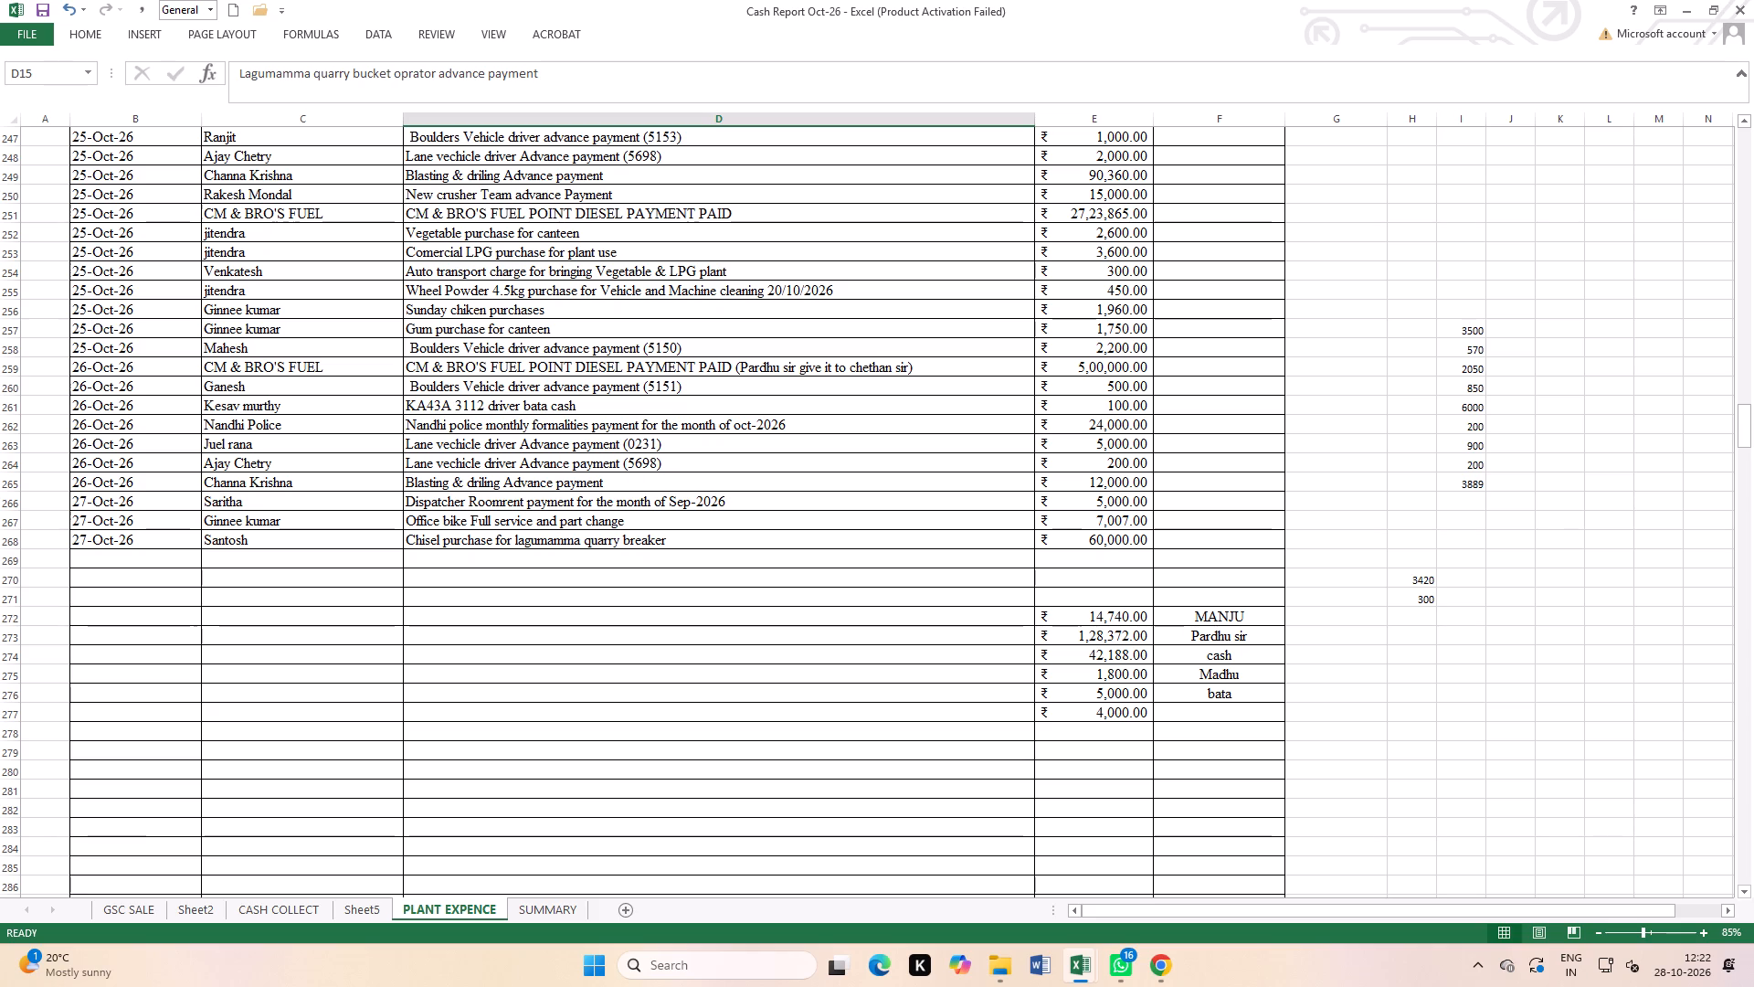
pyautogui.scroll(4, 337, 569)
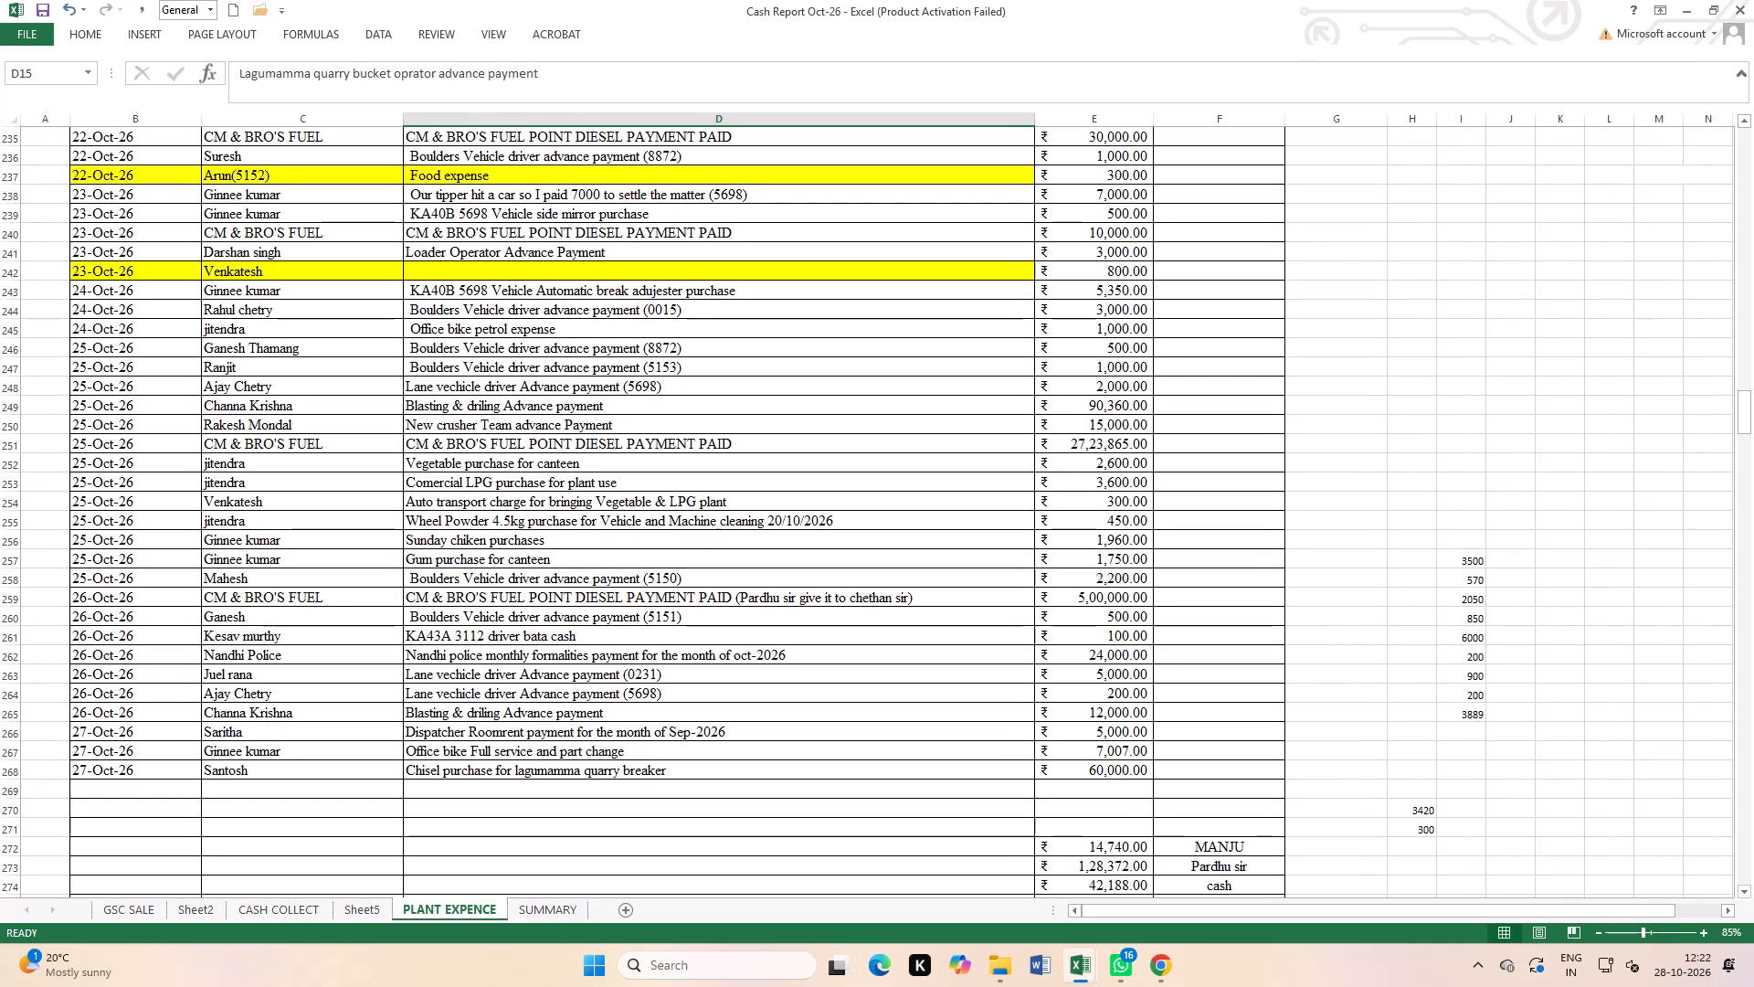
pyautogui.click(491, 273)
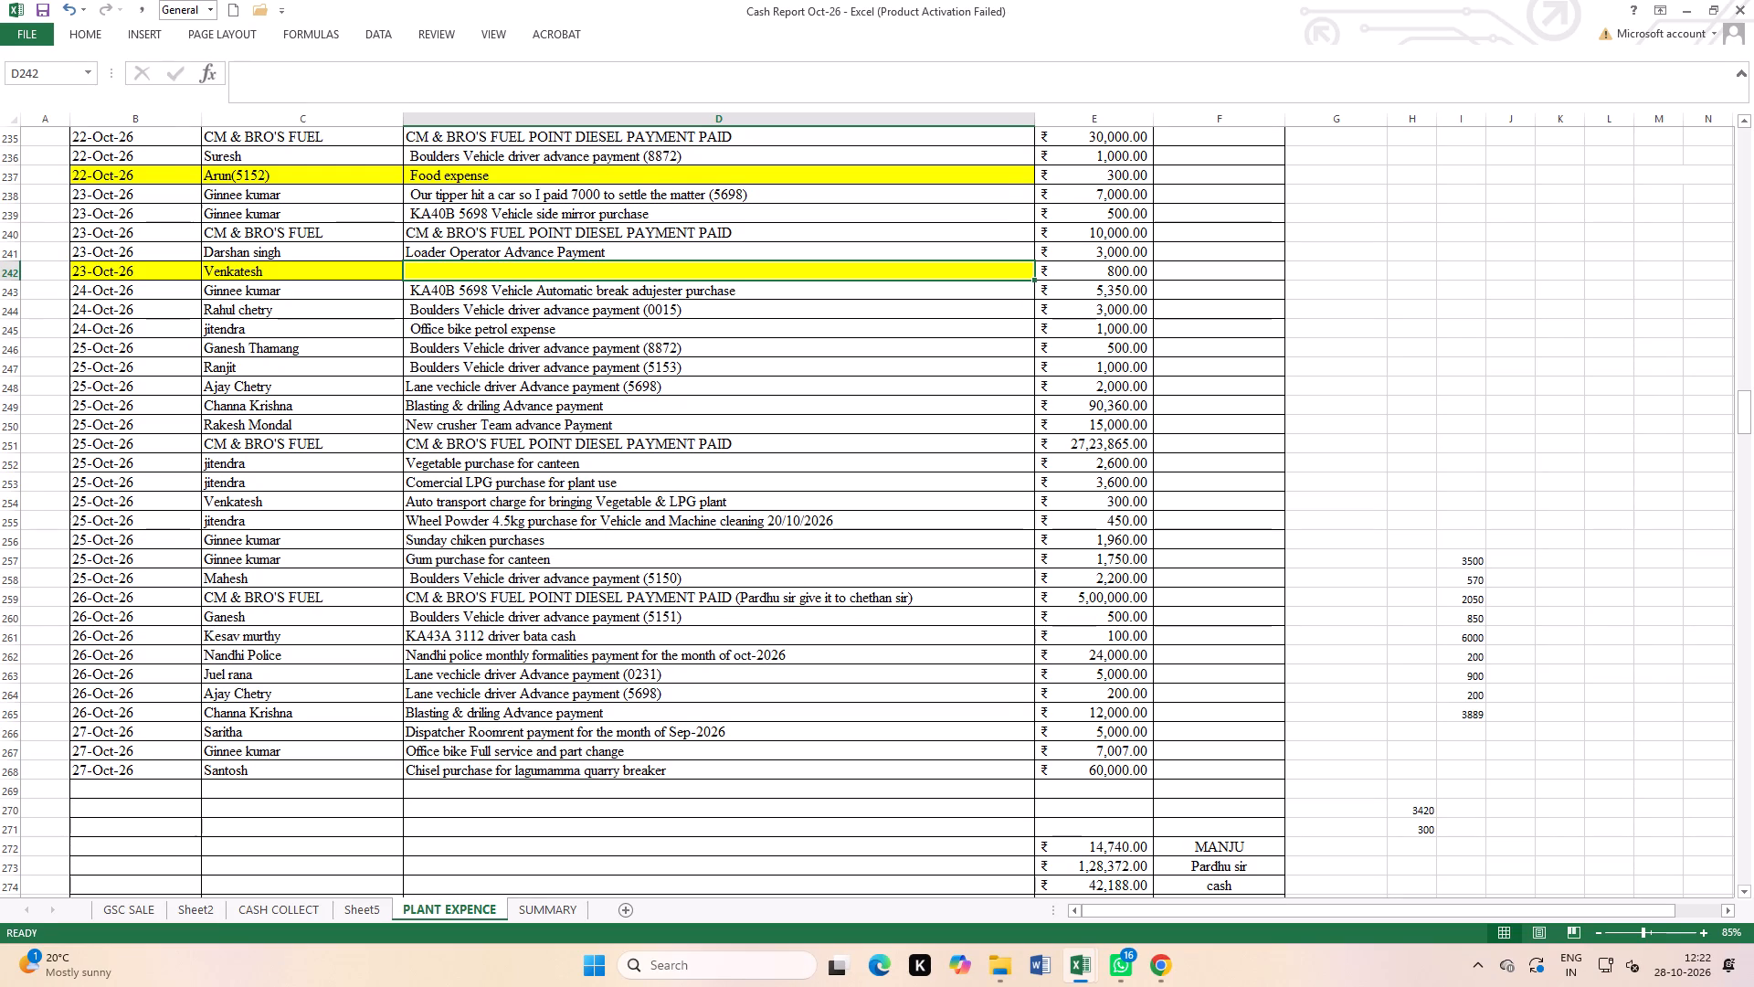
pyautogui.press('n')
pyautogui.write('EW')
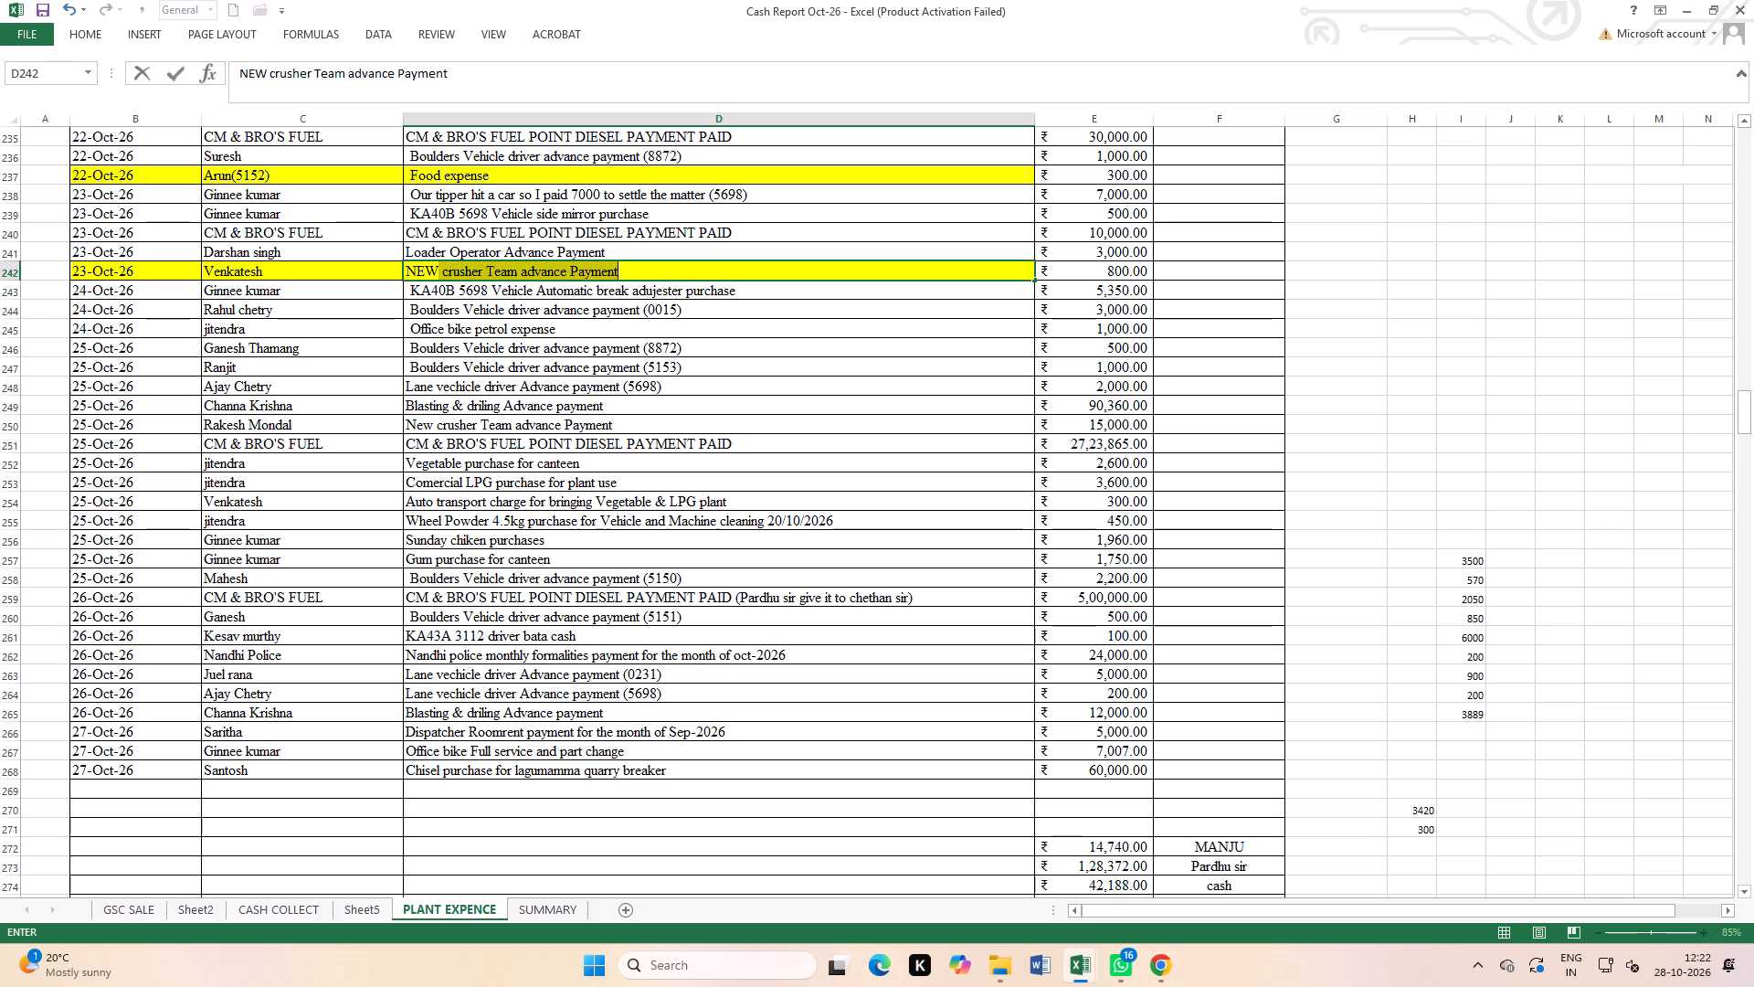
pyautogui.press('BackSpace')
pyautogui.press('BackSpace')
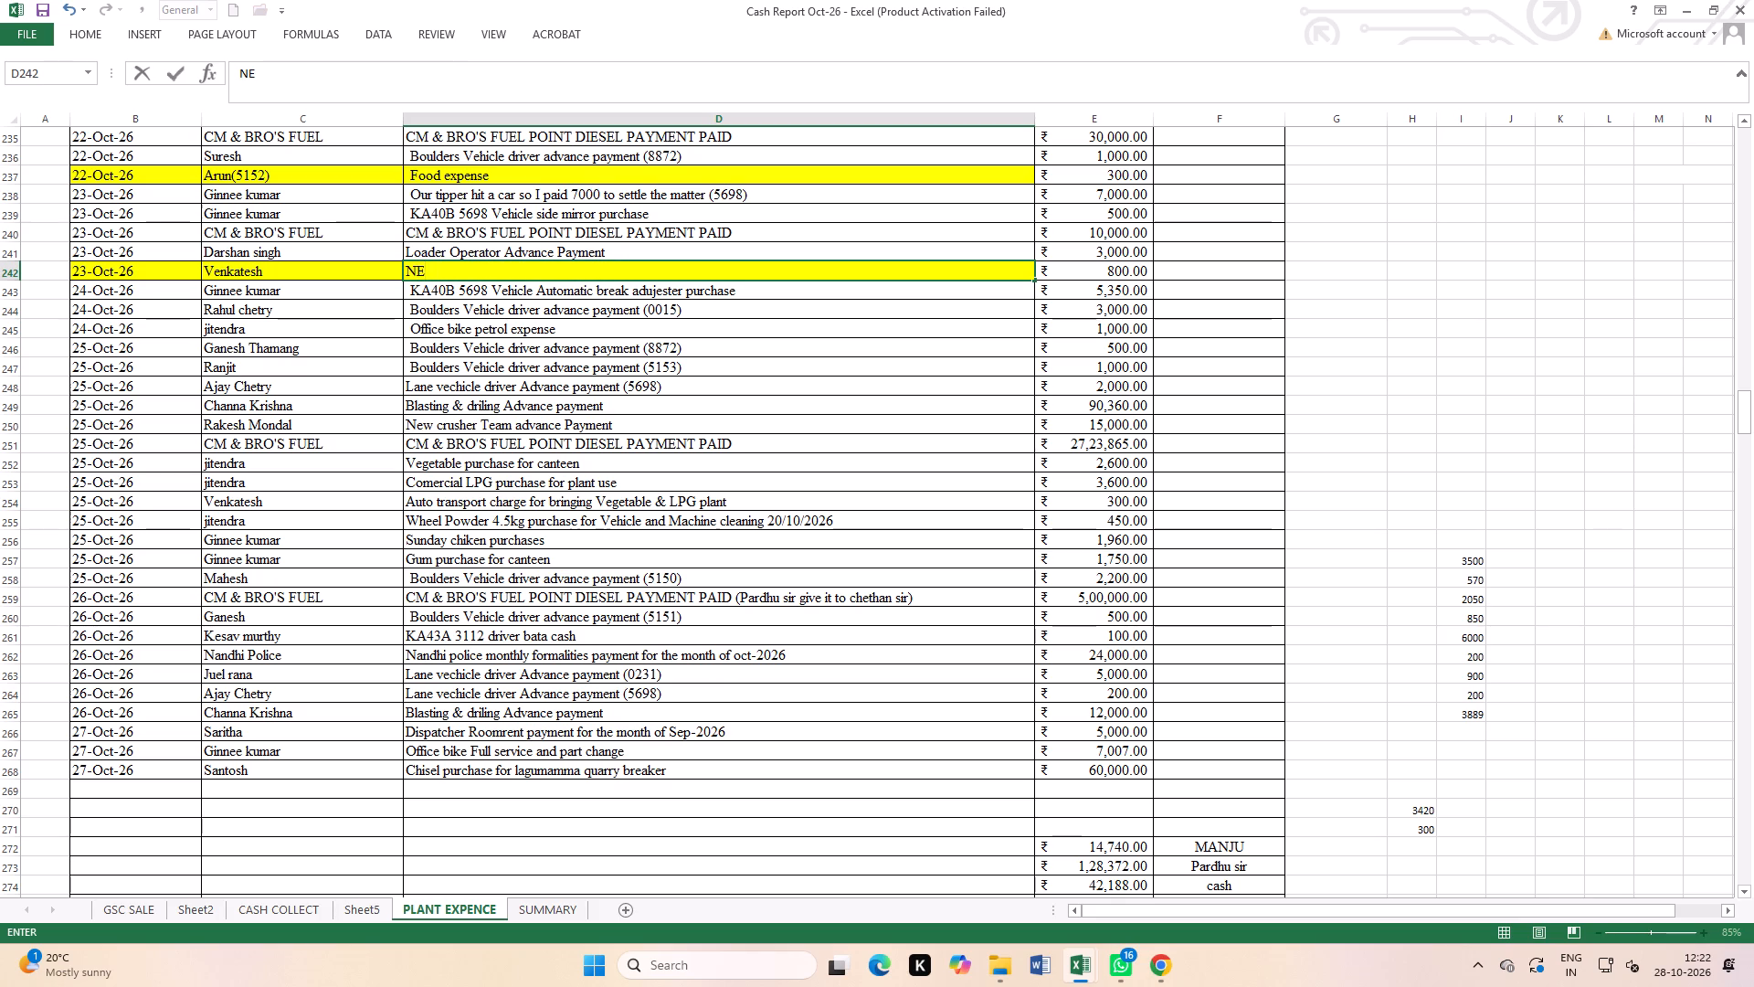
pyautogui.press('BackSpace')
pyautogui.write('en')
pyautogui.press('space')
pyautogui.press('BackSpace')
pyautogui.press('BackSpace')
pyautogui.press('w')
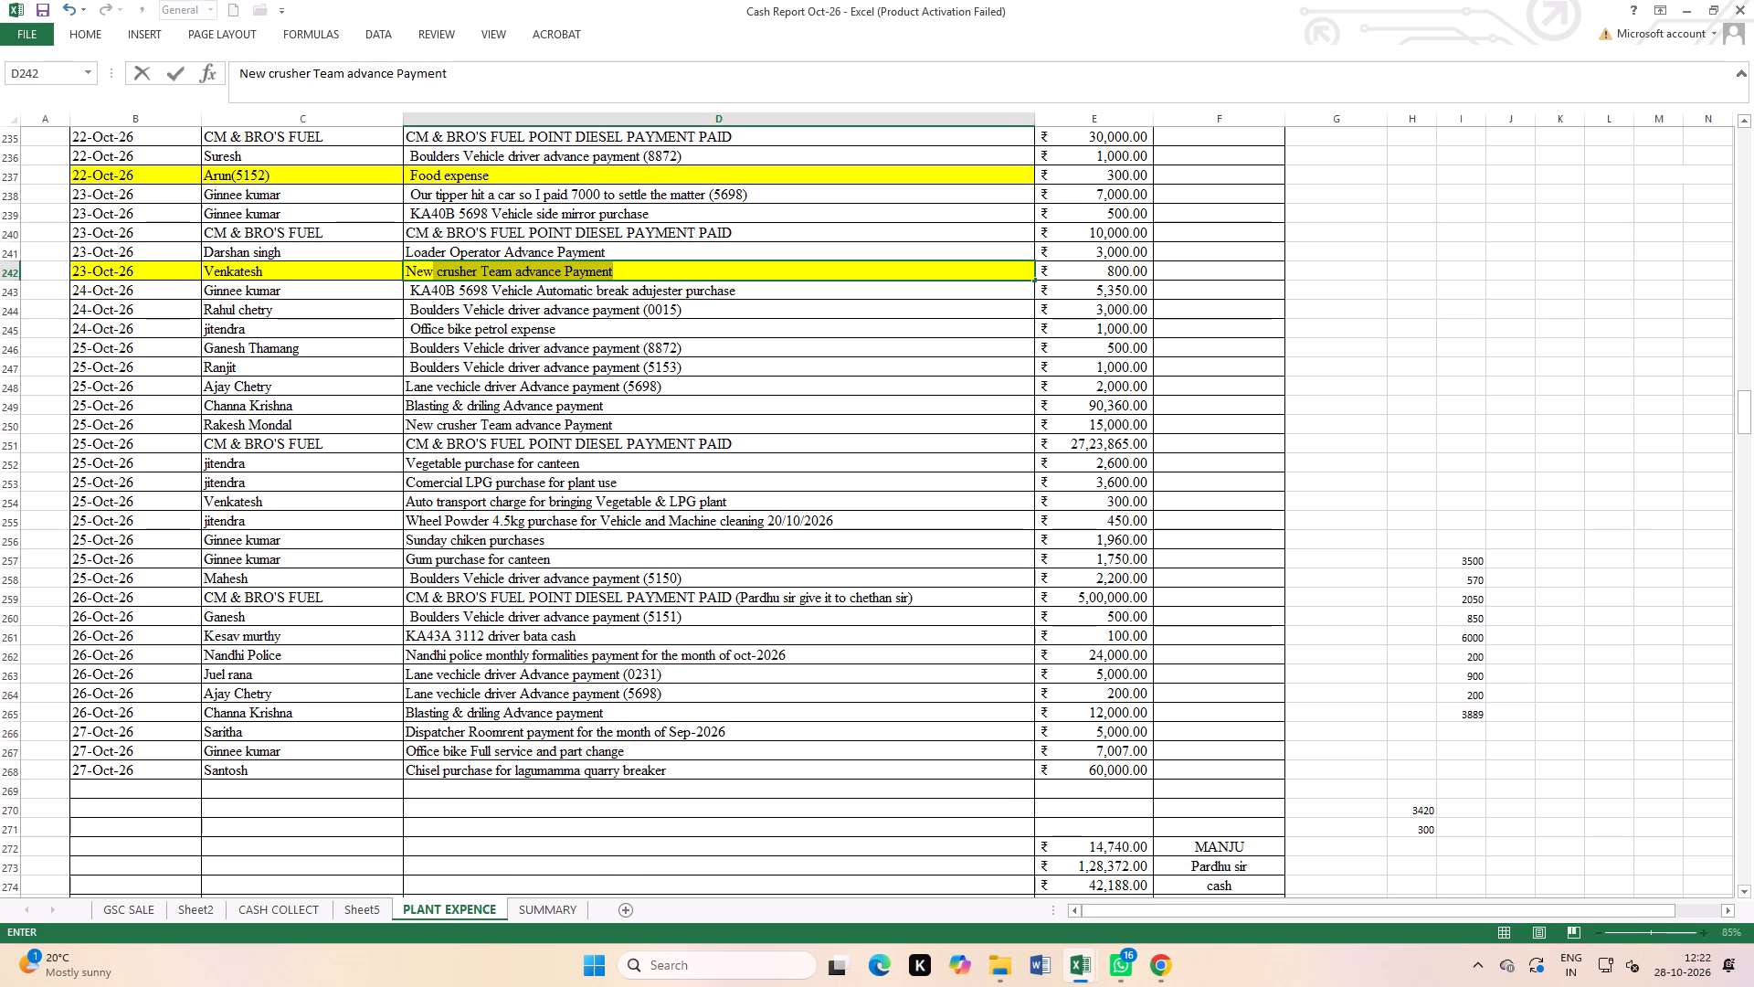
pyautogui.press('space')
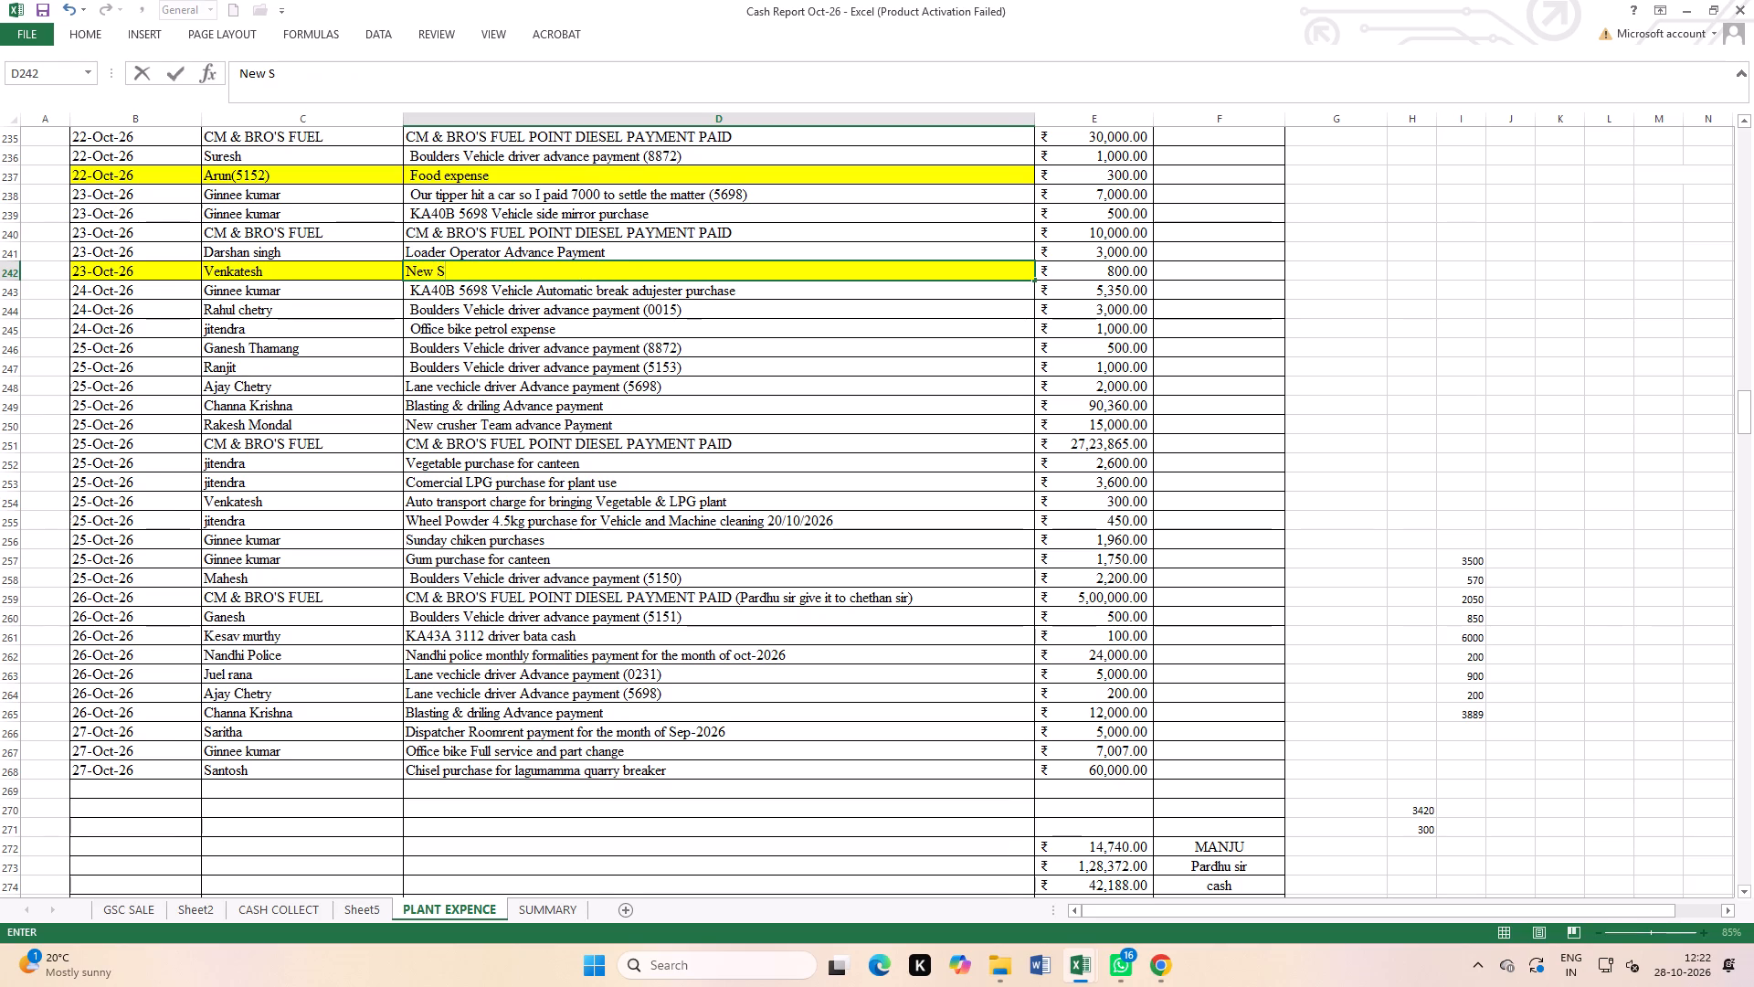
pyautogui.write('creen h')
pyautogui.write('ou')
pyautogui.write('sin')
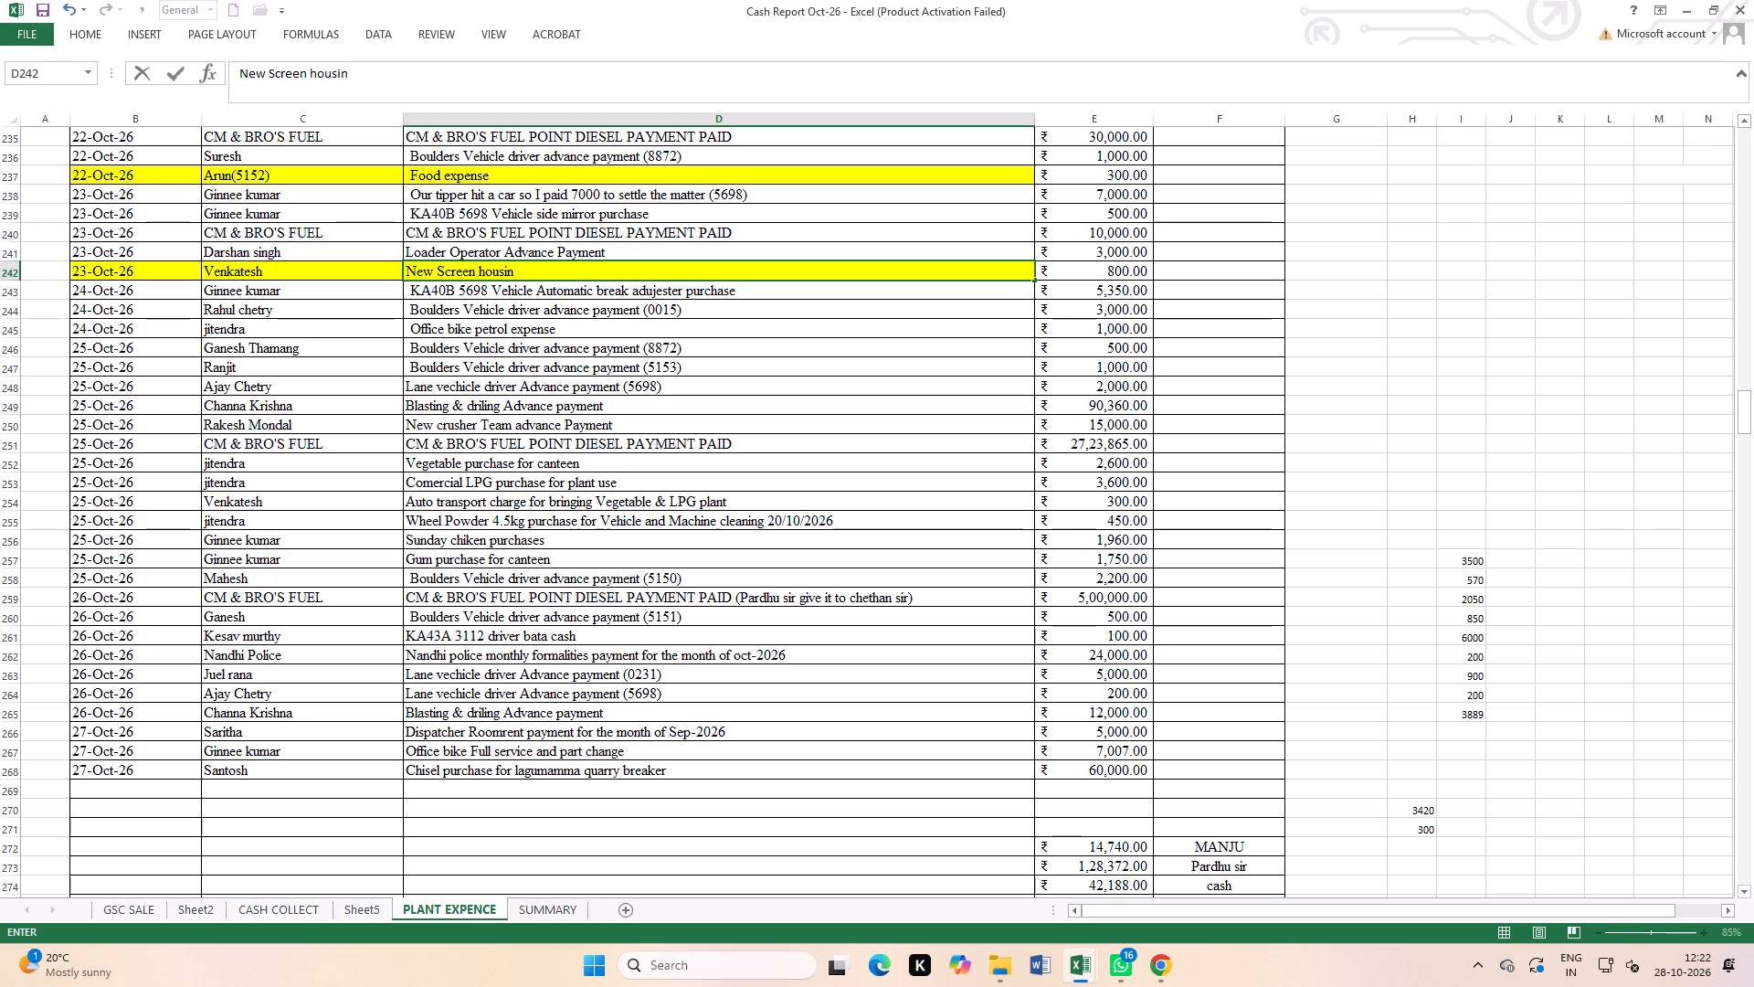
pyautogui.press('space')
pyautogui.write('send')
pyautogui.press('space')
pyautogui.write('to')
pyautogui.press('space')
pyautogui.write('chi')
pyautogui.write('kk')
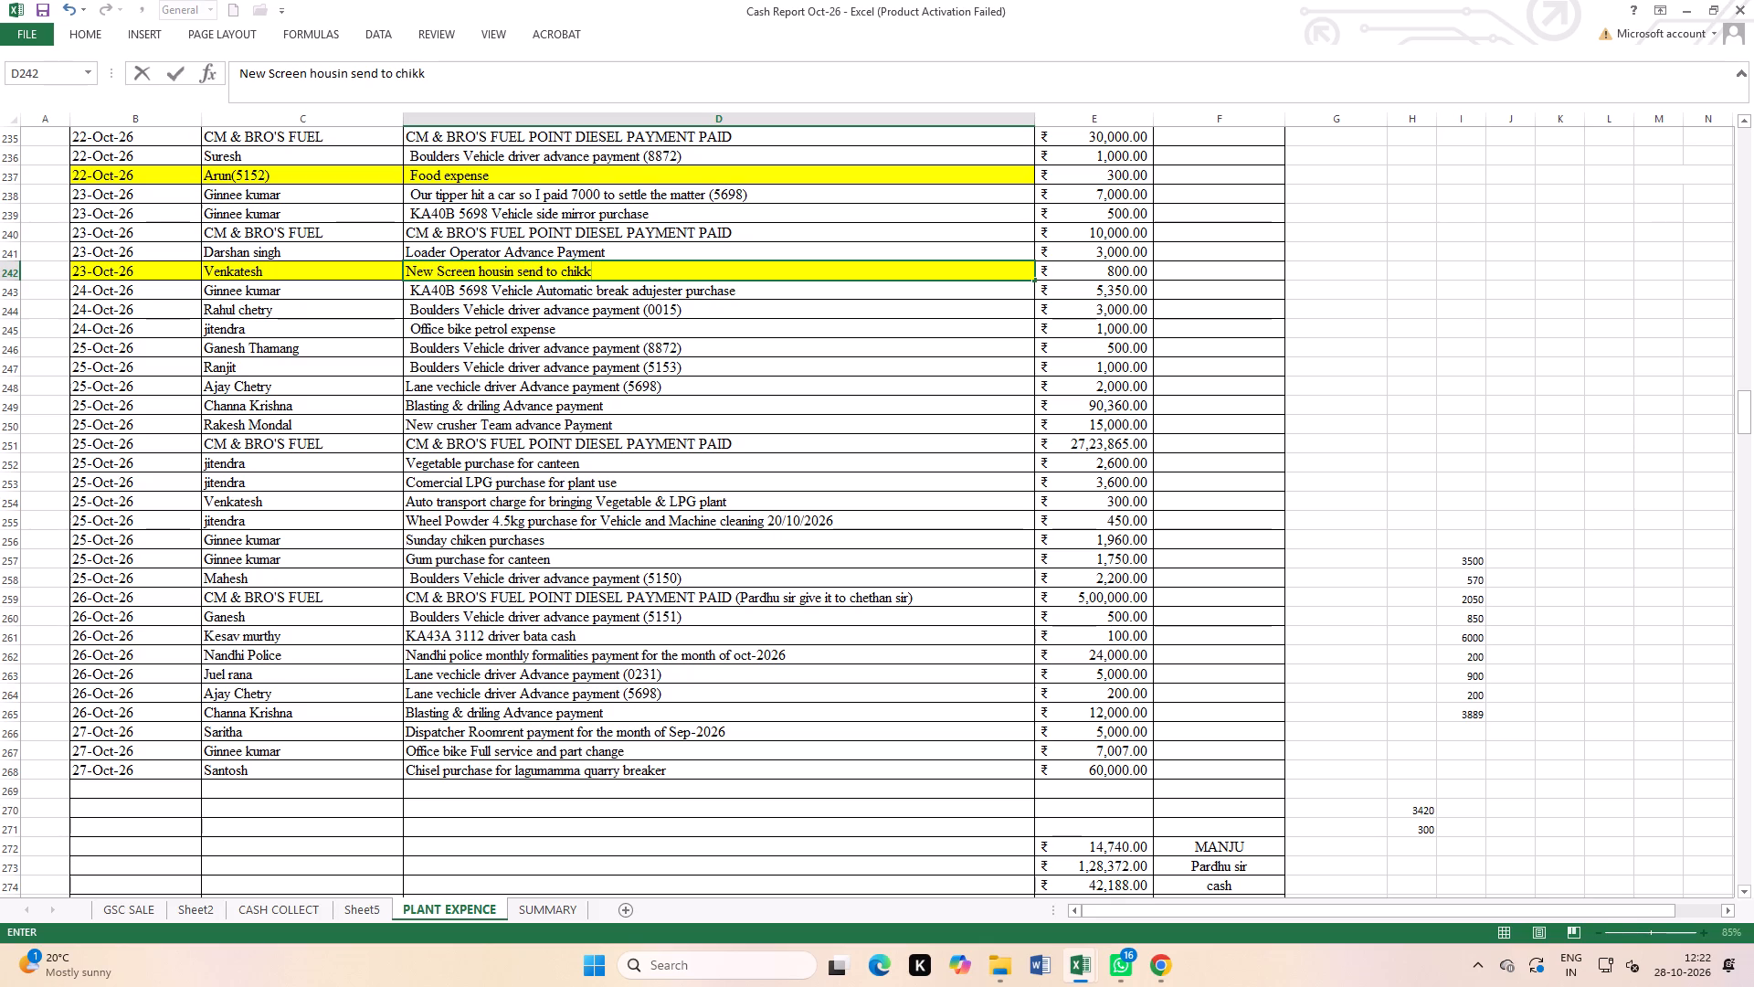
pyautogui.press('a')
pyautogui.write('ballapu')
pyautogui.press('r')
pyautogui.press('space')
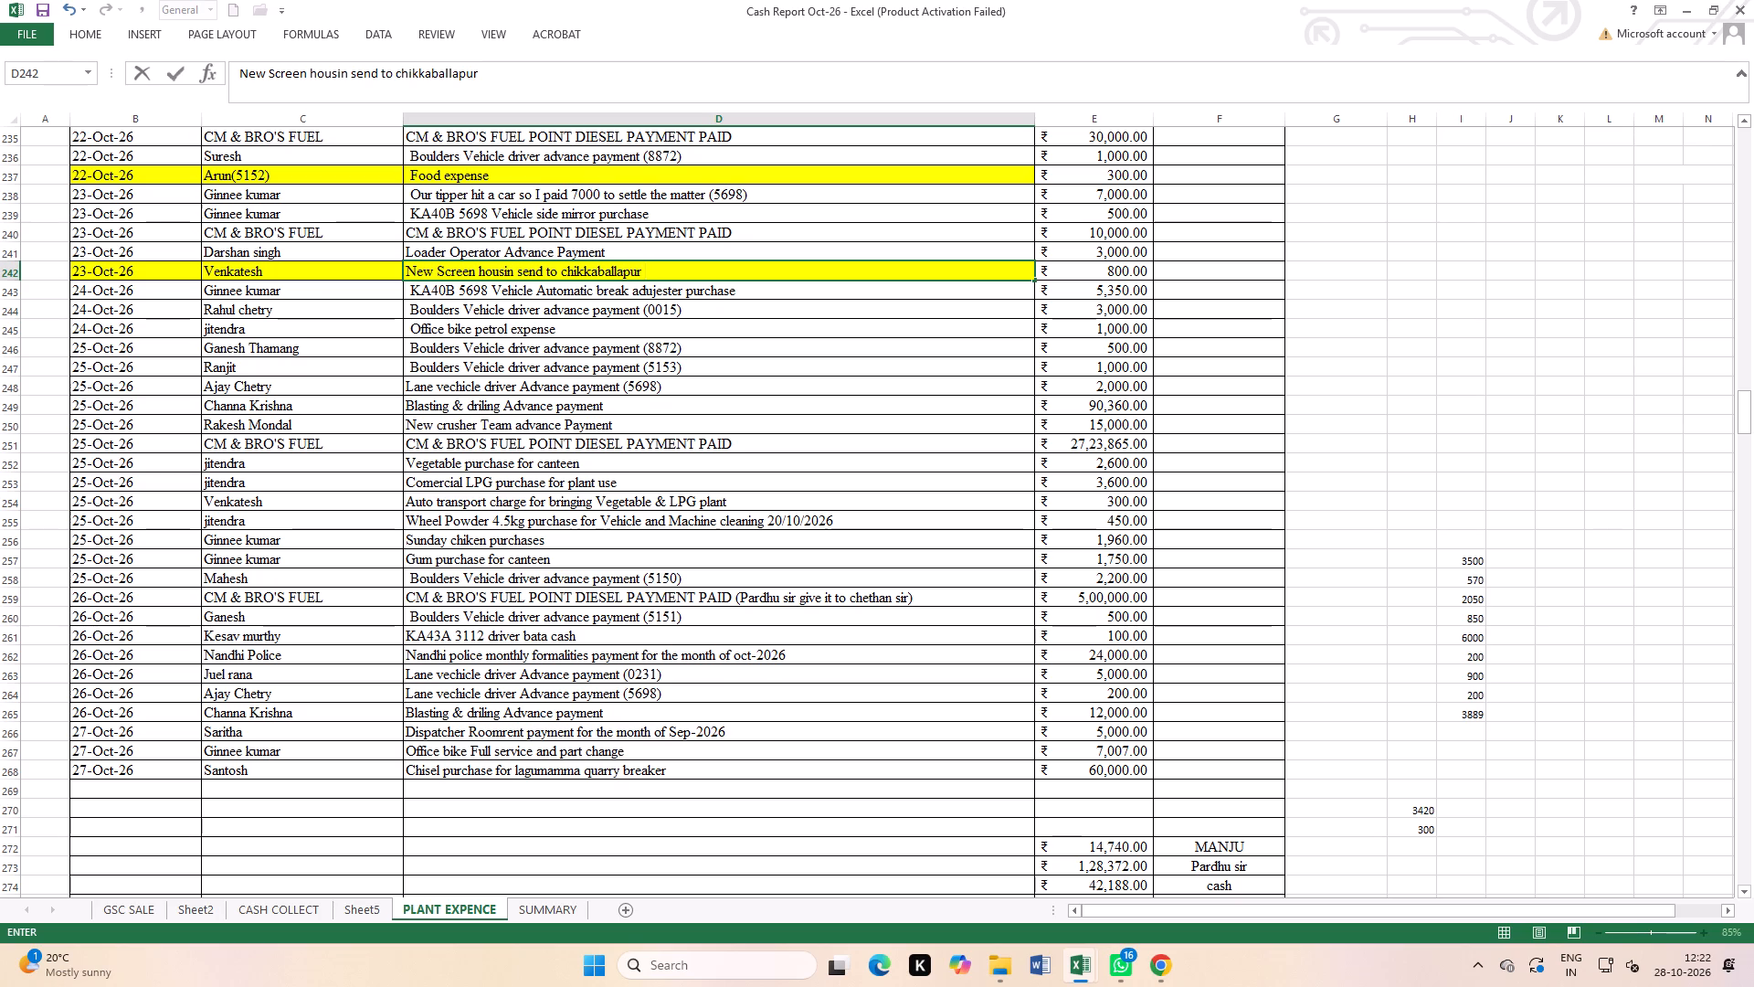
pyautogui.write('fo')
pyautogui.write('r')
pyautogui.press('space')
pyautogui.press('f')
pyautogui.write('ittin')
pyautogui.write('g')
pyautogui.press('space')
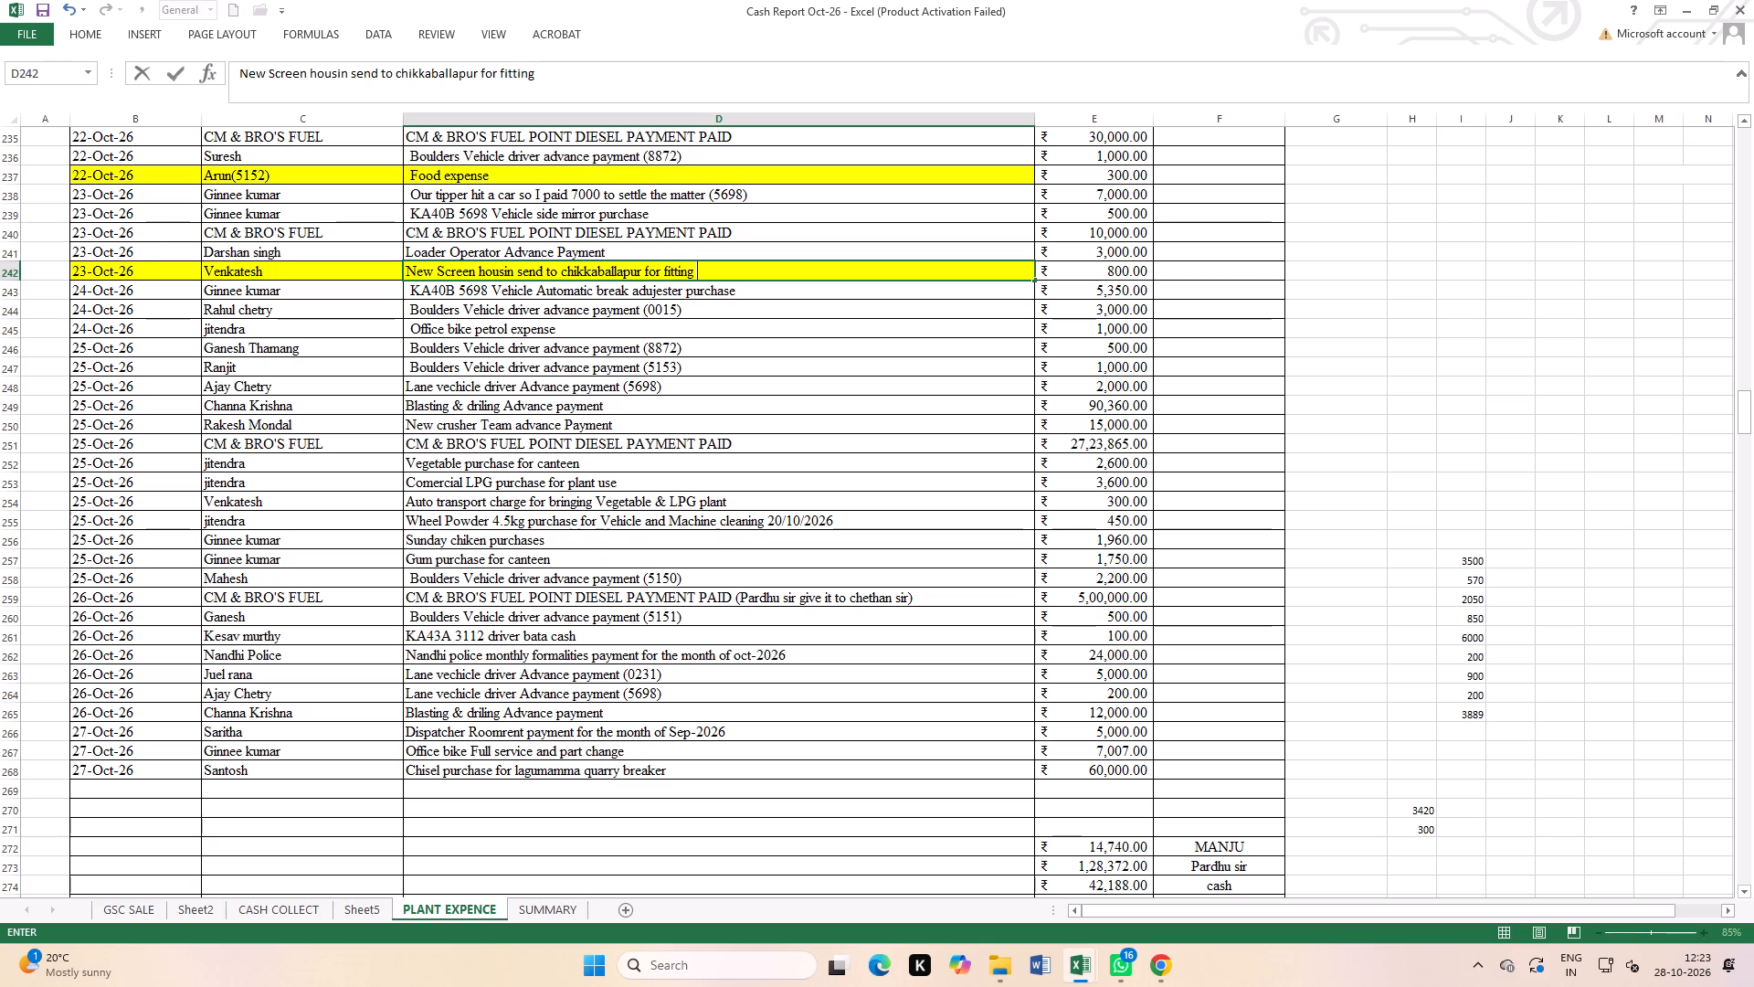
pyautogui.write('pu')
pyautogui.press('r')
pyautogui.write('pose')
pyautogui.press('space')
pyautogui.write('transport charge')
pyautogui.press('space')
pyautogui.hotkey('shift', '(')
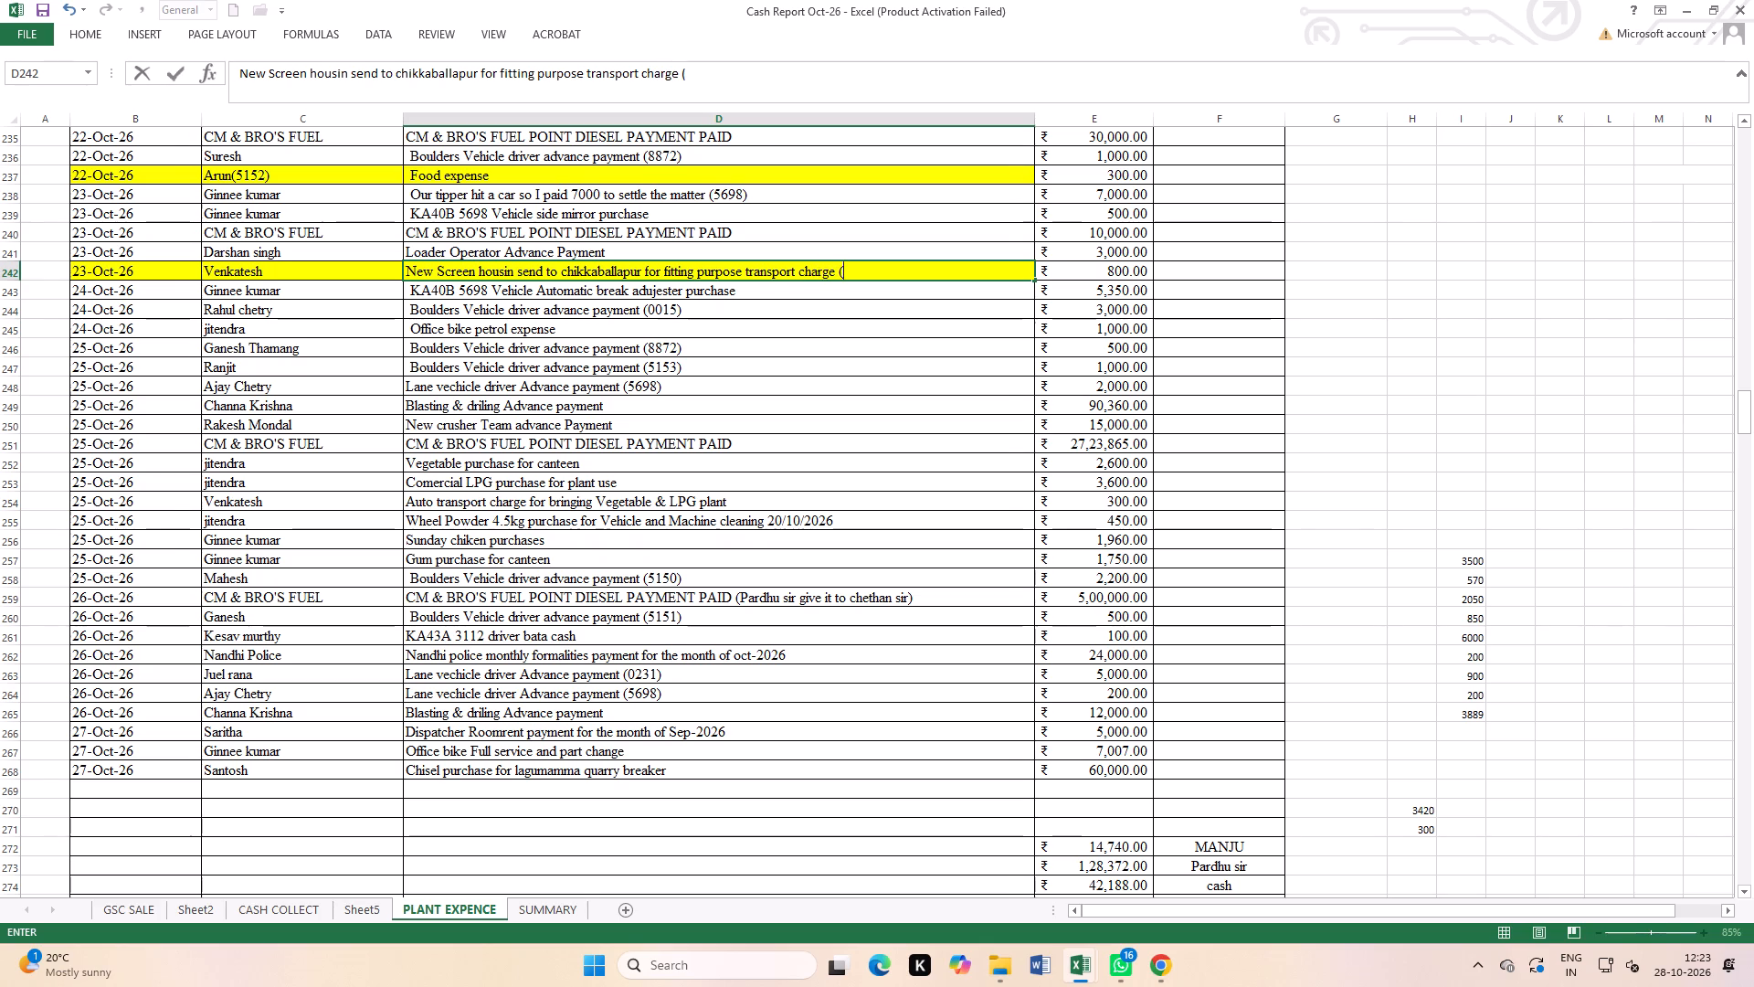
pyautogui.write('up')
pyautogui.hotkey('shift', '&')
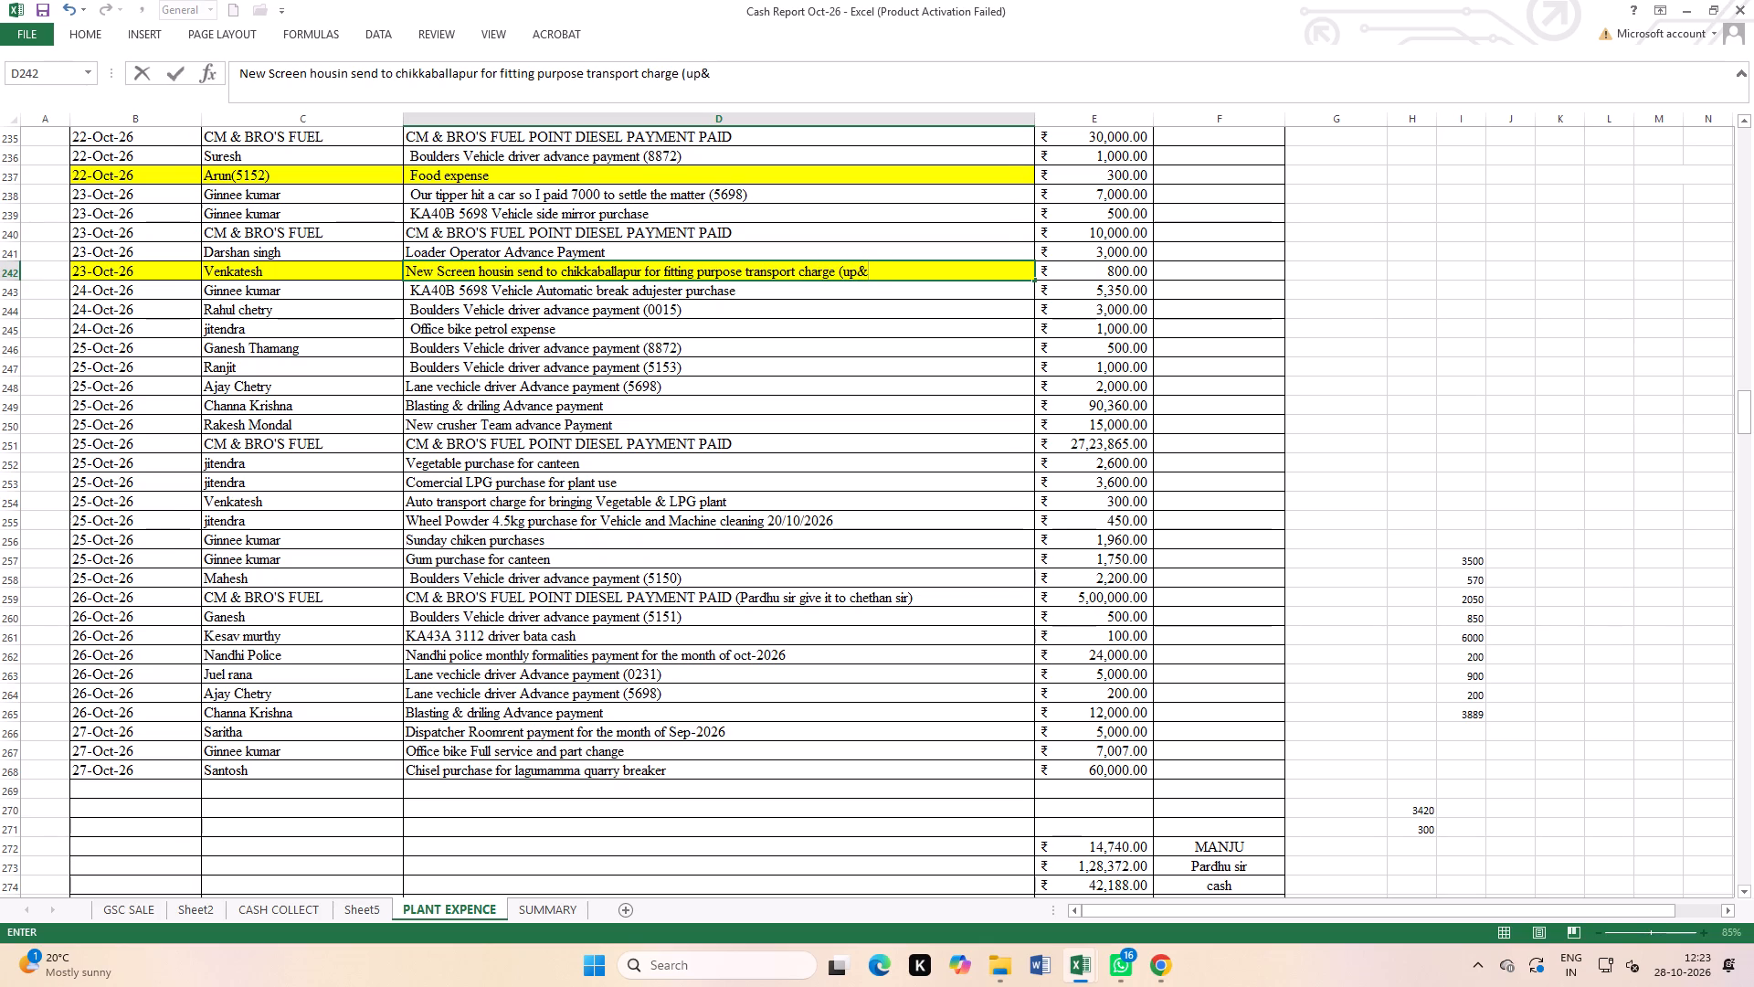
pyautogui.write('down')
pyautogui.hotkey('shift', ')')
pyautogui.click(1090, 410)
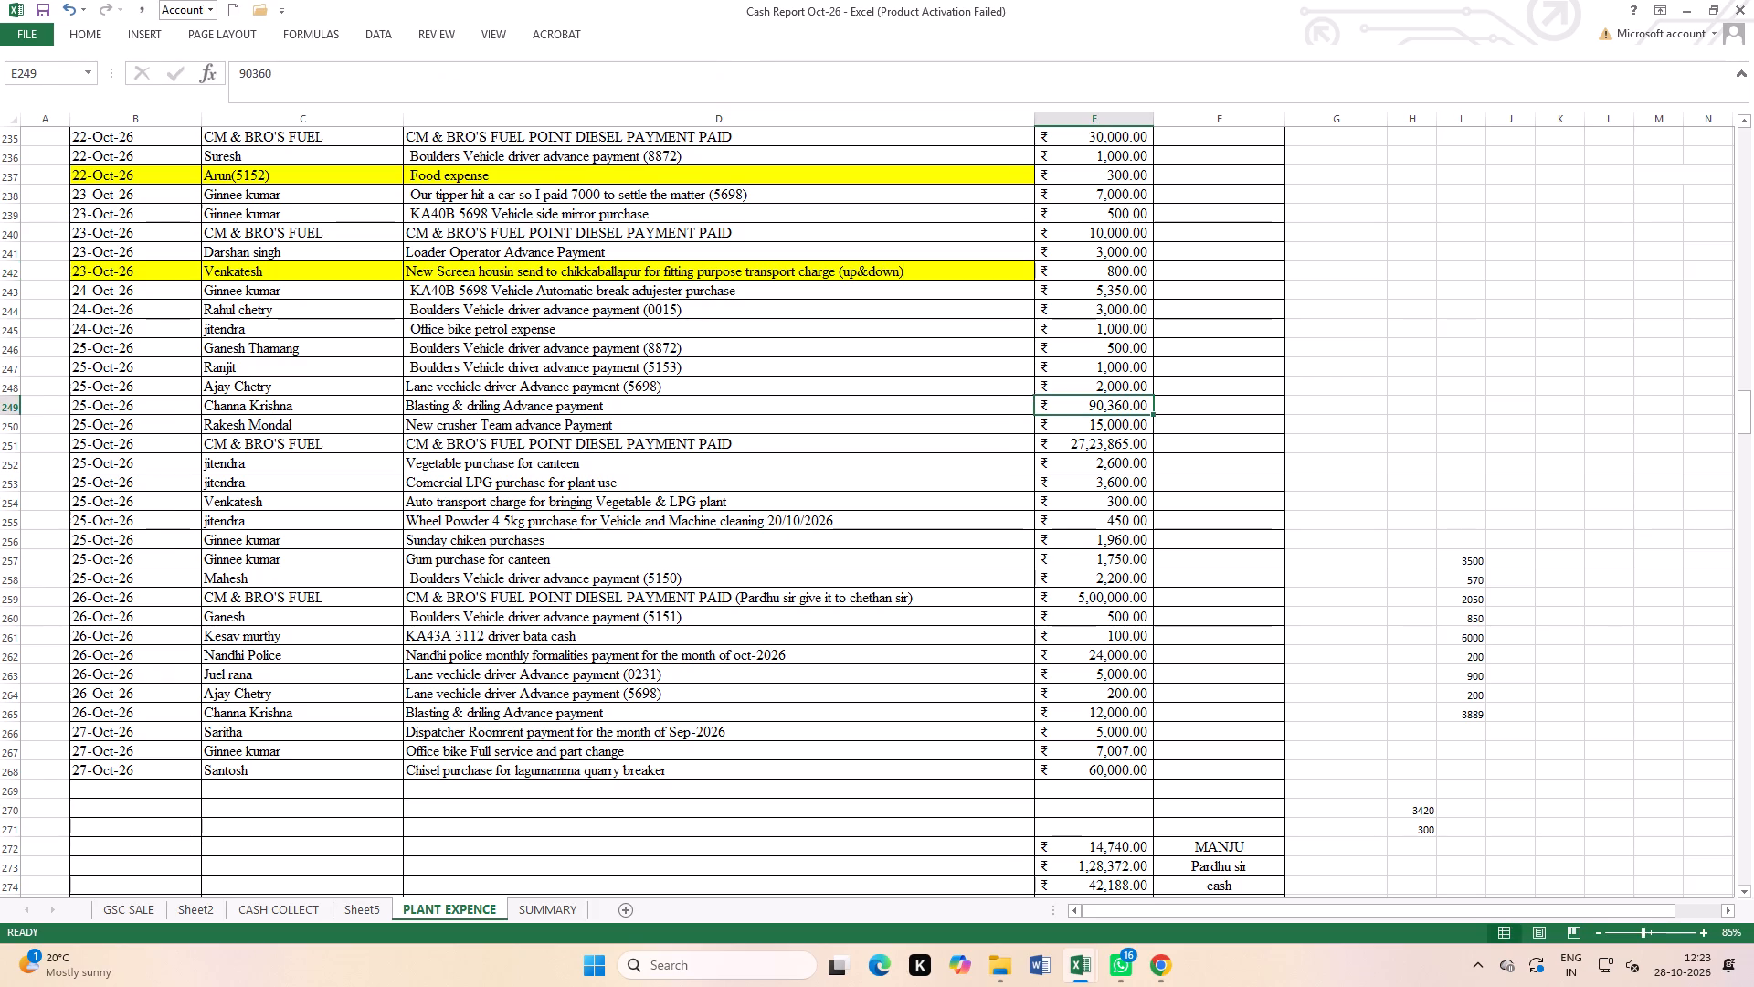
# Save the October cash report workbook.
pyautogui.tripleClick(44, 8)
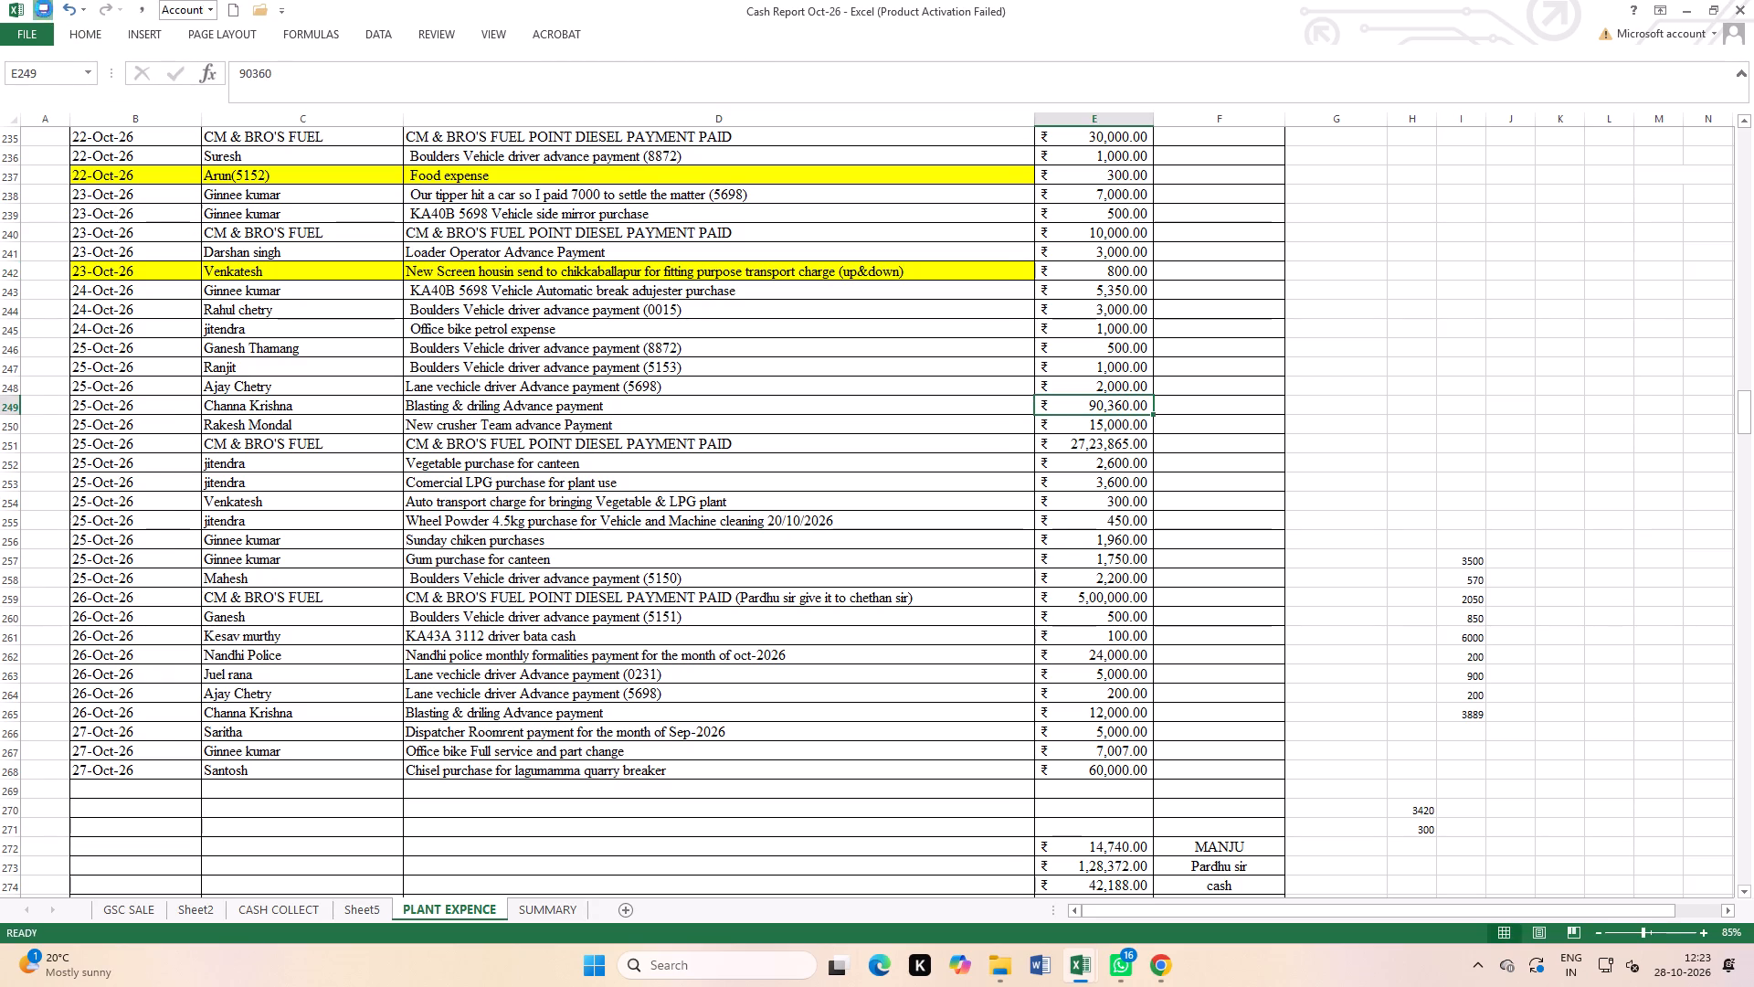